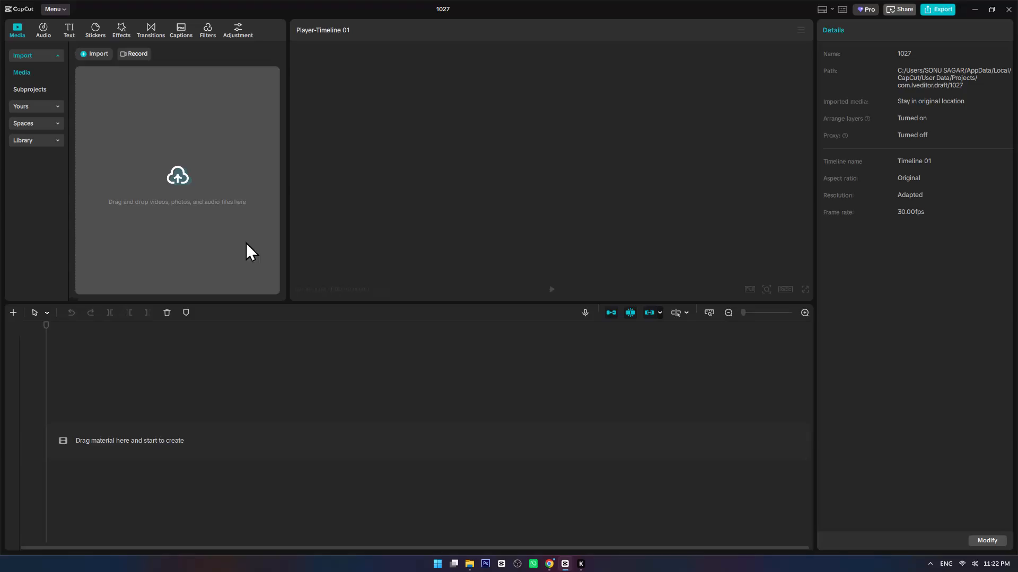
# Widen the media import area by shifting its boundary with the player preview.
pyautogui.moveTo(288, 208); pyautogui.dragTo(326, 208)
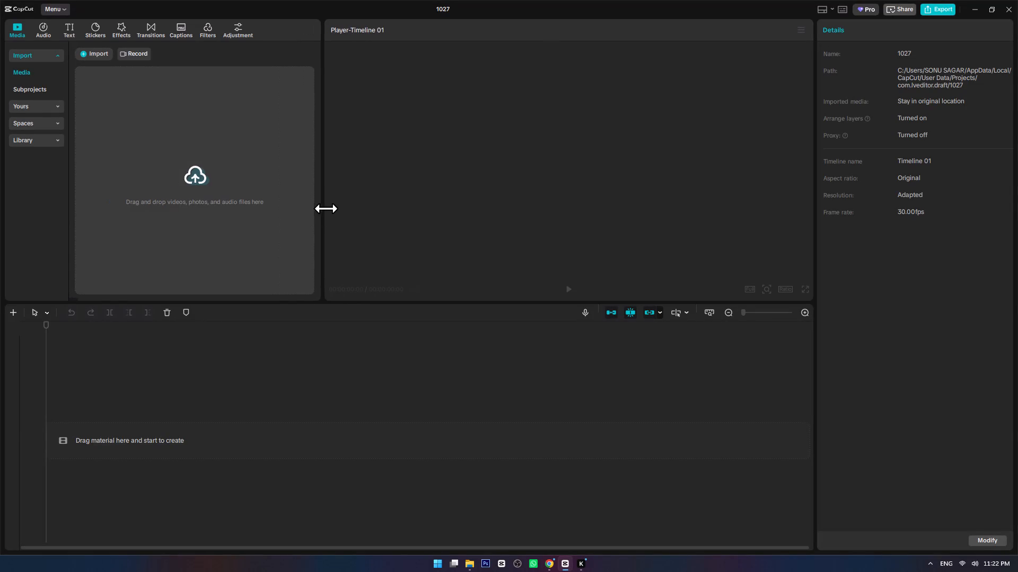
pyautogui.moveTo(326, 208); pyautogui.dragTo(345, 209)
# Open the media file chooser to import footage into the project.
pyautogui.click(199, 204)
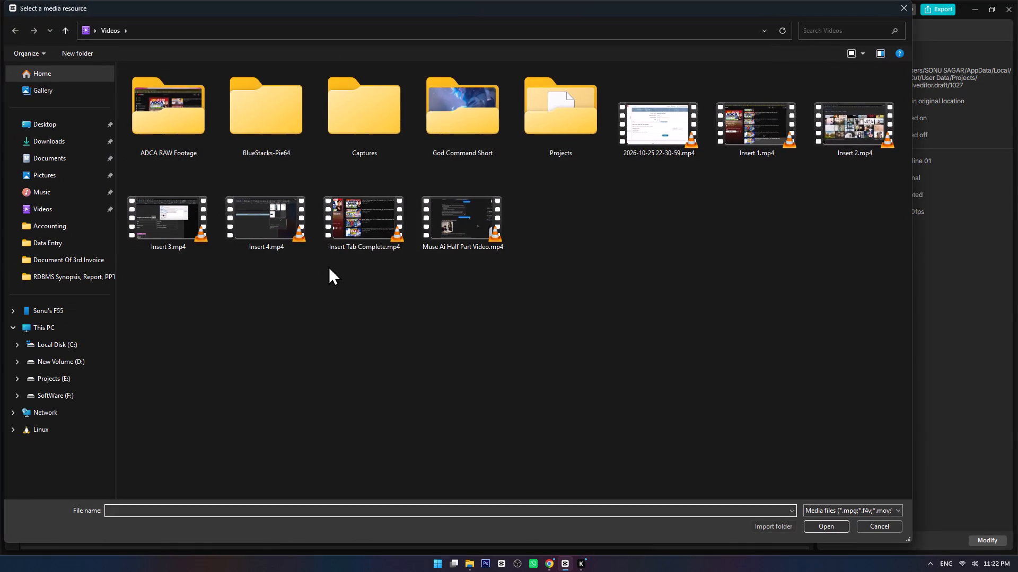
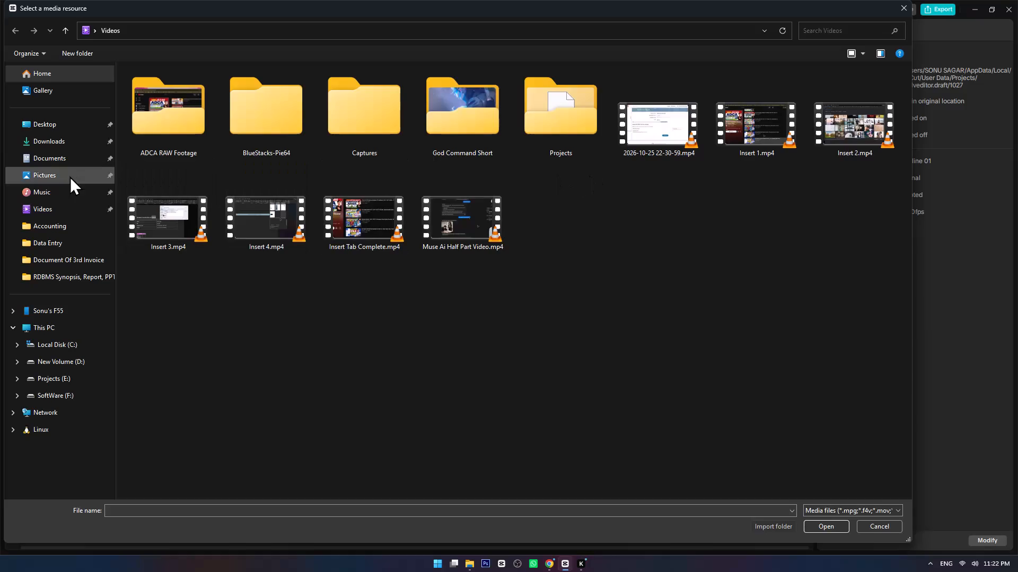
# Import the four videos Insert 1.mp4 through Insert 4.mp4 from the Videos folder into the project media.
pyautogui.click(748, 126)
pyautogui.keyDown('shift'); pyautogui.click(278, 203); pyautogui.keyUp('shift')
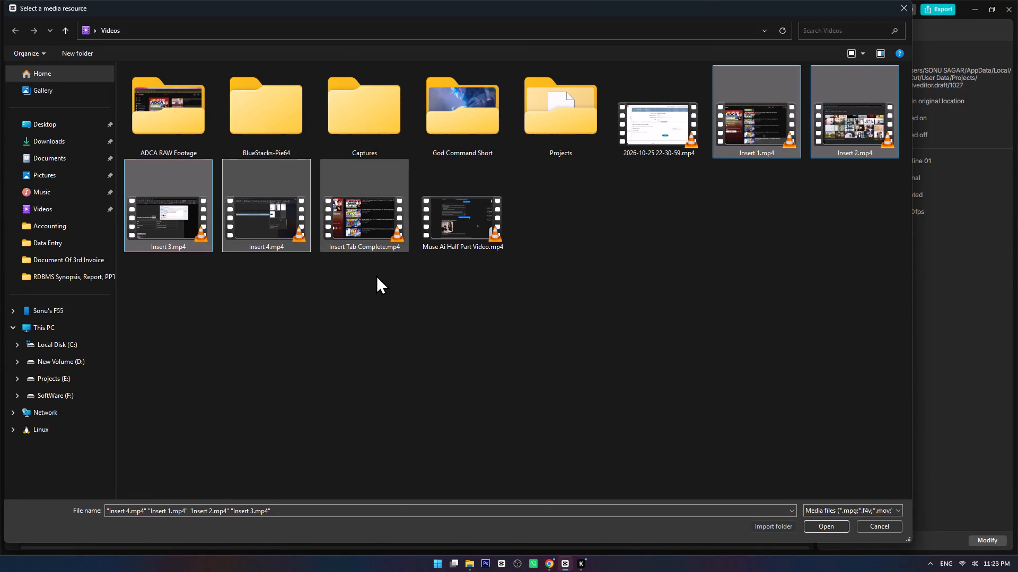
pyautogui.press('Return')
pyautogui.click(206, 183)
# Place Insert 1.mp4 on the empty timeline and return the playhead to the start.
pyautogui.moveTo(112, 97); pyautogui.dragTo(116, 347)
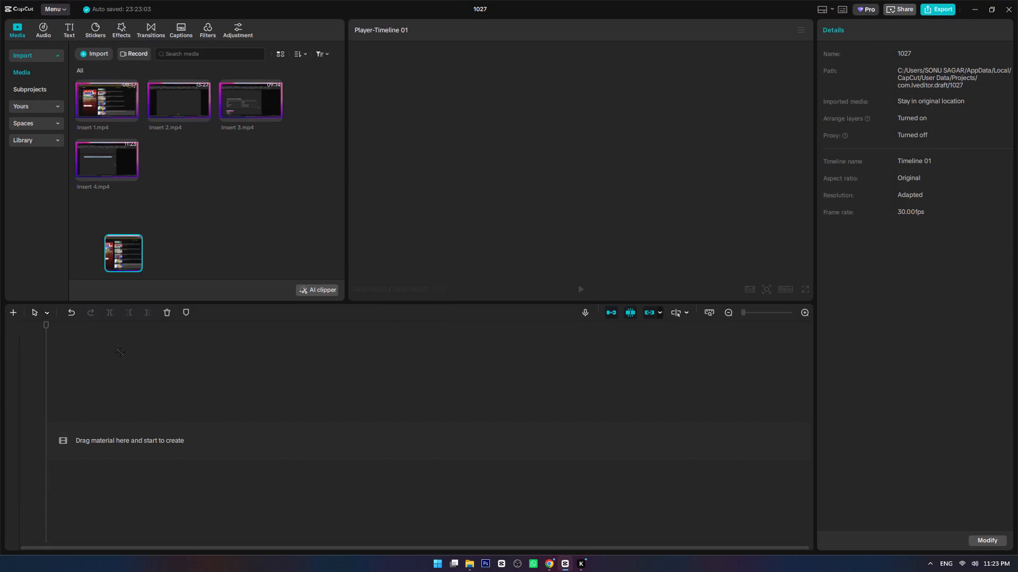
pyautogui.moveTo(116, 347); pyautogui.dragTo(110, 452)
pyautogui.moveTo(107, 330); pyautogui.dragTo(63, 314)
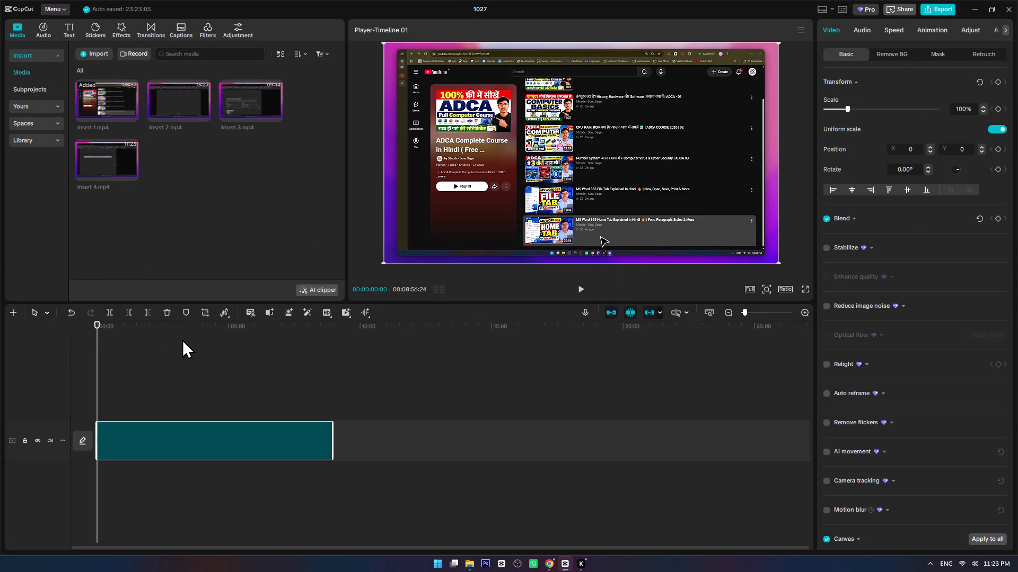
# Play the opening of the Insert 1 clip and examine its frames and waveform at a closer timeline scale.
pyautogui.press('space')
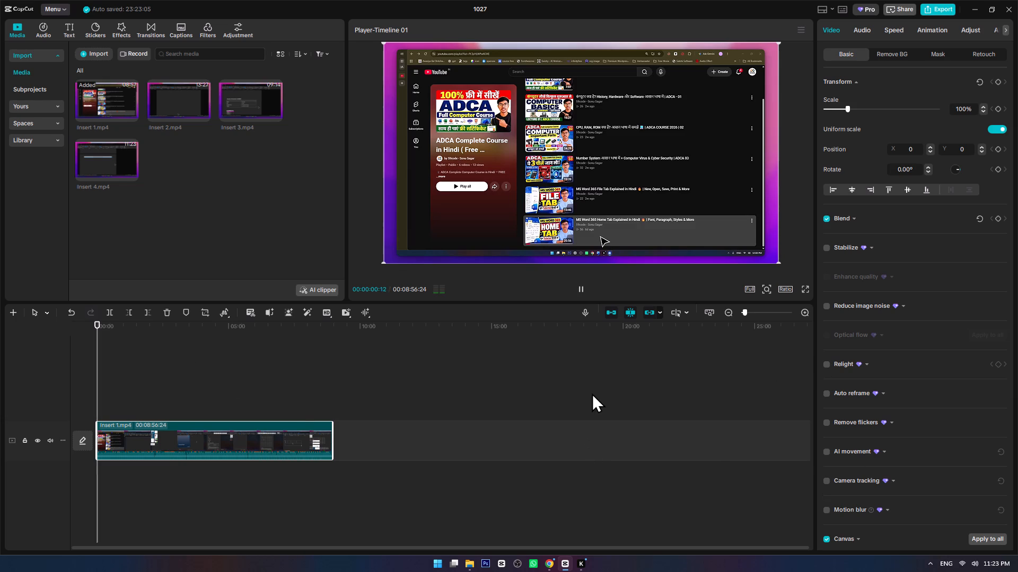
pyautogui.keyDown('ctrl'); pyautogui.scroll(17, 305, 454); pyautogui.keyUp('ctrl')
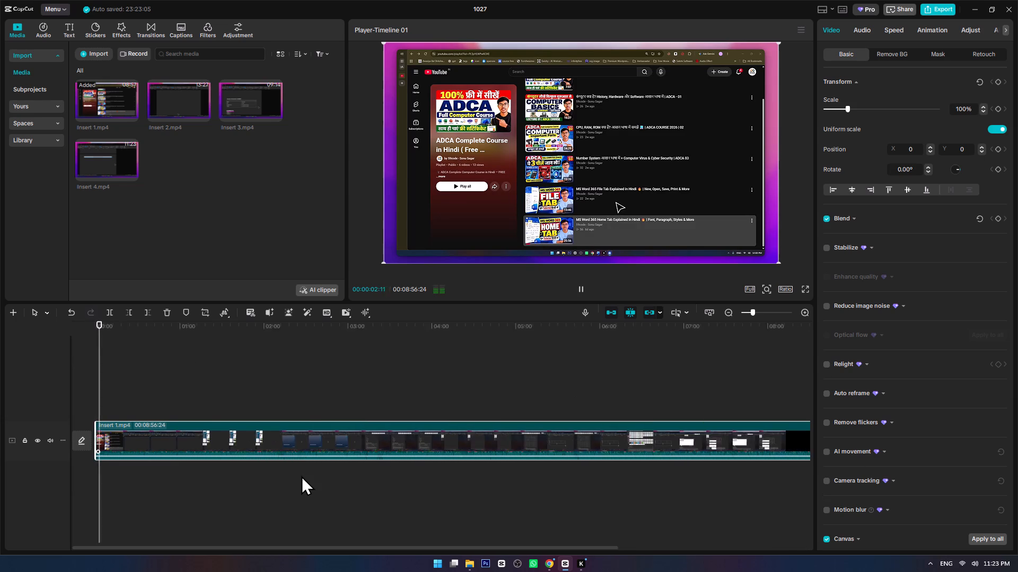
pyautogui.keyDown('ctrl'); pyautogui.scroll(20, 301, 476); pyautogui.keyUp('ctrl')
pyautogui.keyDown('ctrl'); pyautogui.scroll(4, 242, 513); pyautogui.keyUp('ctrl')
pyautogui.keyDown('alt'); pyautogui.scroll(3, 267, 513); pyautogui.keyUp('alt')
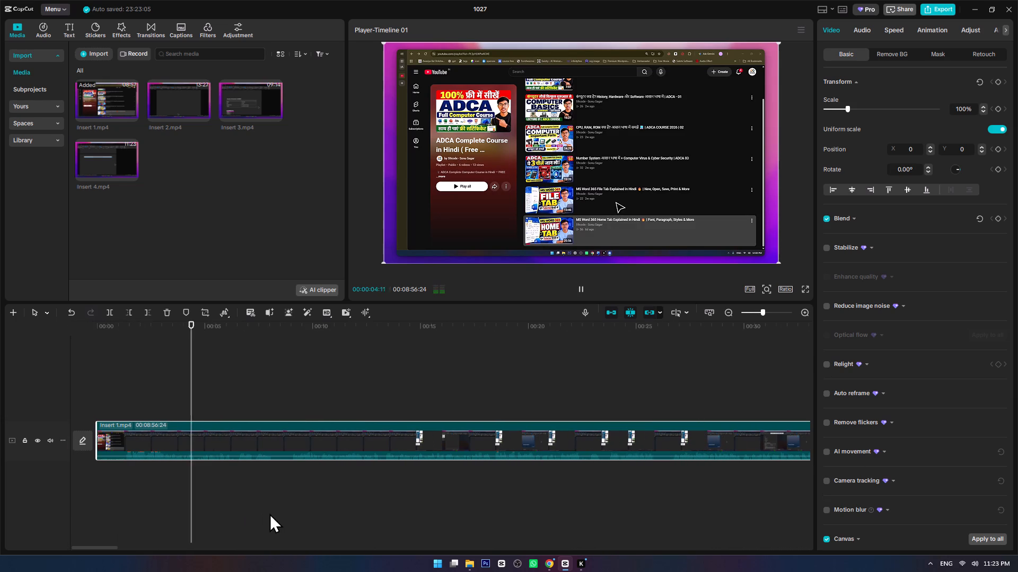
pyautogui.keyDown('alt'); pyautogui.scroll(3, 269, 513); pyautogui.keyUp('alt')
pyautogui.keyDown('ctrl'); pyautogui.scroll(-5, 277, 511); pyautogui.keyUp('ctrl')
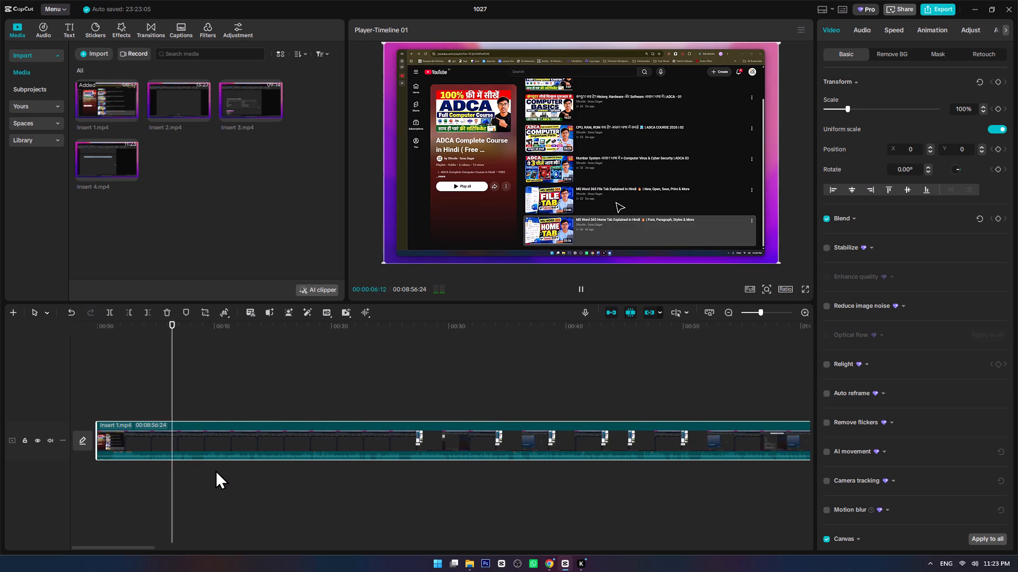
pyautogui.click(211, 464)
pyautogui.click(203, 464)
pyautogui.press('space')
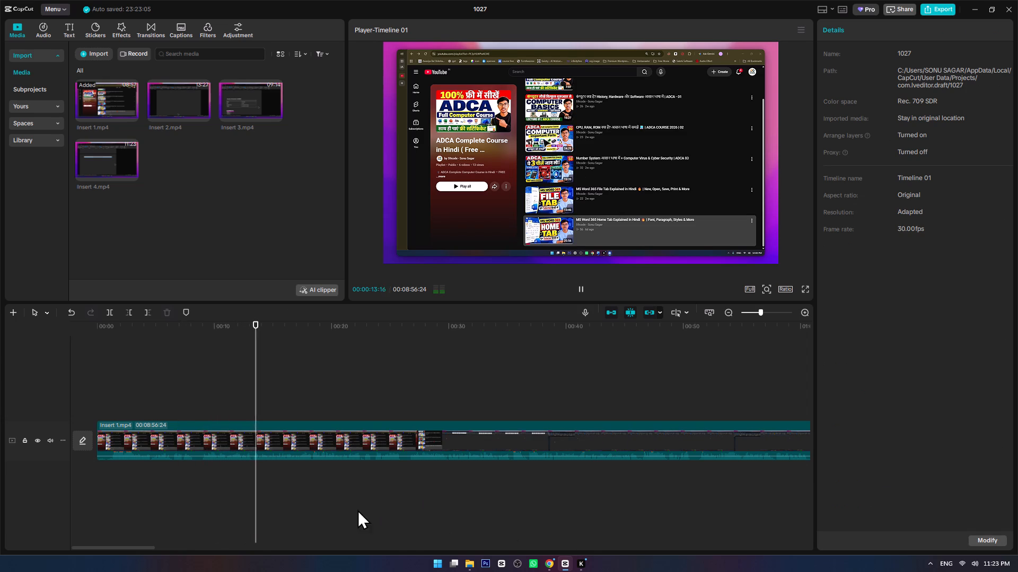
pyautogui.keyDown('ctrl'); pyautogui.scroll(3, 340, 506); pyautogui.keyUp('ctrl')
pyautogui.keyDown('alt'); pyautogui.scroll(5, 340, 506); pyautogui.keyUp('alt')
pyautogui.keyDown('ctrl'); pyautogui.scroll(-2, 396, 506); pyautogui.keyUp('ctrl')
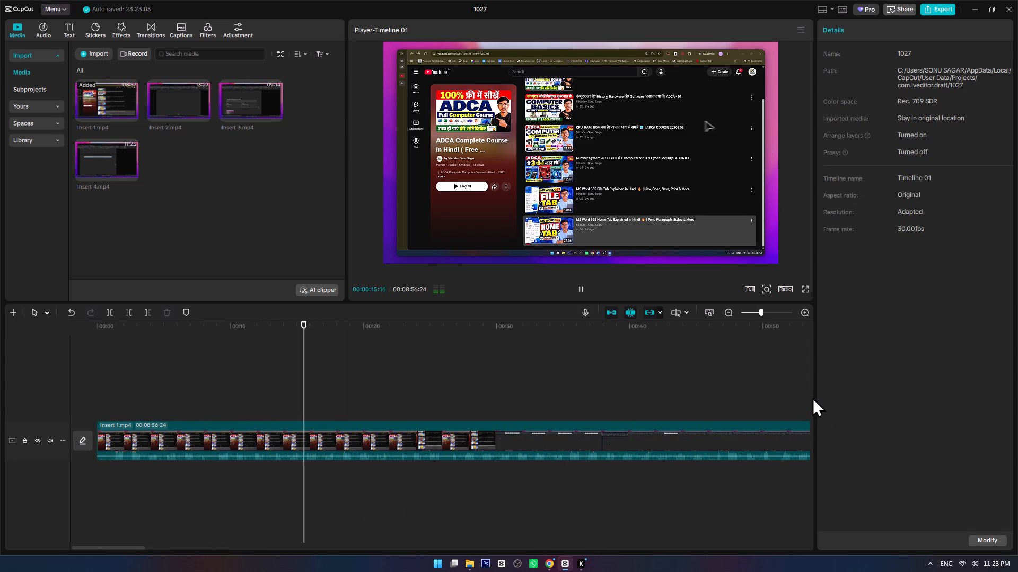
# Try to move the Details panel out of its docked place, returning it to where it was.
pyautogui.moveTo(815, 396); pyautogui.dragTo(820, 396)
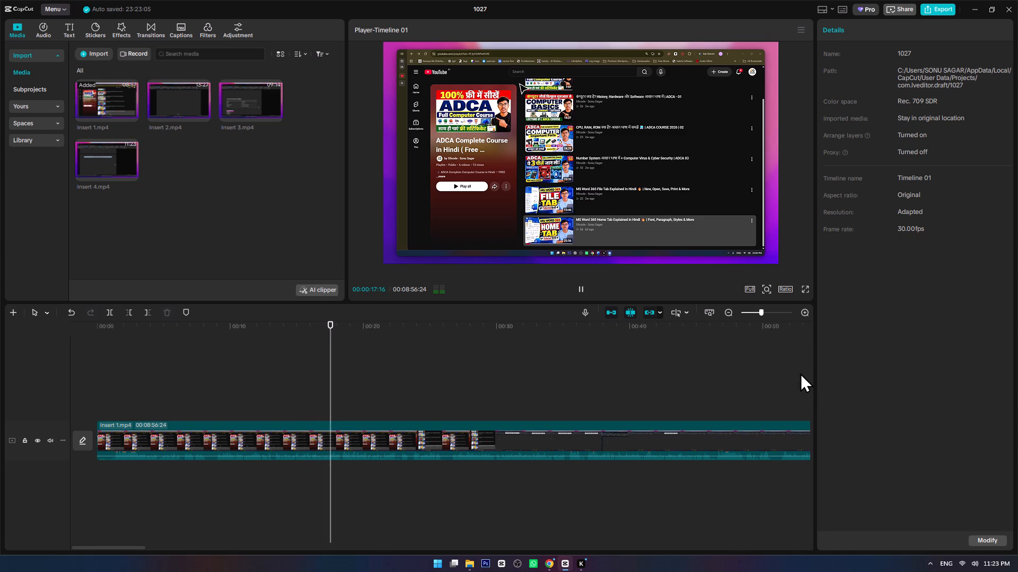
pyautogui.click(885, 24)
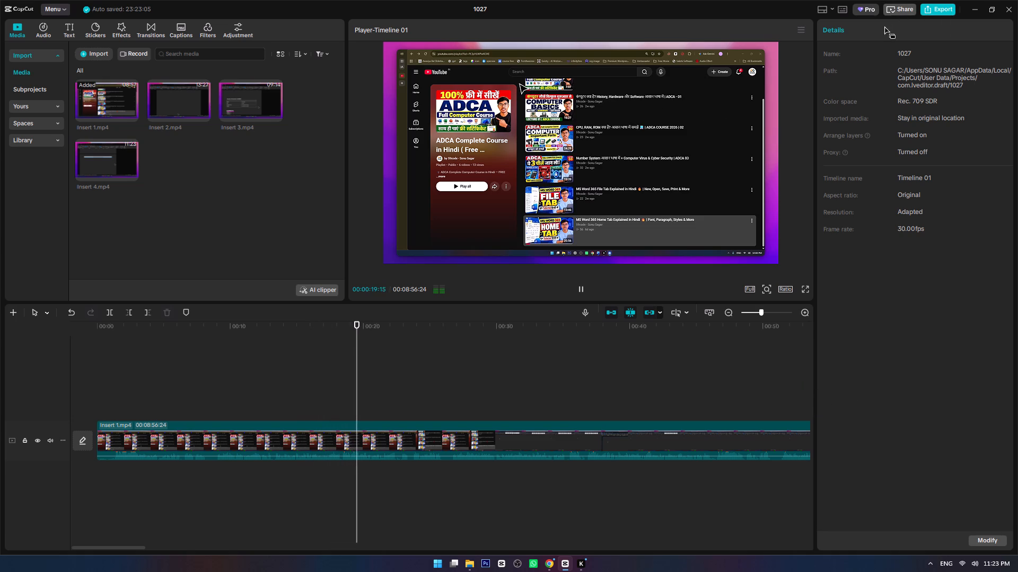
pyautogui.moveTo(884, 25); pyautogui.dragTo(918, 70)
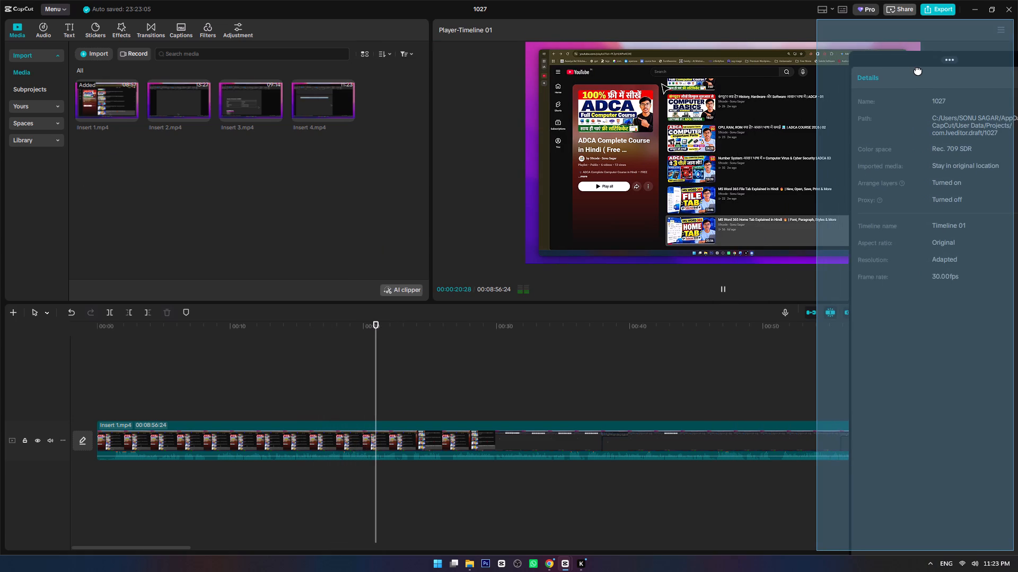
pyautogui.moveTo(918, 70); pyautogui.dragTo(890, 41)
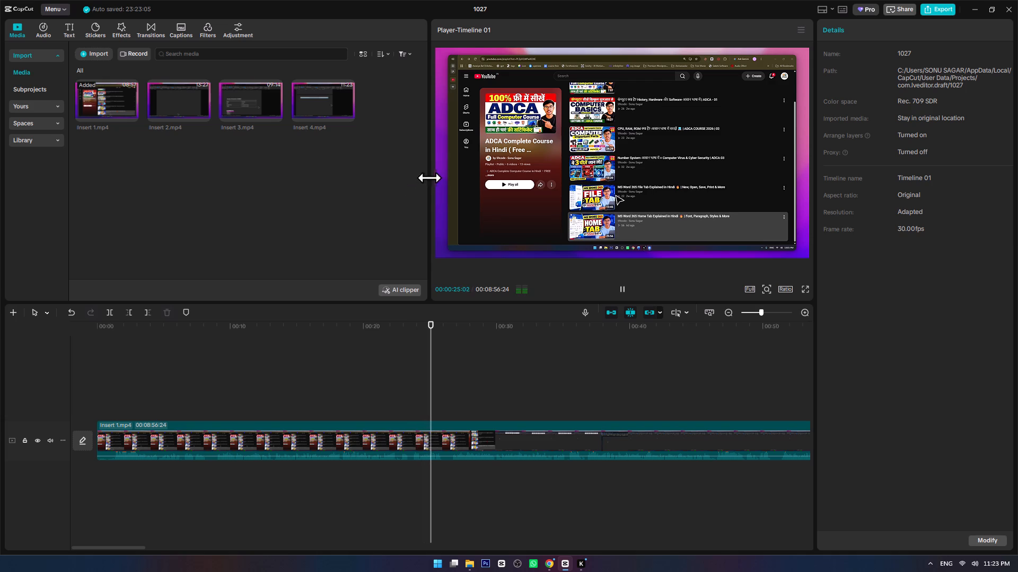
# Enlarge the player preview by narrowing the media area and lowering the boundary with the timeline.
pyautogui.moveTo(427, 177); pyautogui.dragTo(413, 178)
pyautogui.moveTo(429, 178); pyautogui.dragTo(349, 177)
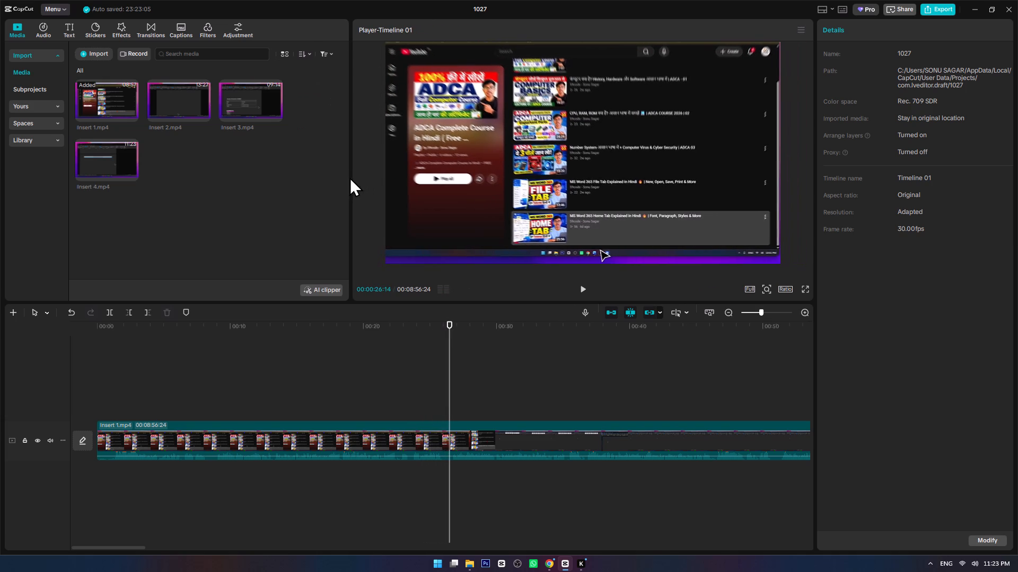
pyautogui.moveTo(349, 177); pyautogui.dragTo(348, 177)
pyautogui.moveTo(490, 302); pyautogui.dragTo(490, 323)
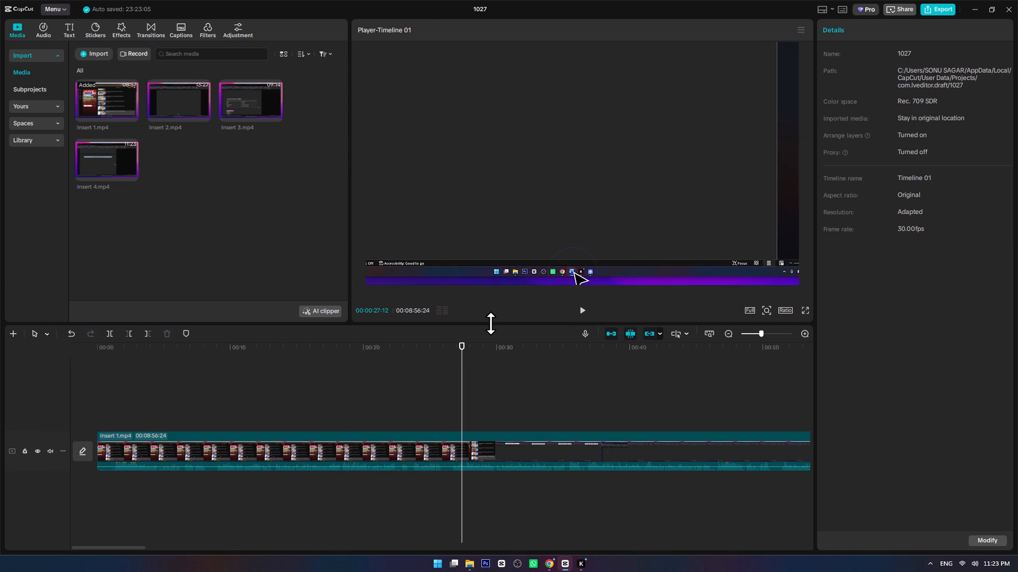
# Trim about 1.3 seconds off the start of the Insert 1 clip after replaying its opening.
pyautogui.press('space')
pyautogui.press('space')
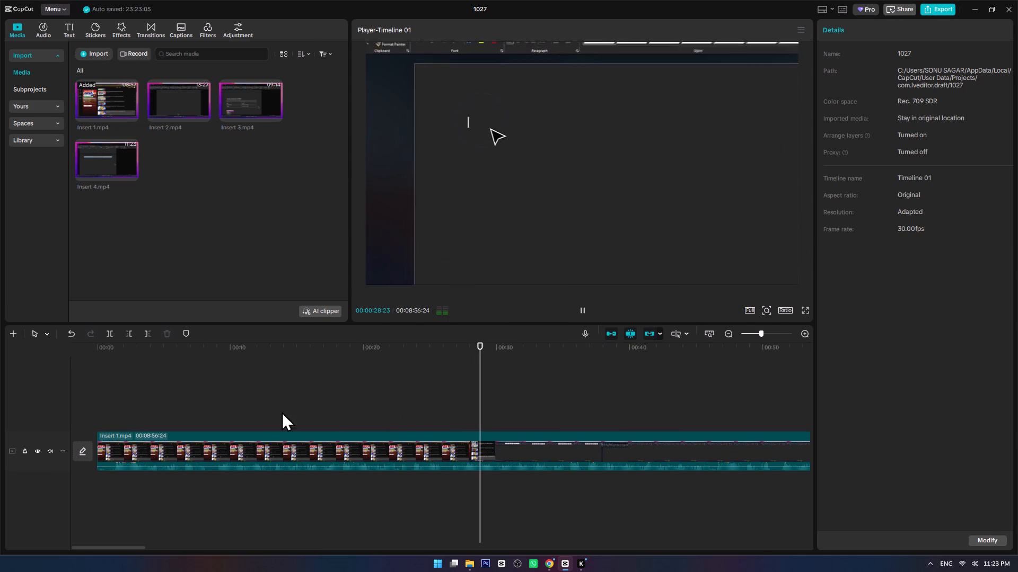
pyautogui.moveTo(108, 347); pyautogui.dragTo(91, 346)
pyautogui.press('space')
pyautogui.keyDown('ctrl'); pyautogui.scroll(19, 288, 457); pyautogui.keyUp('ctrl')
pyautogui.keyDown('alt'); pyautogui.scroll(6, 288, 468); pyautogui.keyUp('alt')
pyautogui.press('space')
pyautogui.click(148, 449)
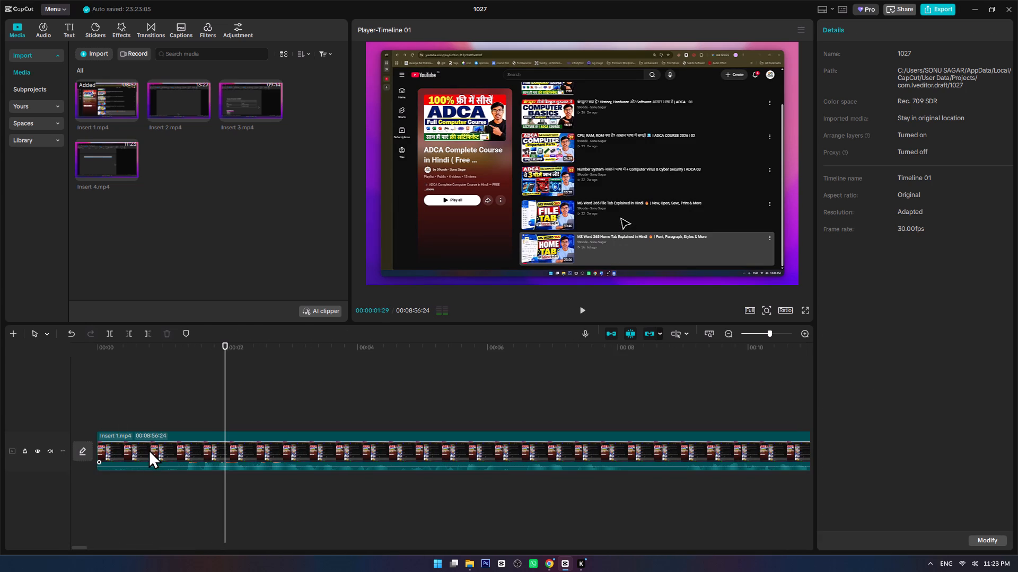
pyautogui.moveTo(96, 445); pyautogui.dragTo(181, 445)
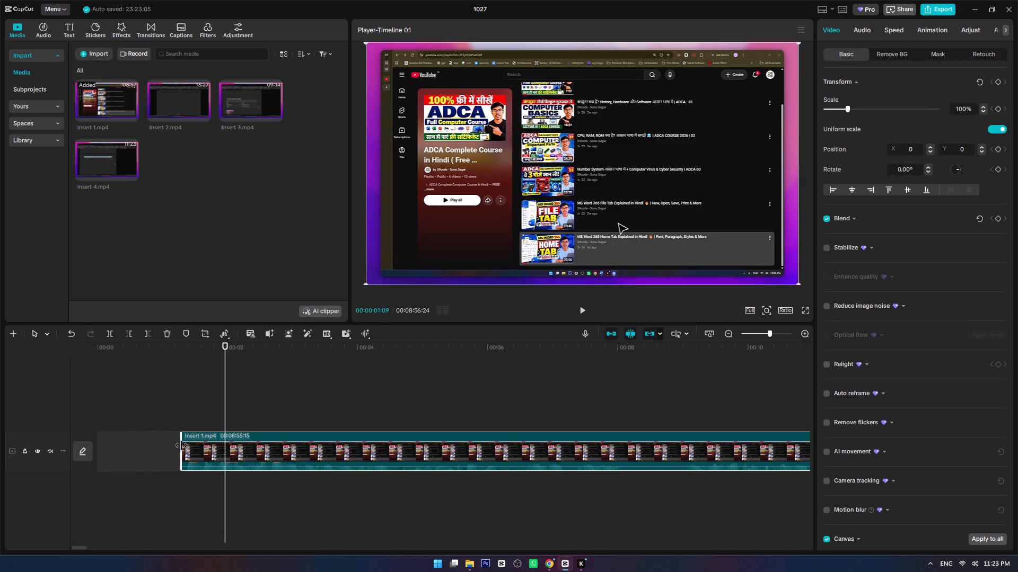
pyautogui.moveTo(181, 445); pyautogui.dragTo(183, 445)
# Play the trimmed clip from the start, split it at about 00:00:04:25 and 00:00:05:08, and delete the segment between.
pyautogui.moveTo(115, 348); pyautogui.dragTo(32, 343)
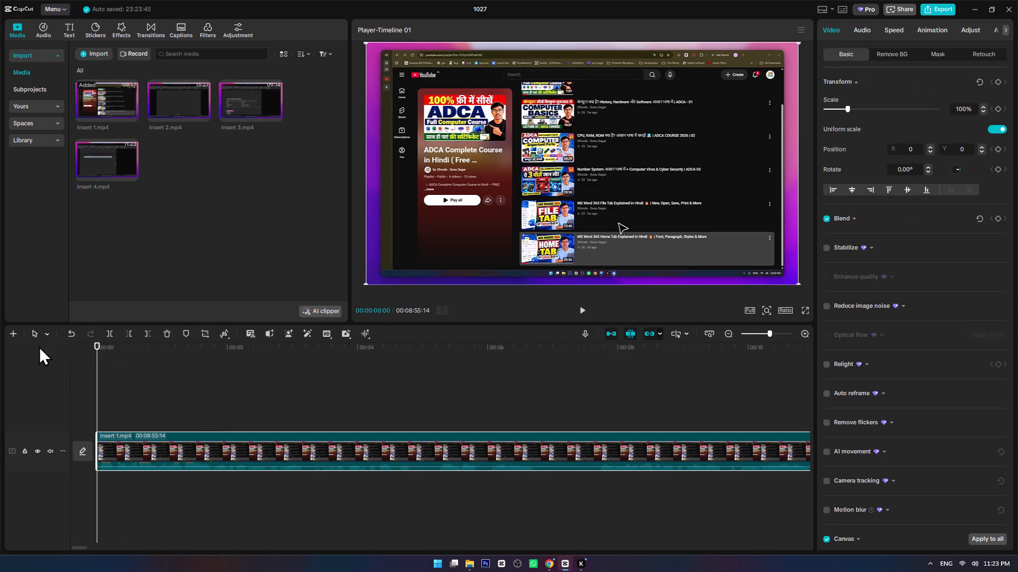
pyautogui.press('space')
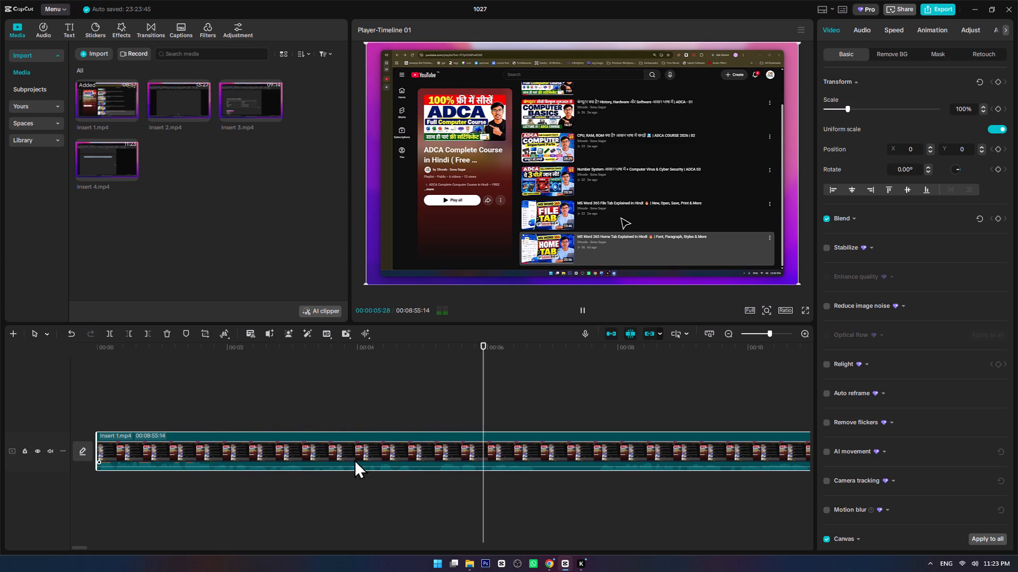
pyautogui.click(393, 472)
pyautogui.press('space')
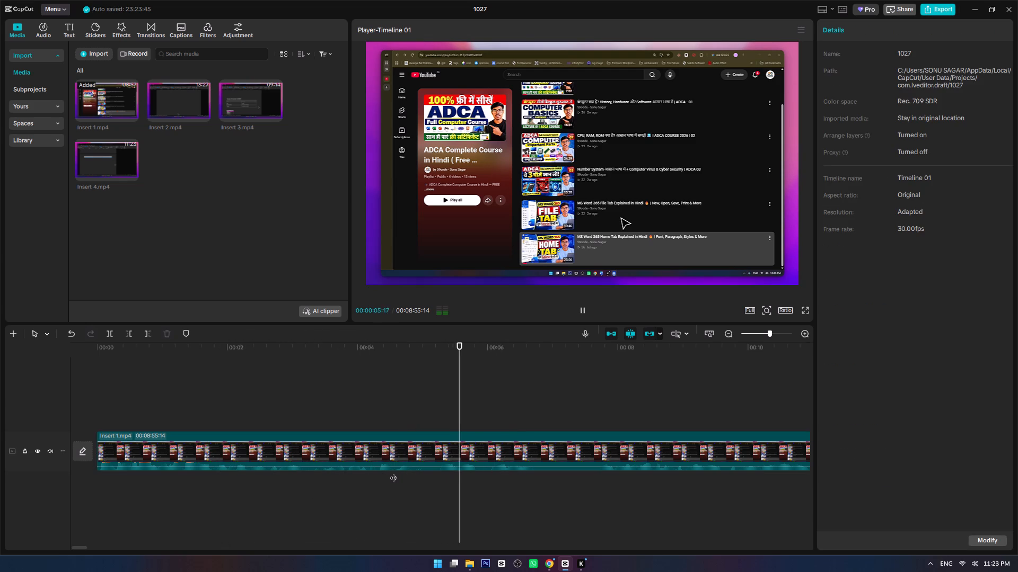
pyautogui.keyDown('ctrl'); pyautogui.scroll(9, 410, 475); pyautogui.keyUp('ctrl')
pyautogui.press('space')
pyautogui.click(299, 475)
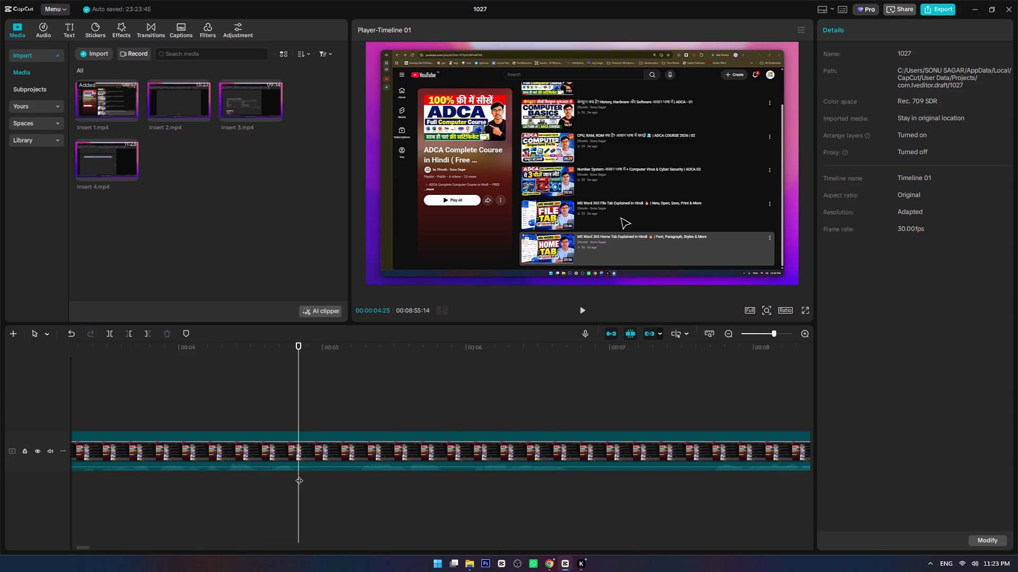
pyautogui.hotkey('ctrl', 'b')
pyautogui.click(359, 473)
pyautogui.hotkey('ctrl', 'b')
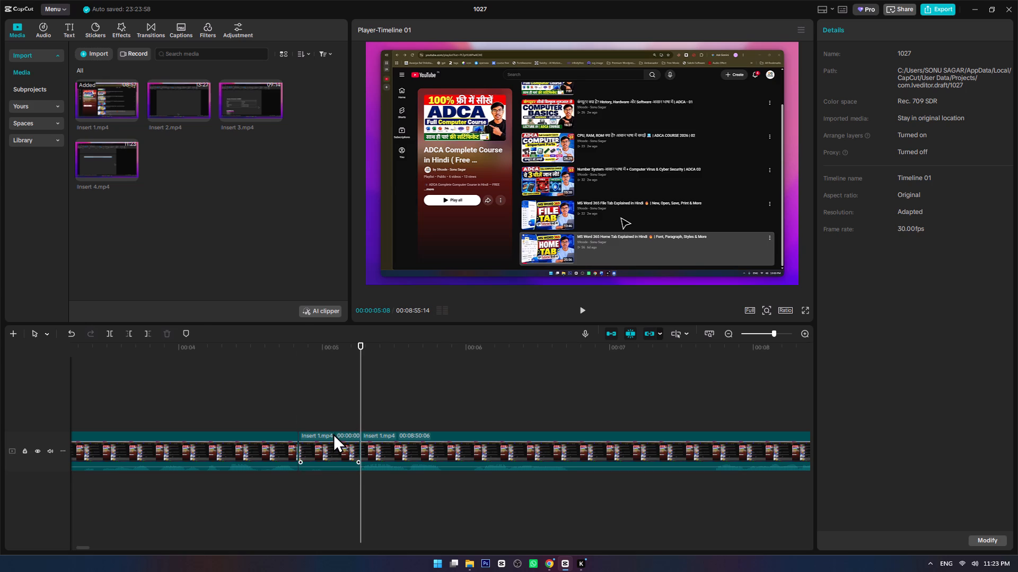
pyautogui.click(333, 433)
pyautogui.press('Delete')
# Continue playback, split the clip at about 00:00:05:12 and 00:00:07:09, and delete the segment between the cuts.
pyautogui.click(239, 389)
pyautogui.press('space')
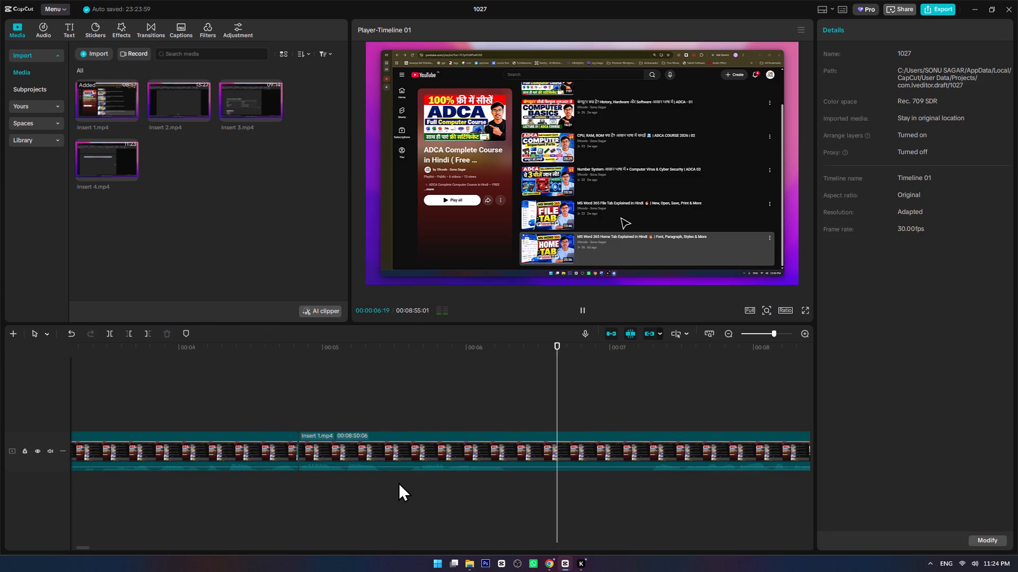
pyautogui.click(380, 473)
pyautogui.hotkey('ctrl', 'b')
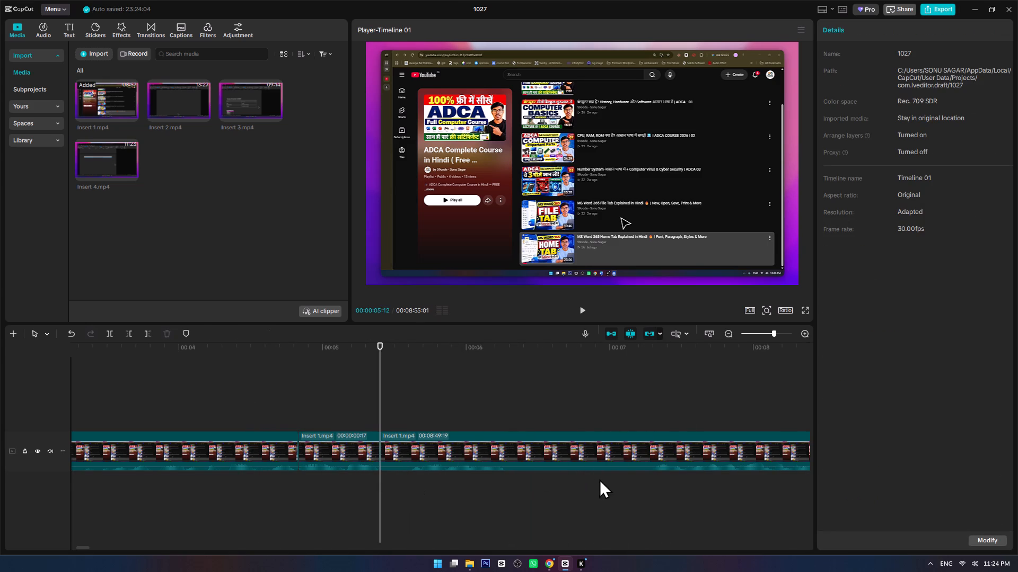
pyautogui.click(652, 473)
pyautogui.hotkey('ctrl', 'b')
pyautogui.keyDown('ctrl'); pyautogui.moveTo(605, 410); pyautogui.dragTo(562, 485); pyautogui.keyUp('ctrl')
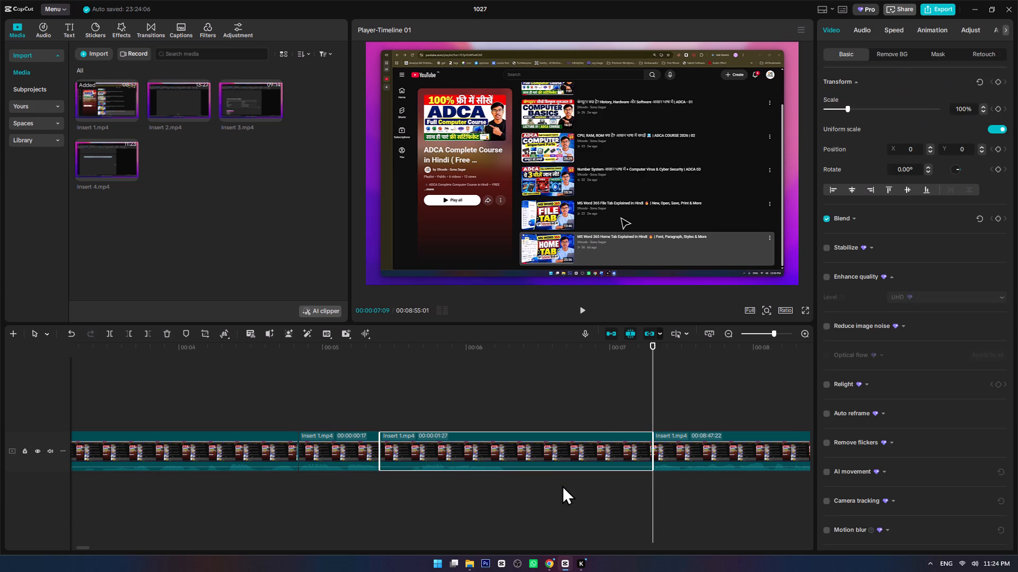
pyautogui.press('Delete')
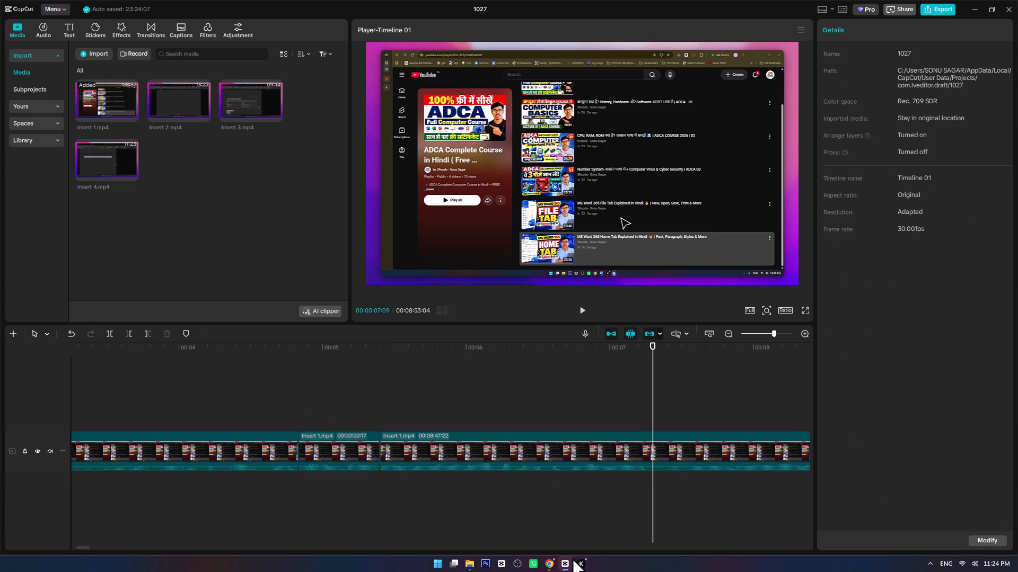
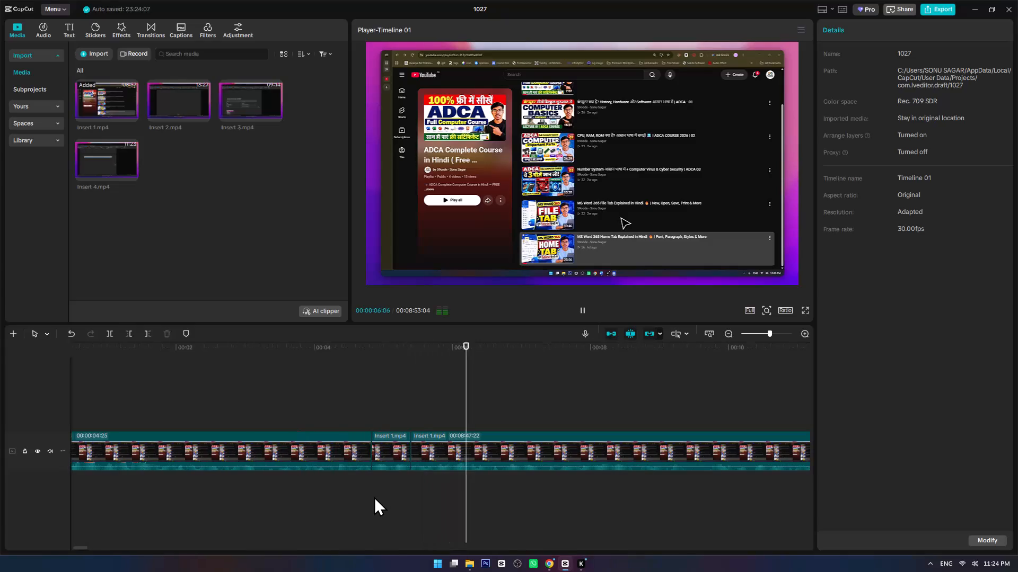
# Replay the footage around the last cuts and delete the short Insert 1 segment between about 00:00:04:25 and 00:00:05:12.
pyautogui.click(373, 483)
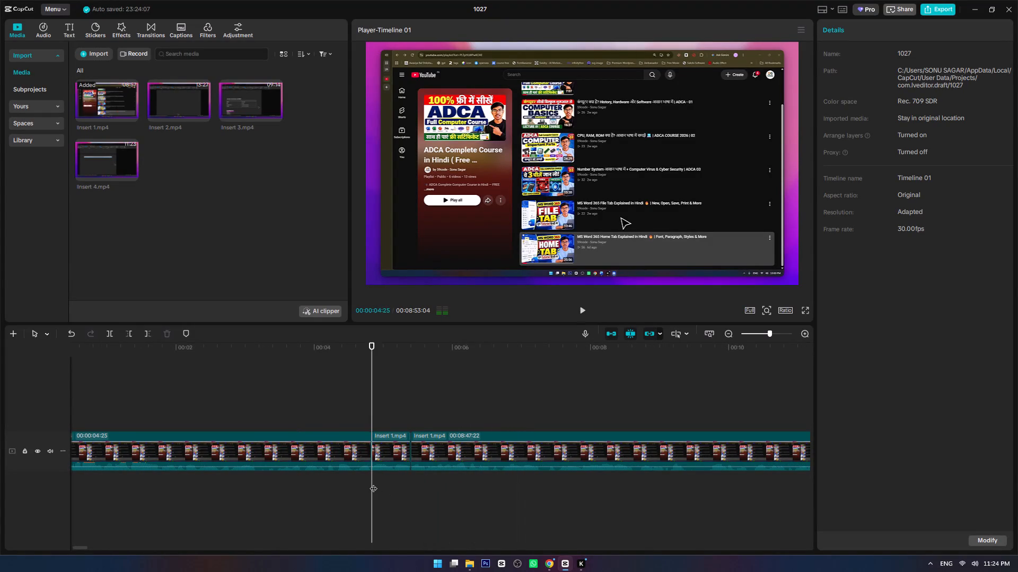
pyautogui.press('space')
pyautogui.keyDown('ctrl'); pyautogui.scroll(9, 379, 487); pyautogui.keyUp('ctrl')
pyautogui.press('space')
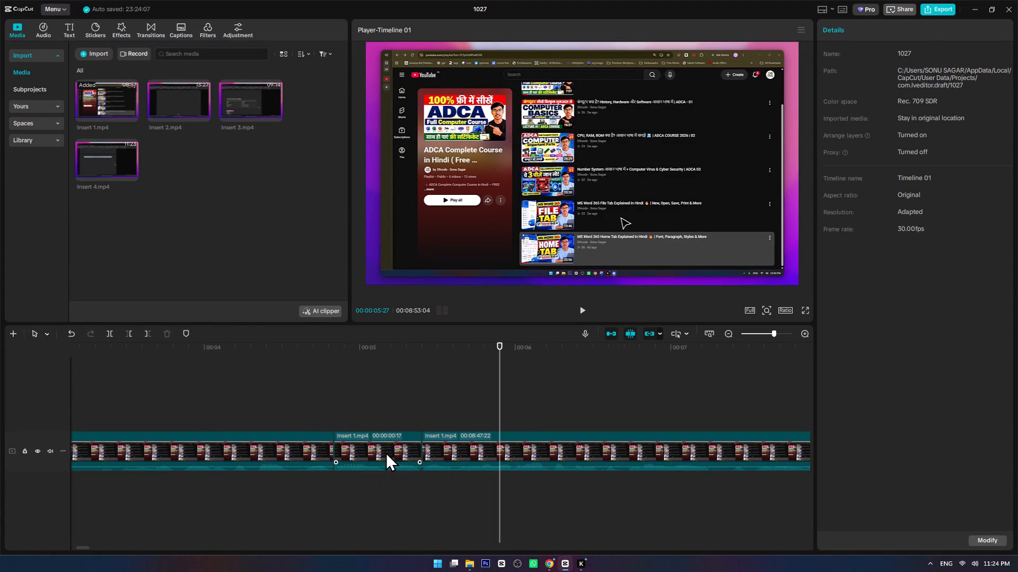
pyautogui.click(385, 452)
pyautogui.click(385, 417)
pyautogui.press('space')
pyautogui.click(385, 417)
pyautogui.click(393, 443)
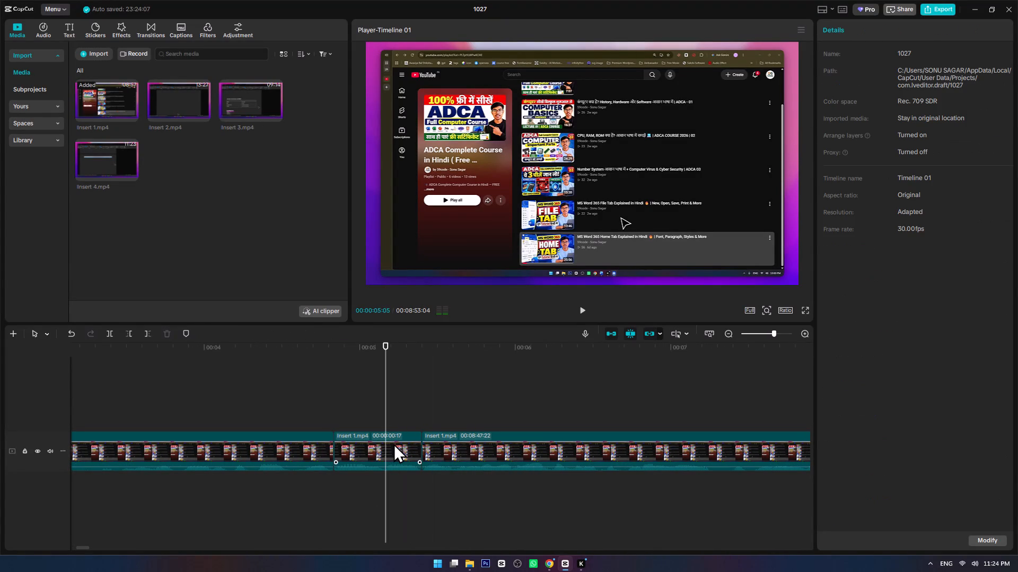
pyautogui.press('Delete')
# Play from about a second before the new join and review the Insert 1 footage up to about 00:00:18.
pyautogui.click(256, 387)
pyautogui.click(177, 381)
pyautogui.press('space')
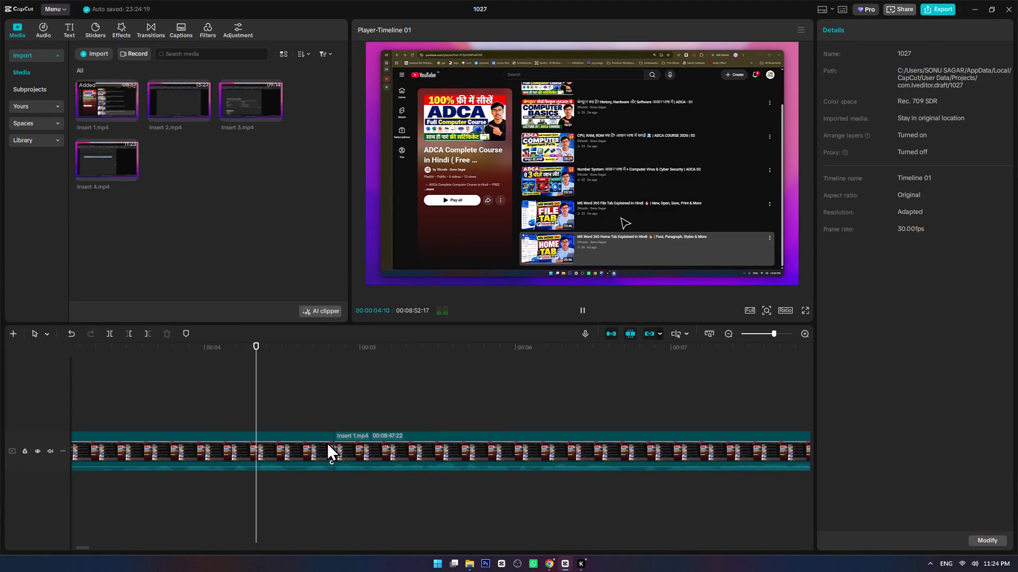
pyautogui.scroll(-9, 373, 495)
pyautogui.keyDown('ctrl'); pyautogui.scroll(-6, 373, 495); pyautogui.keyUp('ctrl')
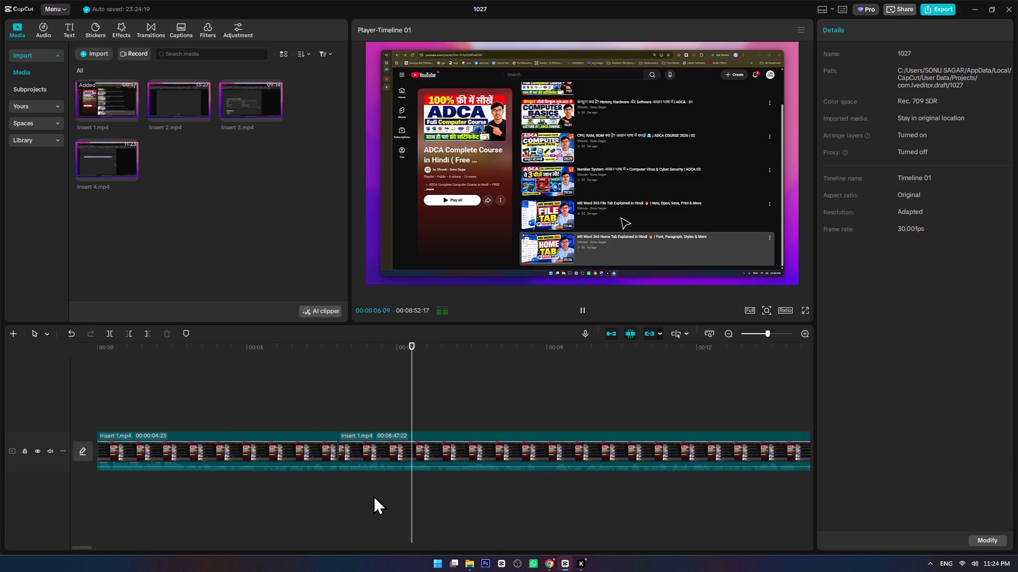
pyautogui.keyDown('alt'); pyautogui.scroll(-1, 363, 496); pyautogui.keyUp('alt')
pyautogui.keyDown('ctrl'); pyautogui.scroll(7, 299, 484); pyautogui.keyUp('ctrl')
pyautogui.keyDown('alt'); pyautogui.scroll(-3, 300, 485); pyautogui.keyUp('alt')
pyautogui.keyDown('ctrl'); pyautogui.scroll(2, 272, 488); pyautogui.keyUp('ctrl')
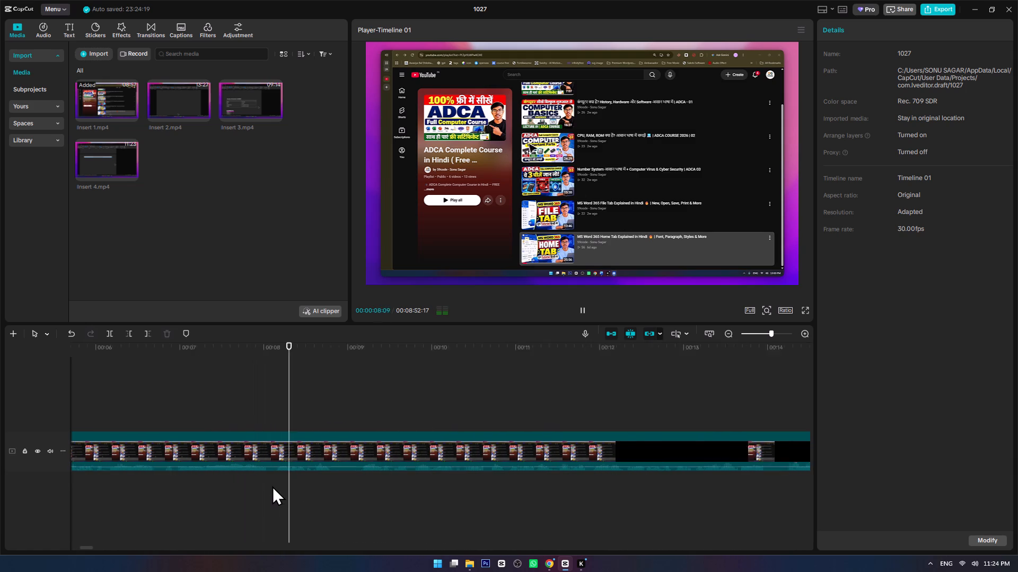
pyautogui.keyDown('ctrl'); pyautogui.scroll(4, 272, 486); pyautogui.keyUp('ctrl')
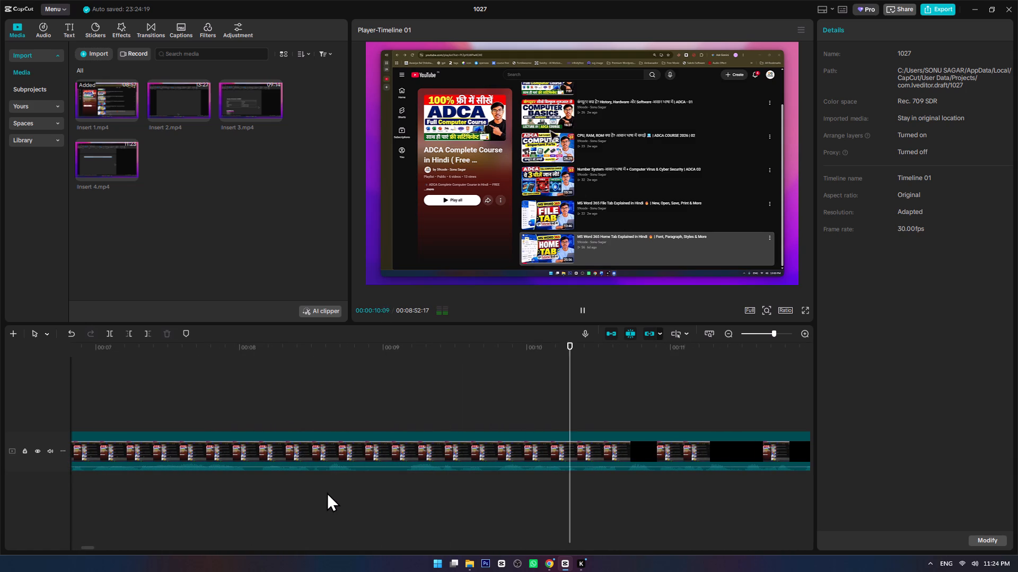
pyautogui.keyDown('alt'); pyautogui.scroll(-2, 420, 505); pyautogui.keyUp('alt')
pyautogui.scroll(-6, 397, 505)
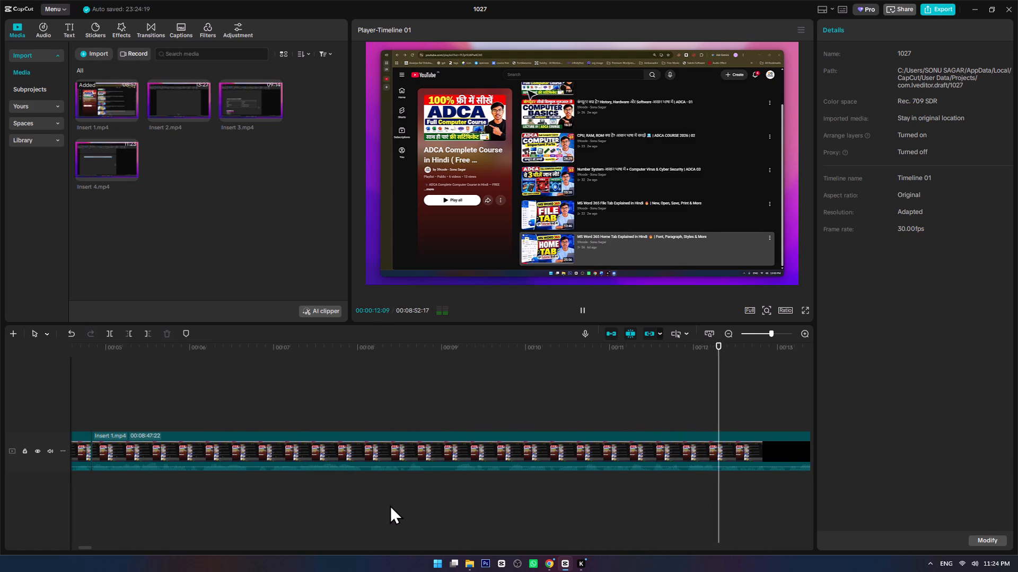
pyautogui.keyDown('ctrl'); pyautogui.scroll(-5, 390, 505); pyautogui.keyUp('ctrl')
pyautogui.keyDown('alt'); pyautogui.scroll(-9, 390, 505); pyautogui.keyUp('alt')
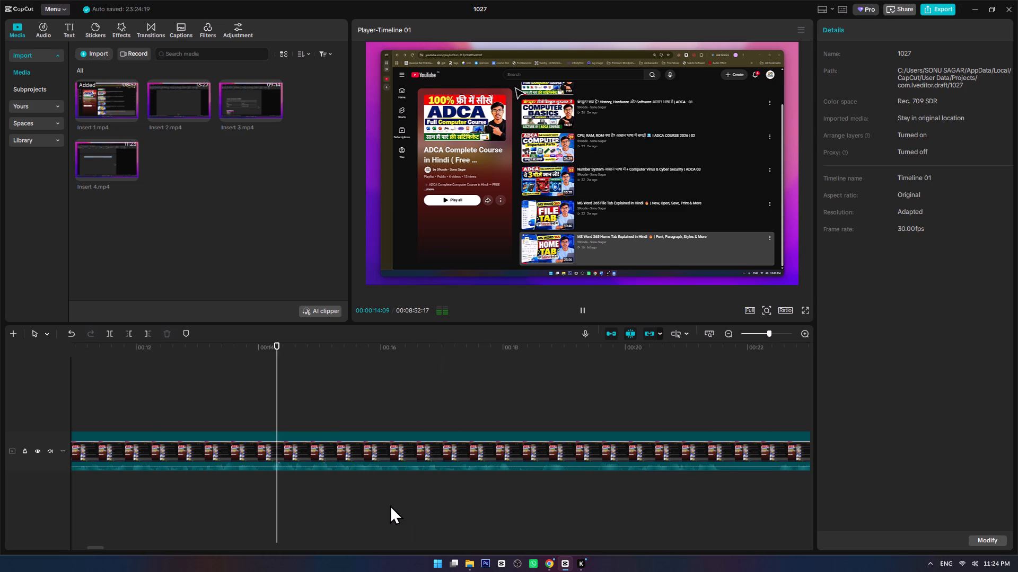
pyautogui.keyDown('alt'); pyautogui.scroll(-2, 322, 491); pyautogui.keyUp('alt')
pyautogui.keyDown('ctrl'); pyautogui.scroll(8, 322, 491); pyautogui.keyUp('ctrl')
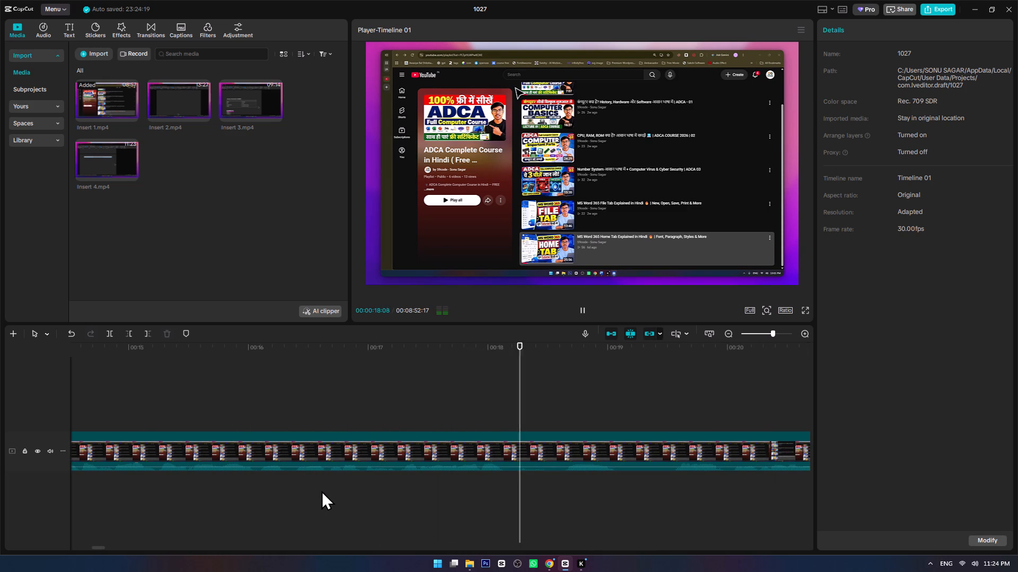
# Replay the last few seconds, split the clip at about 00:00:18:04 and 00:00:19:17, and delete the segment between the cuts.
pyautogui.click(232, 488)
pyautogui.press('space')
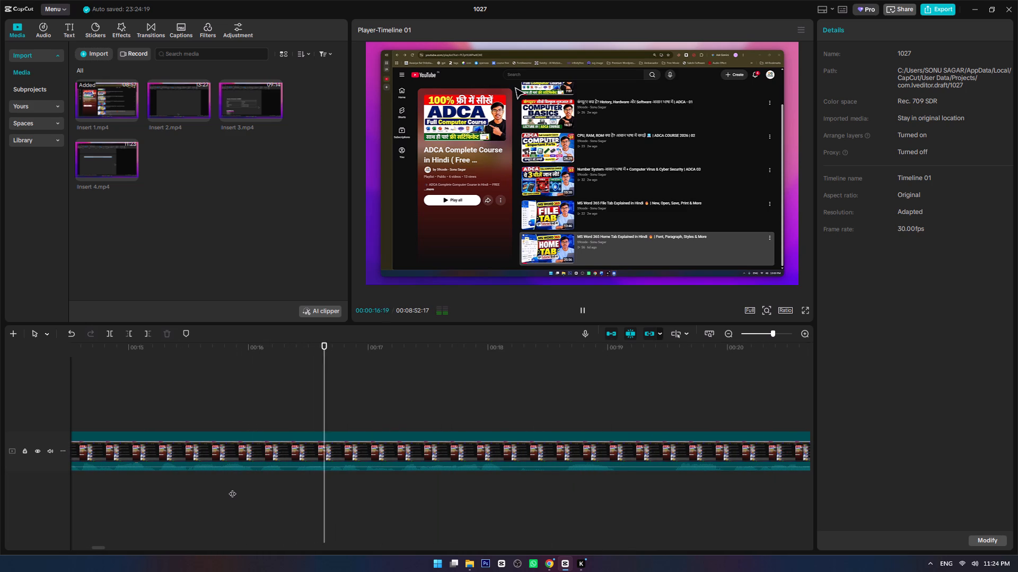
pyautogui.click(506, 473)
pyautogui.hotkey('ctrl', 'b')
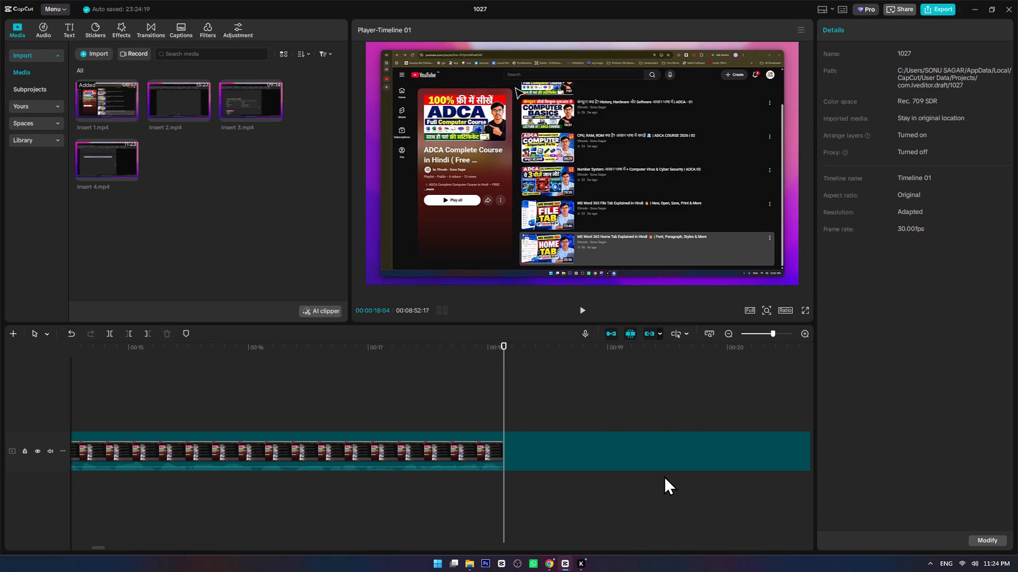
pyautogui.click(674, 473)
pyautogui.hotkey('ctrl', 'b')
pyautogui.keyDown('ctrl'); pyautogui.moveTo(642, 493); pyautogui.dragTo(563, 341); pyautogui.keyUp('ctrl')
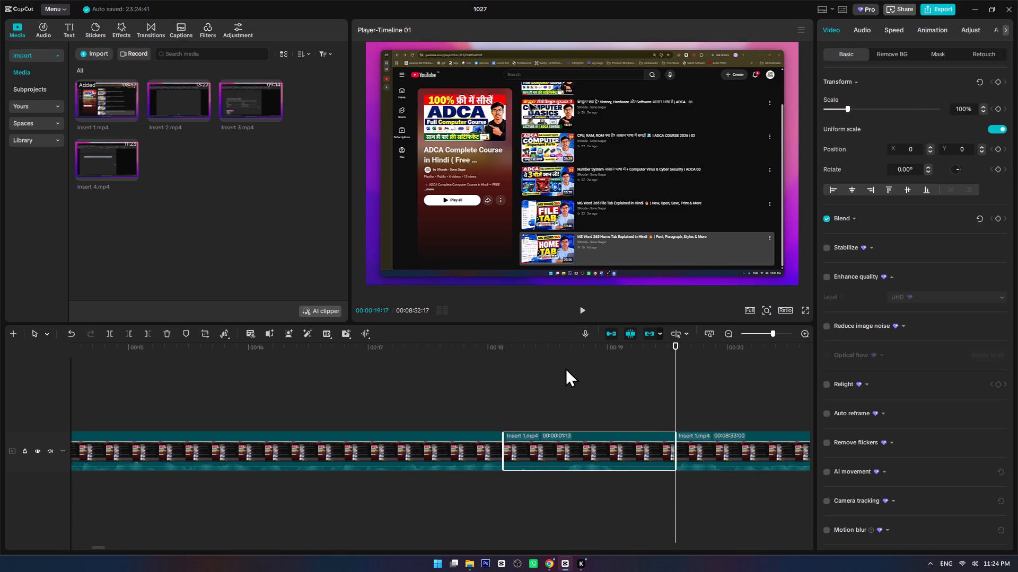
pyautogui.press('Delete')
# Play across the new join, split the clip at about 00:00:20:06 and 00:00:21:02, and delete the segment between the cuts.
pyautogui.click(447, 387)
pyautogui.press('space')
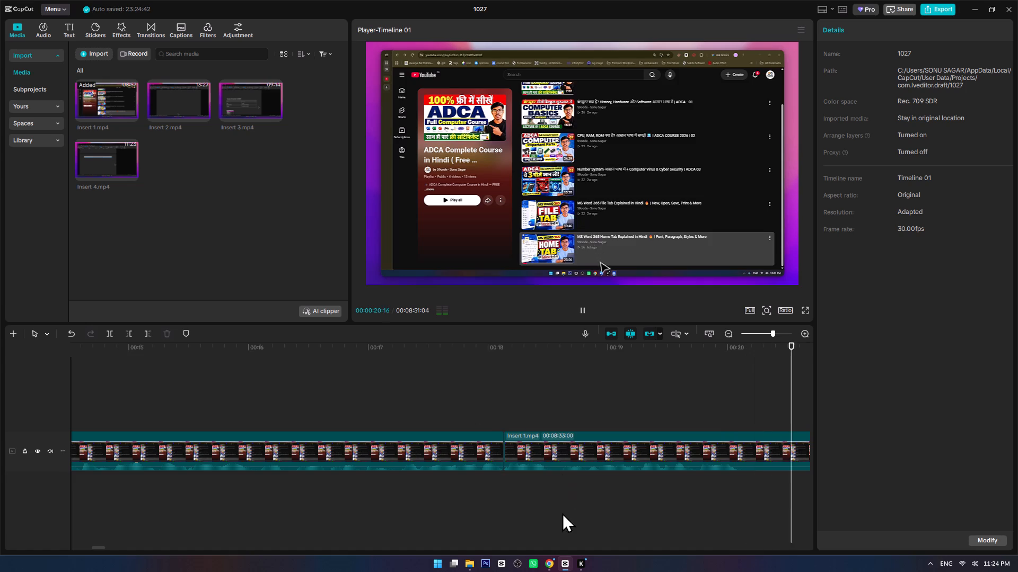
pyautogui.press('space')
pyautogui.keyDown('alt'); pyautogui.scroll(-1, 529, 499); pyautogui.keyUp('alt')
pyautogui.scroll(-6, 416, 499)
pyautogui.keyDown('alt'); pyautogui.scroll(4, 414, 499); pyautogui.keyUp('alt')
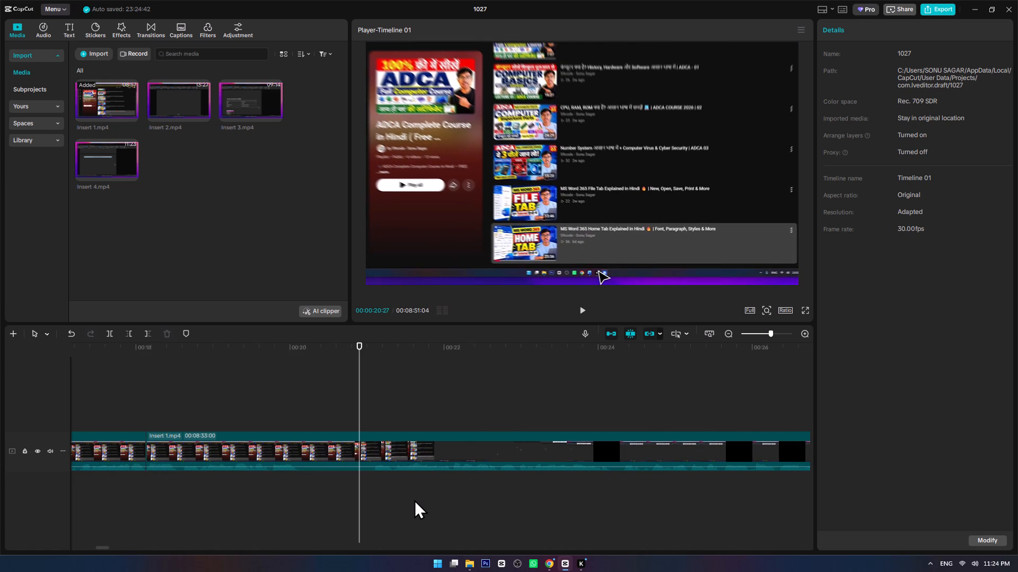
pyautogui.click(304, 473)
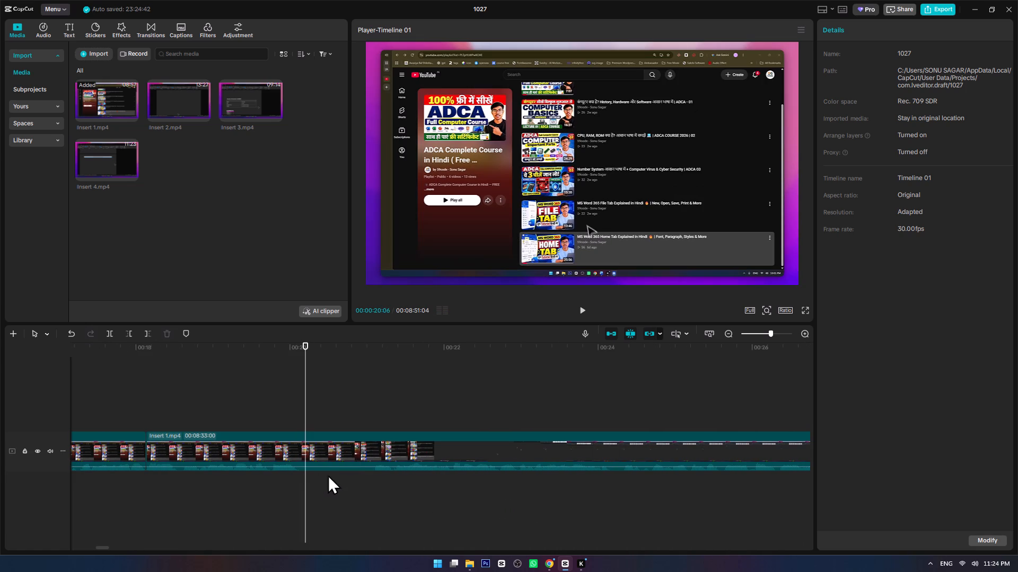
pyautogui.hotkey('ctrl', 'b')
pyautogui.click(372, 475)
pyautogui.hotkey('ctrl', 'b')
pyautogui.keyDown('ctrl'); pyautogui.moveTo(354, 490); pyautogui.dragTo(329, 416); pyautogui.keyUp('ctrl')
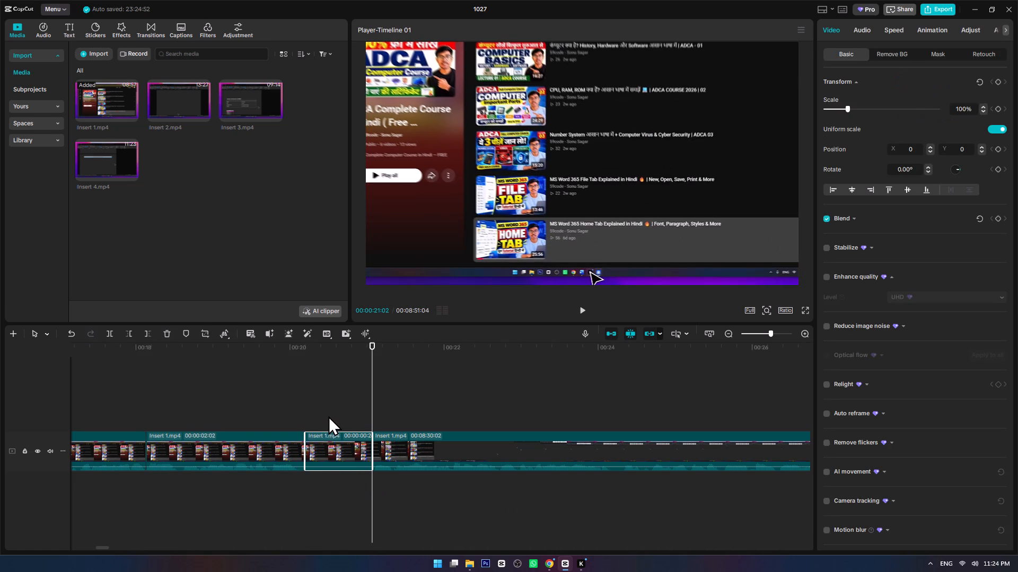
pyautogui.press('Delete')
# Continue playback, split the clip at about 00:00:28:17 and 00:00:28:27, and delete the segment between the cuts.
pyautogui.click(242, 386)
pyautogui.press('space')
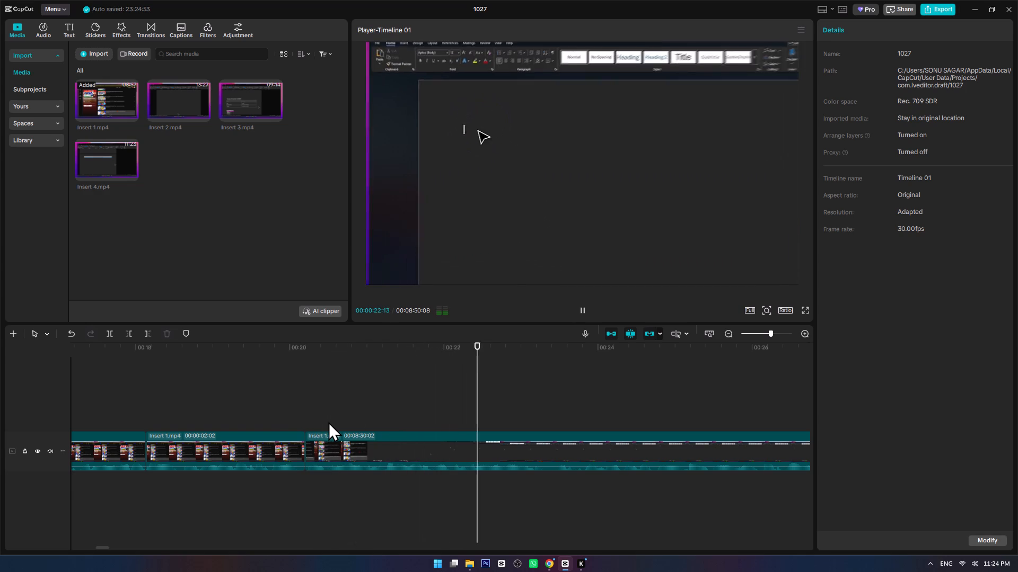
pyautogui.keyDown('alt'); pyautogui.scroll(-4, 545, 459); pyautogui.keyUp('alt')
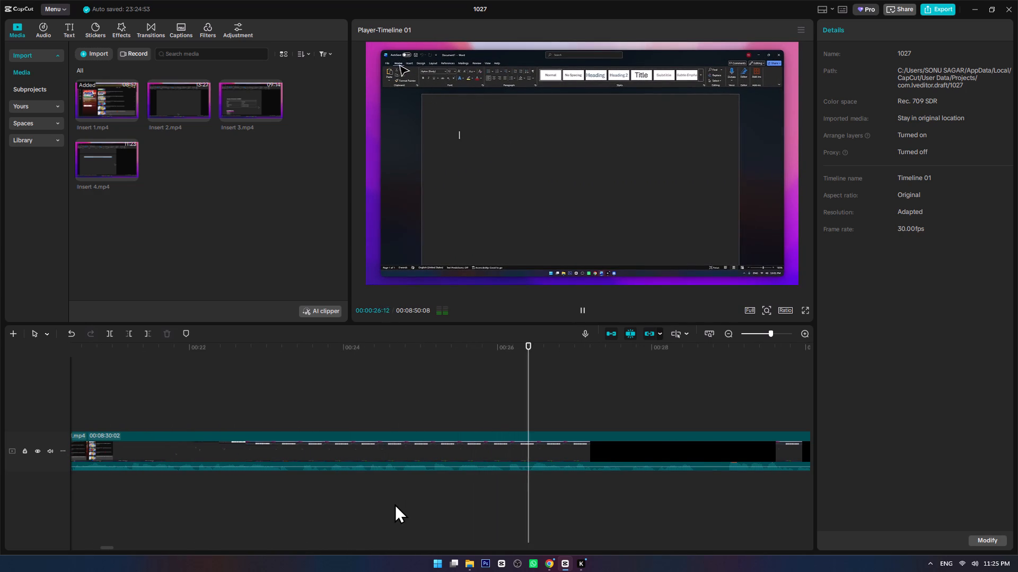
pyautogui.keyDown('alt'); pyautogui.scroll(-5, 603, 502); pyautogui.keyUp('alt')
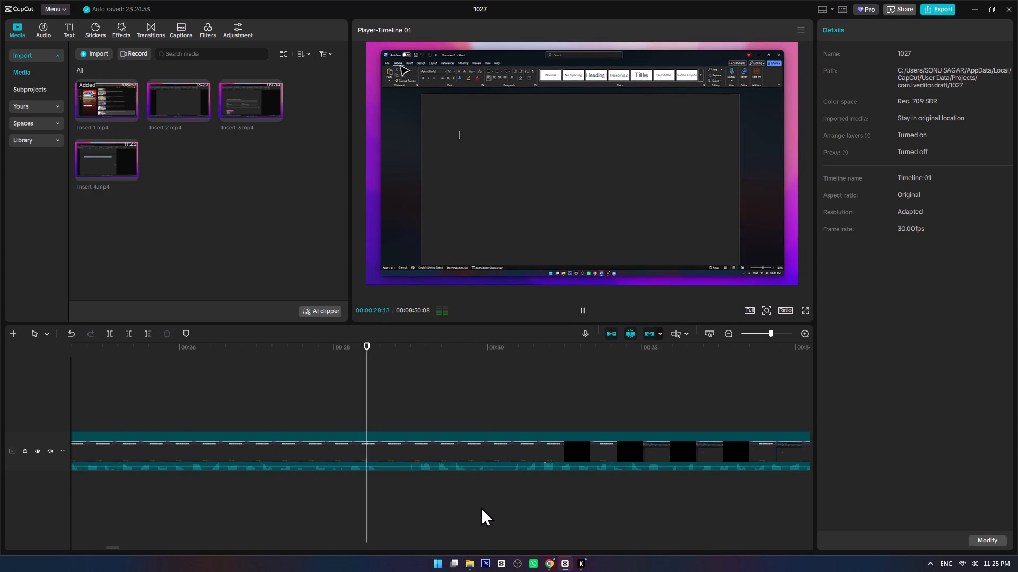
pyautogui.keyDown('ctrl'); pyautogui.scroll(5, 445, 507); pyautogui.keyUp('ctrl')
pyautogui.click(347, 489)
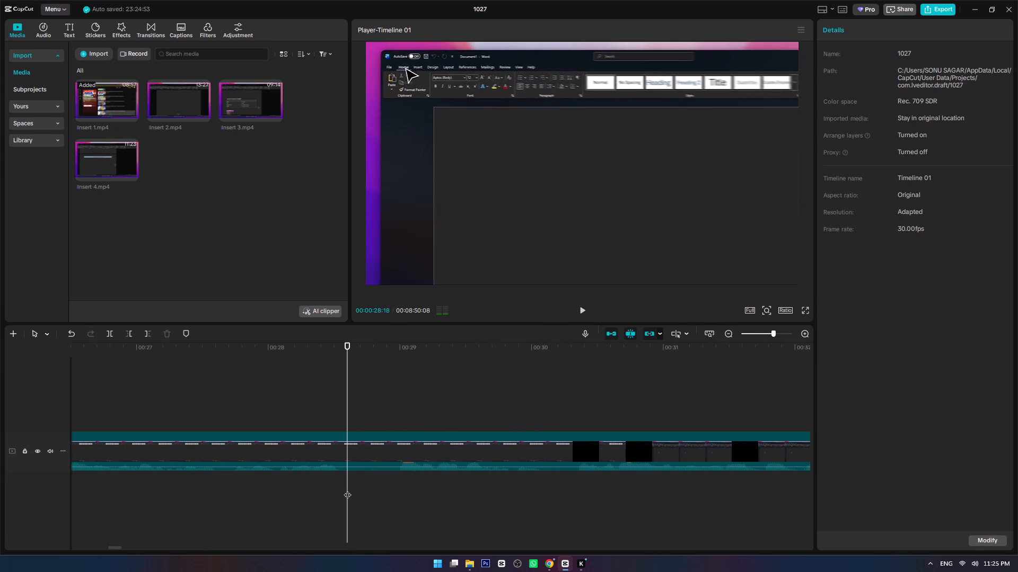
pyautogui.press('space')
pyautogui.click(342, 479)
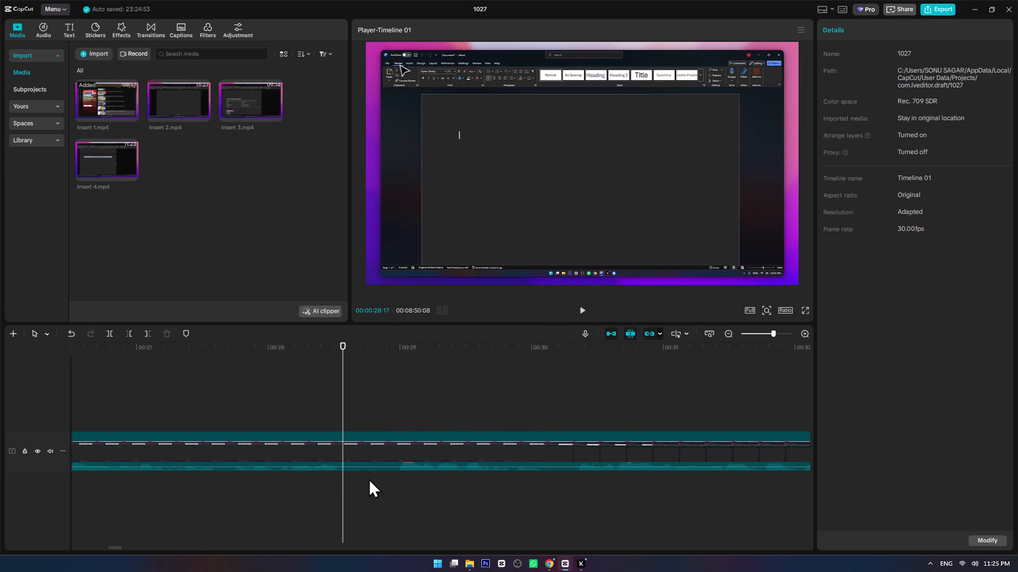
pyautogui.hotkey('ctrl', 'b')
pyautogui.click(388, 475)
pyautogui.hotkey('ctrl', 'b')
pyautogui.keyDown('ctrl'); pyautogui.moveTo(376, 491); pyautogui.dragTo(352, 432); pyautogui.keyUp('ctrl')
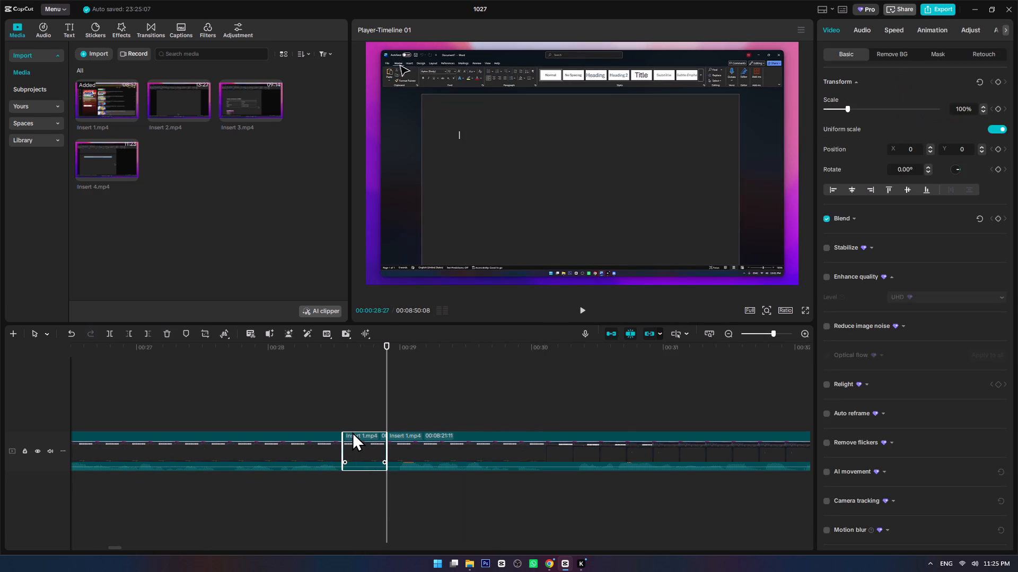
pyautogui.press('Delete')
# Play across the new join and review the Word footage up to about 00:00:39.
pyautogui.click(299, 403)
pyautogui.press('space')
pyautogui.keyDown('ctrl'); pyautogui.scroll(-3, 426, 502); pyautogui.keyUp('ctrl')
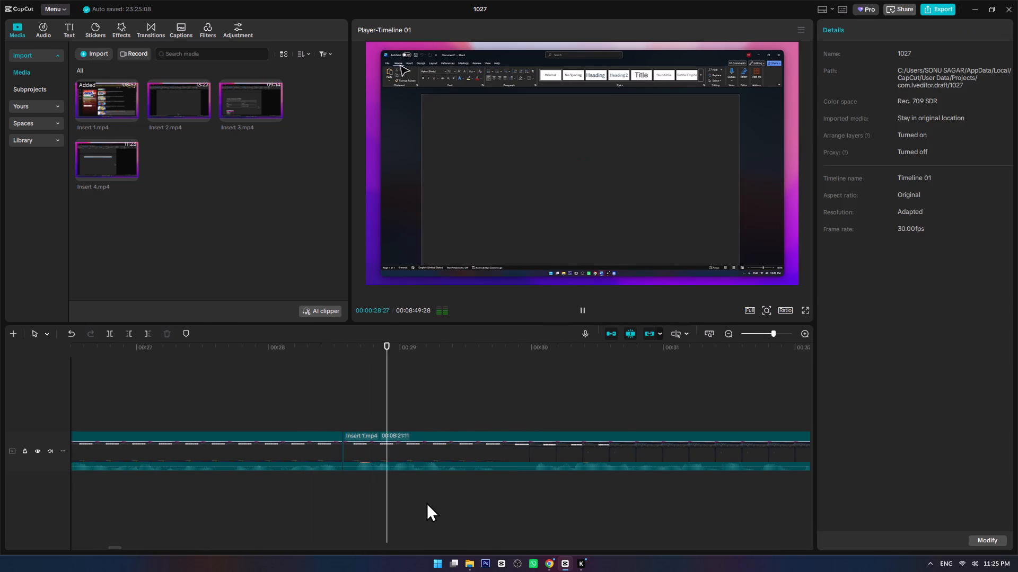
pyautogui.keyDown('ctrl'); pyautogui.scroll(-11, 426, 502); pyautogui.keyUp('ctrl')
pyautogui.keyDown('alt'); pyautogui.scroll(-3, 424, 503); pyautogui.keyUp('alt')
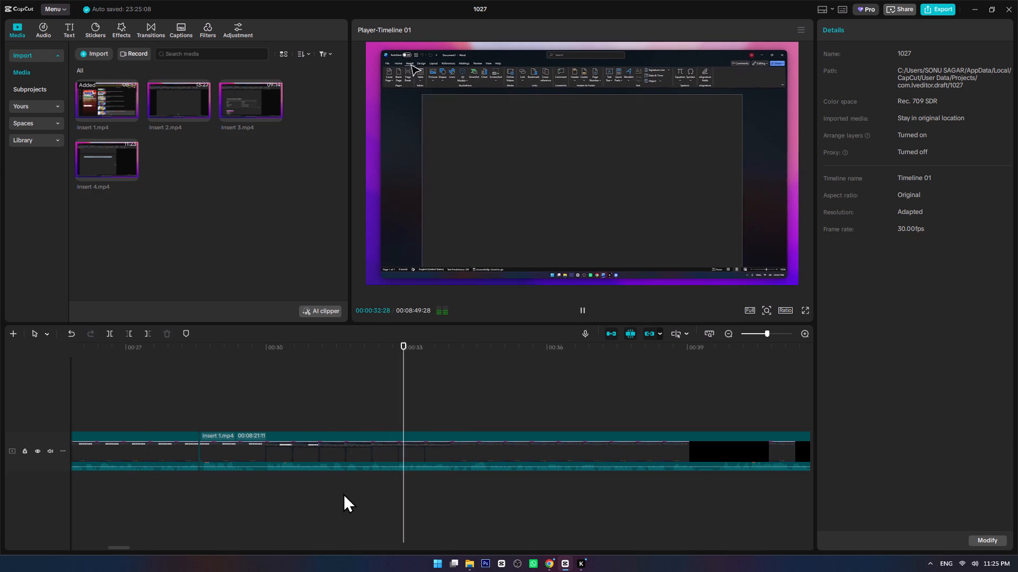
pyautogui.keyDown('alt'); pyautogui.scroll(-4, 391, 489); pyautogui.keyUp('alt')
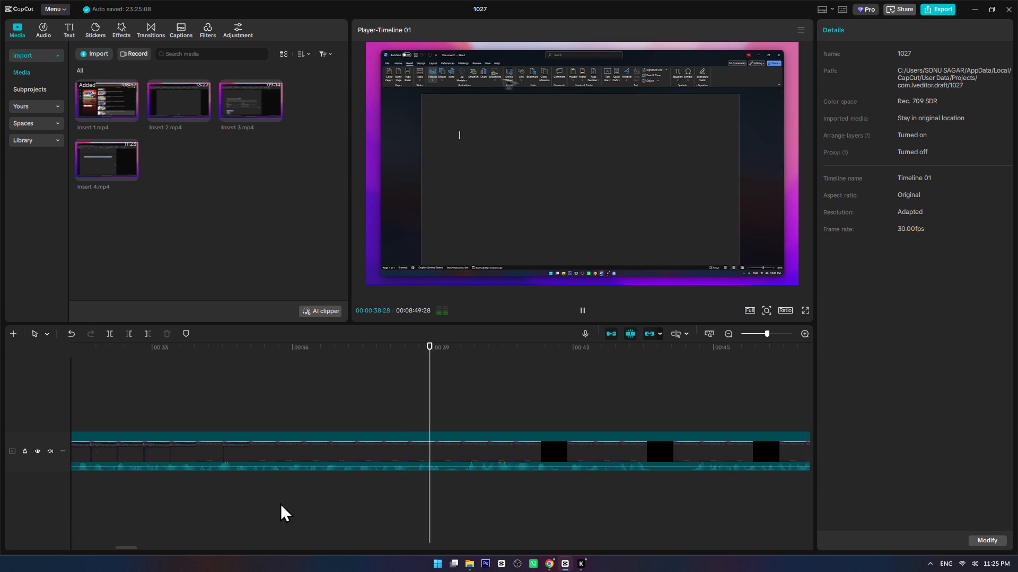
pyautogui.press('space')
# Replay the Word footage from about 00:00:32 and split the Insert 1 clip at about 00:00:34:10.
pyautogui.click(107, 486)
pyautogui.press('space')
pyautogui.press('space')
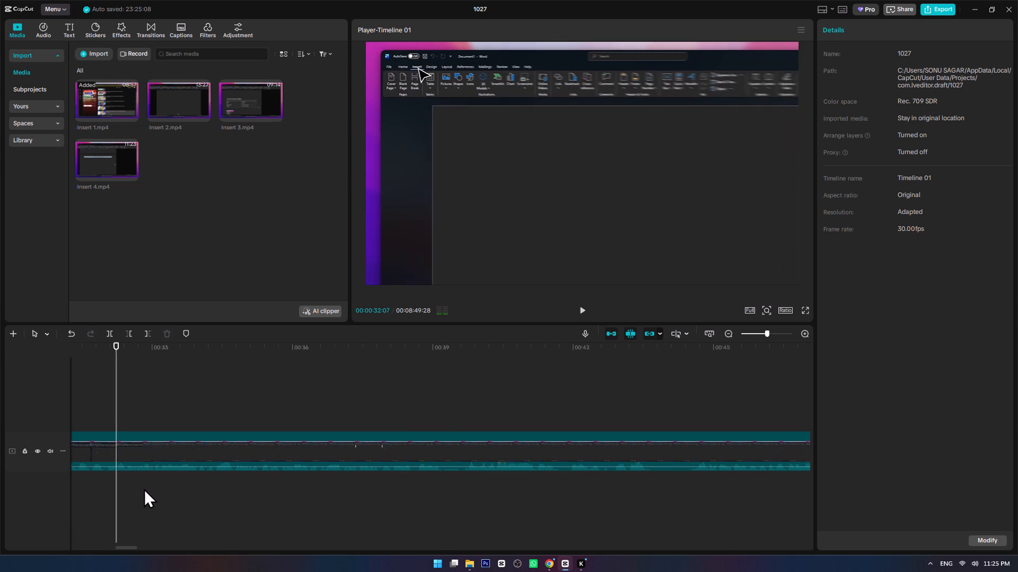
pyautogui.press('space')
pyautogui.keyDown('ctrl'); pyautogui.scroll(8, 144, 488); pyautogui.keyUp('ctrl')
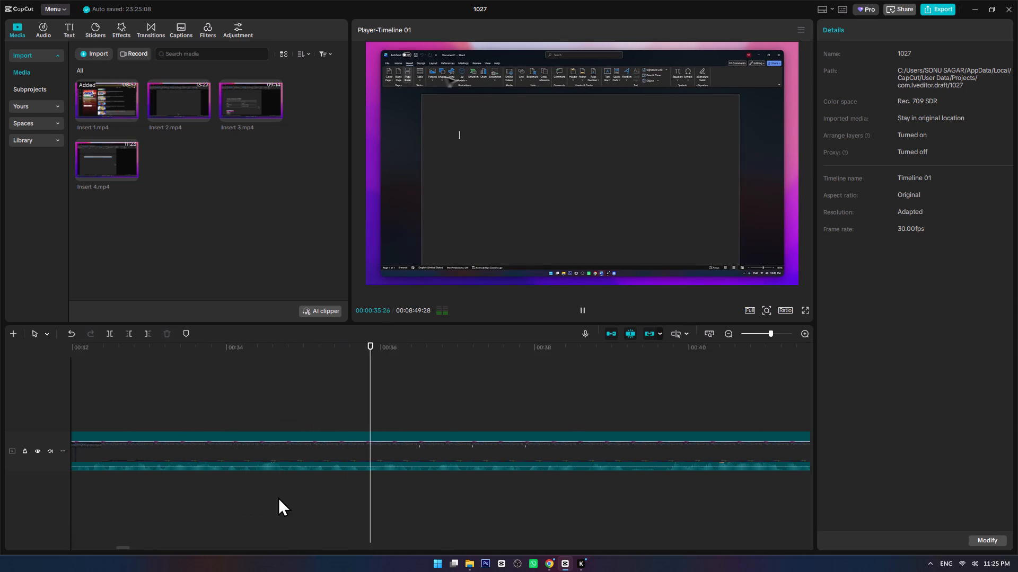
pyautogui.keyDown('ctrl'); pyautogui.scroll(4, 251, 479); pyautogui.keyUp('ctrl')
pyautogui.press('space')
pyautogui.click(149, 476)
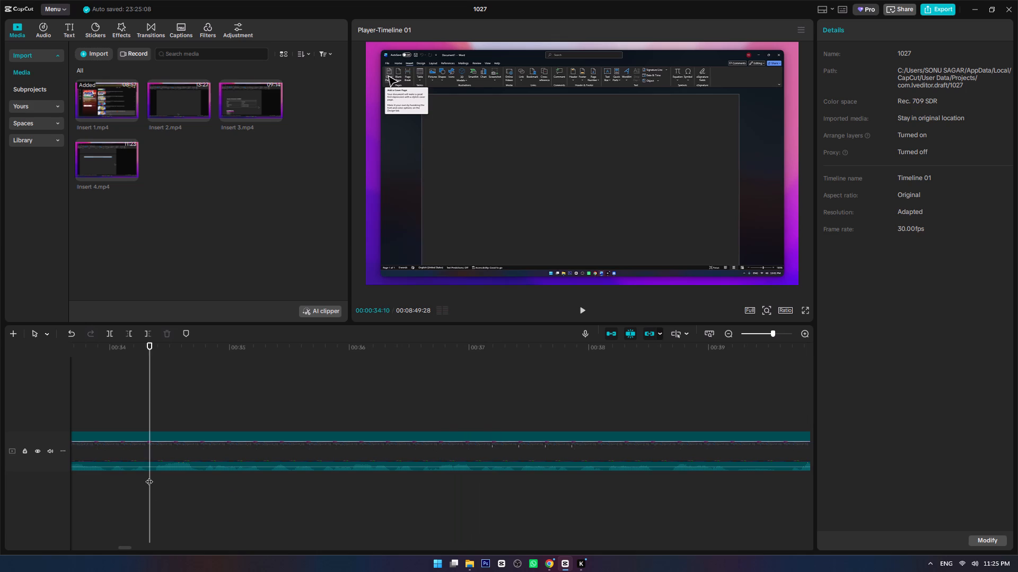
pyautogui.press('space')
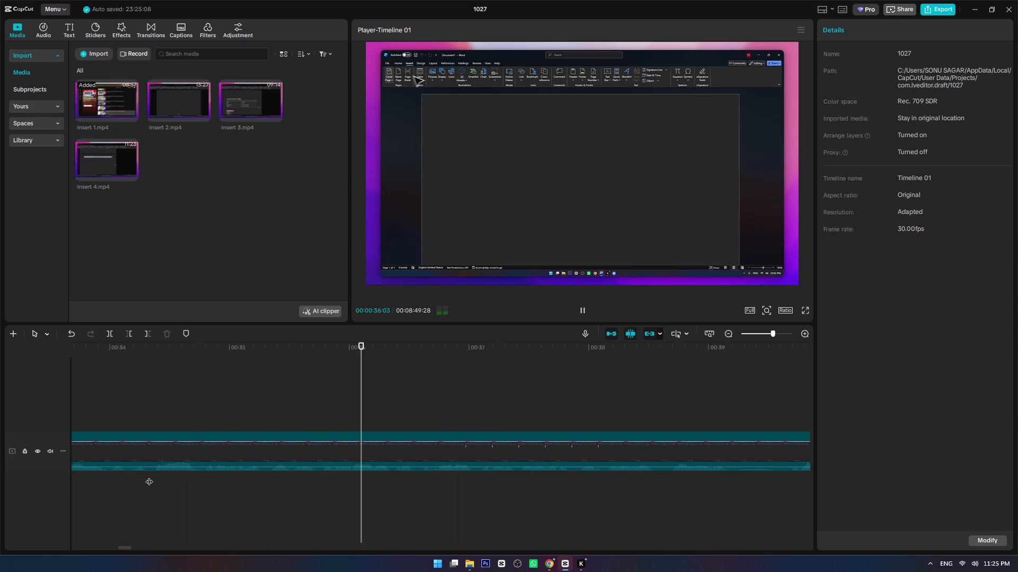
pyautogui.click(149, 476)
pyautogui.press('space')
pyautogui.click(149, 476)
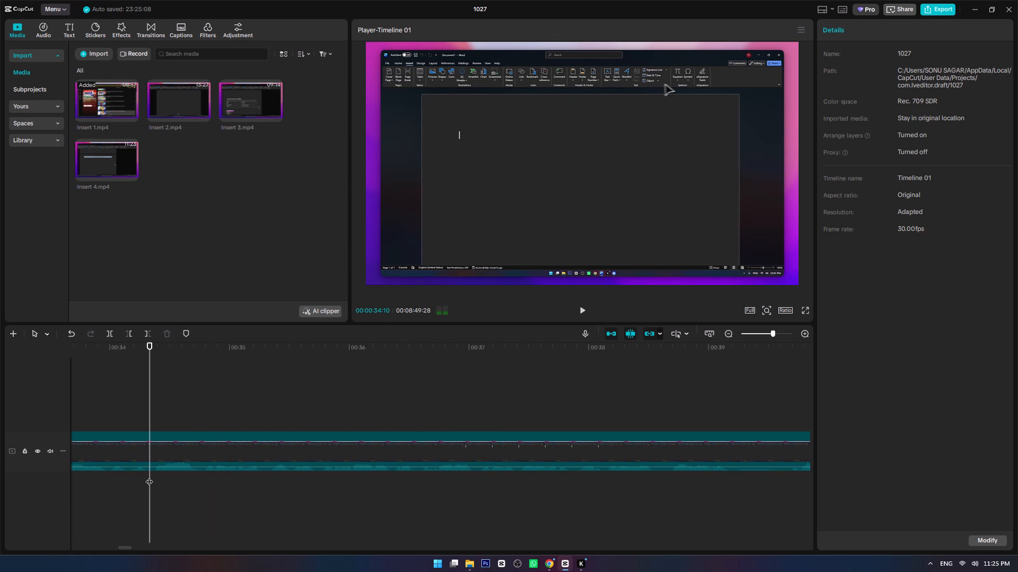
pyautogui.hotkey('ctrl', 'b')
# Continue playback, split the clip at about 00:00:35:26, and delete the segment between the two cuts.
pyautogui.press('space')
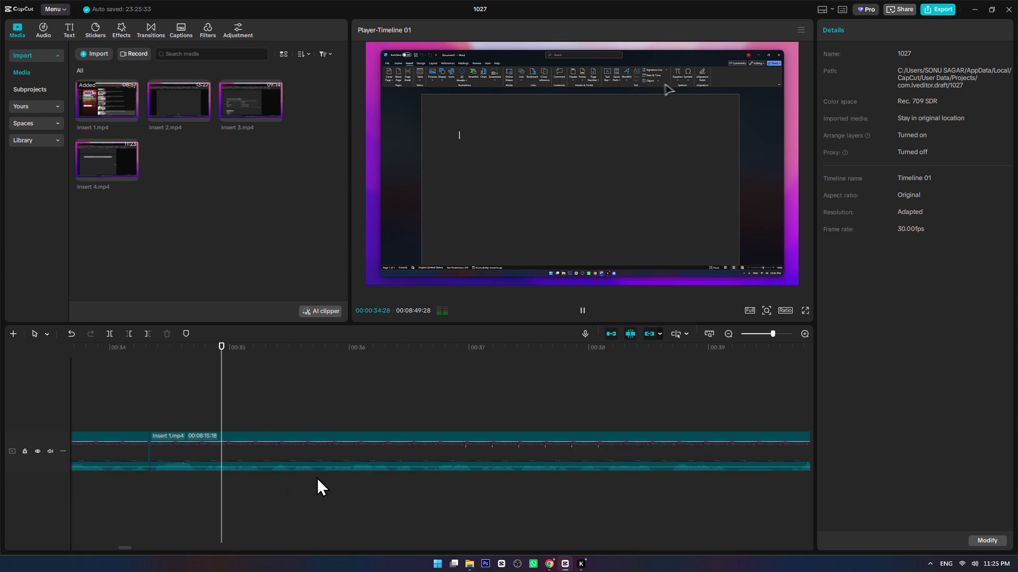
pyautogui.click(322, 476)
pyautogui.press('space')
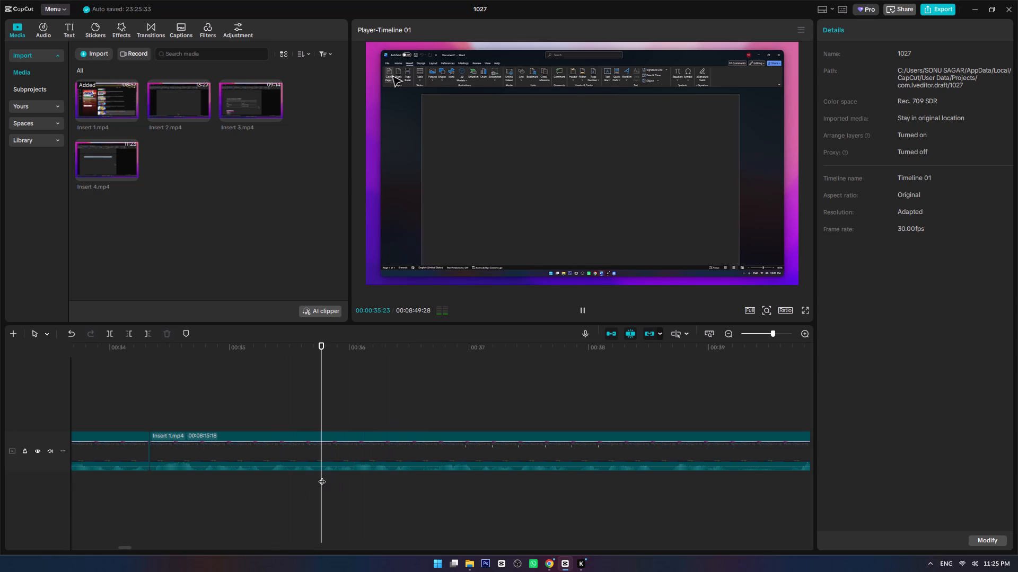
pyautogui.press('space')
pyautogui.click(332, 473)
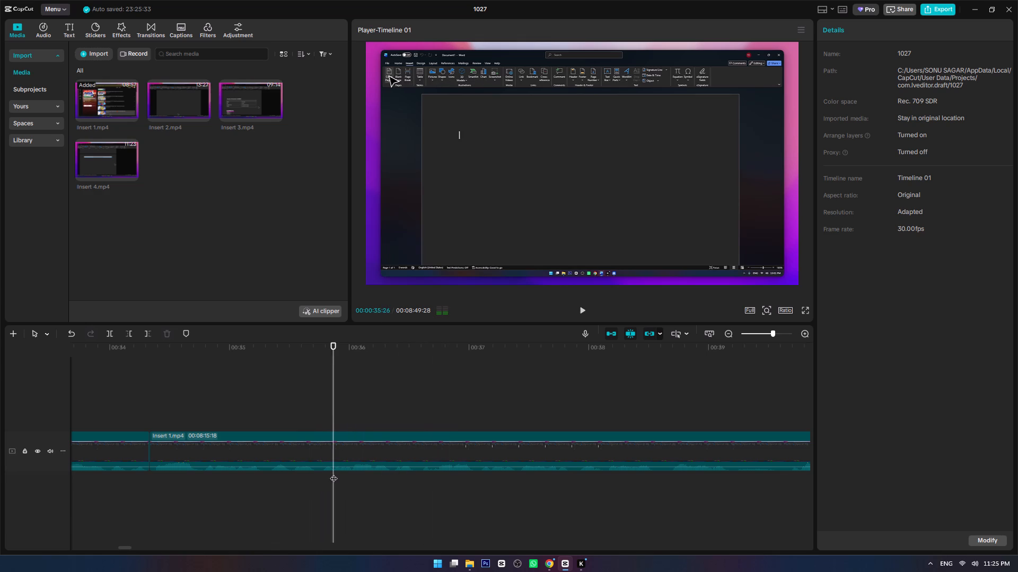
pyautogui.press('space')
pyautogui.click(334, 473)
pyautogui.hotkey('ctrl', 'b')
pyautogui.moveTo(300, 493); pyautogui.dragTo(247, 416)
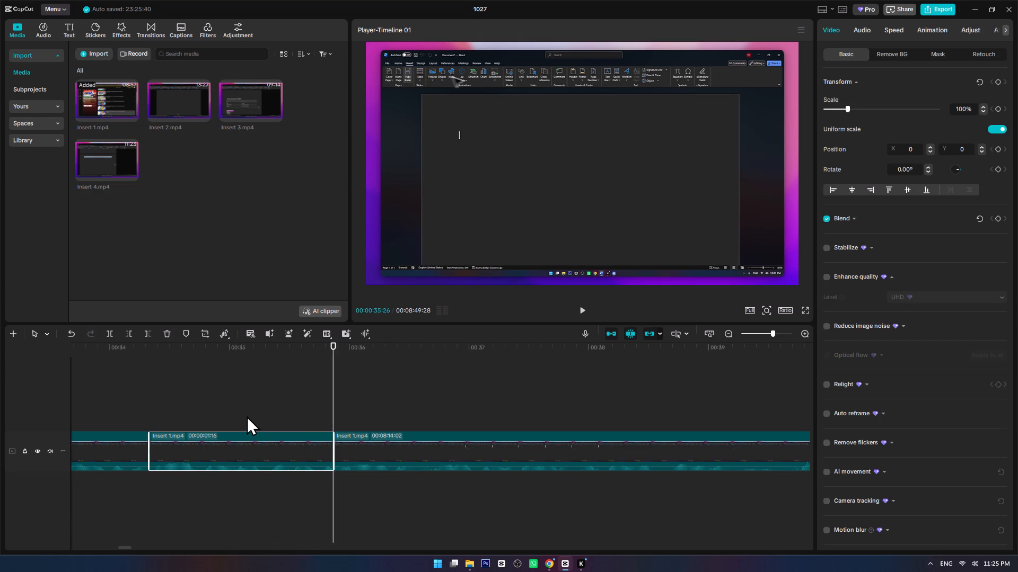
pyautogui.press('Delete')
# Play across the new join, split the clip at about 00:00:33:29, and delete the short piece between that cut and the join.
pyautogui.keyDown('ctrl'); pyautogui.scroll(-6, 265, 444); pyautogui.keyUp('ctrl')
pyautogui.keyDown('alt'); pyautogui.scroll(1, 265, 445); pyautogui.keyUp('alt')
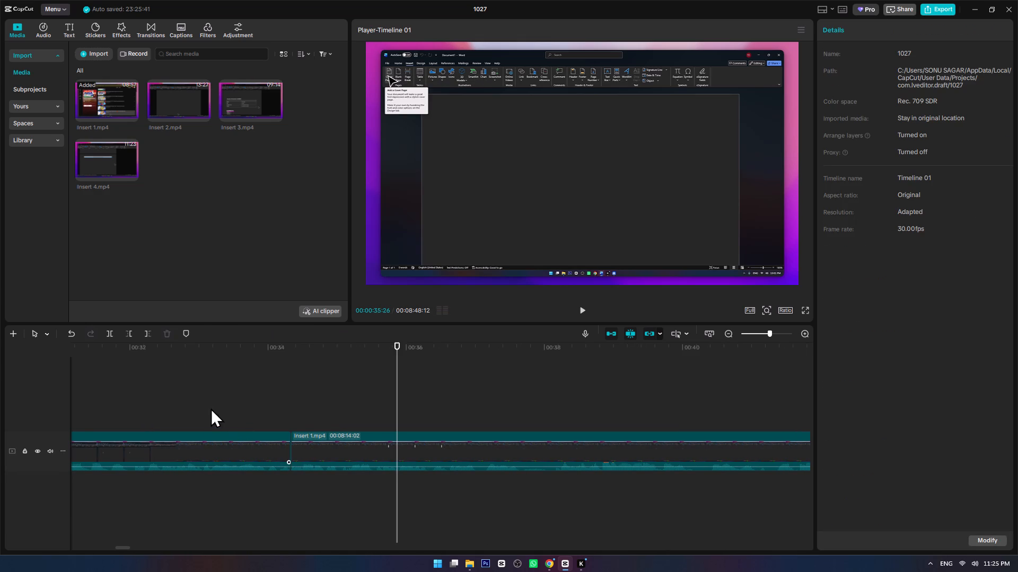
pyautogui.click(159, 392)
pyautogui.press('space')
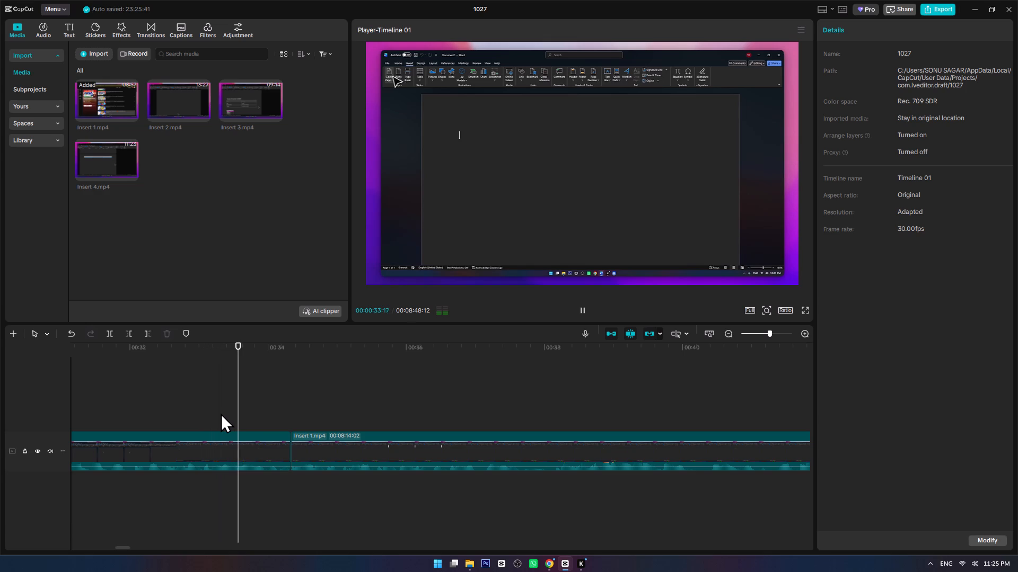
pyautogui.click(235, 403)
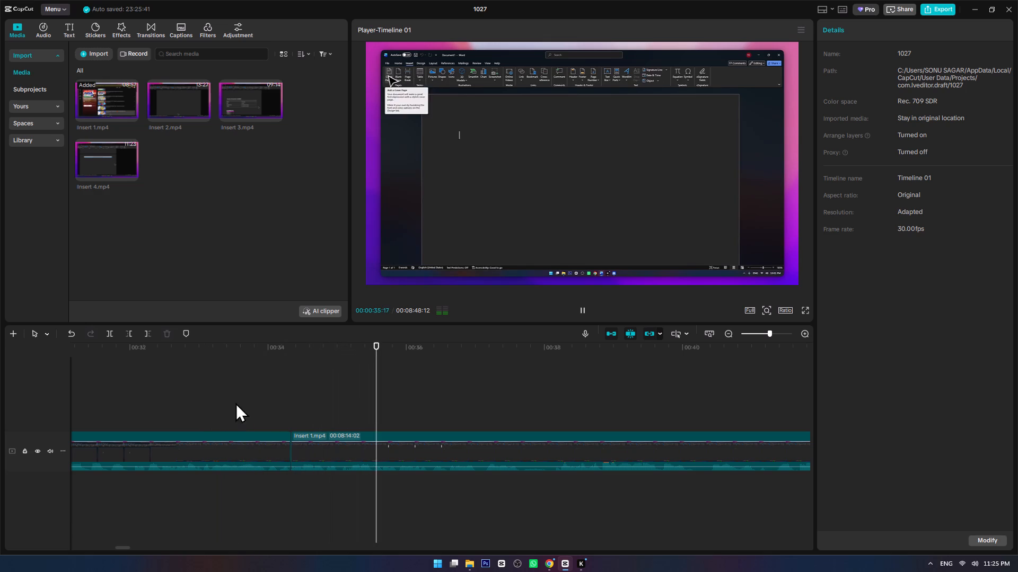
pyautogui.press('space')
pyautogui.scroll(7, 274, 476)
pyautogui.keyDown('ctrl'); pyautogui.scroll(5, 274, 476); pyautogui.keyUp('ctrl')
pyautogui.press('space')
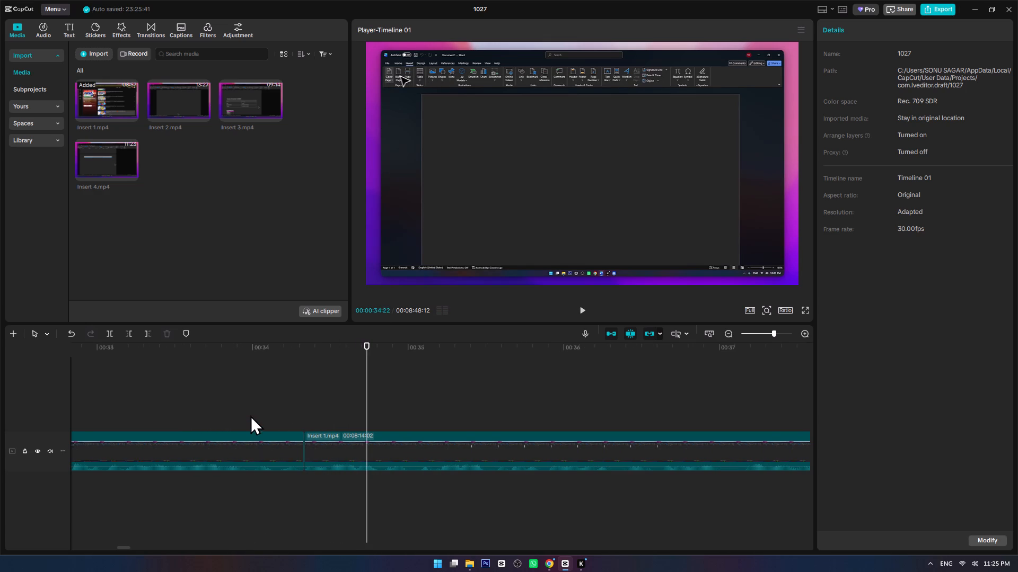
pyautogui.click(250, 415)
pyautogui.press('space')
pyautogui.click(248, 415)
pyautogui.hotkey('ctrl', 'b')
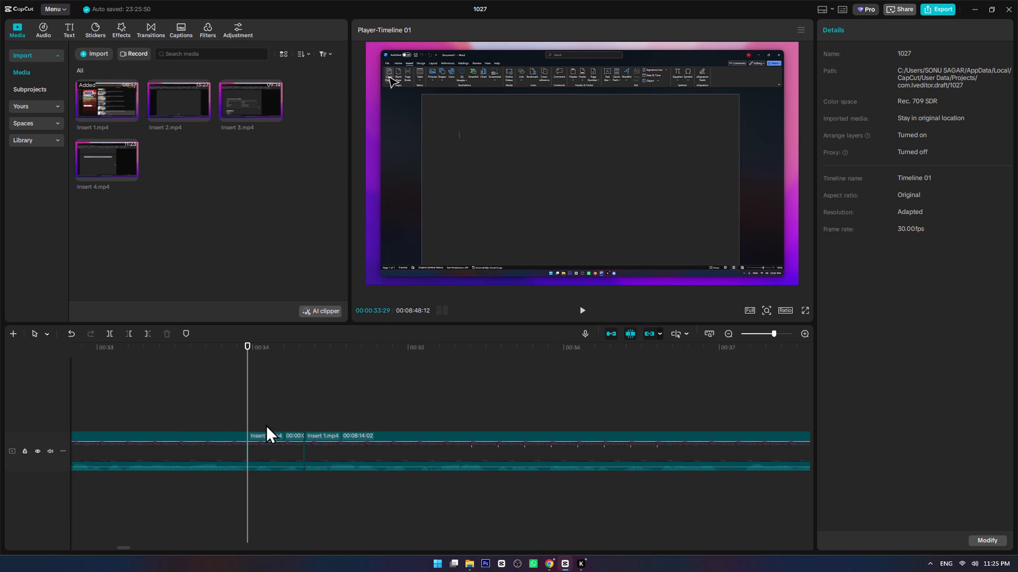
pyautogui.moveTo(278, 414); pyautogui.dragTo(289, 505)
pyautogui.press('Delete')
# Play across the new join, split the clip at about 00:00:37:10 and 00:00:37:21, and delete the segment between the cuts.
pyautogui.click(125, 390)
pyautogui.press('space')
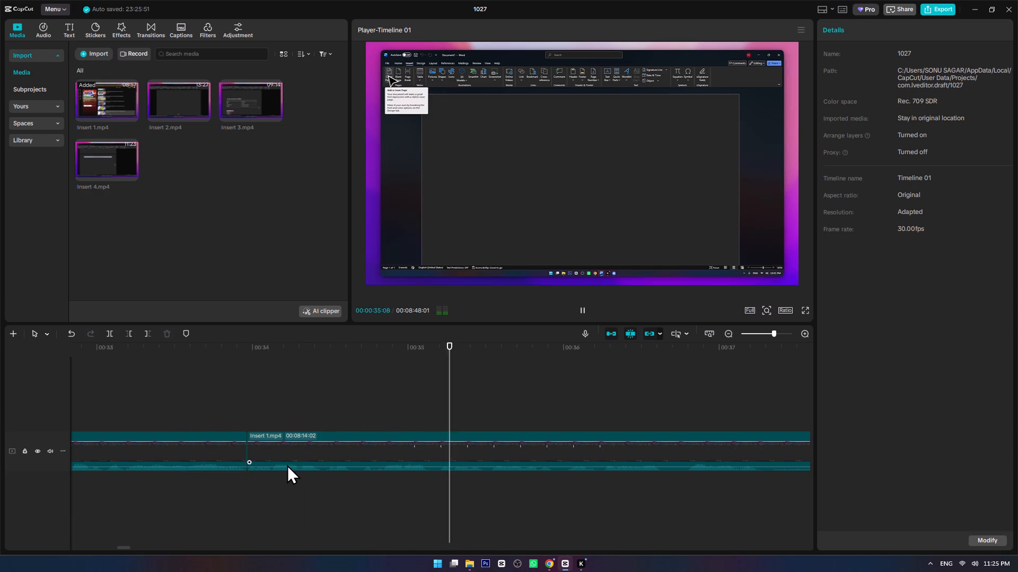
pyautogui.keyDown('ctrl'); pyautogui.scroll(-9, 288, 465); pyautogui.keyUp('ctrl')
pyautogui.keyDown('ctrl'); pyautogui.scroll(-10, 353, 512); pyautogui.keyUp('ctrl')
pyautogui.keyDown('alt'); pyautogui.scroll(-4, 354, 513); pyautogui.keyUp('alt')
pyautogui.keyDown('ctrl'); pyautogui.scroll(4, 326, 508); pyautogui.keyUp('ctrl')
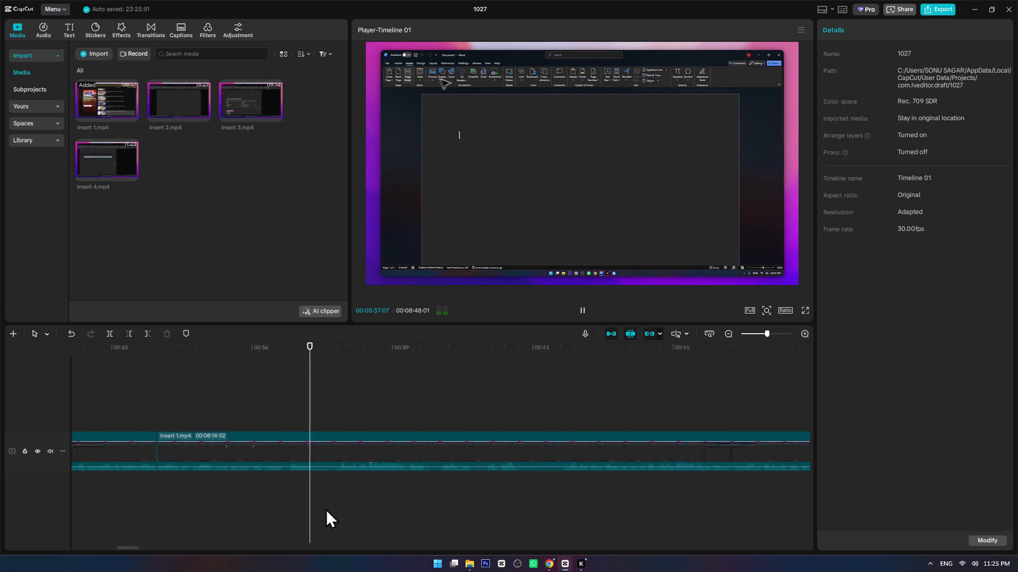
pyautogui.keyDown('ctrl'); pyautogui.scroll(12, 326, 508); pyautogui.keyUp('ctrl')
pyautogui.press('space')
pyautogui.click(261, 476)
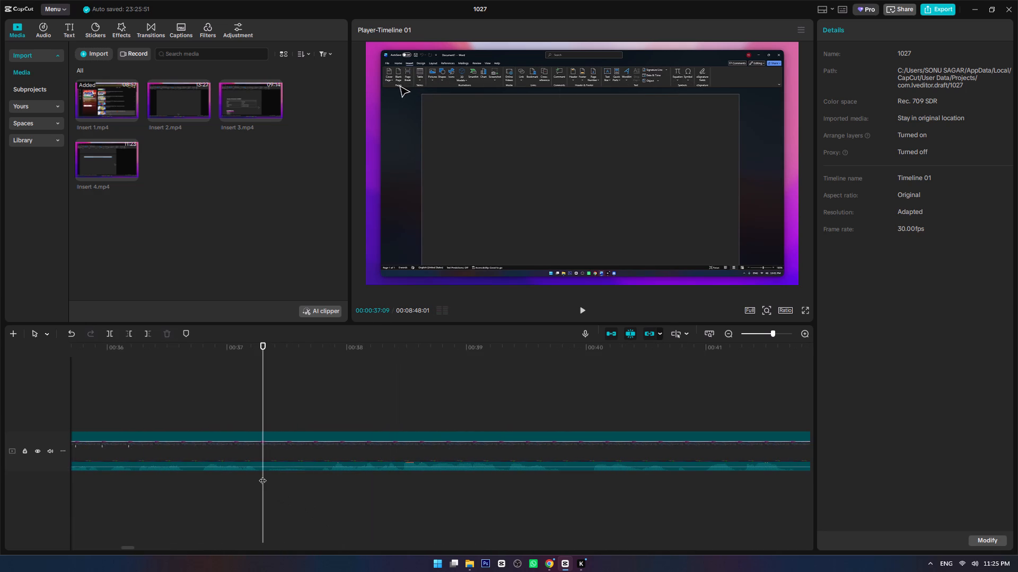
pyautogui.click(264, 475)
pyautogui.click(267, 473)
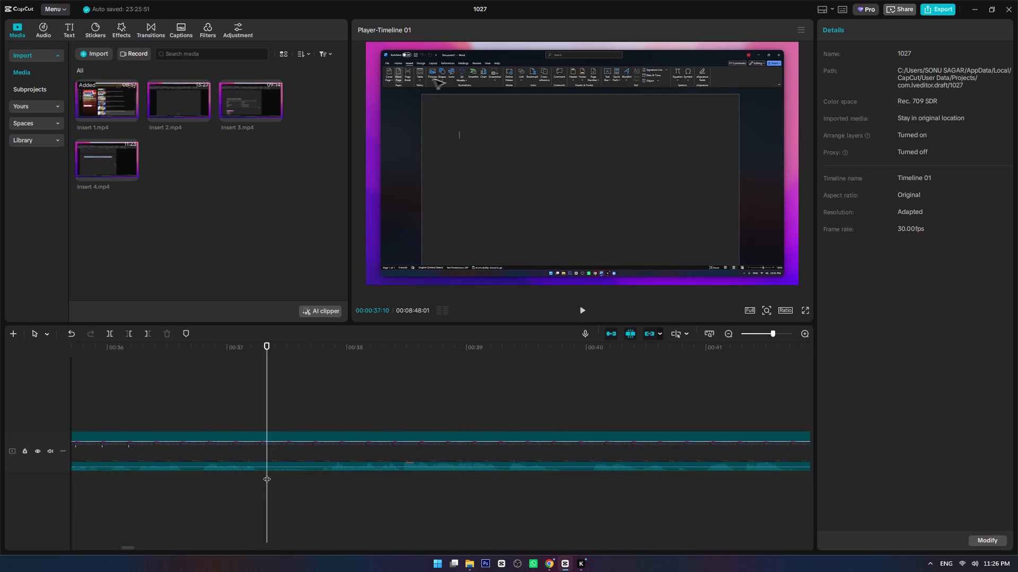
pyautogui.hotkey('ctrl', 'b')
pyautogui.click(310, 473)
pyautogui.hotkey('ctrl', 'b')
pyautogui.click(287, 458)
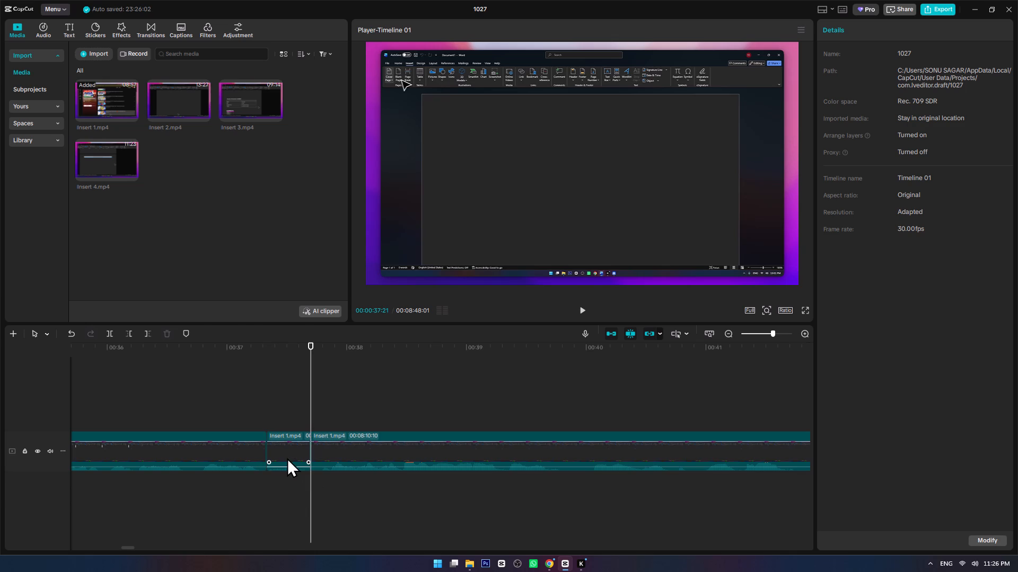
pyautogui.press('Delete')
# Replay from about 00:00:36:12 to check the new join.
pyautogui.click(195, 409)
pyautogui.click(156, 404)
pyautogui.press('space')
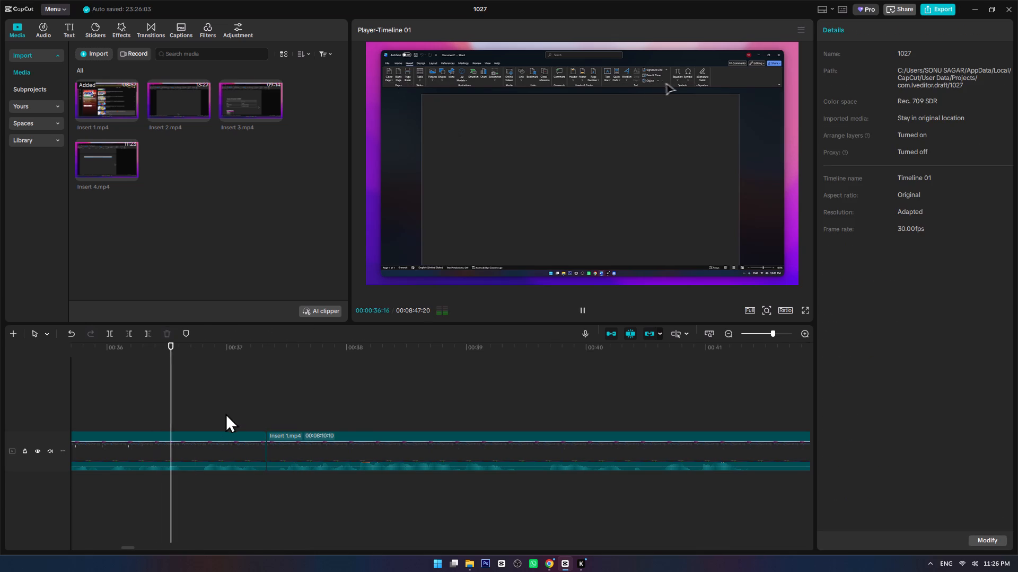
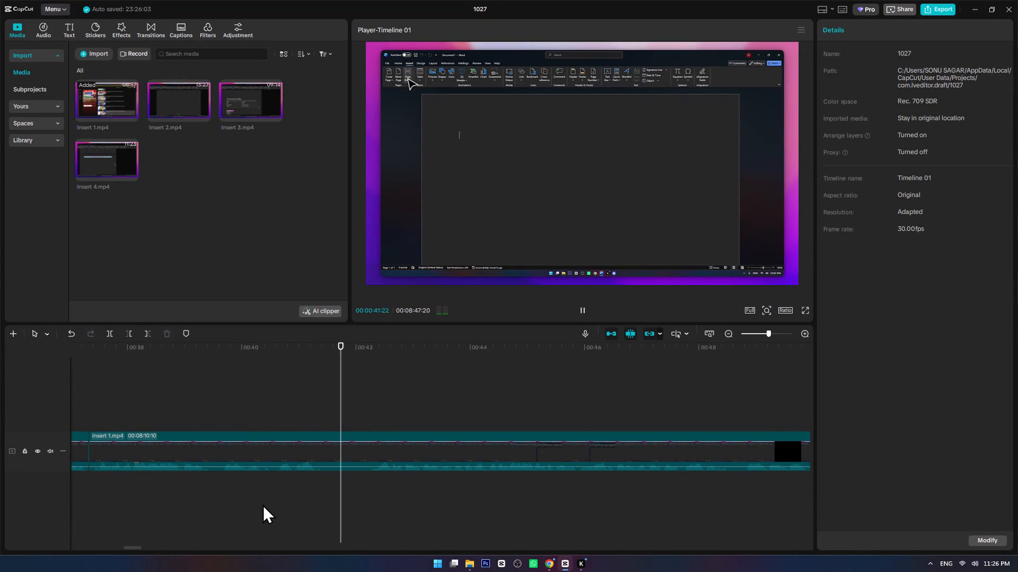
# Split the clip at about 00:00:41:13 and 00:00:42:07, and delete the segment between the two cuts.
pyautogui.press('space')
pyautogui.click(324, 476)
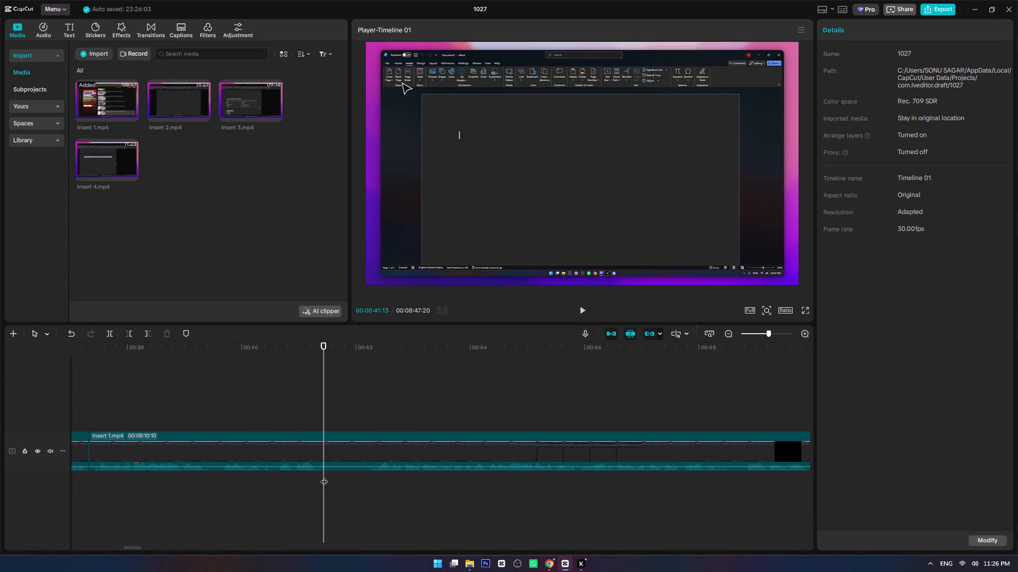
pyautogui.hotkey('ctrl', 'b')
pyautogui.click(370, 476)
pyautogui.hotkey('ctrl', 'b')
pyautogui.keyDown('ctrl'); pyautogui.moveTo(346, 487); pyautogui.dragTo(346, 473); pyautogui.keyUp('ctrl')
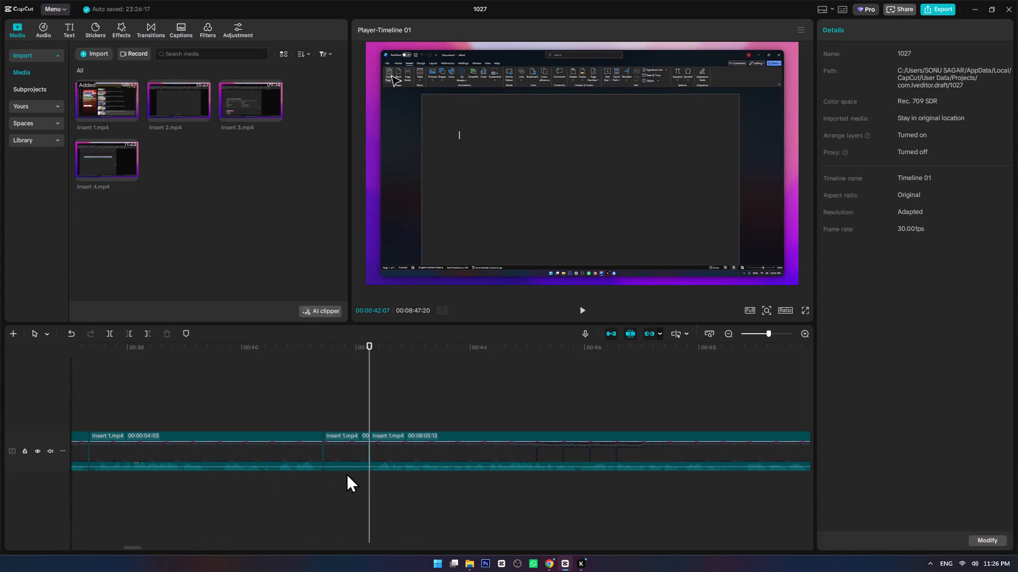
pyautogui.keyDown('ctrl'); pyautogui.moveTo(346, 473); pyautogui.dragTo(353, 429); pyautogui.keyUp('ctrl')
pyautogui.press('Delete')
# Play across the new join and onward, split the clip at about 00:01:04:21 and 00:01:05:02, and delete the segment between the cuts.
pyautogui.click(197, 398)
pyautogui.press('space')
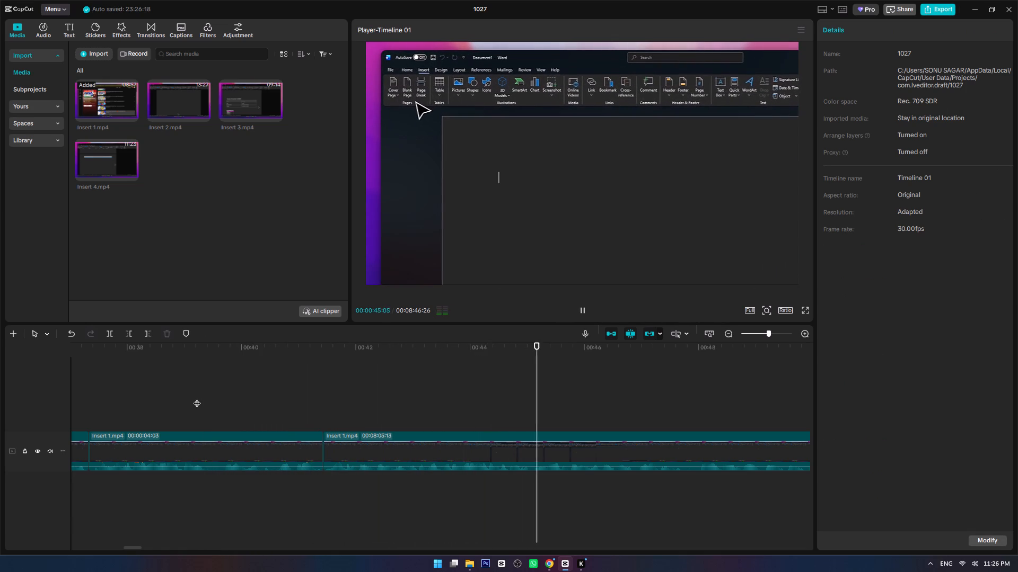
pyautogui.keyDown('alt'); pyautogui.scroll(-4, 279, 421); pyautogui.keyUp('alt')
pyautogui.keyDown('ctrl'); pyautogui.scroll(-4, 401, 523); pyautogui.keyUp('ctrl')
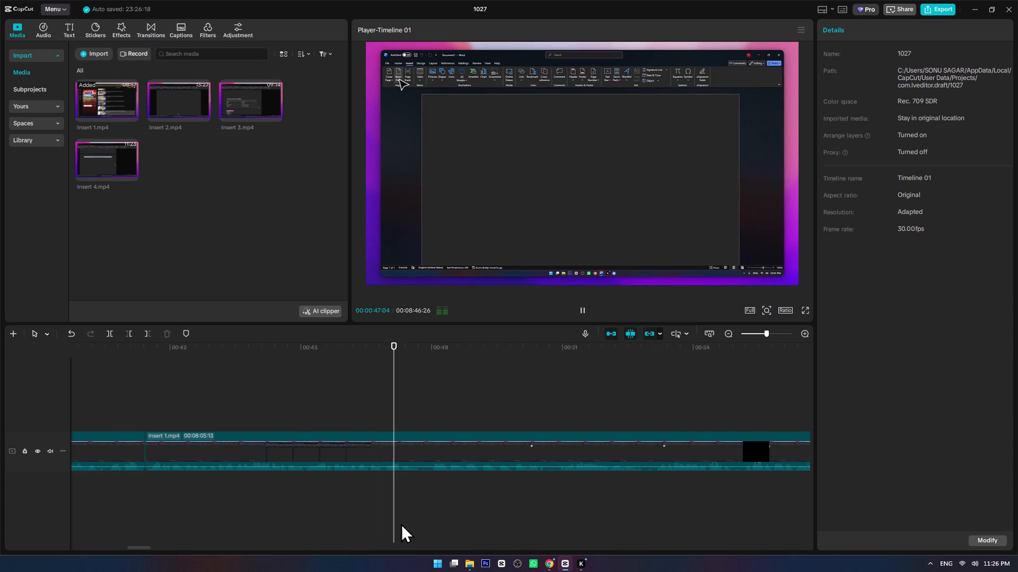
pyautogui.keyDown('alt'); pyautogui.scroll(-2, 394, 523); pyautogui.keyUp('alt')
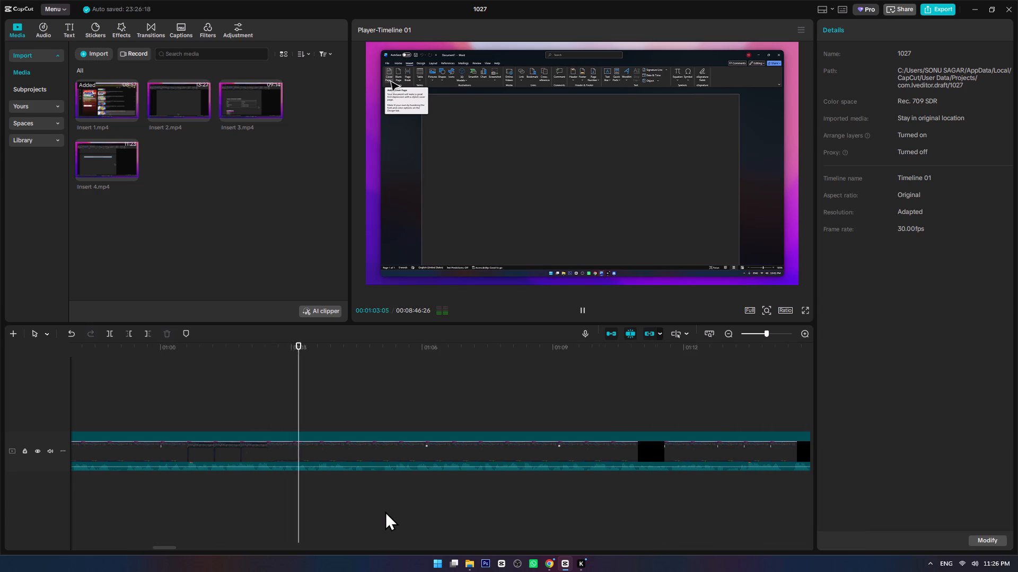
pyautogui.keyDown('ctrl'); pyautogui.scroll(3, 385, 511); pyautogui.keyUp('ctrl')
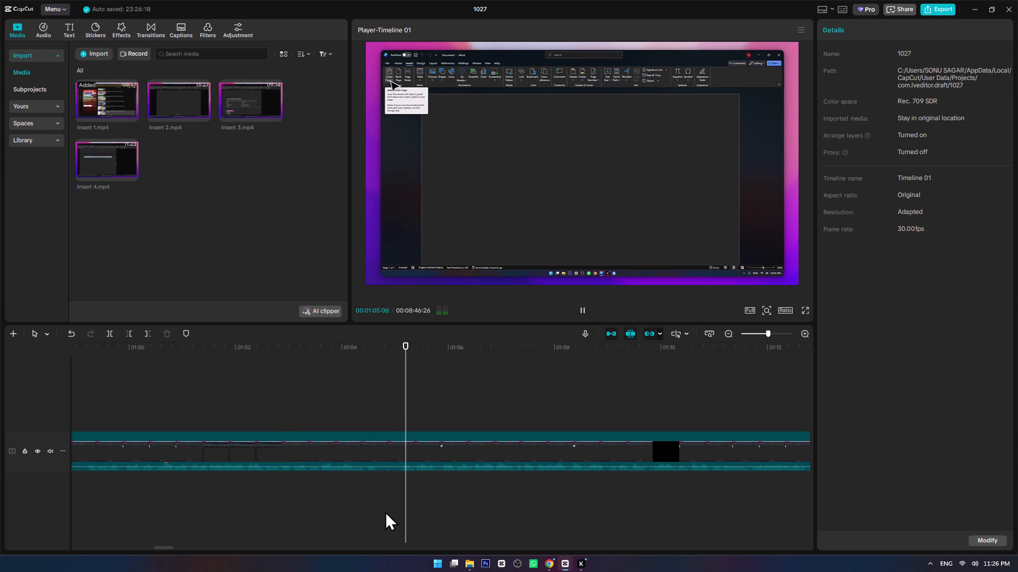
pyautogui.press('space')
pyautogui.click(332, 482)
pyautogui.press('space')
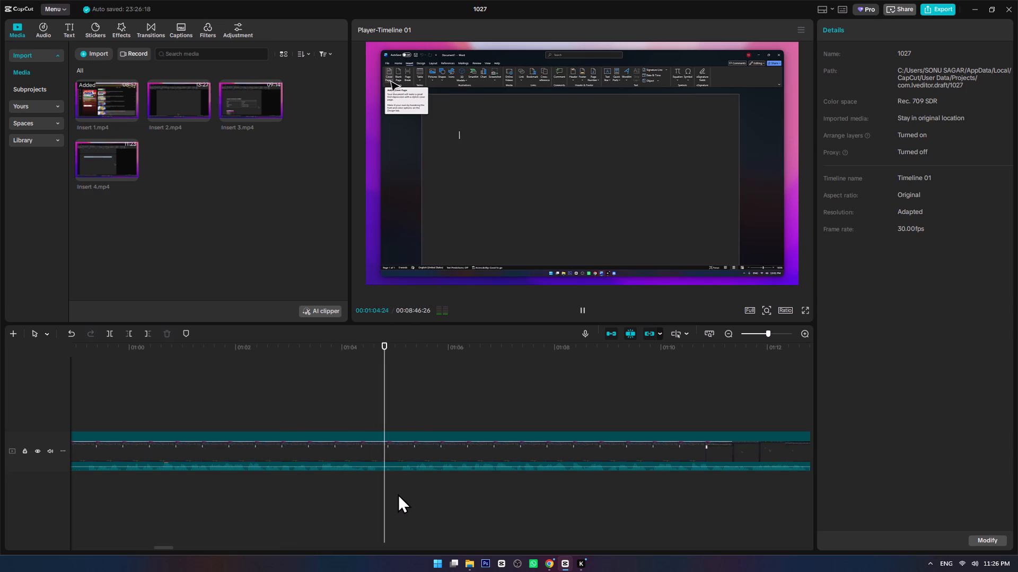
pyautogui.click(377, 478)
pyautogui.press('space')
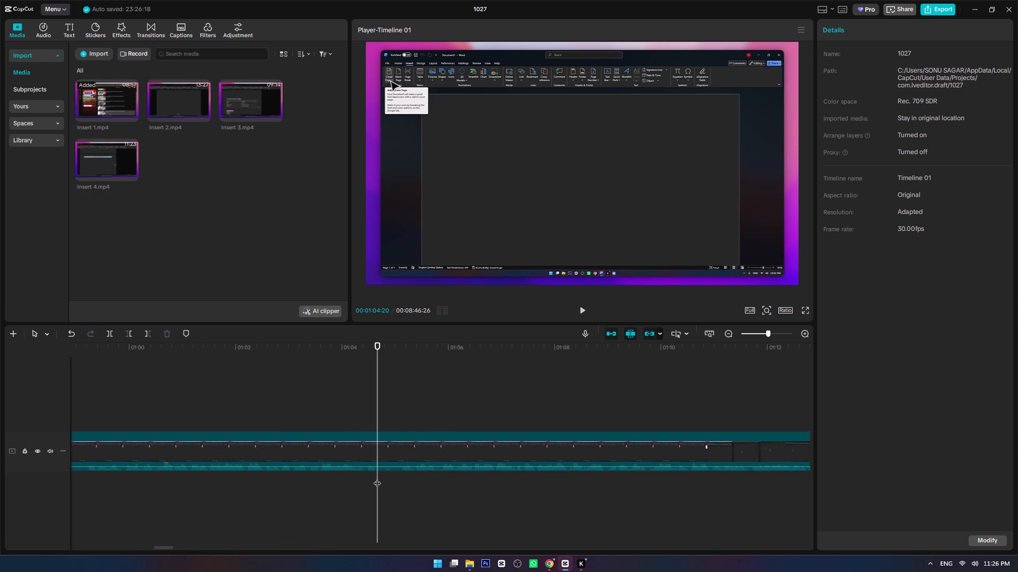
pyautogui.press('space')
pyautogui.click(379, 472)
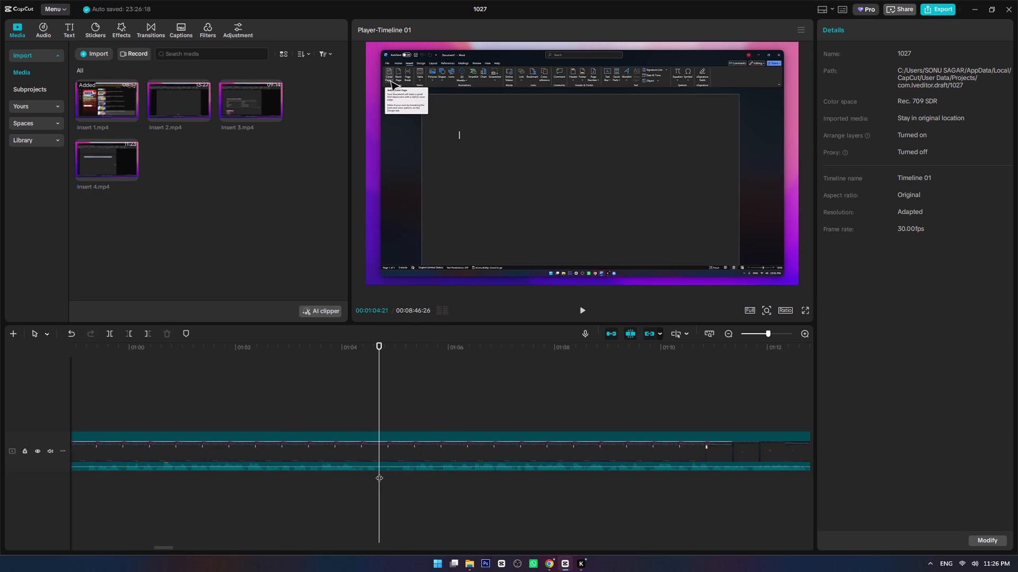
pyautogui.hotkey('ctrl', 'b')
pyautogui.click(399, 472)
pyautogui.hotkey('ctrl', 'b')
pyautogui.click(389, 453)
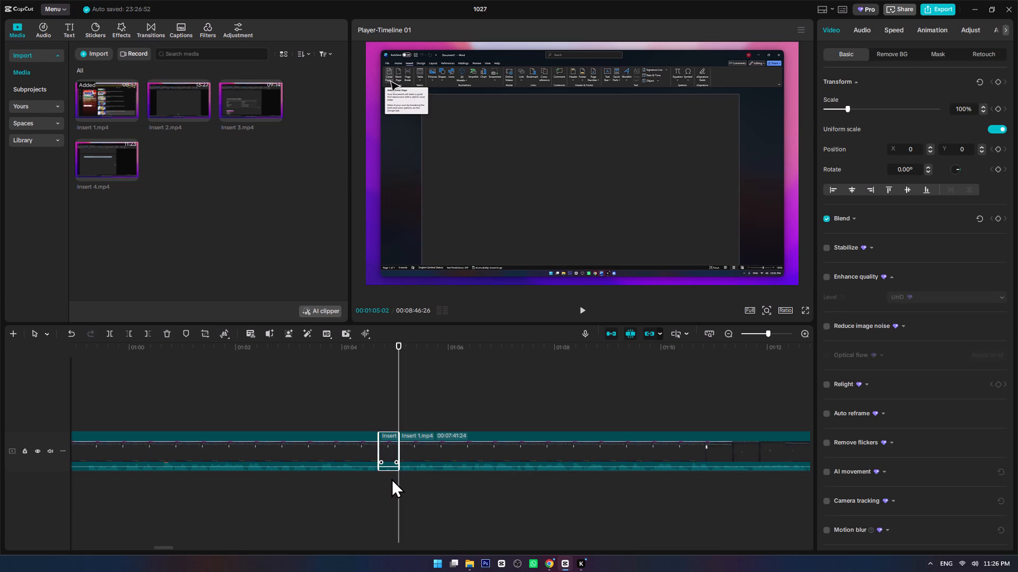
pyautogui.press('Delete')
# Play from about 00:01:04 across the new join to about 00:01:24:25, examining the footage for further pauses.
pyautogui.click(341, 407)
pyautogui.press('space')
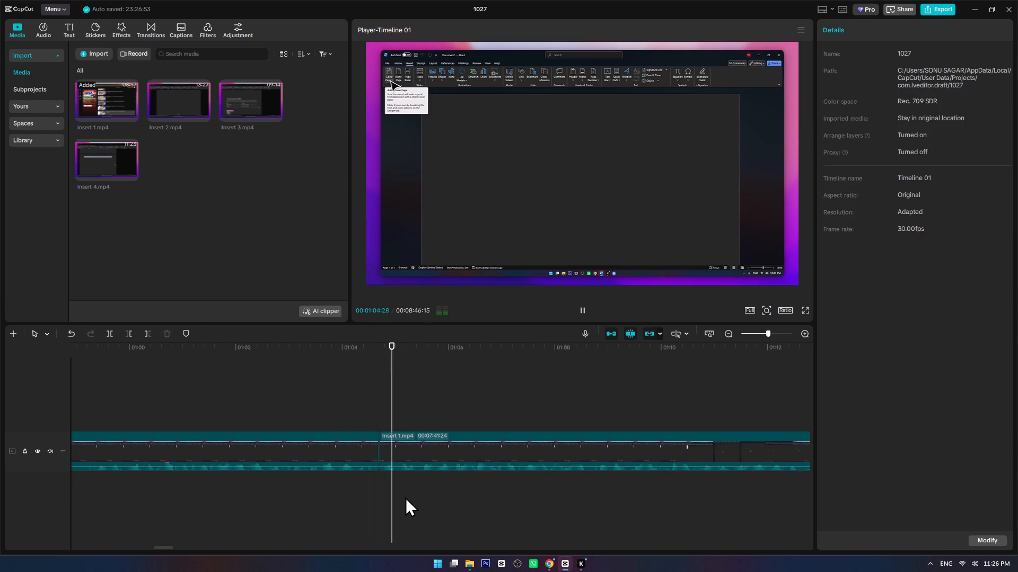
pyautogui.keyDown('alt'); pyautogui.scroll(-2, 405, 497); pyautogui.keyUp('alt')
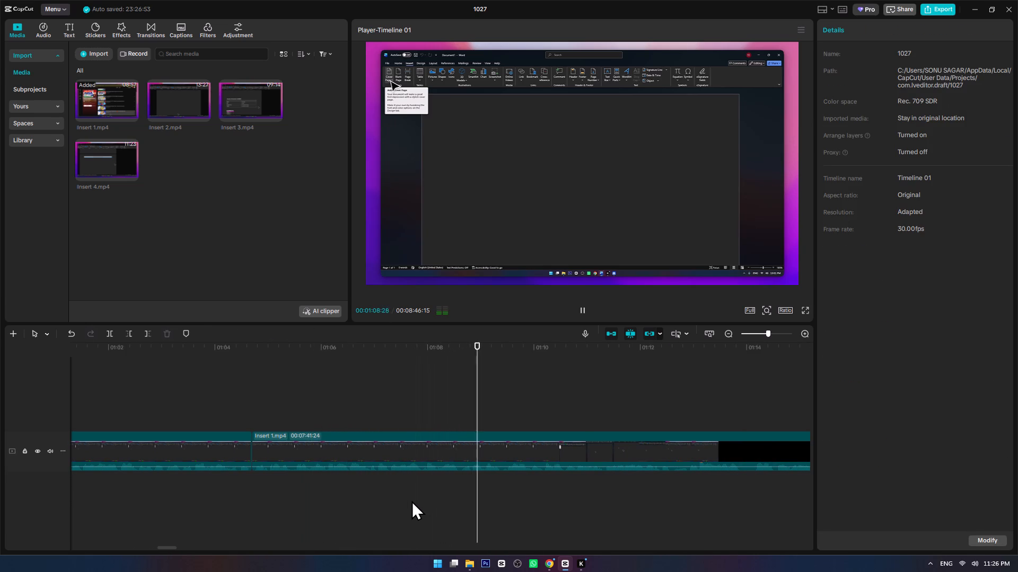
pyautogui.keyDown('alt'); pyautogui.scroll(-3, 411, 501); pyautogui.keyUp('alt')
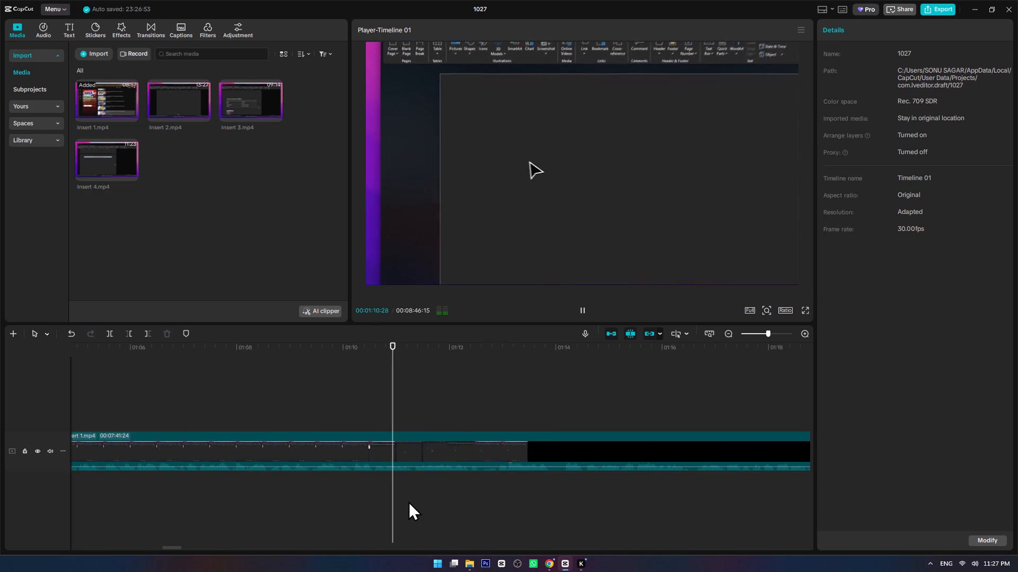
pyautogui.keyDown('ctrl'); pyautogui.scroll(4, 408, 501); pyautogui.keyUp('ctrl')
pyautogui.keyDown('alt'); pyautogui.scroll(-4, 408, 501); pyautogui.keyUp('alt')
pyautogui.scroll(-6, 343, 507)
pyautogui.keyDown('ctrl'); pyautogui.scroll(3, 305, 502); pyautogui.keyUp('ctrl')
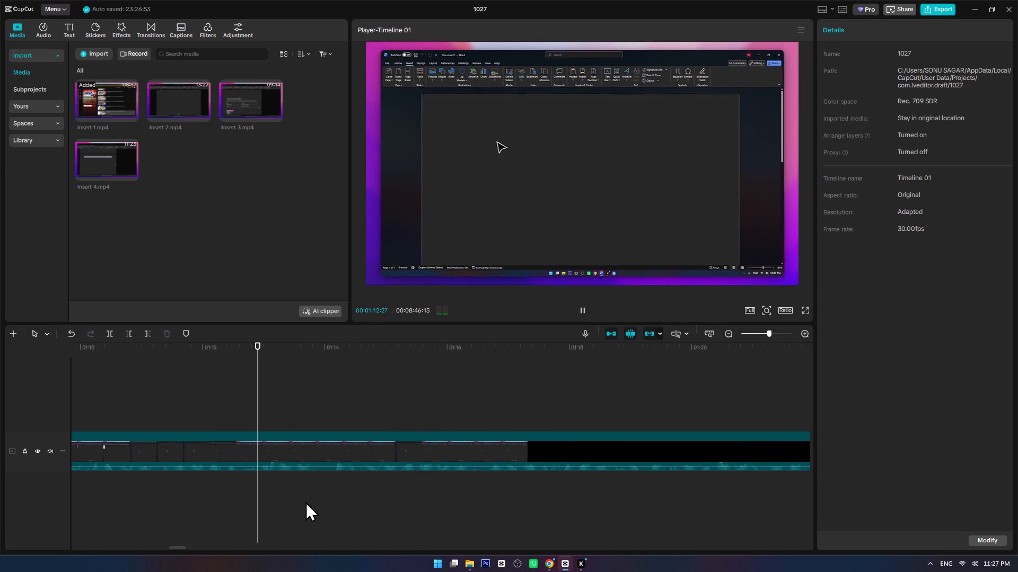
pyautogui.keyDown('ctrl'); pyautogui.scroll(1, 305, 502); pyautogui.keyUp('ctrl')
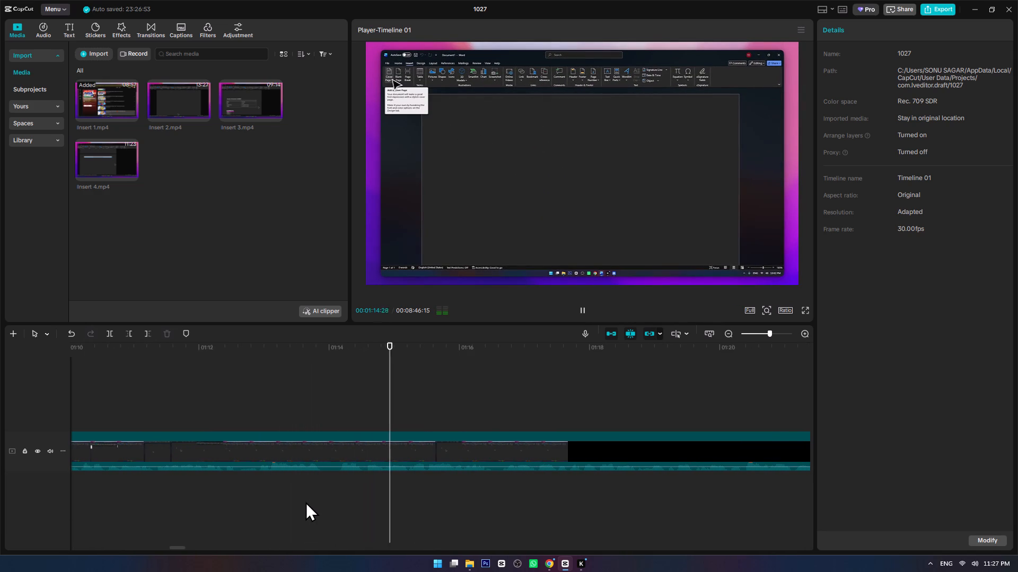
pyautogui.keyDown('alt'); pyautogui.scroll(-2, 305, 502); pyautogui.keyUp('alt')
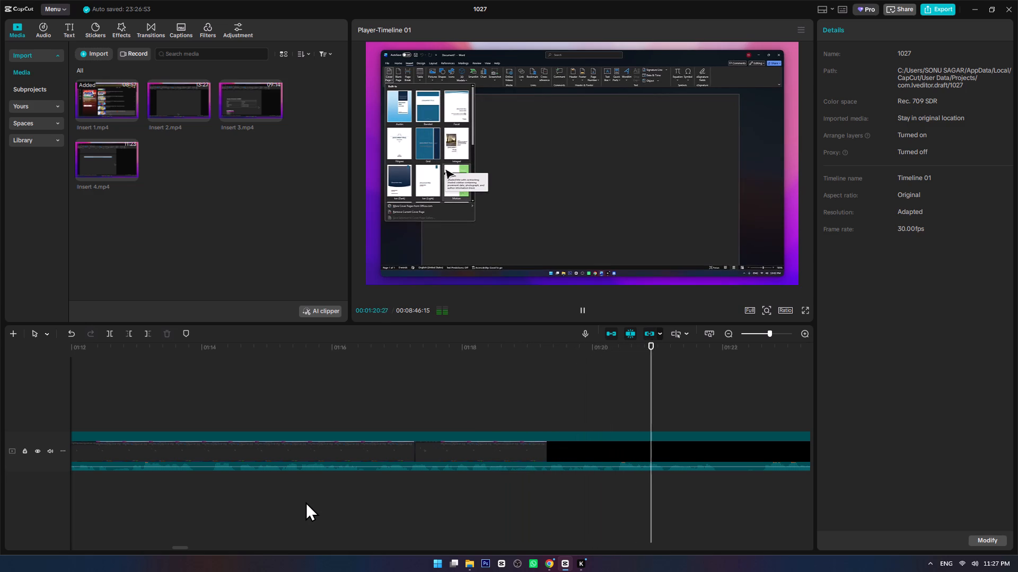
pyautogui.keyDown('ctrl'); pyautogui.scroll(-6, 305, 502); pyautogui.keyUp('ctrl')
pyautogui.scroll(-5, 305, 502)
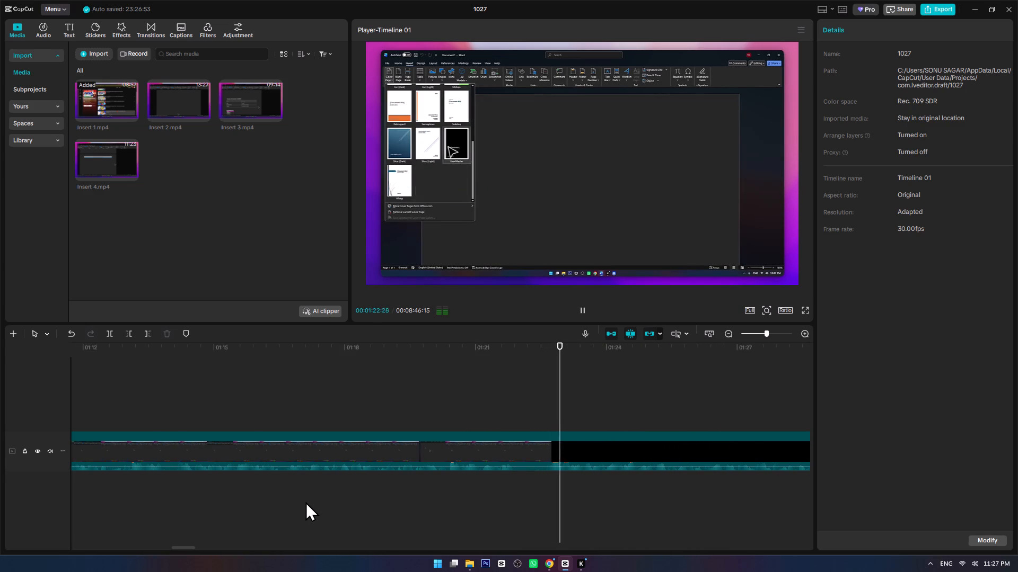
pyautogui.keyDown('alt'); pyautogui.scroll(1, 305, 502); pyautogui.keyUp('alt')
pyautogui.keyDown('ctrl'); pyautogui.scroll(-6, 305, 502); pyautogui.keyUp('ctrl')
pyautogui.press('space')
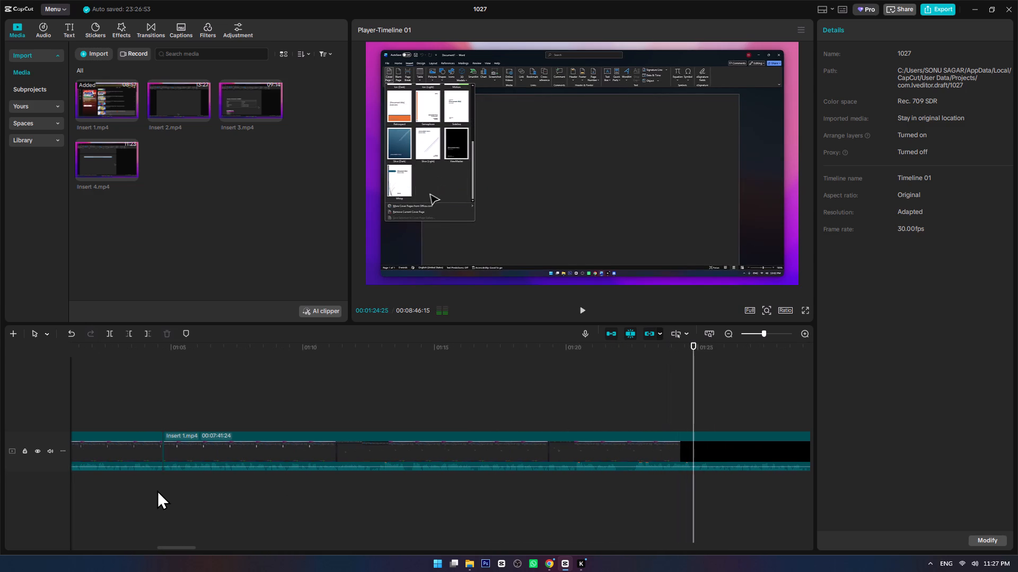
# Replay from about 00:01:04, split the clip at about 00:01:21:27 and 00:01:22:18, and delete the segment between the cuts.
pyautogui.click(154, 484)
pyautogui.press('space')
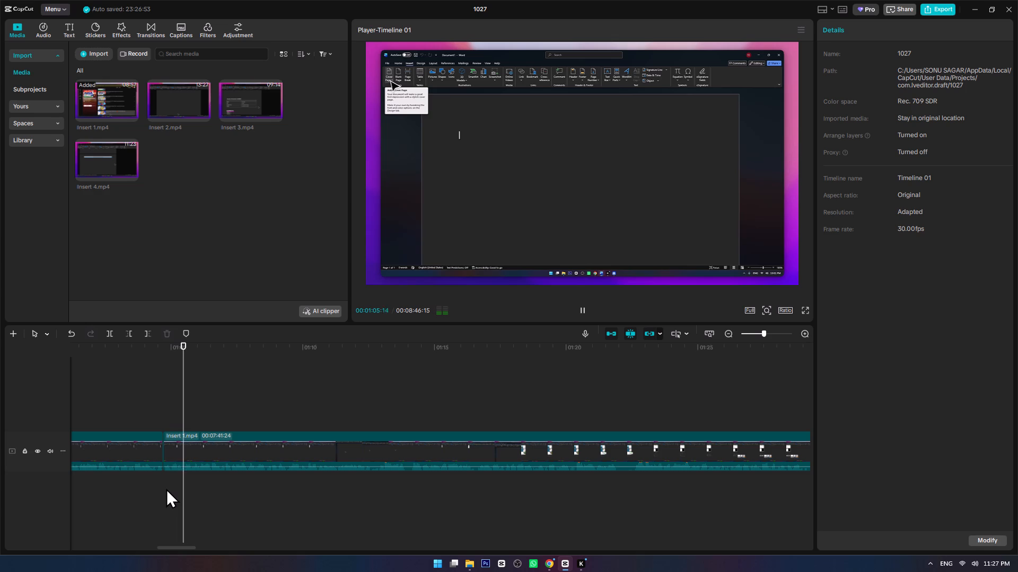
pyautogui.keyDown('ctrl'); pyautogui.scroll(6, 188, 502); pyautogui.keyUp('ctrl')
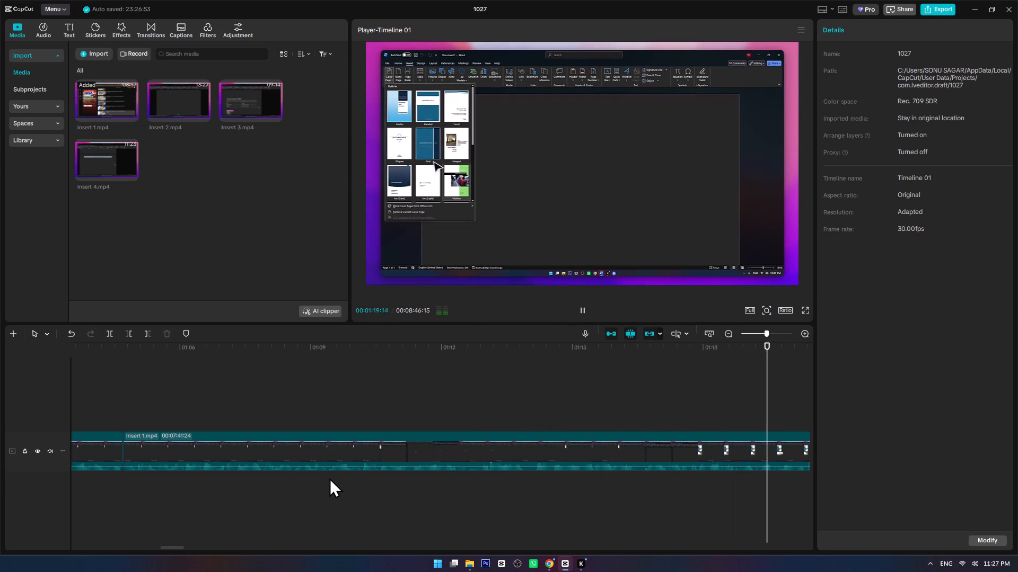
pyautogui.keyDown('alt'); pyautogui.scroll(-6, 409, 491); pyautogui.keyUp('alt')
pyautogui.keyDown('ctrl'); pyautogui.scroll(7, 453, 490); pyautogui.keyUp('ctrl')
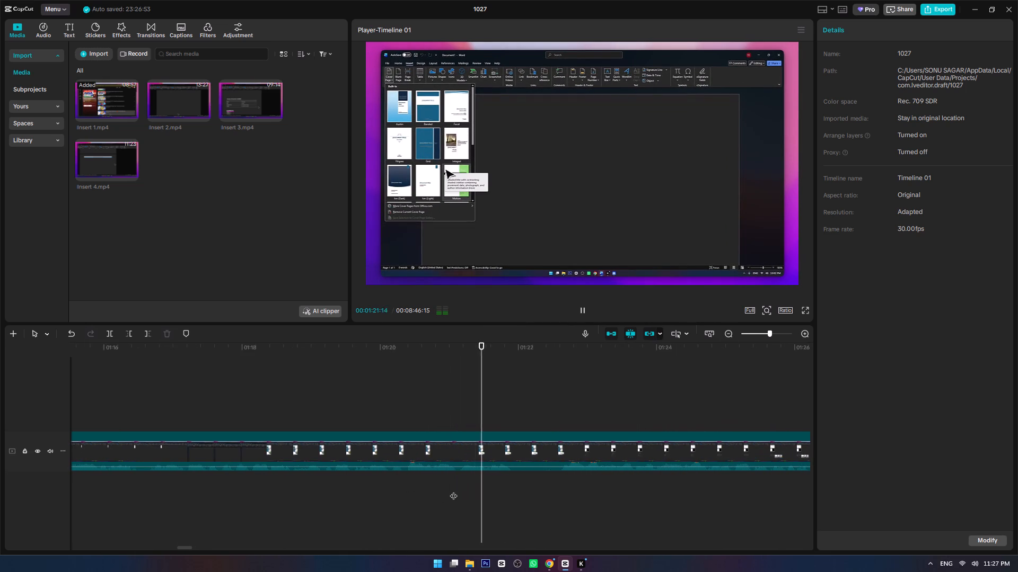
pyautogui.keyDown('alt'); pyautogui.scroll(-2, 453, 490); pyautogui.keyUp('alt')
pyautogui.keyDown('ctrl'); pyautogui.scroll(6, 387, 489); pyautogui.keyUp('ctrl')
pyautogui.click(378, 474)
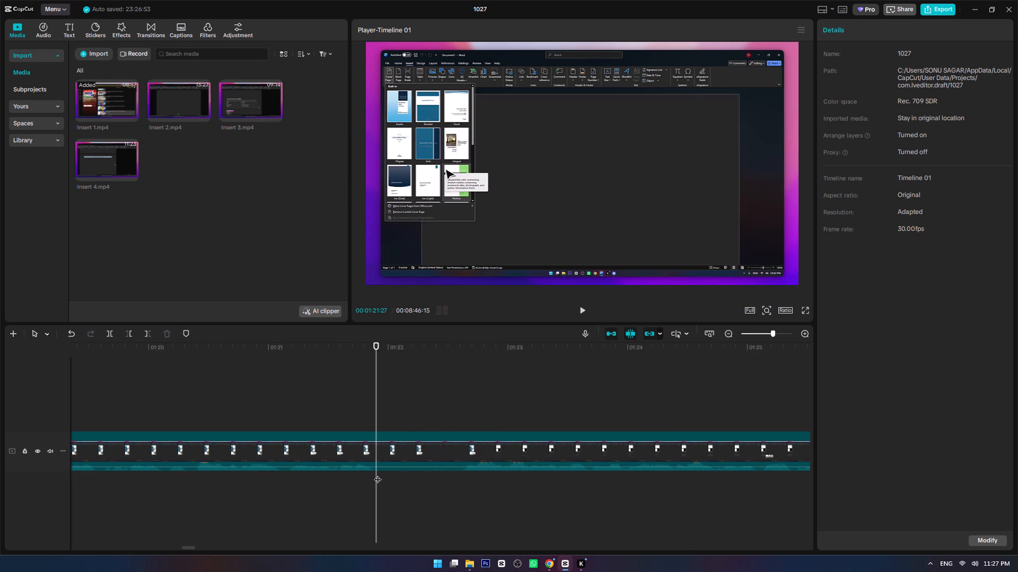
pyautogui.hotkey('ctrl', 'b')
pyautogui.click(460, 474)
pyautogui.hotkey('ctrl', 'b')
pyautogui.click(418, 445)
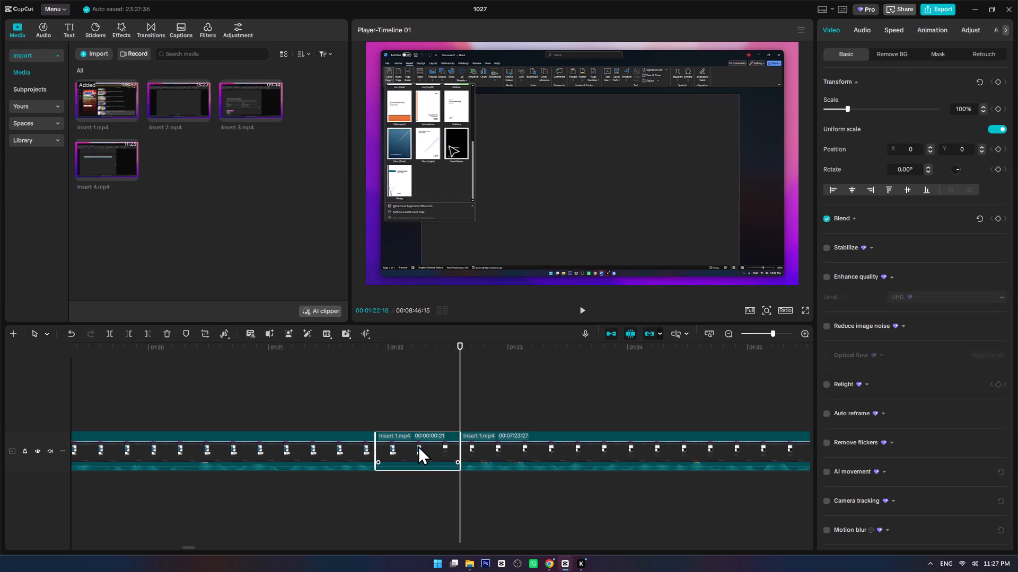
pyautogui.press('Delete')
# Play from about 00:01:21 across the new join and onward, reviewing the footage that follows for the next pause.
pyautogui.click(276, 392)
pyautogui.press('space')
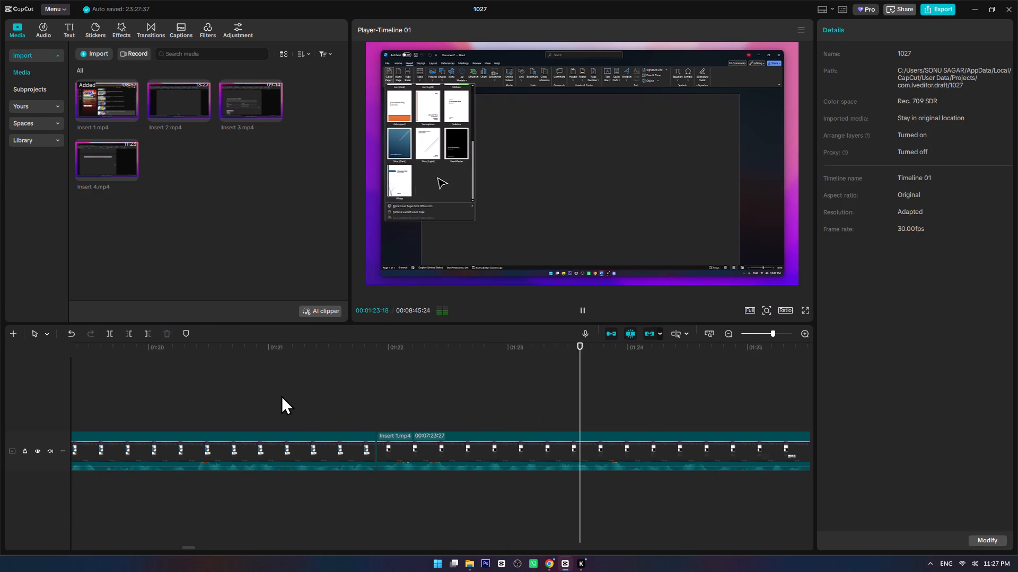
pyautogui.keyDown('ctrl'); pyautogui.scroll(-14, 438, 421); pyautogui.keyUp('ctrl')
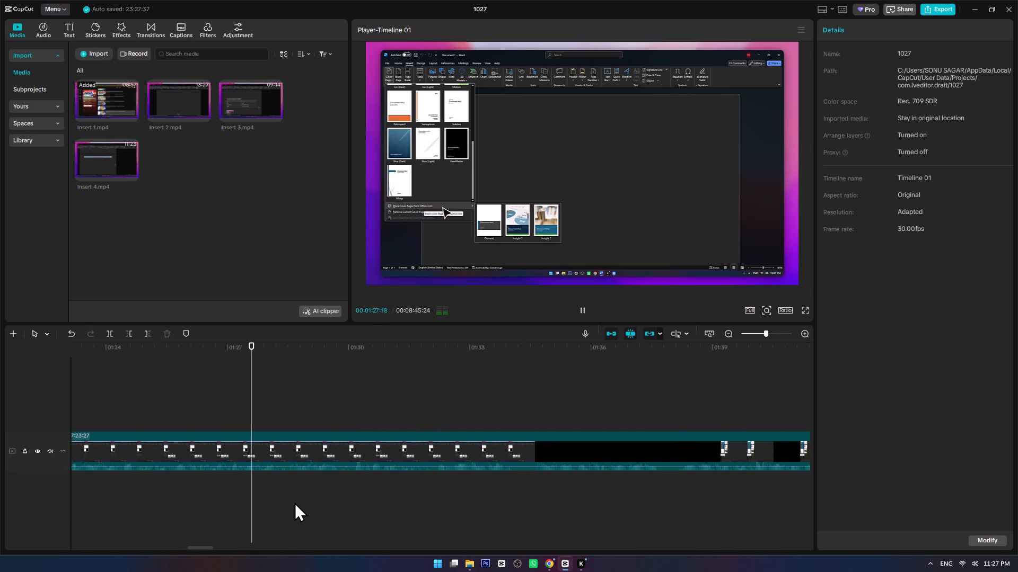
pyautogui.keyDown('alt'); pyautogui.scroll(-2, 293, 502); pyautogui.keyUp('alt')
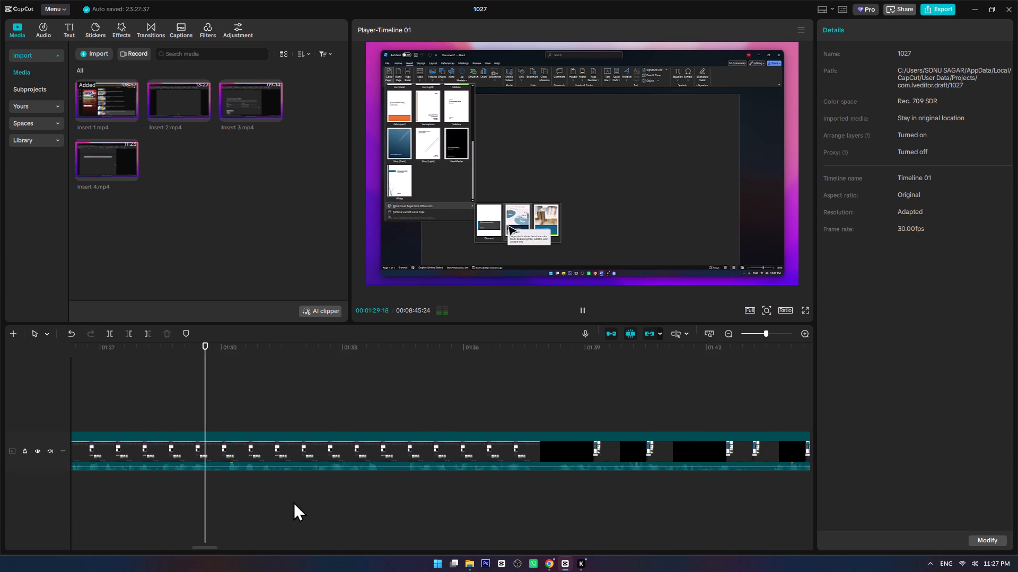
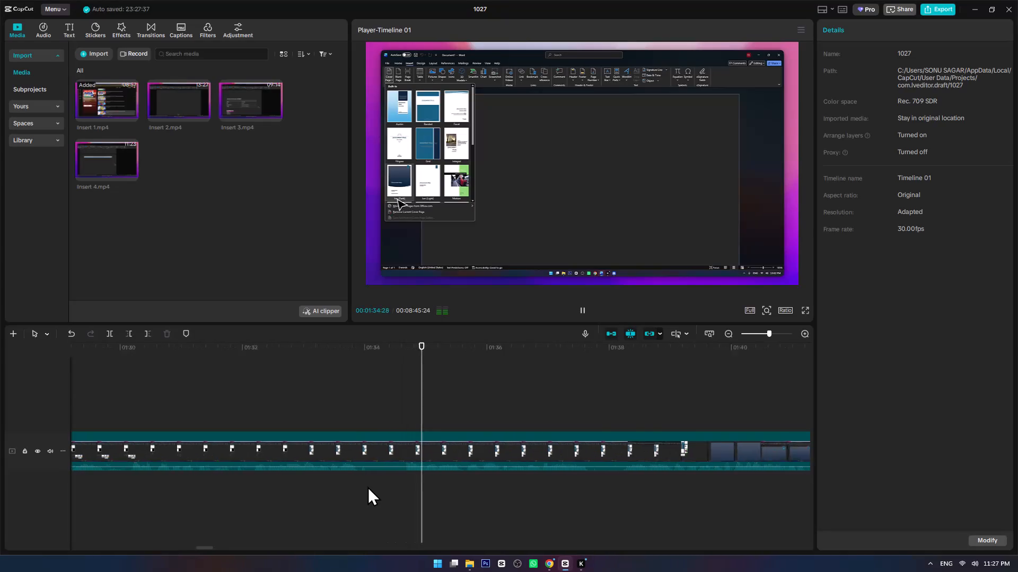
# Split the Insert 1 clip at about 00:01:34:01 and 00:01:34:20, and delete the segment between the cuts.
pyautogui.keyDown('ctrl'); pyautogui.scroll(8, 367, 486); pyautogui.keyUp('ctrl')
pyautogui.press('space')
pyautogui.click(309, 477)
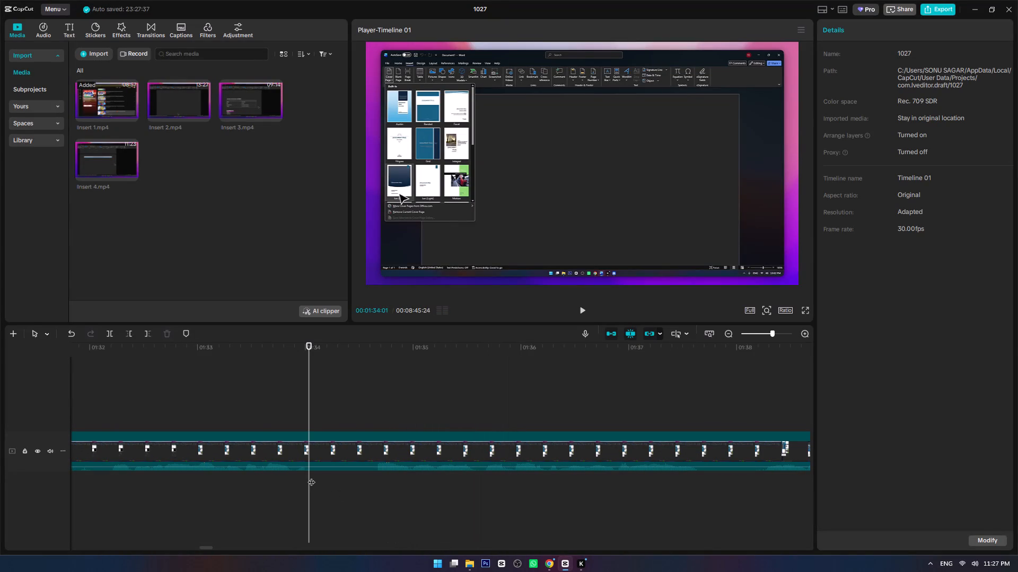
pyautogui.hotkey('ctrl', 'b')
pyautogui.click(376, 475)
pyautogui.hotkey('ctrl', 'b')
pyautogui.click(344, 450)
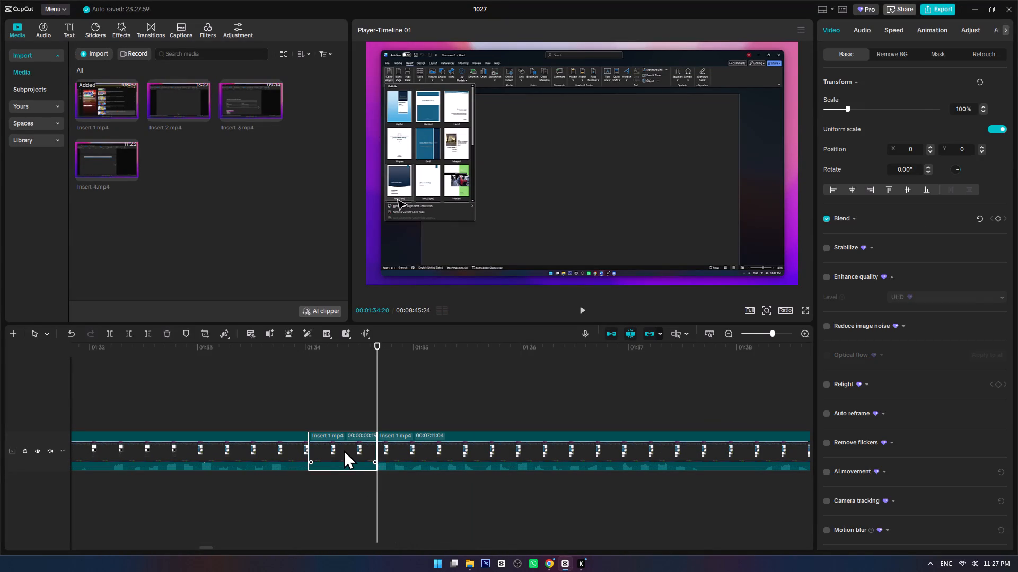
pyautogui.press('Delete')
# Play across the new join, split the clip at about 00:01:37:01 and 00:01:38:12, and delete the segment between the cuts.
pyautogui.click(247, 414)
pyautogui.press('space')
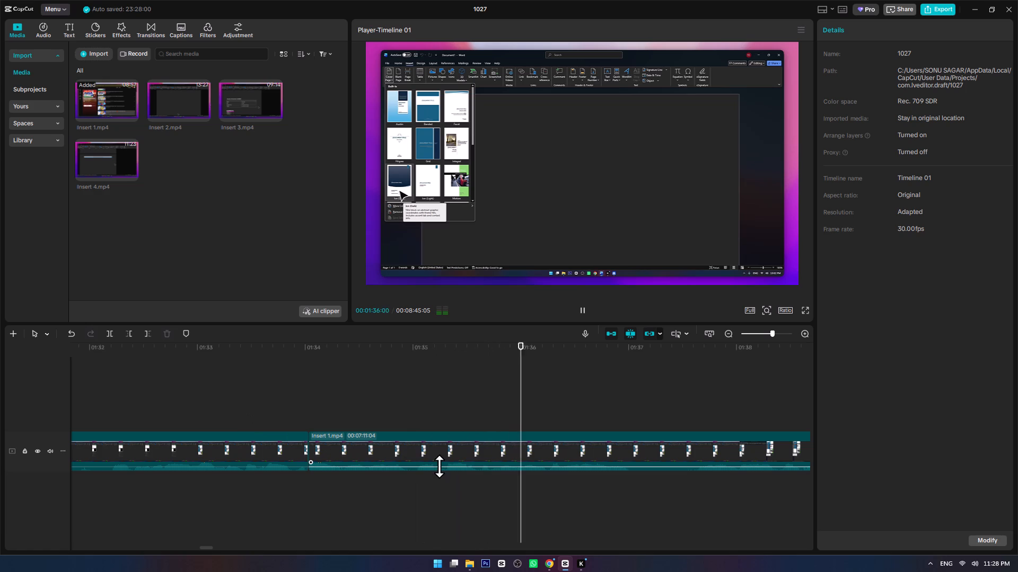
pyautogui.keyDown('alt'); pyautogui.scroll(-3, 558, 490); pyautogui.keyUp('alt')
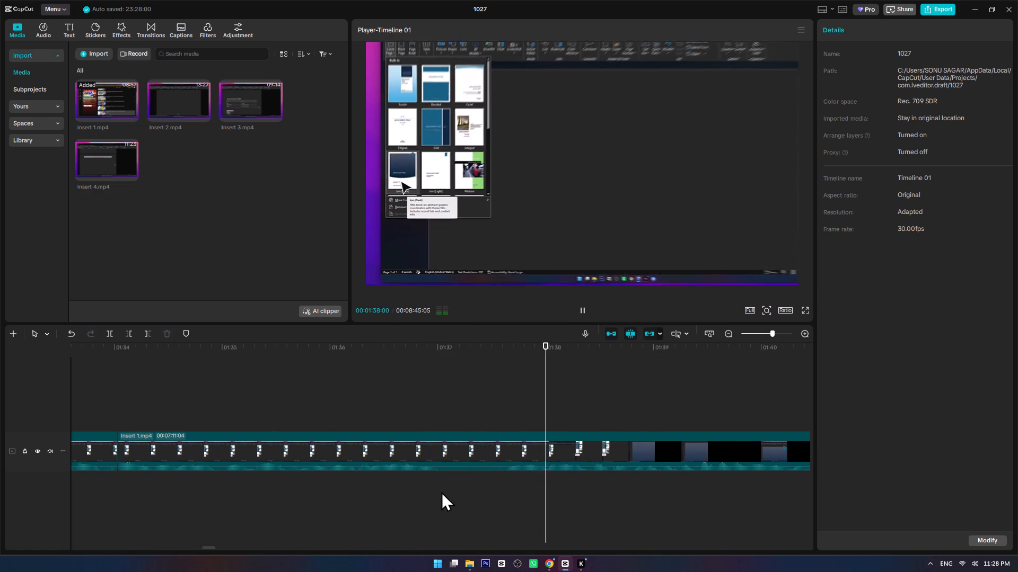
pyautogui.click(440, 476)
pyautogui.hotkey('ctrl', 'b')
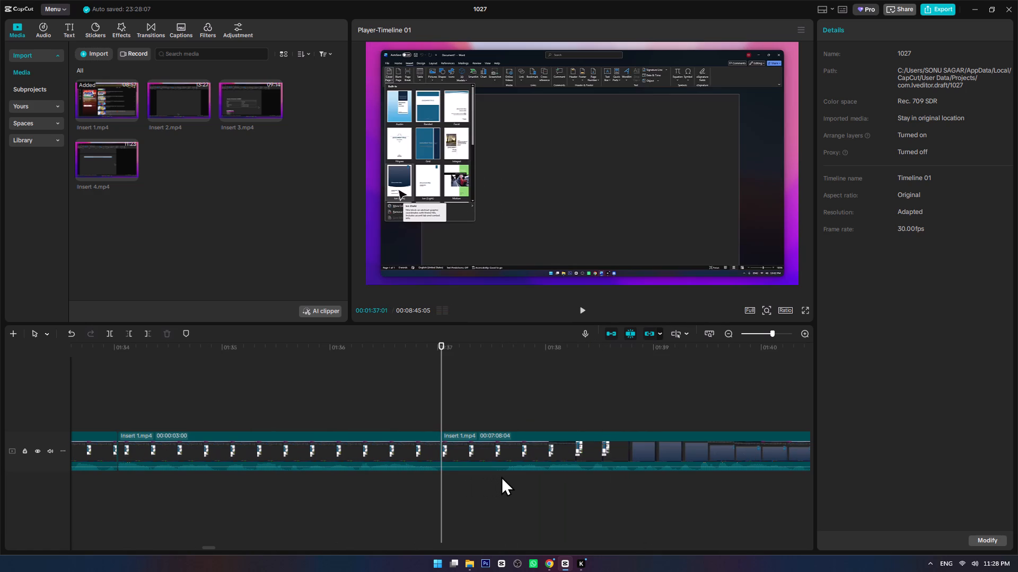
pyautogui.click(501, 476)
pyautogui.press('space')
pyautogui.press('space')
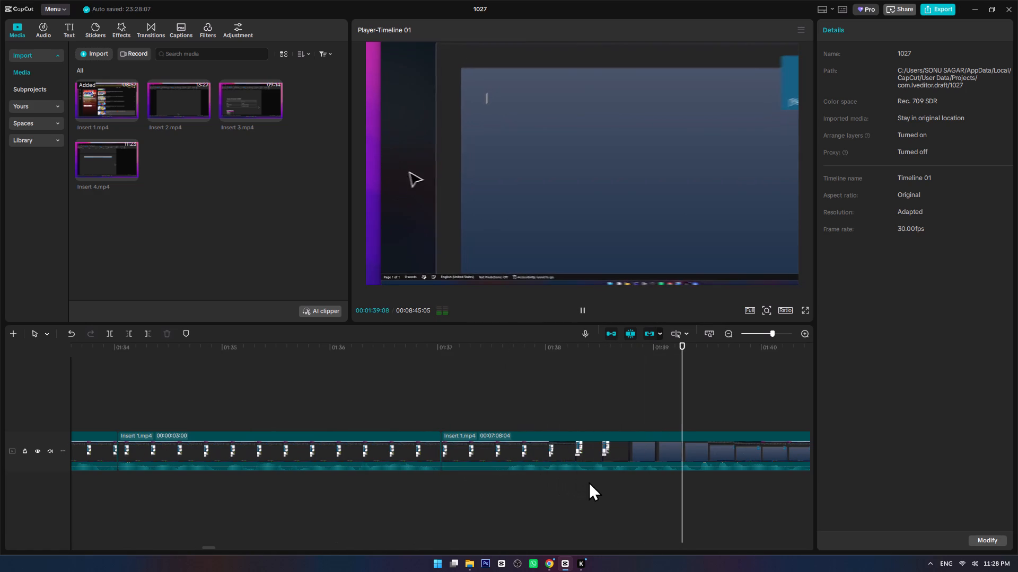
pyautogui.click(589, 480)
pyautogui.press('space')
pyautogui.click(589, 480)
pyautogui.hotkey('ctrl', 'b')
pyautogui.moveTo(531, 494); pyautogui.dragTo(463, 419)
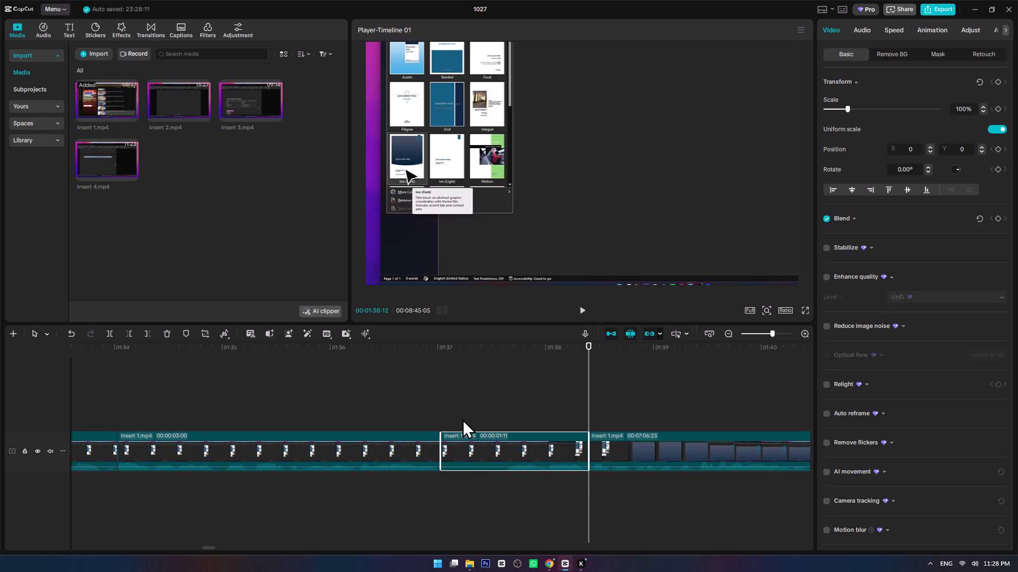
pyautogui.press('Delete')
# Play and replay across the new join at about 00:01:37 and onward, examining the cover page footage for further pauses.
pyautogui.click(302, 385)
pyautogui.press('space')
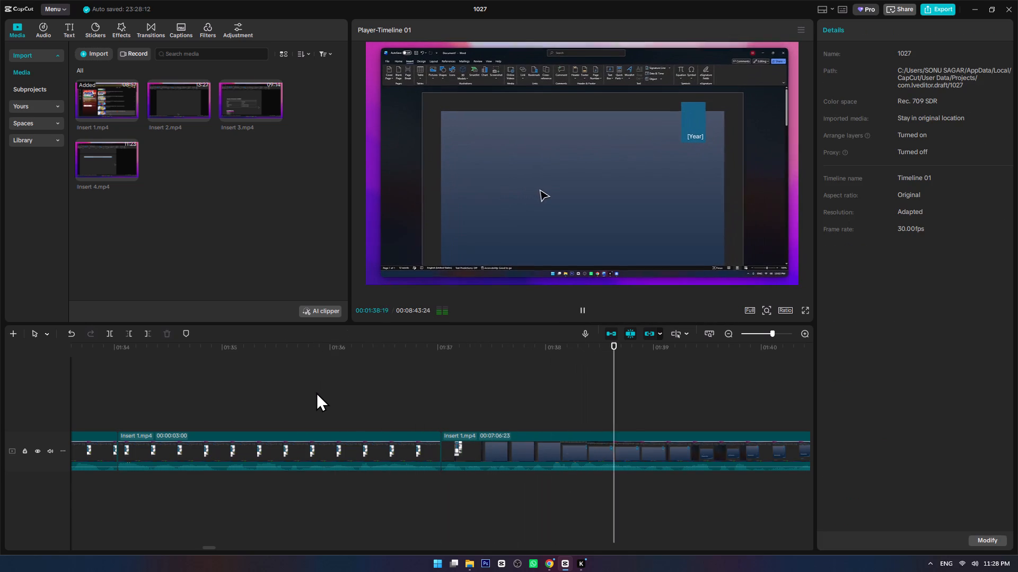
pyautogui.press('space')
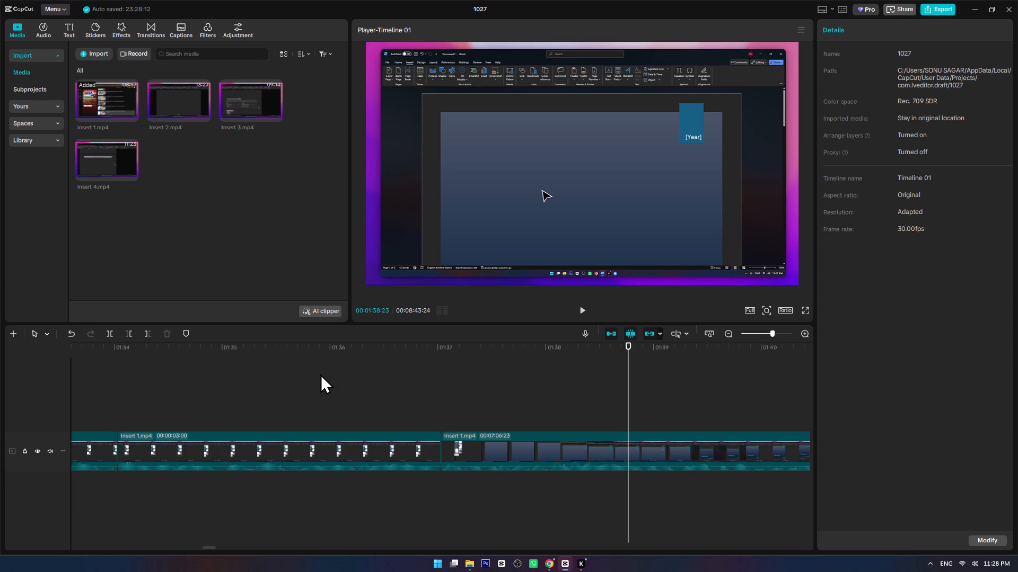
pyautogui.click(458, 383)
pyautogui.click(413, 385)
pyautogui.press('space')
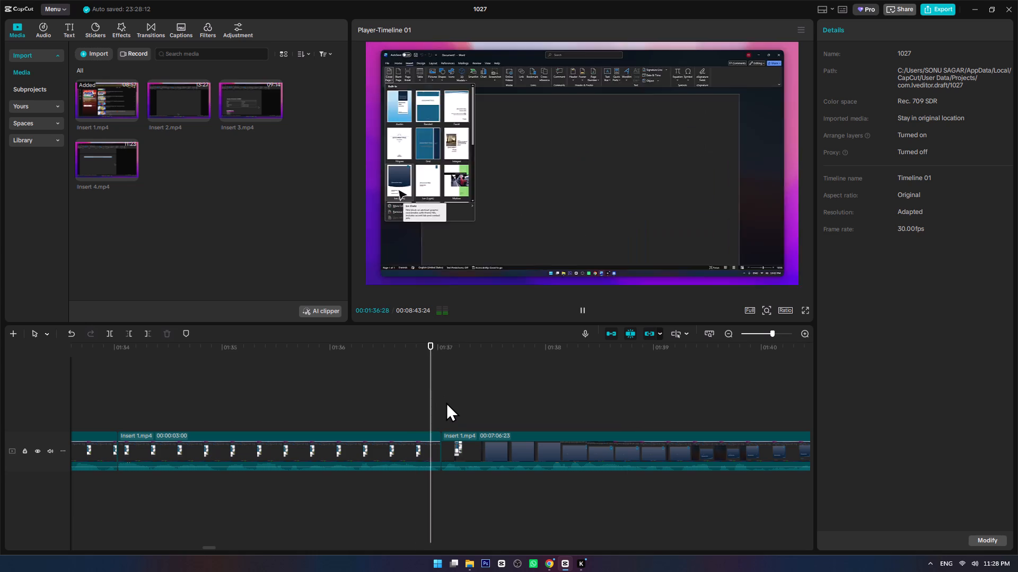
pyautogui.keyDown('alt'); pyautogui.scroll(-5, 446, 402); pyautogui.keyUp('alt')
pyautogui.keyDown('ctrl'); pyautogui.scroll(-7, 431, 410); pyautogui.keyUp('ctrl')
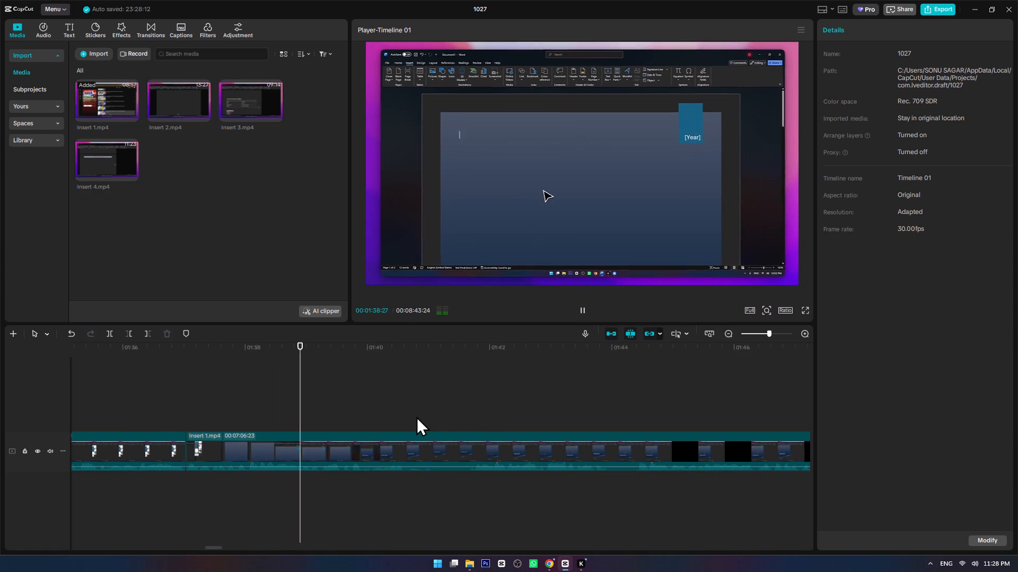
pyautogui.keyDown('ctrl'); pyautogui.scroll(-2, 416, 416); pyautogui.keyUp('ctrl')
pyautogui.keyDown('ctrl'); pyautogui.scroll(13, 400, 408); pyautogui.keyUp('ctrl')
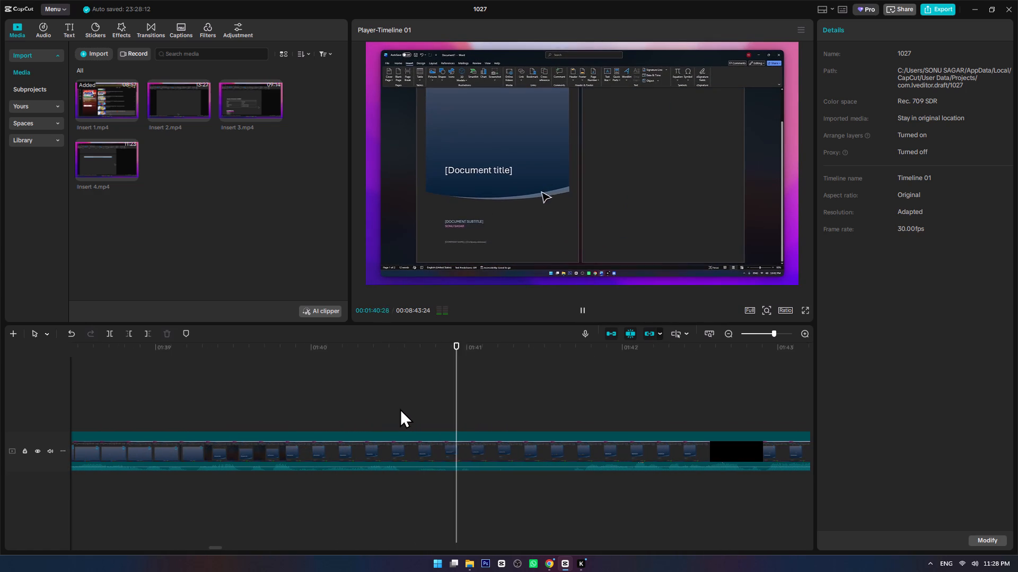
pyautogui.keyDown('alt'); pyautogui.scroll(-2, 399, 408); pyautogui.keyUp('alt')
pyautogui.keyDown('ctrl'); pyautogui.scroll(-6, 307, 400); pyautogui.keyUp('ctrl')
# Replay from about 00:01:39, split the clip at about 00:01:41:19 and 00:01:39:06, and delete the segment between the cuts.
pyautogui.click(280, 394)
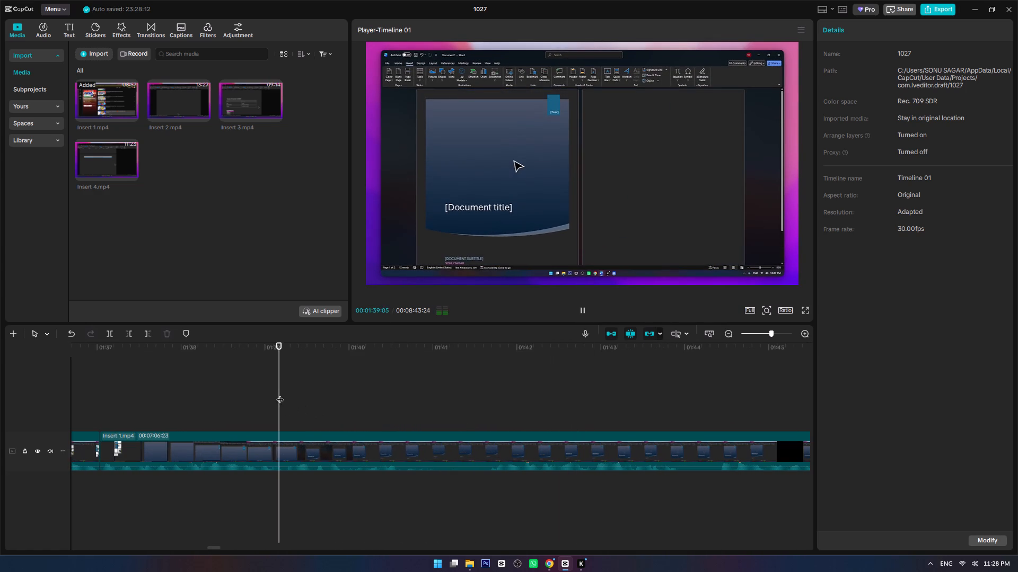
pyautogui.press('space')
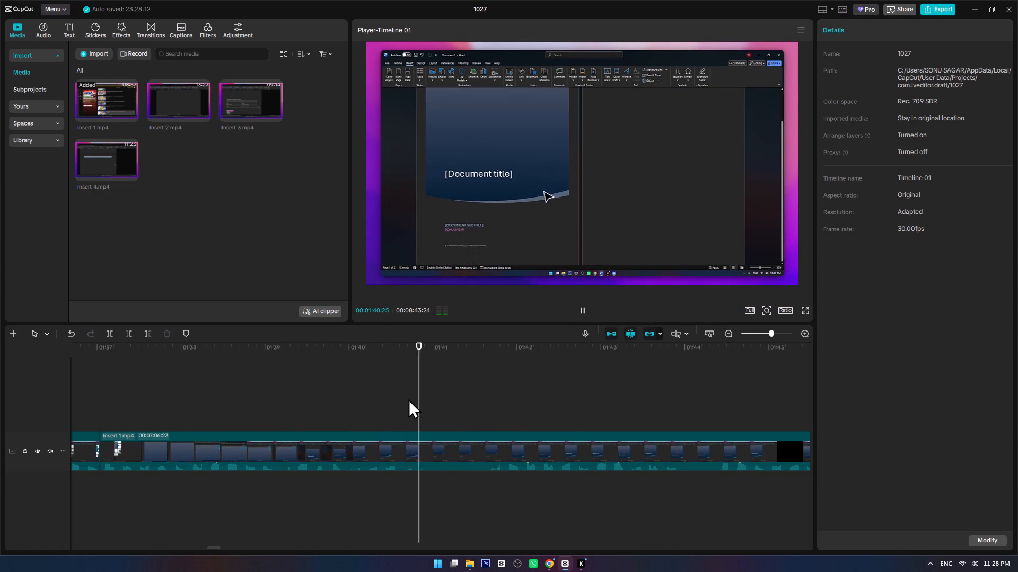
pyautogui.click(487, 347)
pyautogui.hotkey('ctrl', 'b')
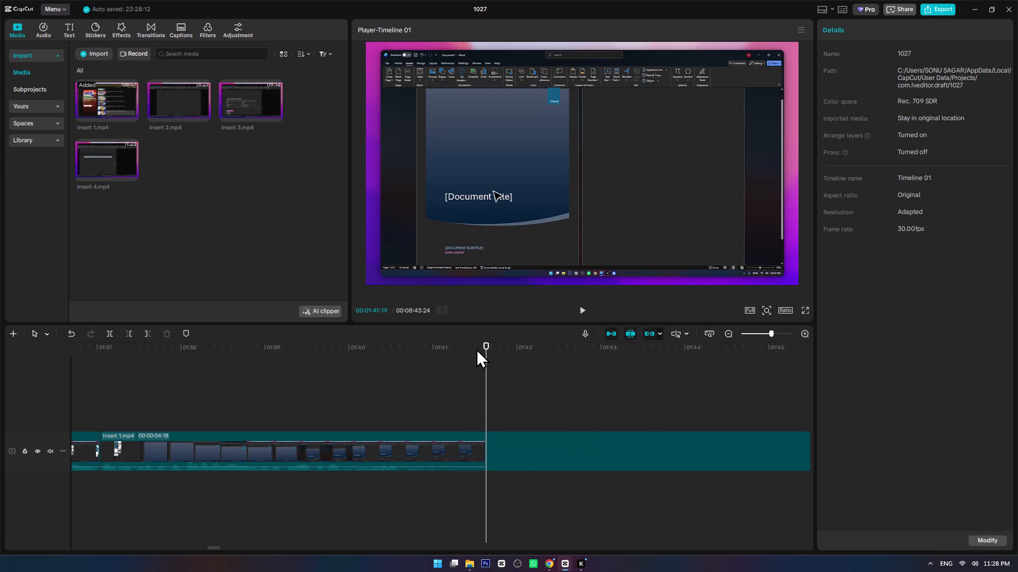
pyautogui.click(238, 372)
pyautogui.press('space')
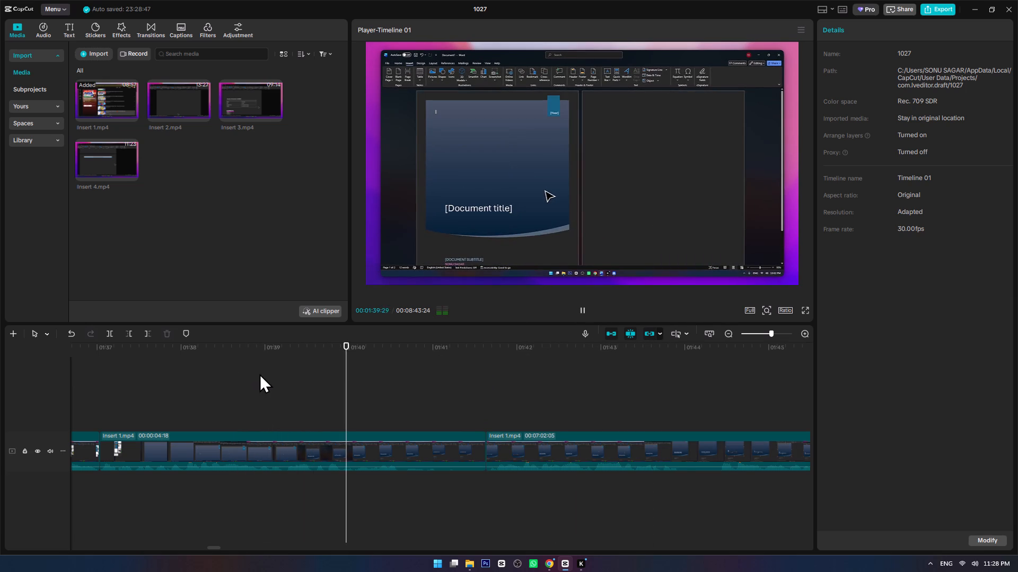
pyautogui.click(276, 372)
pyautogui.click(283, 372)
pyautogui.press('space')
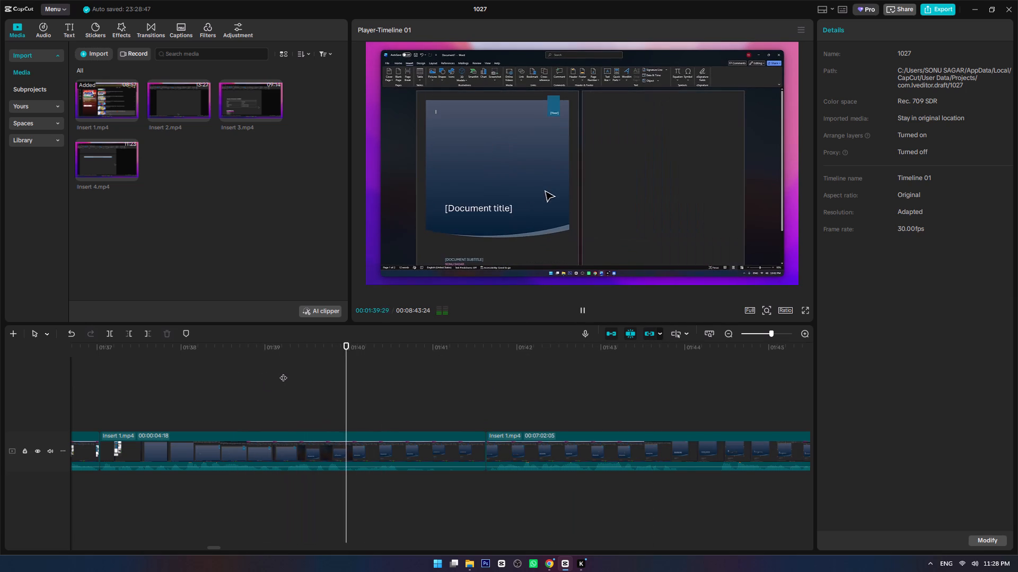
pyautogui.click(283, 372)
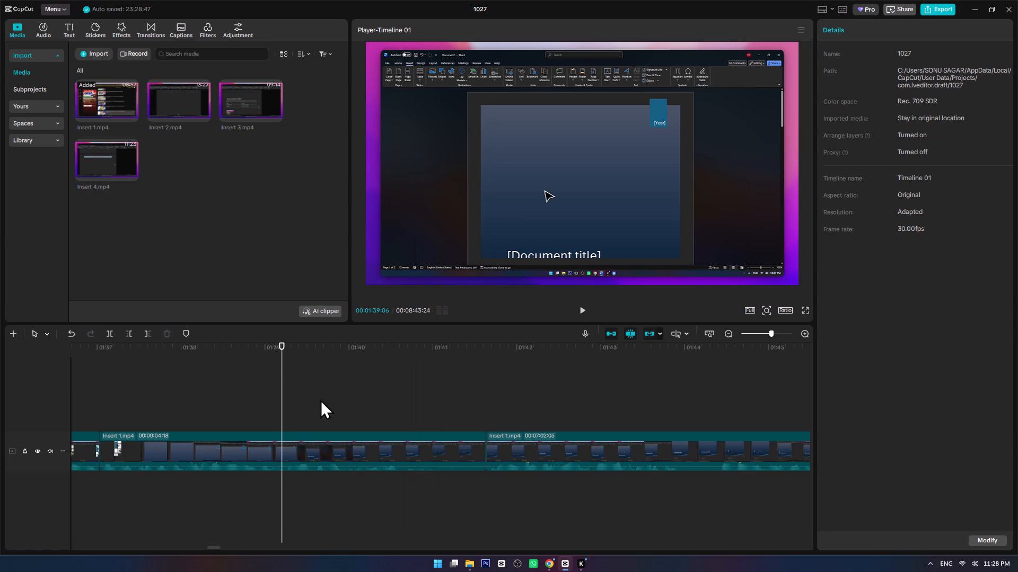
pyautogui.hotkey('ctrl', 'b')
pyautogui.moveTo(356, 531); pyautogui.dragTo(407, 398)
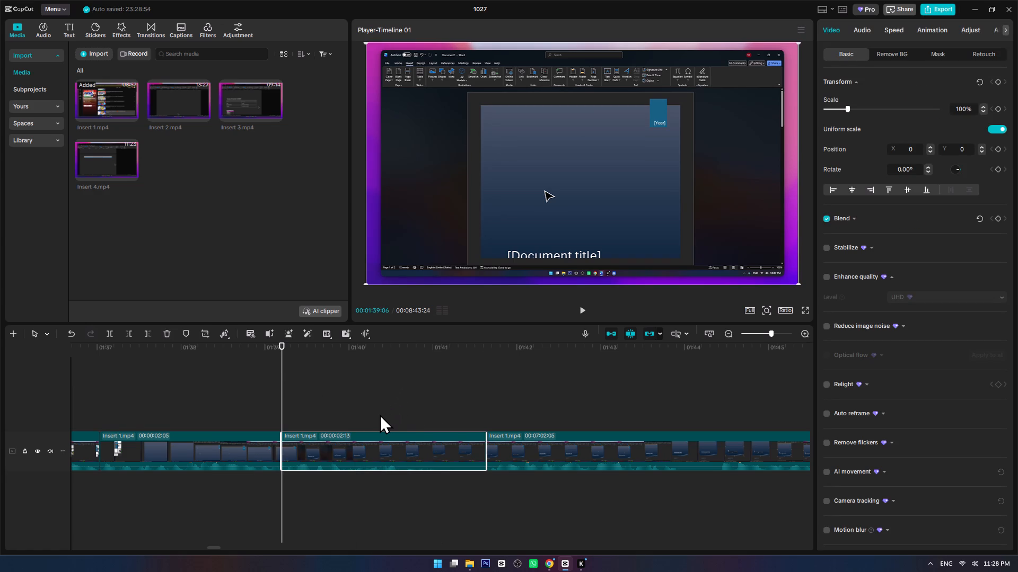
pyautogui.press('Delete')
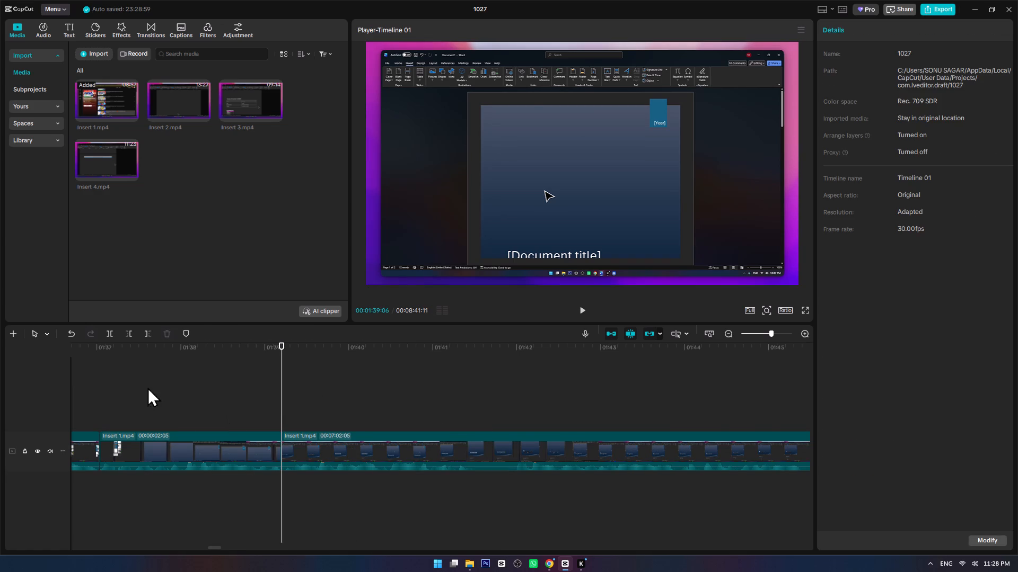
# Play from about 00:01:37 across the new join, split the clip at about 00:01:48:20 and 00:01:49:09, and delete the segment between.
pyautogui.click(147, 387)
pyautogui.press('space')
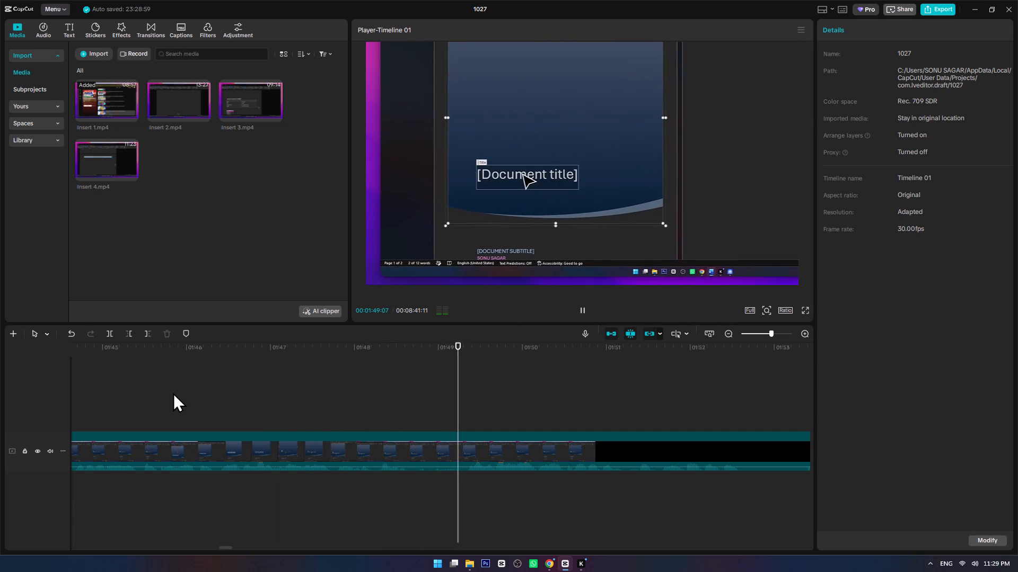
pyautogui.click(411, 480)
pyautogui.press('space')
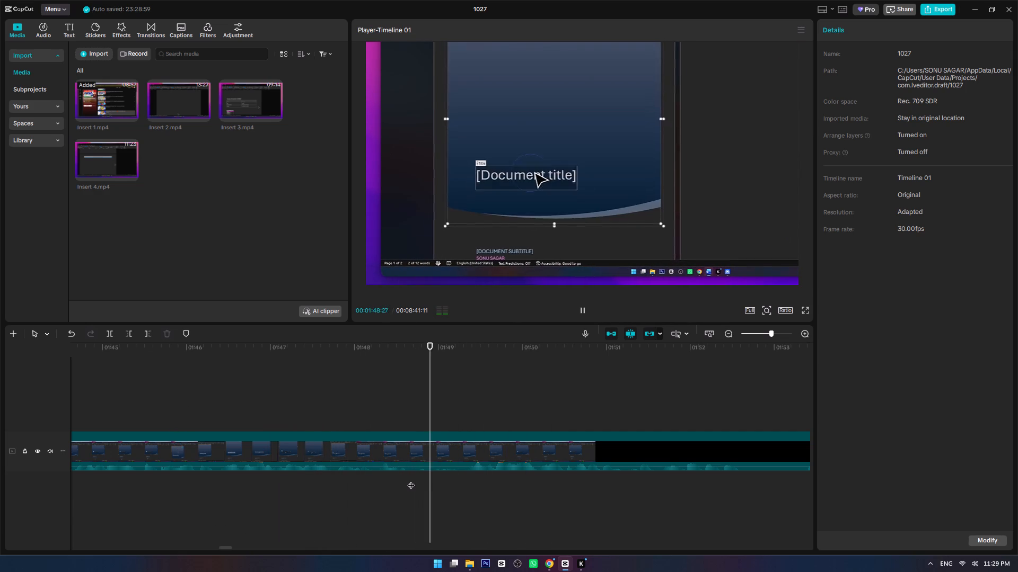
pyautogui.click(409, 475)
pyautogui.hotkey('ctrl', 'b')
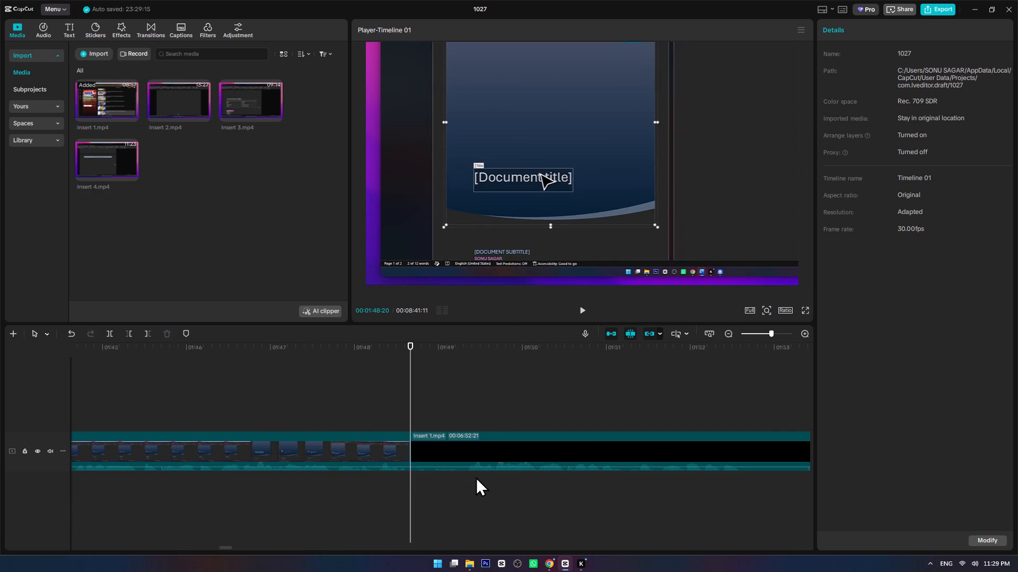
pyautogui.click(462, 476)
pyautogui.hotkey('ctrl', 'b')
pyautogui.moveTo(443, 490); pyautogui.dragTo(445, 437)
pyautogui.press('Delete')
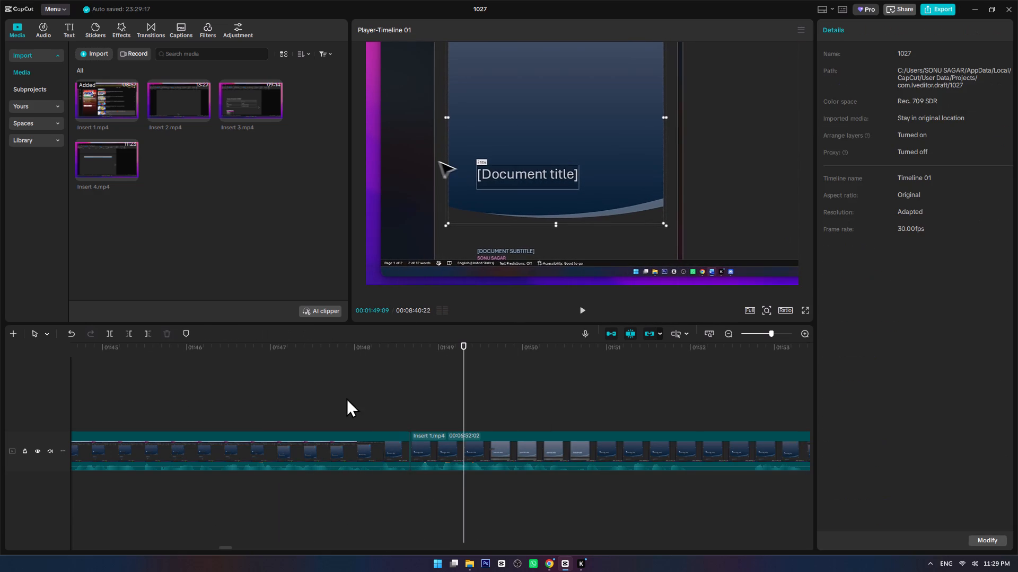
# Play across the new join and onward, split the clip at about 00:01:52:00 and 00:01:52:19, and delete the segment between the cuts.
pyautogui.click(346, 398)
pyautogui.press('space')
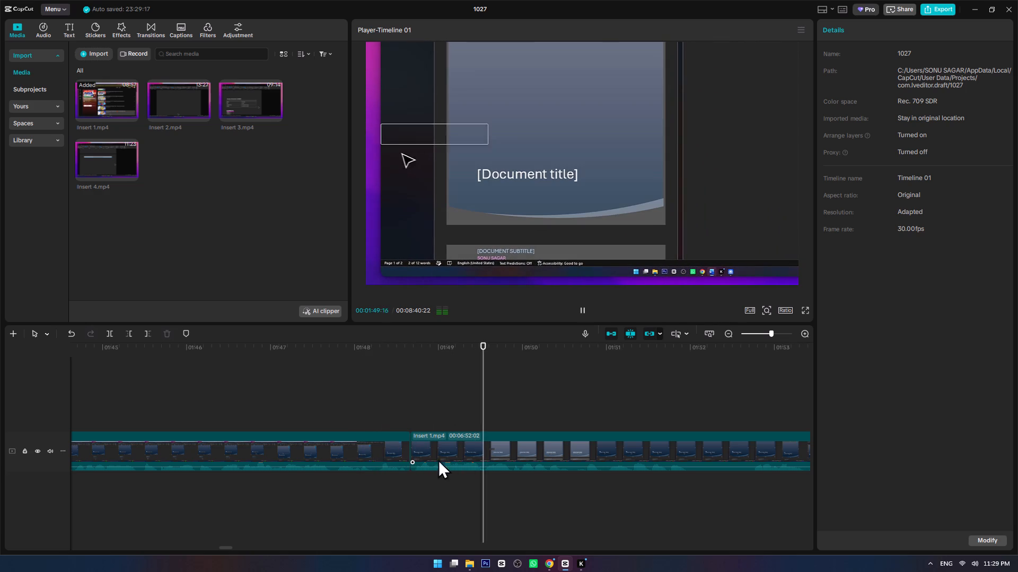
pyautogui.keyDown('alt'); pyautogui.scroll(-5, 501, 494); pyautogui.keyUp('alt')
pyautogui.keyDown('ctrl'); pyautogui.scroll(-6, 461, 488); pyautogui.keyUp('ctrl')
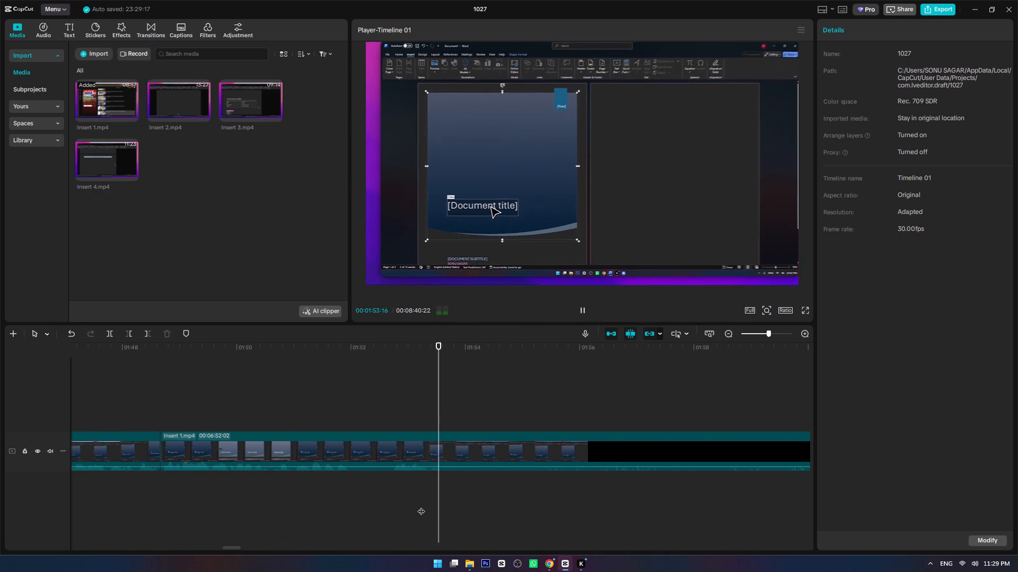
pyautogui.press('space')
pyautogui.click(302, 477)
pyautogui.press('space')
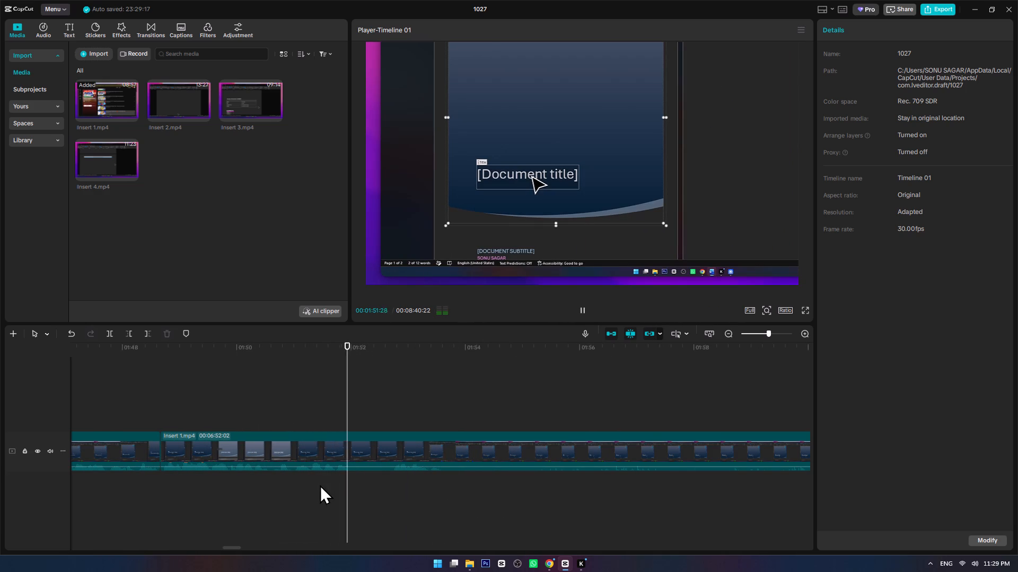
pyautogui.click(350, 474)
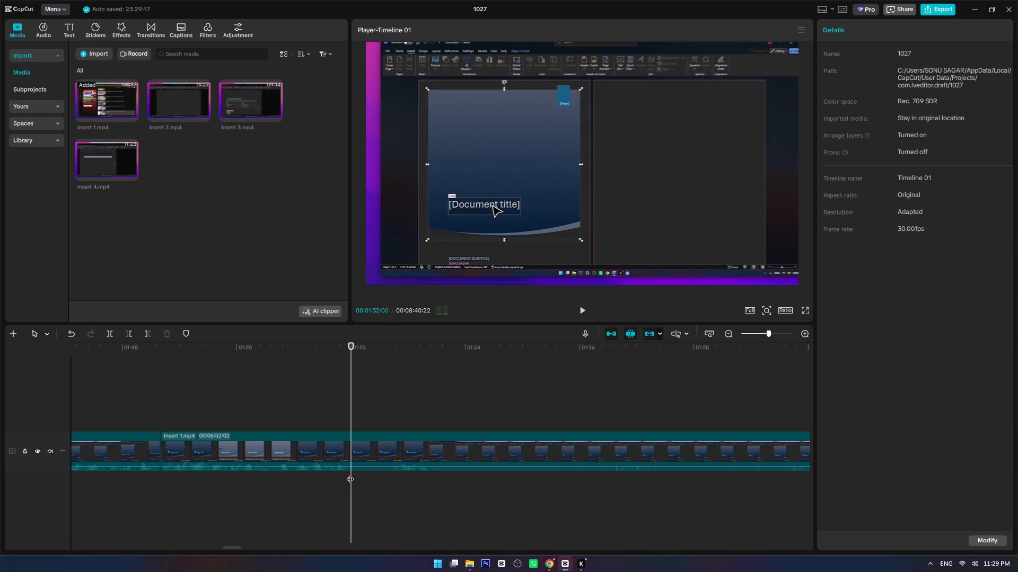
pyautogui.hotkey('ctrl', 'b')
pyautogui.click(388, 473)
pyautogui.hotkey('ctrl', 'b')
pyautogui.click(374, 444)
pyautogui.press('Delete')
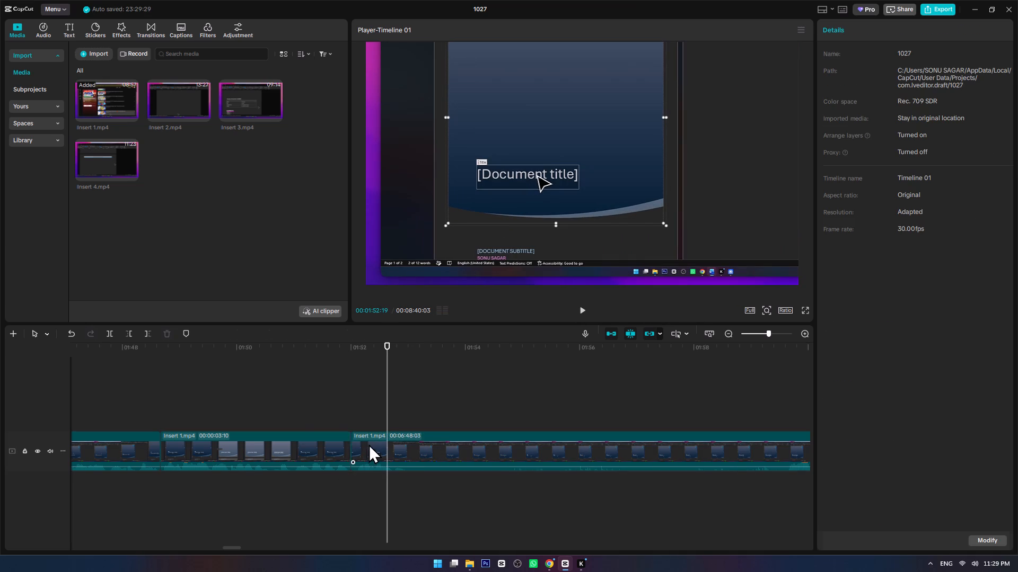
# Play onward, split the clip at about 00:01:53:00 and 00:02:00:19, and delete the segment between the cuts, where the document title is typed.
pyautogui.click(317, 399)
pyautogui.press('space')
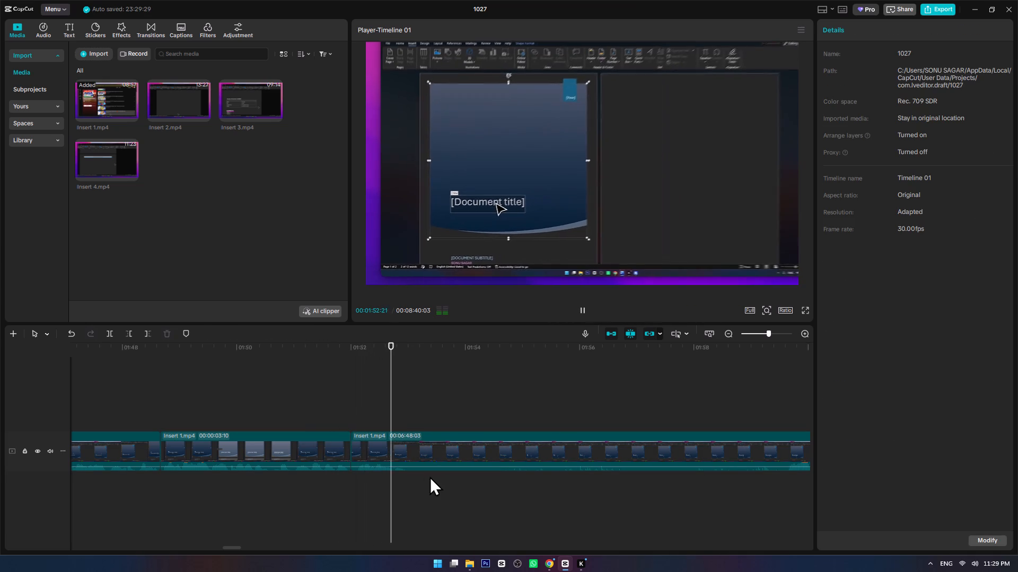
pyautogui.click(408, 476)
pyautogui.hotkey('ctrl', 'b')
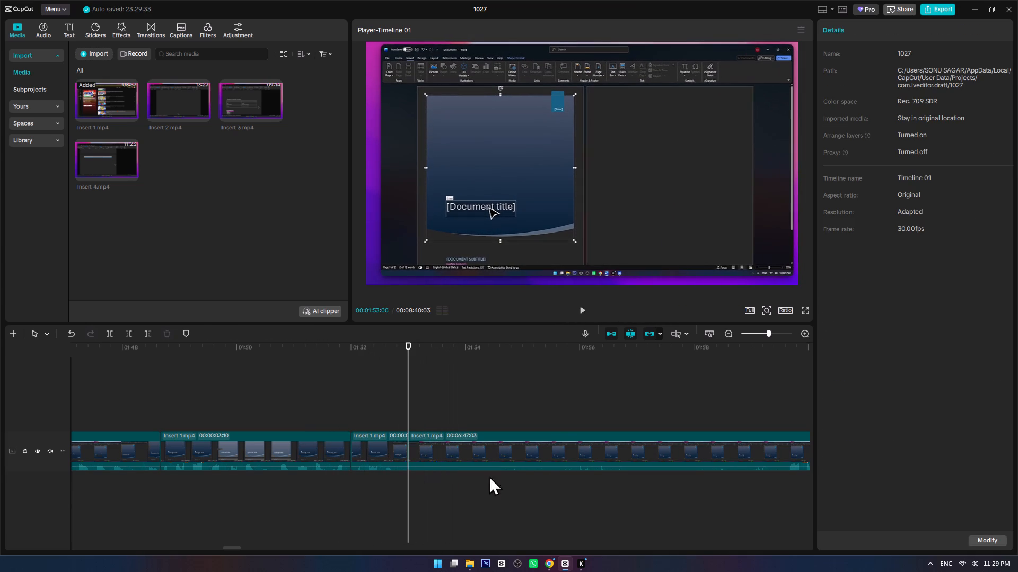
pyautogui.press('space')
pyautogui.click(553, 476)
pyautogui.press('space')
pyautogui.keyDown('ctrl'); pyautogui.scroll(-10, 596, 481); pyautogui.keyUp('ctrl')
pyautogui.keyDown('alt'); pyautogui.scroll(-2, 589, 488); pyautogui.keyUp('alt')
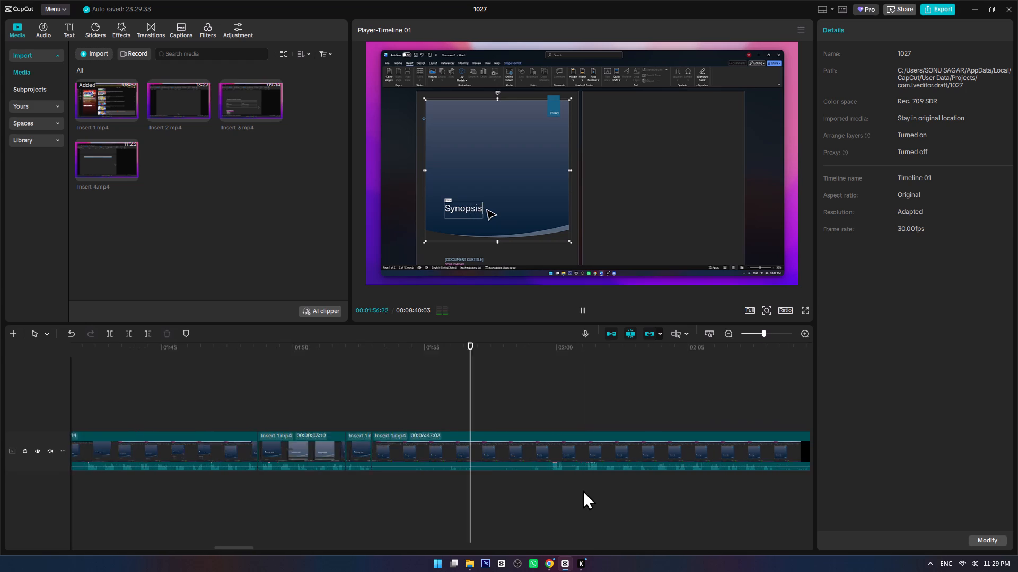
pyautogui.keyDown('alt'); pyautogui.scroll(-1, 583, 490); pyautogui.keyUp('alt')
pyautogui.keyDown('ctrl'); pyautogui.scroll(-1, 512, 488); pyautogui.keyUp('ctrl')
pyautogui.keyDown('ctrl'); pyautogui.scroll(6, 476, 488); pyautogui.keyUp('ctrl')
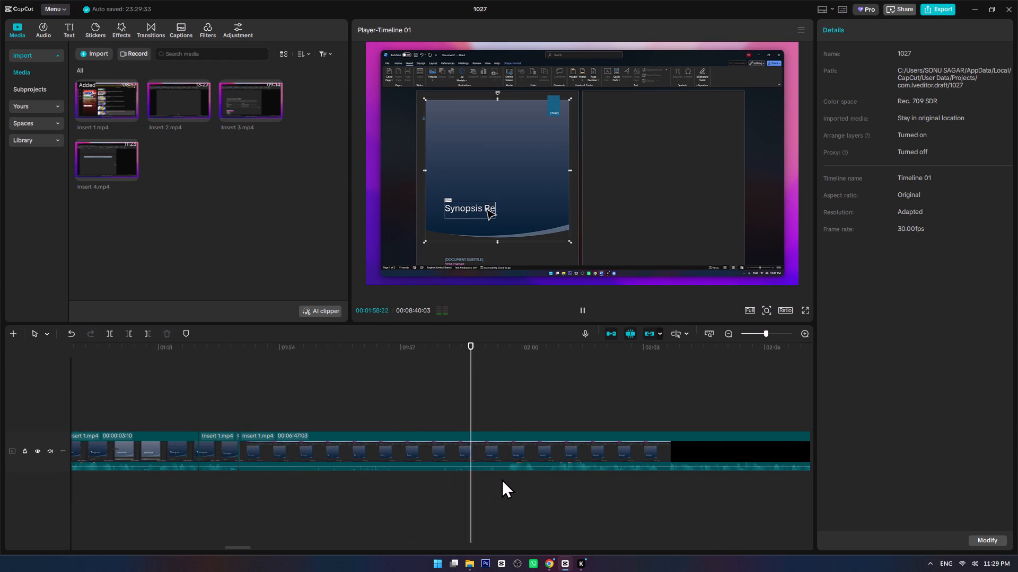
pyautogui.click(548, 472)
pyautogui.hotkey('ctrl', 'b')
pyautogui.keyDown('ctrl'); pyautogui.moveTo(503, 495); pyautogui.dragTo(400, 406); pyautogui.keyUp('ctrl')
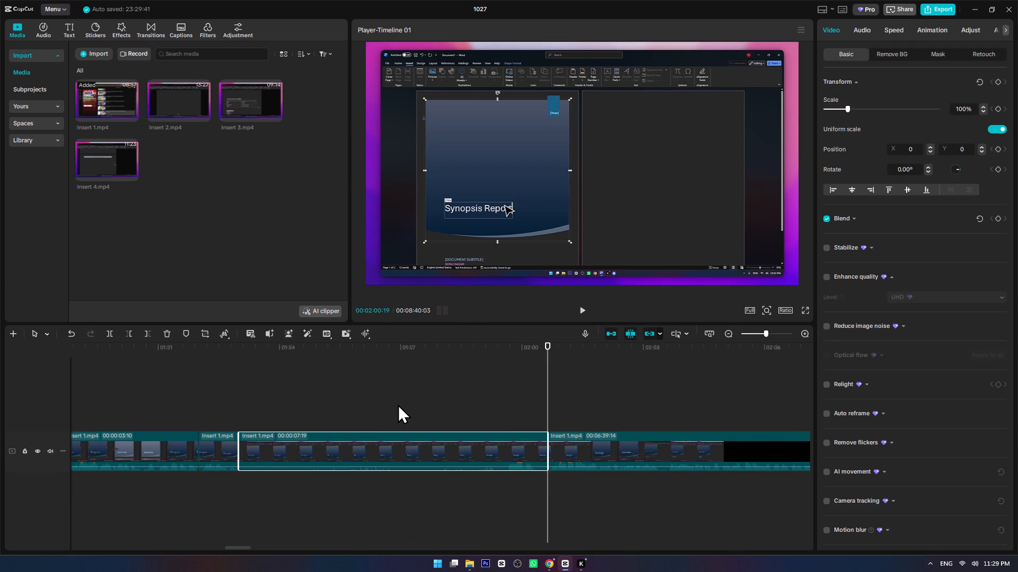
pyautogui.press('Delete')
# Play from about 00:01:52 across the new join and split the clip at about 00:02:00:26, where typing the document subtitle begins.
pyautogui.click(202, 387)
pyautogui.press('space')
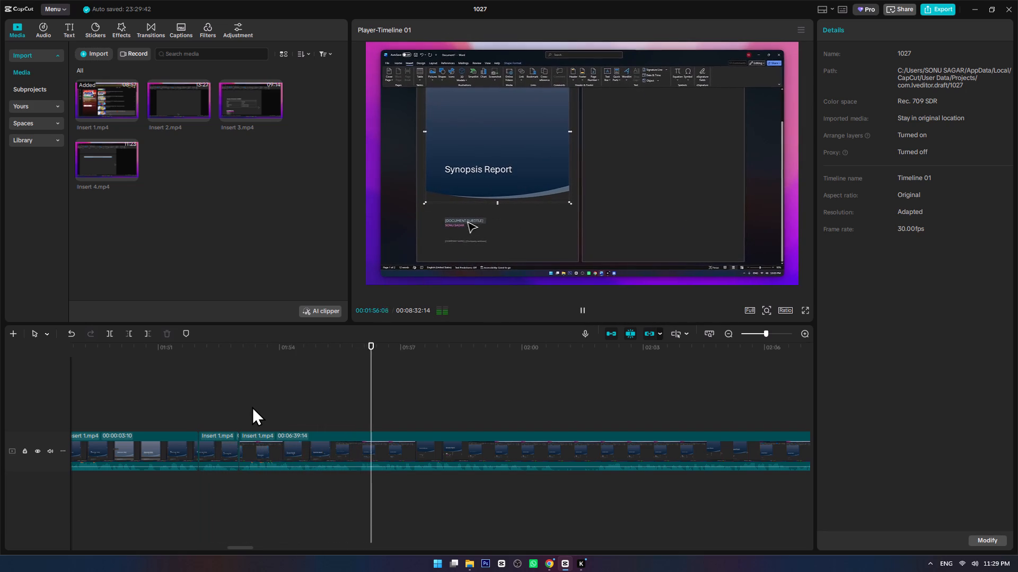
pyautogui.keyDown('ctrl'); pyautogui.scroll(7, 475, 459); pyautogui.keyUp('ctrl')
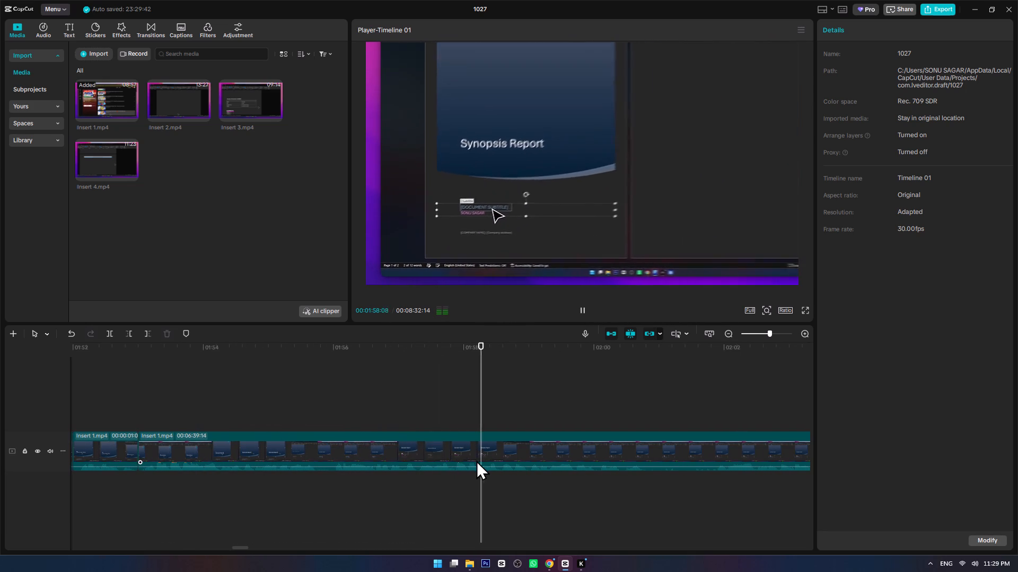
pyautogui.keyDown('alt'); pyautogui.scroll(-1, 492, 482); pyautogui.keyUp('alt')
pyautogui.keyDown('ctrl'); pyautogui.scroll(-4, 446, 489); pyautogui.keyUp('ctrl')
pyautogui.keyDown('alt'); pyautogui.scroll(-2, 446, 489); pyautogui.keyUp('alt')
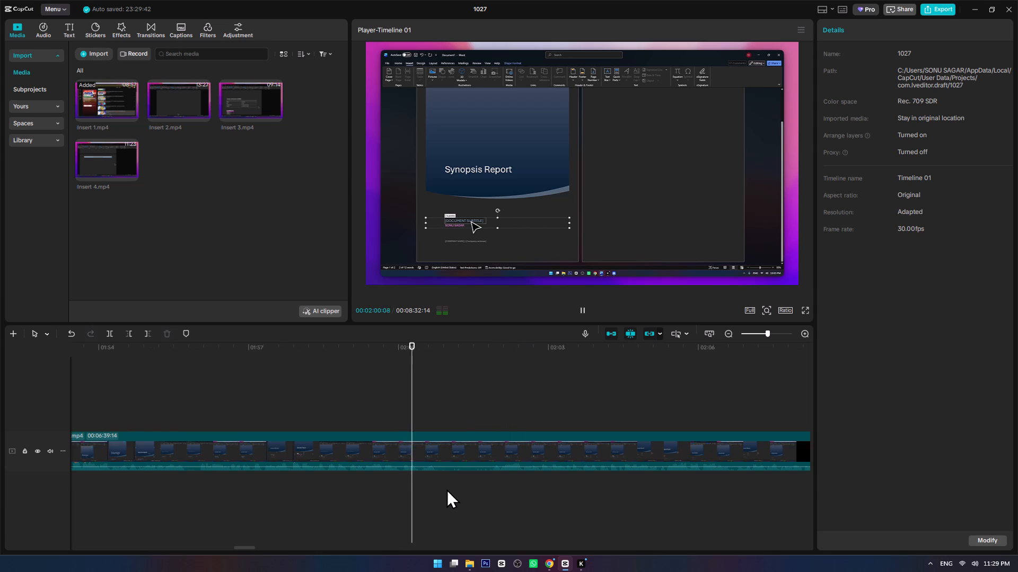
pyautogui.click(442, 473)
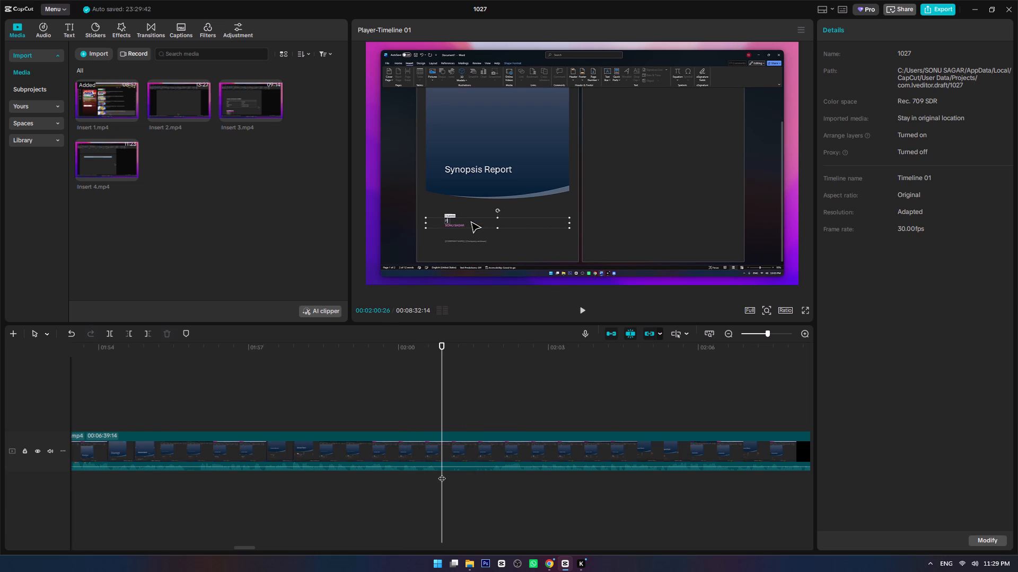
pyautogui.hotkey('ctrl', 'b')
# Review the subtitle typing, split the clip at about 00:02:05:11, and delete the segment between this cut and the one at 00:02:00:26.
pyautogui.press('space')
pyautogui.keyDown('ctrl'); pyautogui.scroll(10, 489, 481); pyautogui.keyUp('ctrl')
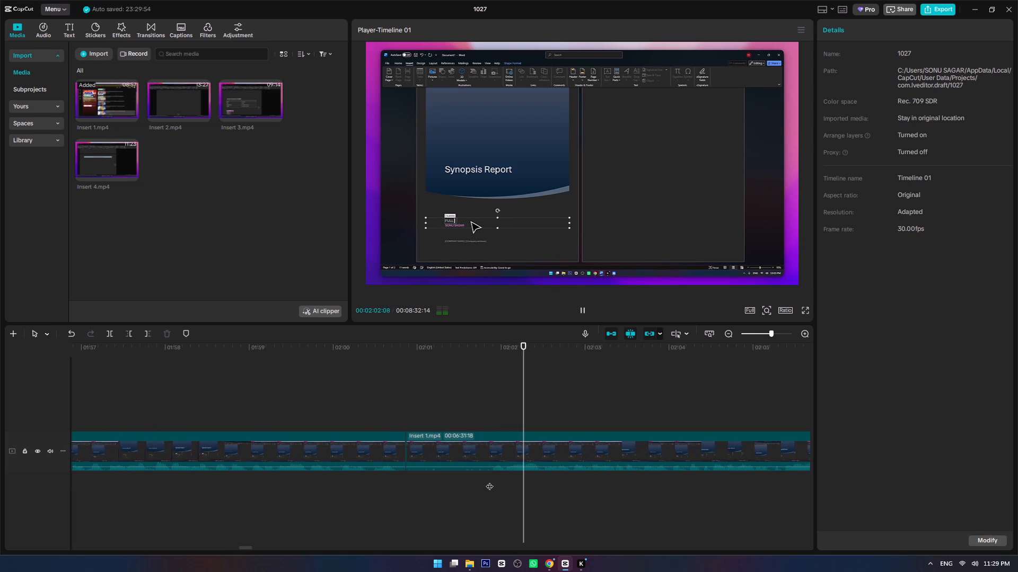
pyautogui.keyDown('ctrl'); pyautogui.scroll(5, 489, 481); pyautogui.keyUp('ctrl')
pyautogui.keyDown('ctrl'); pyautogui.scroll(-16, 489, 485); pyautogui.keyUp('ctrl')
pyautogui.keyDown('alt'); pyautogui.scroll(-5, 488, 488); pyautogui.keyUp('alt')
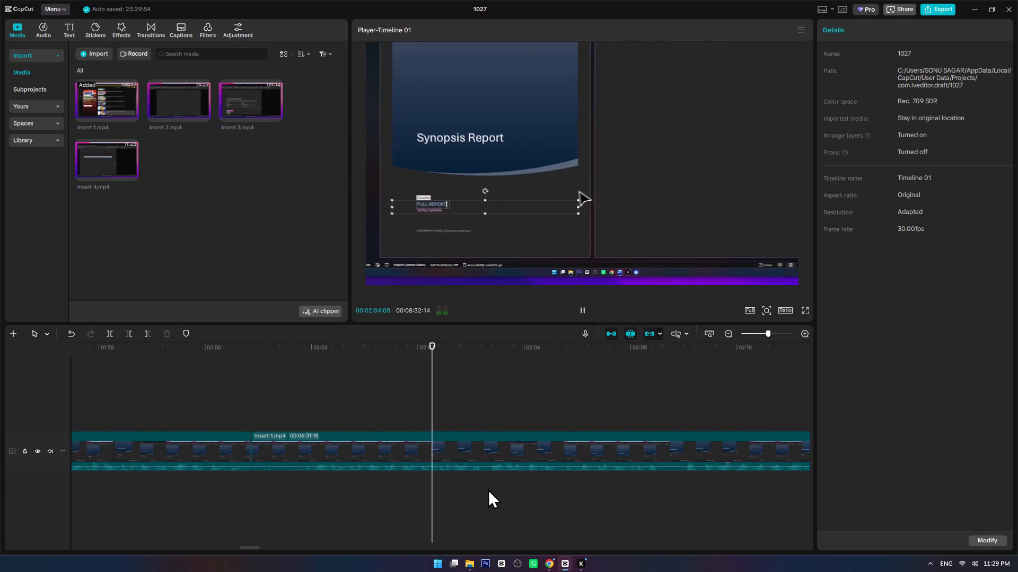
pyautogui.keyDown('ctrl'); pyautogui.scroll(-2, 464, 489); pyautogui.keyUp('ctrl')
pyautogui.keyDown('alt'); pyautogui.scroll(-1, 464, 489); pyautogui.keyUp('alt')
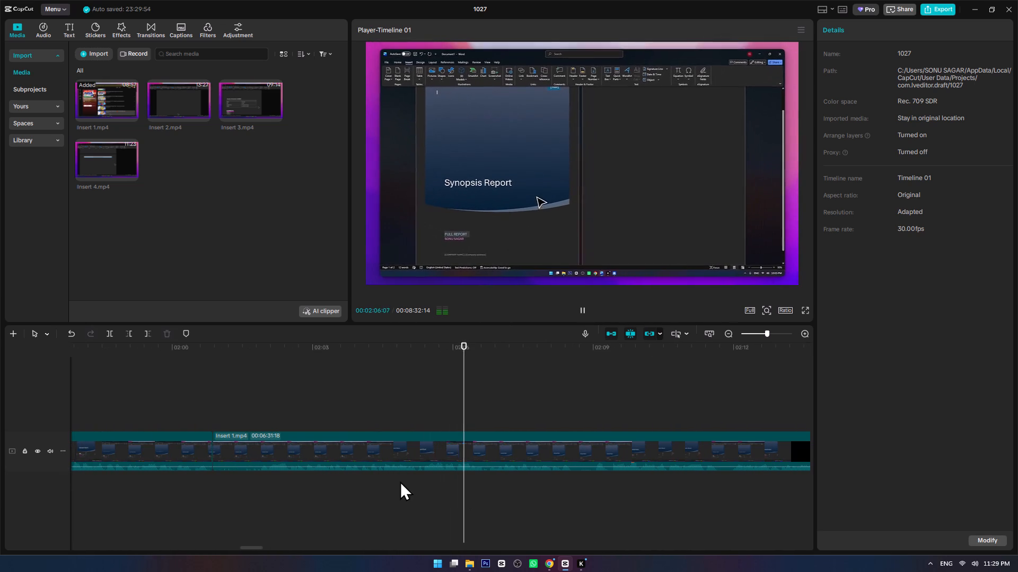
pyautogui.press('space')
pyautogui.click(340, 472)
pyautogui.press('space')
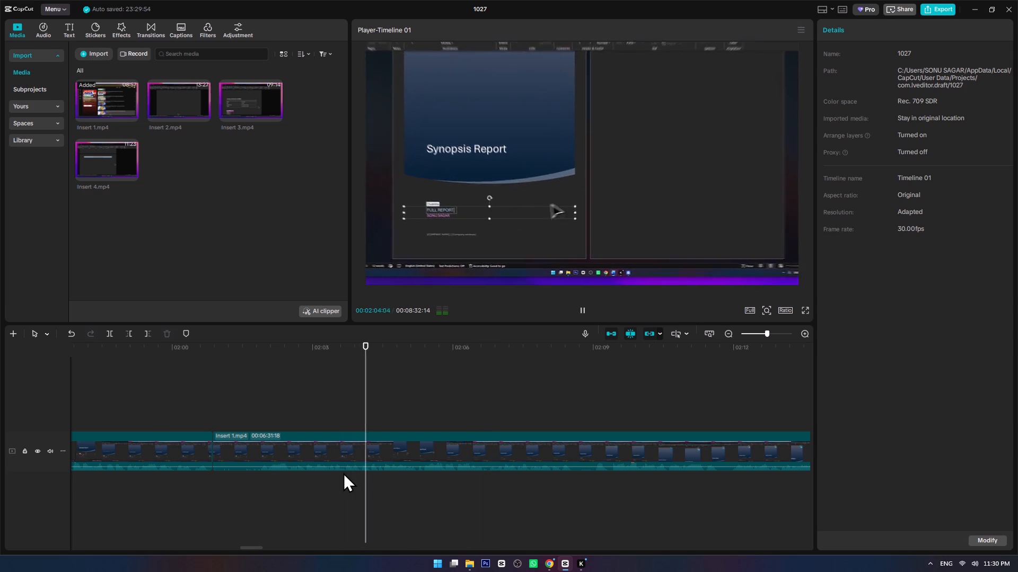
pyautogui.press('space')
pyautogui.press('space')
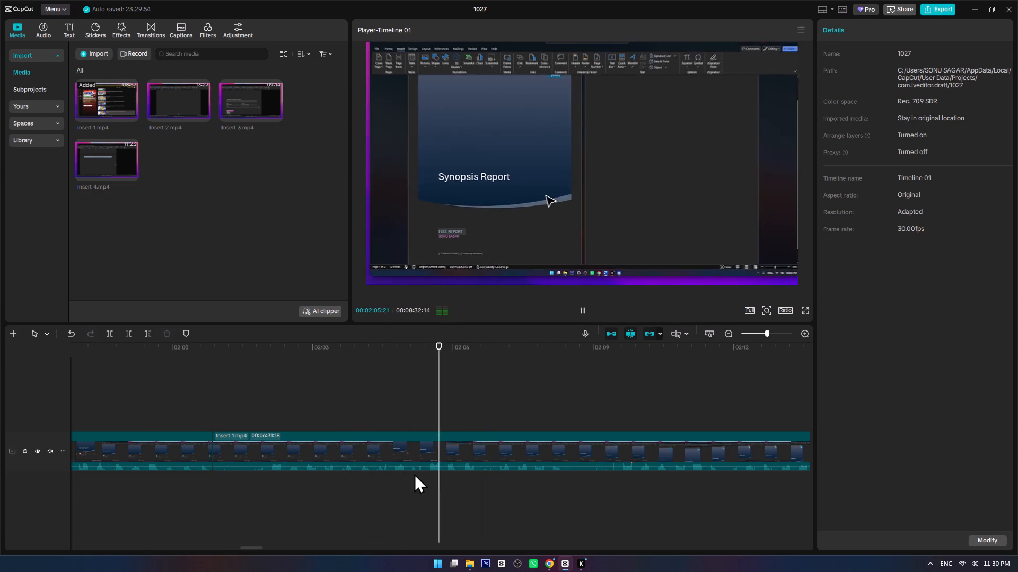
pyautogui.click(423, 473)
pyautogui.press('space')
pyautogui.click(423, 473)
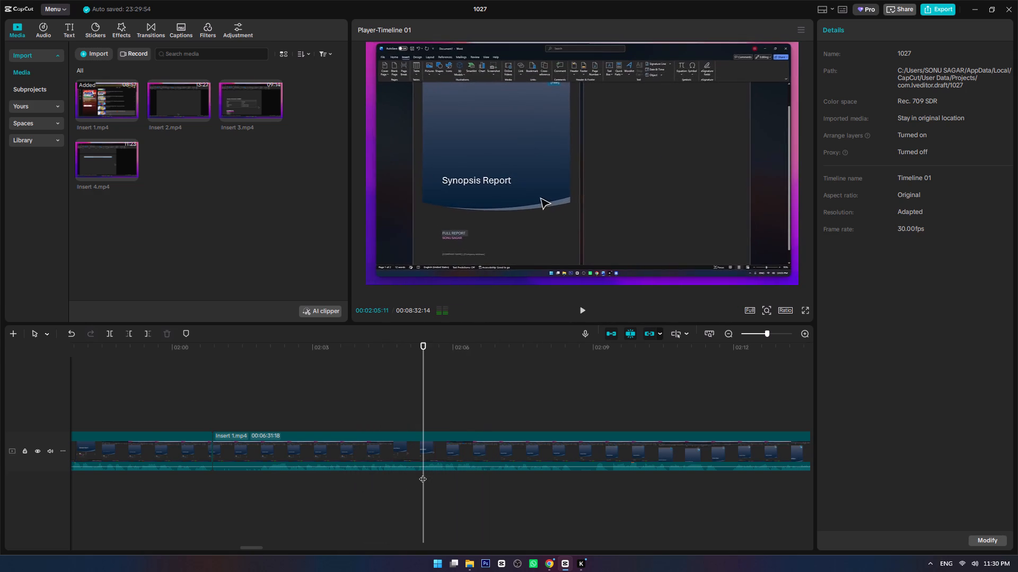
pyautogui.hotkey('ctrl', 'b')
pyautogui.moveTo(397, 479); pyautogui.dragTo(331, 428)
pyautogui.press('Delete')
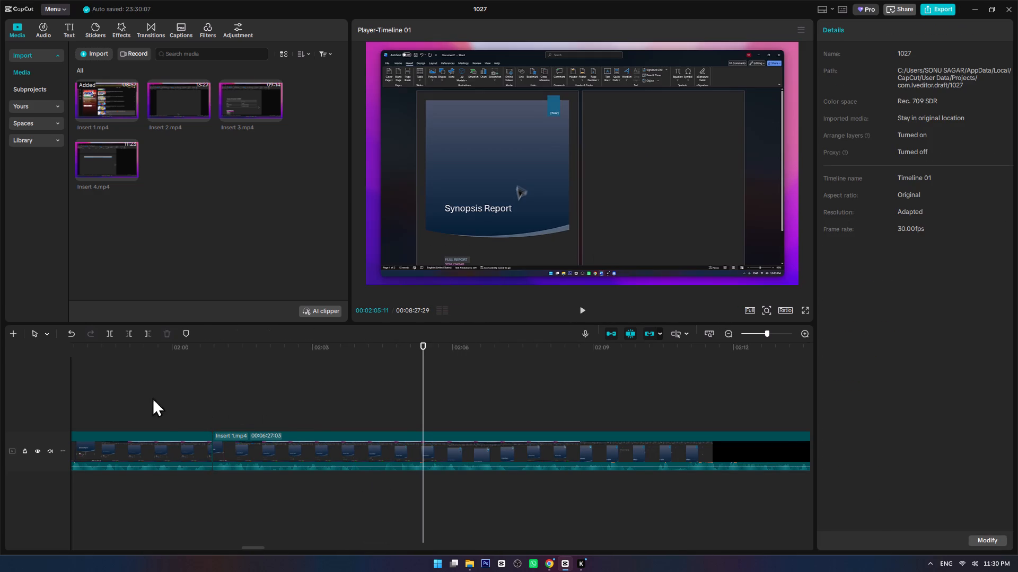
# Play from about 00:02:00 across the new join to check the cut.
pyautogui.click(168, 396)
pyautogui.press('space')
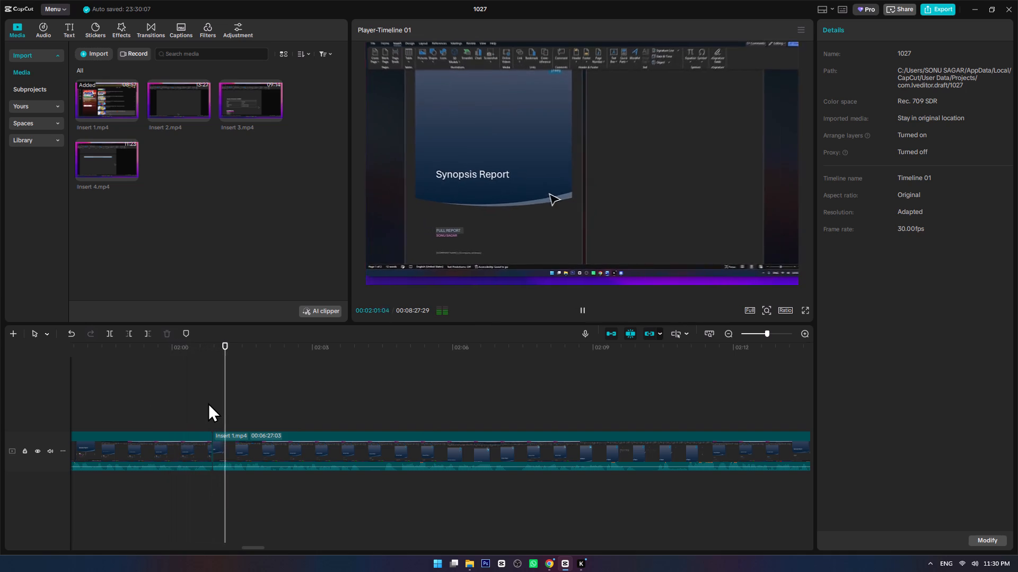
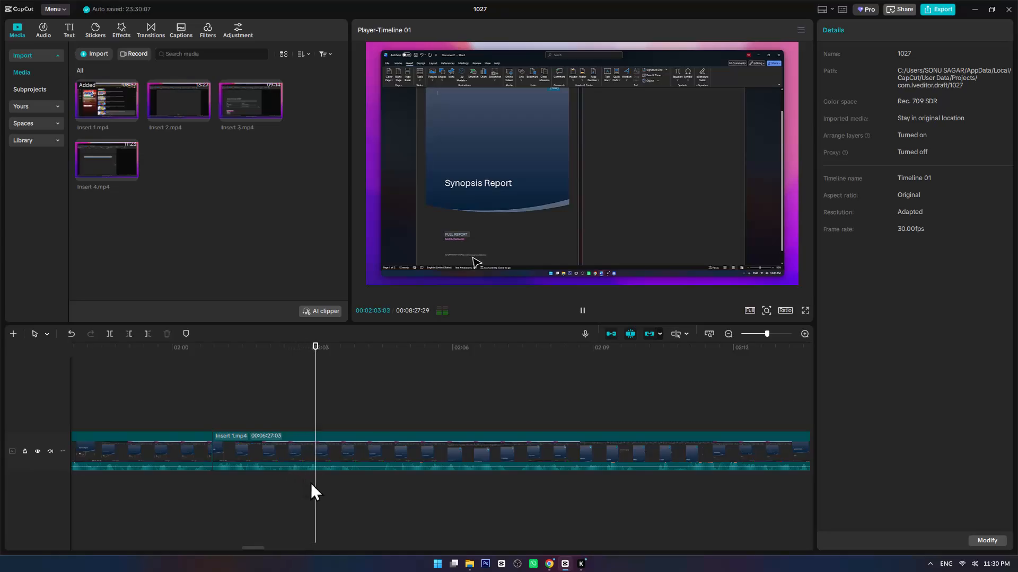
# Review the playback after the subtitle cut and split the Insert 1 clip at about 00:02:04:01.
pyautogui.keyDown('ctrl'); pyautogui.scroll(13, 338, 491); pyautogui.keyUp('ctrl')
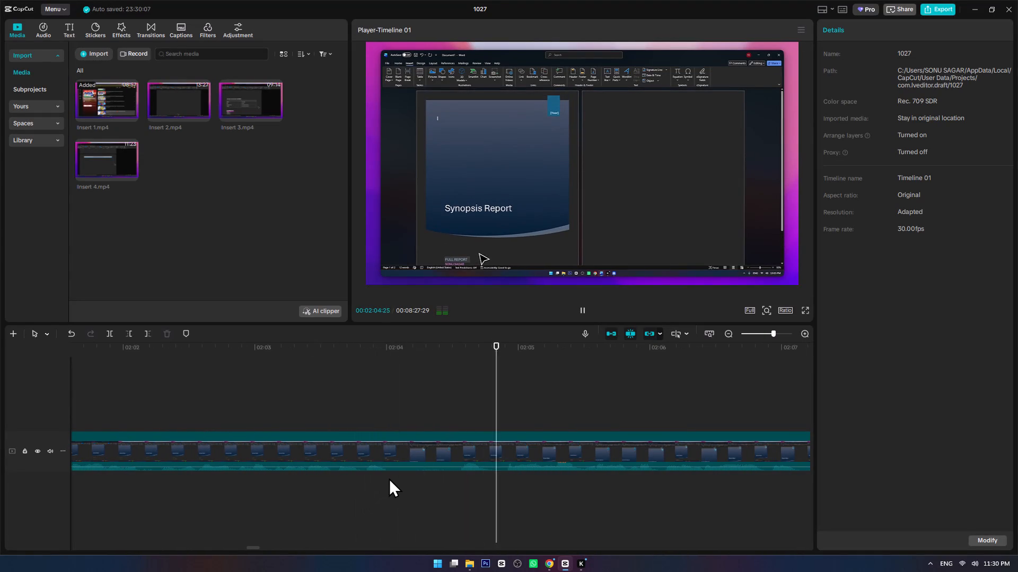
pyautogui.click(389, 478)
pyautogui.press('space')
pyautogui.click(390, 476)
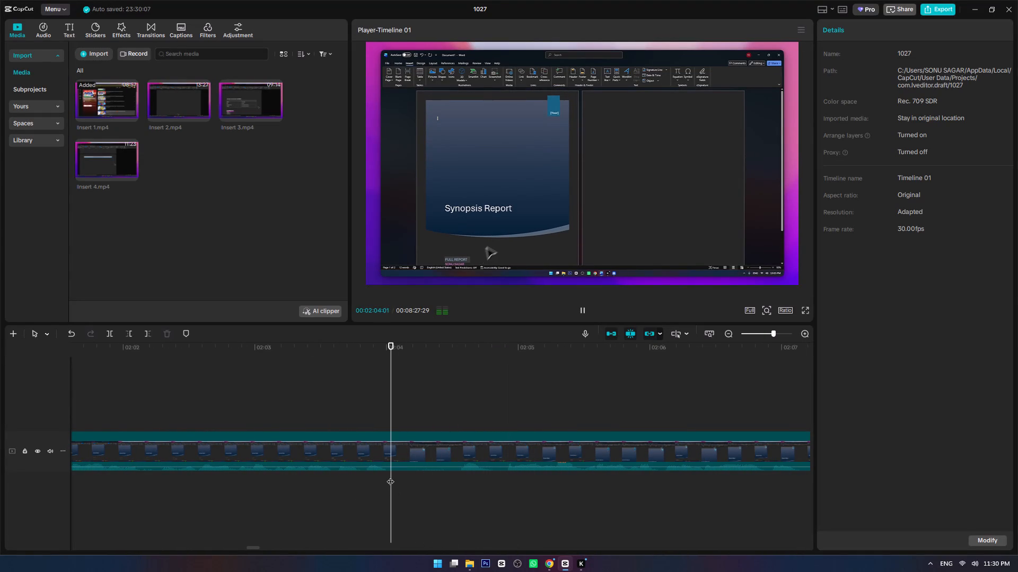
pyautogui.hotkey('ctrl', 'b')
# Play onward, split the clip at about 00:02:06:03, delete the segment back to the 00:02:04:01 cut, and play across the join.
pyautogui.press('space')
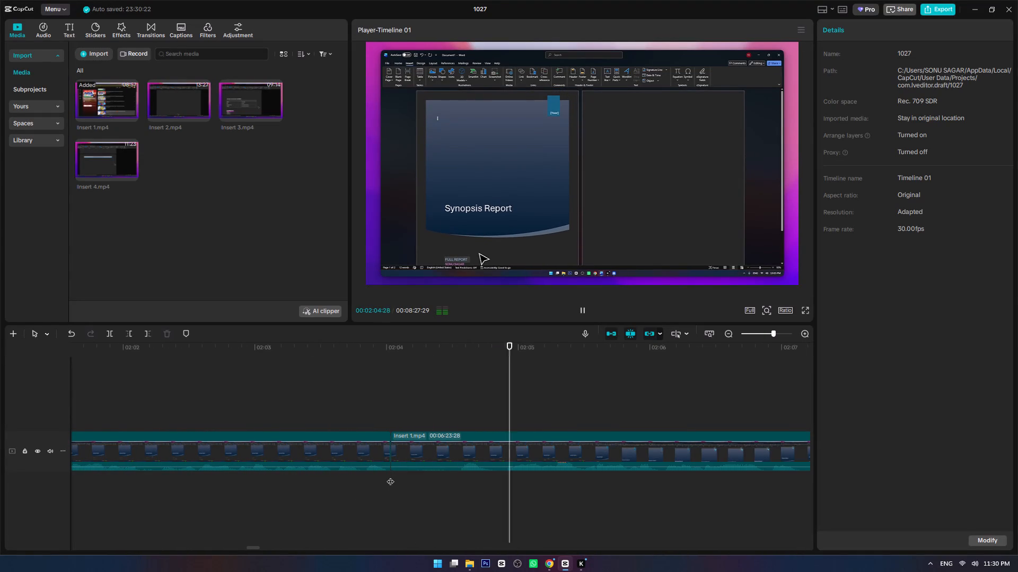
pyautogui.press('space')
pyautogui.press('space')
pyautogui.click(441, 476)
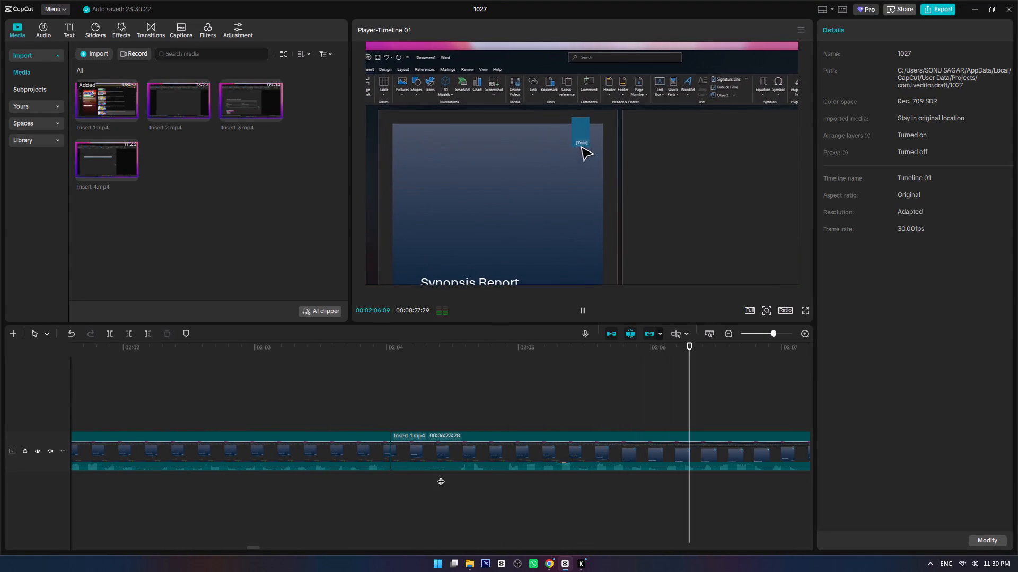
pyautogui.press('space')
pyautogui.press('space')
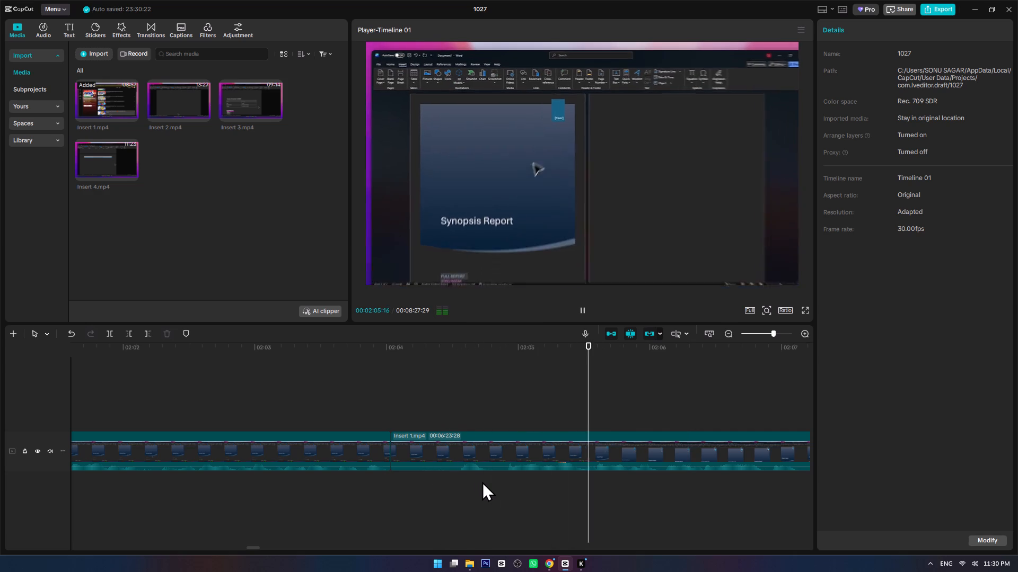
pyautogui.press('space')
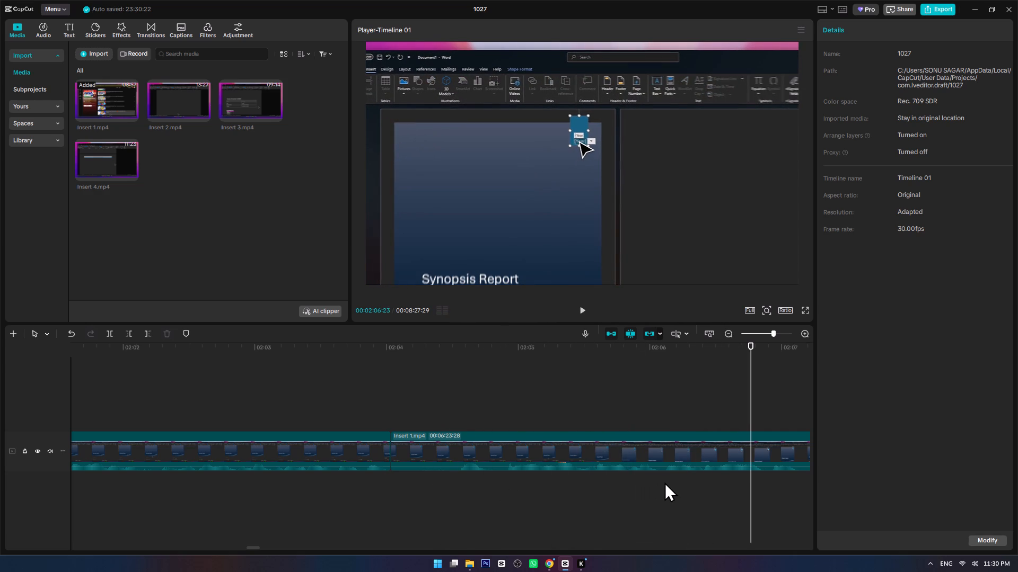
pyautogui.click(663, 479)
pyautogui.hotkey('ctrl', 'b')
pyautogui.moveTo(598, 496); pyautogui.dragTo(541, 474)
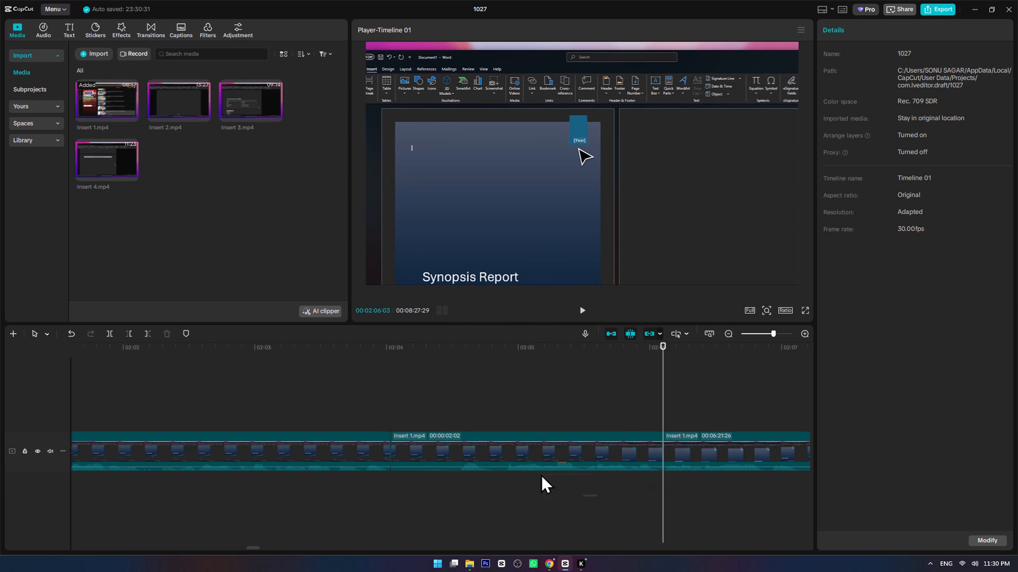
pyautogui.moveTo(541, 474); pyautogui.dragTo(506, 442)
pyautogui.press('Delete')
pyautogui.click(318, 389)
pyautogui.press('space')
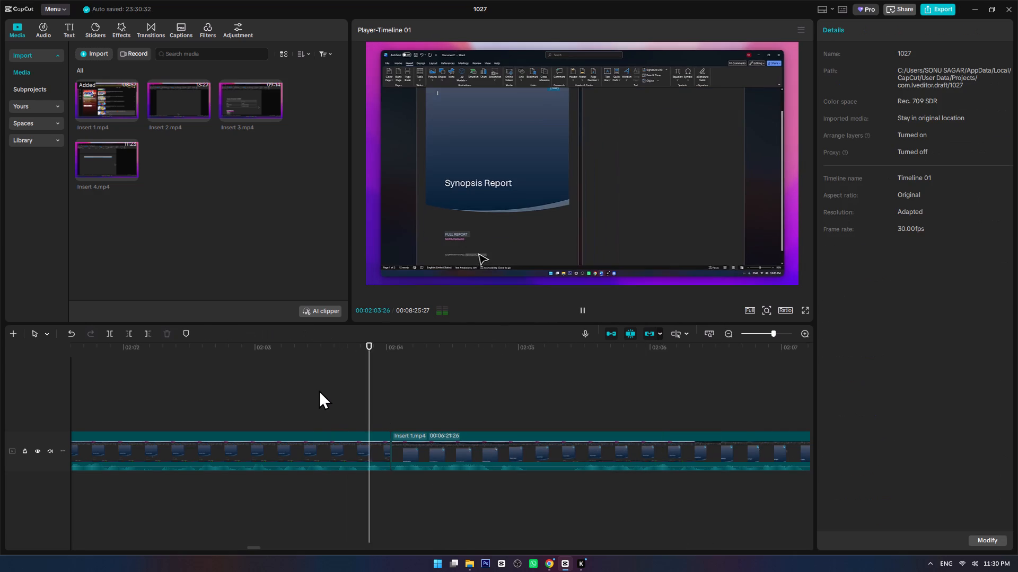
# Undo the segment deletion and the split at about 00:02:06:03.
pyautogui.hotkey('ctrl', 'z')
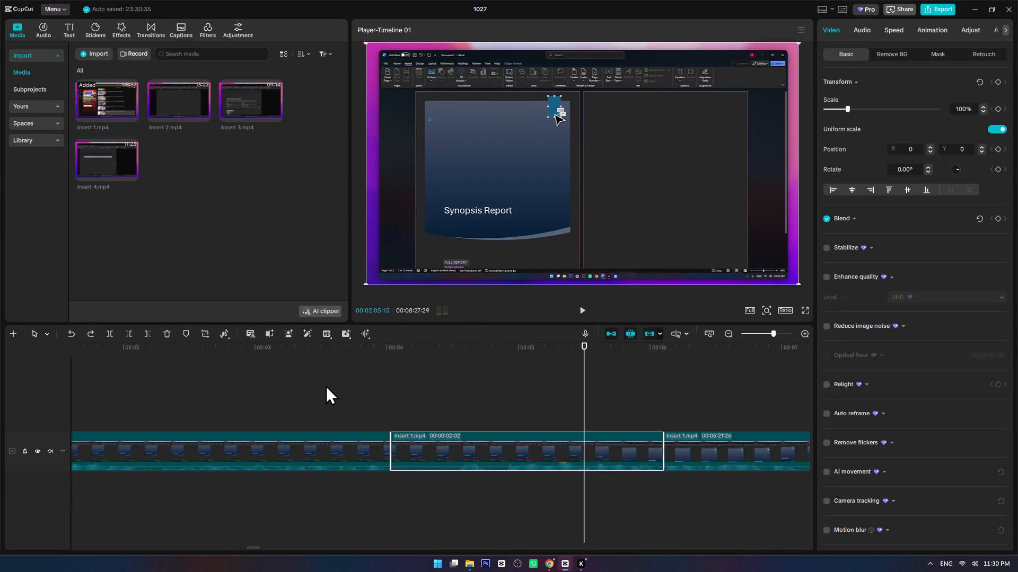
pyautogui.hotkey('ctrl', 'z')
# Trim about 14 frames off the start of the clip beginning at 00:02:04:01 and play across the join.
pyautogui.click(332, 390)
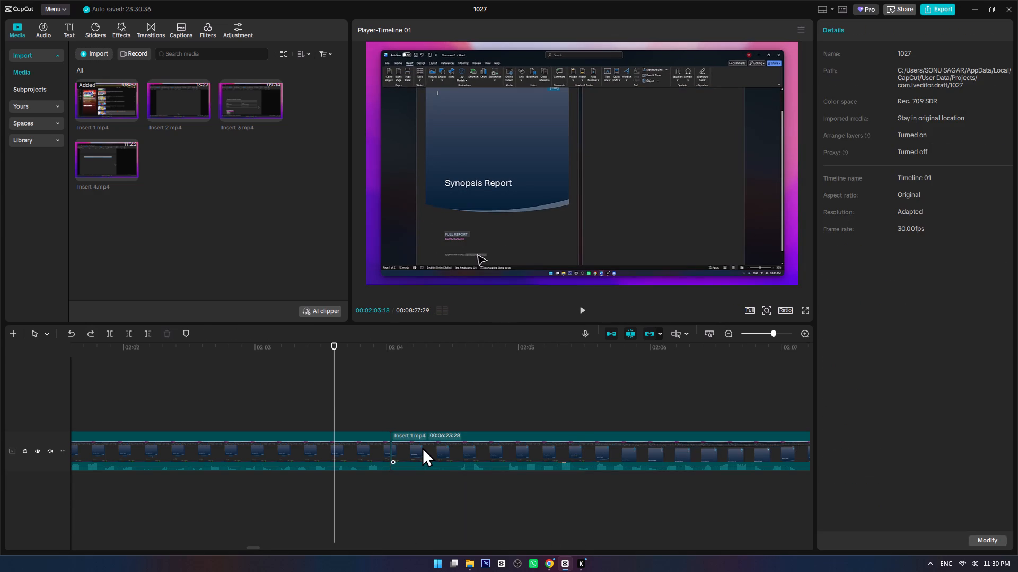
pyautogui.click(422, 447)
pyautogui.moveTo(394, 449); pyautogui.dragTo(456, 449)
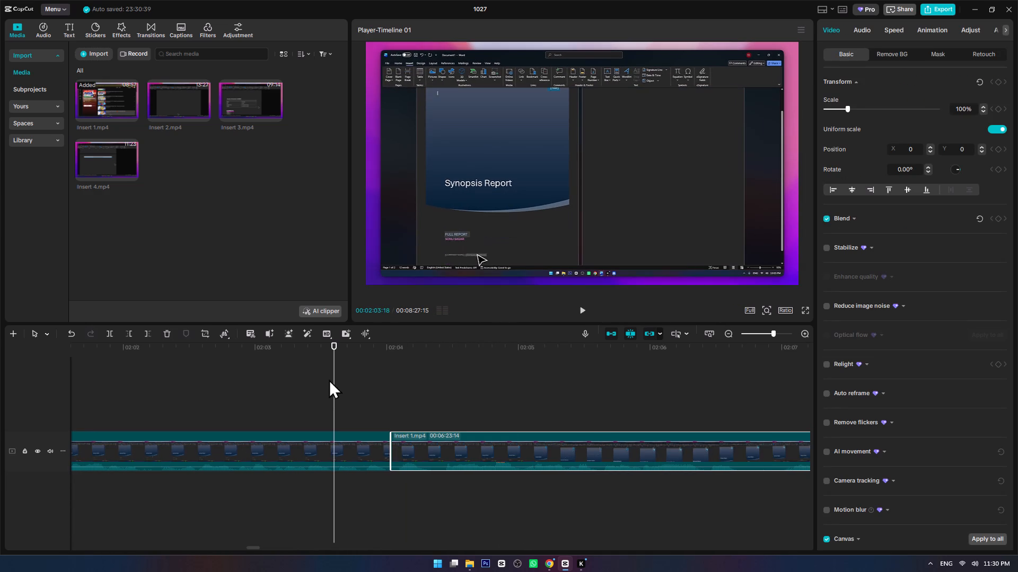
pyautogui.click(327, 378)
pyautogui.press('space')
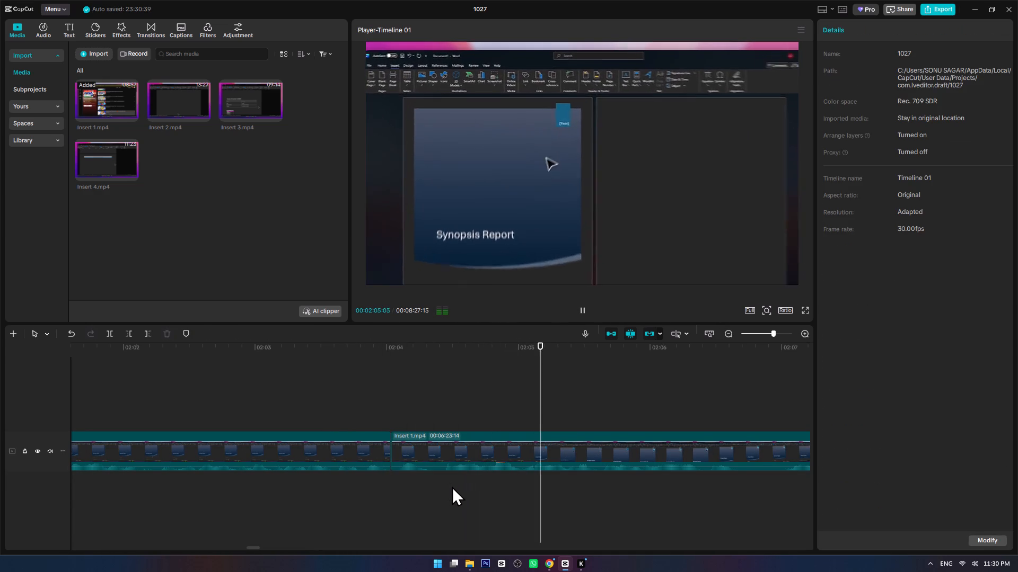
# Play onward past the year entry on the cover page and split the clip at about 00:02:14:29.
pyautogui.keyDown('alt'); pyautogui.scroll(-6, 452, 486); pyautogui.keyUp('alt')
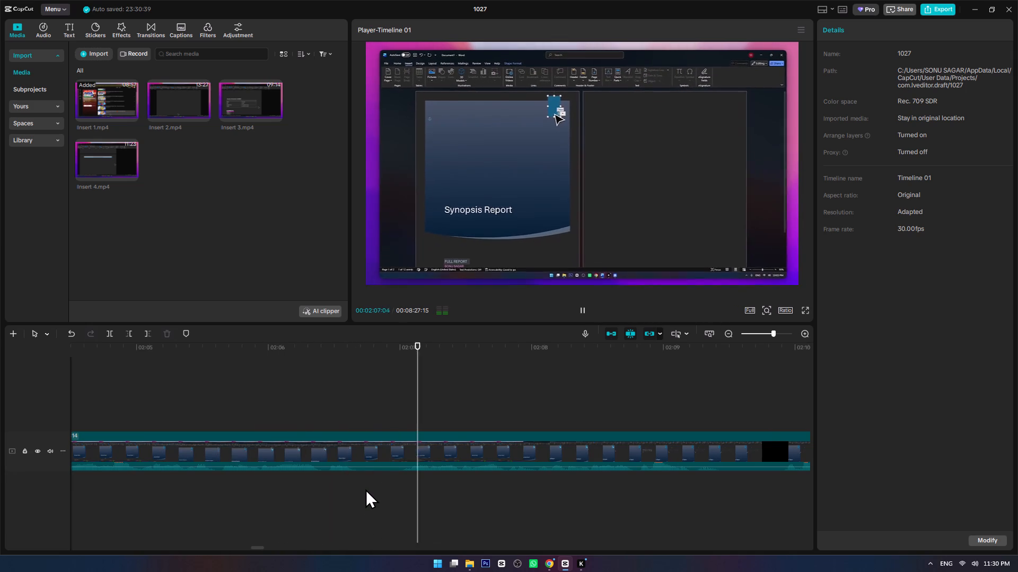
pyautogui.keyDown('ctrl'); pyautogui.scroll(-7, 434, 487); pyautogui.keyUp('ctrl')
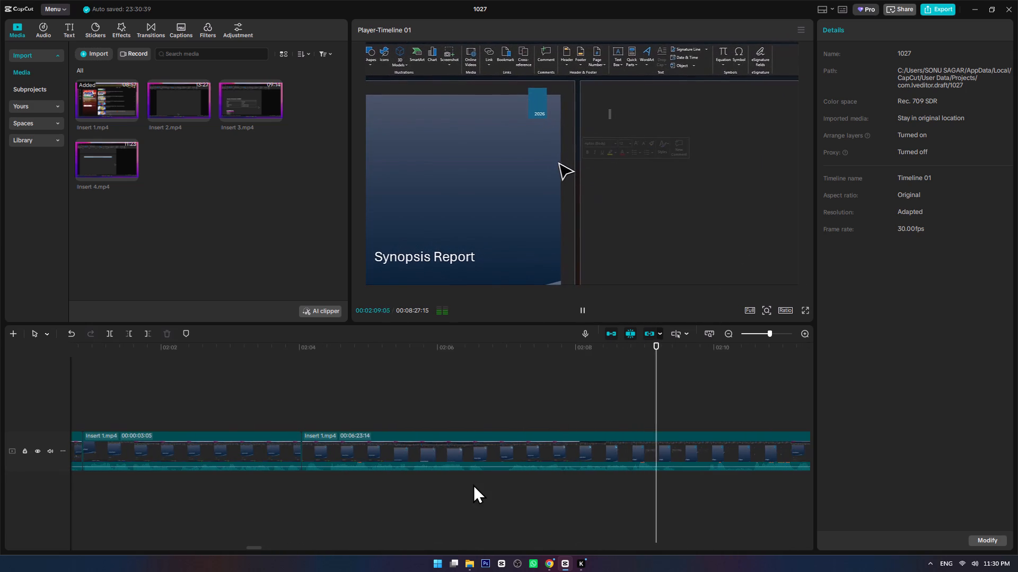
pyautogui.keyDown('alt'); pyautogui.scroll(-4, 473, 484); pyautogui.keyUp('alt')
pyautogui.scroll(-8, 408, 484)
pyautogui.keyDown('ctrl'); pyautogui.scroll(-5, 408, 484); pyautogui.keyUp('ctrl')
pyautogui.keyDown('ctrl'); pyautogui.scroll(5, 408, 484); pyautogui.keyUp('ctrl')
pyautogui.keyDown('ctrl'); pyautogui.scroll(-4, 408, 484); pyautogui.keyUp('ctrl')
pyautogui.scroll(1, 408, 484)
pyautogui.keyDown('alt'); pyautogui.scroll(-5, 408, 484); pyautogui.keyUp('alt')
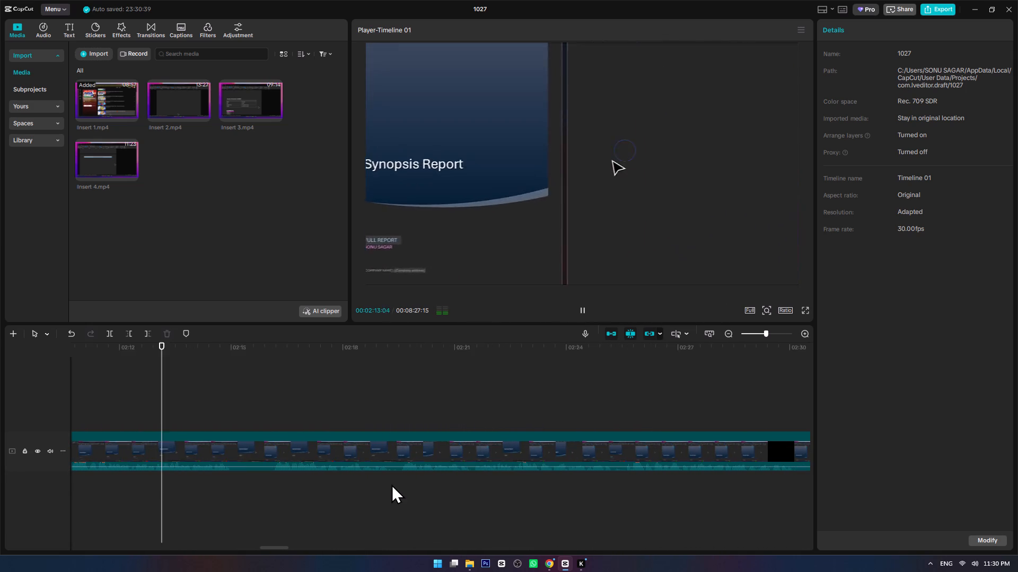
pyautogui.scroll(6, 391, 484)
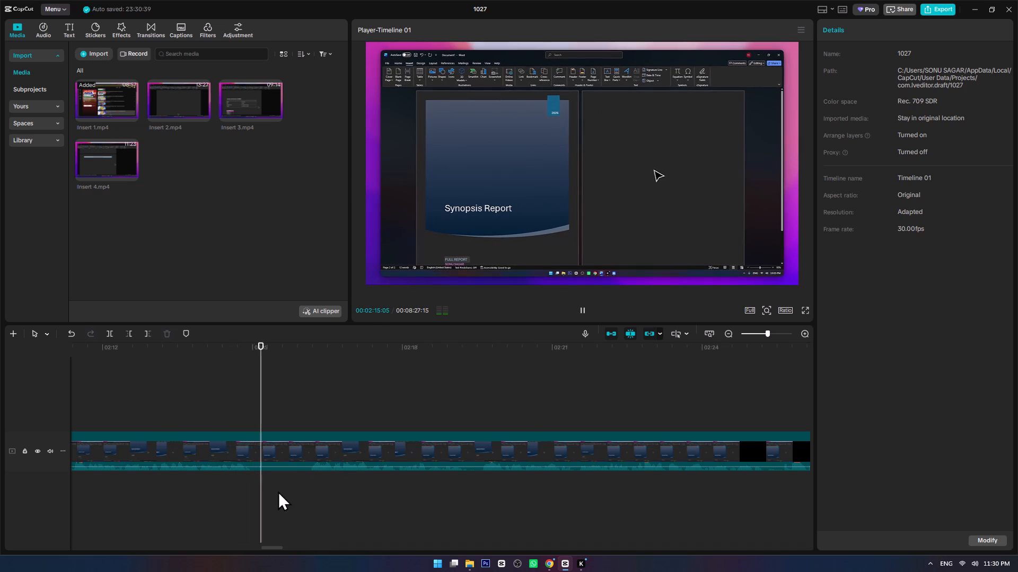
pyautogui.keyDown('ctrl'); pyautogui.scroll(6, 277, 491); pyautogui.keyUp('ctrl')
pyautogui.click(250, 478)
pyautogui.click(243, 474)
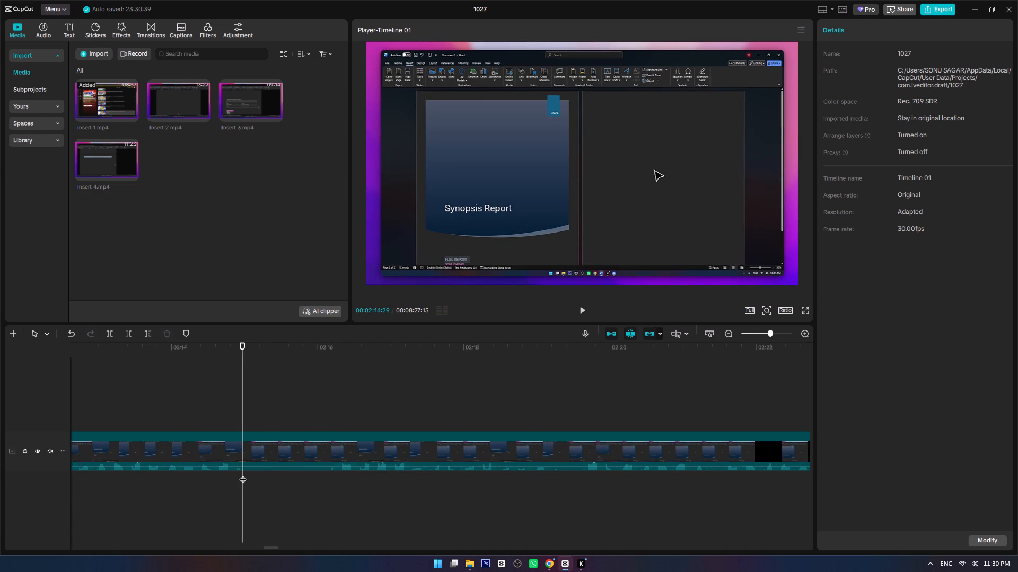
pyautogui.hotkey('ctrl', 'b')
# Split the clip at about 00:02:16:05 and delete the segment between this cut and the one at 00:02:14:29.
pyautogui.click(329, 473)
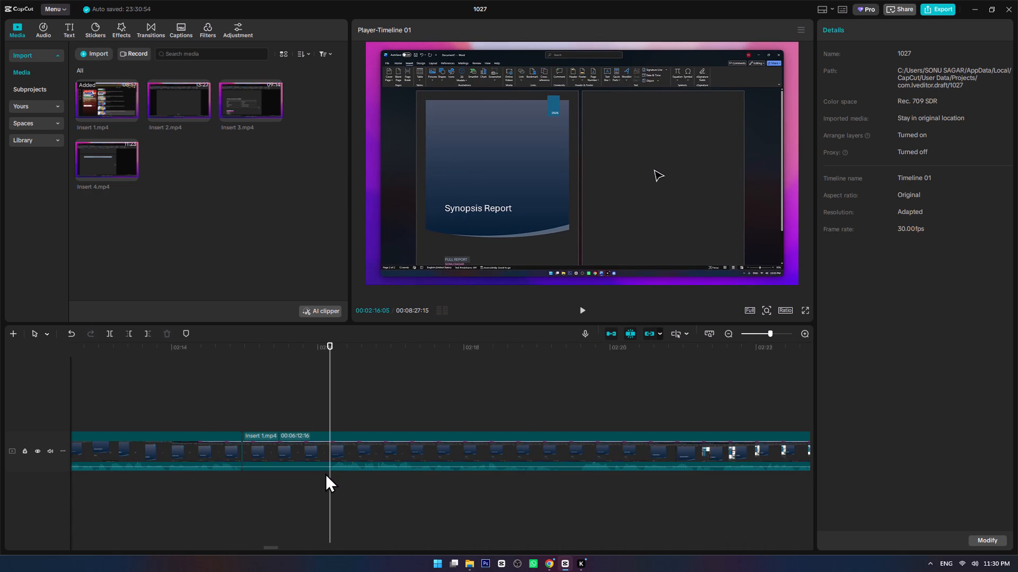
pyautogui.hotkey('ctrl', 'b')
pyautogui.click(305, 444)
pyautogui.press('Delete')
# Play from before the new join at about 00:02:14:29 to check the cut.
pyautogui.click(209, 394)
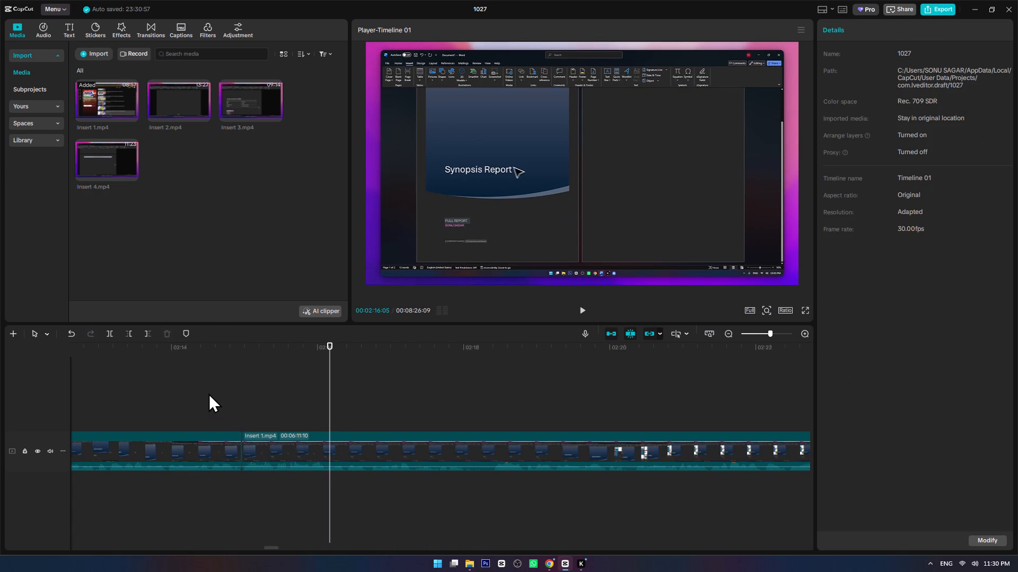
pyautogui.press('space')
pyautogui.click(188, 387)
pyautogui.press('space')
pyautogui.press('space')
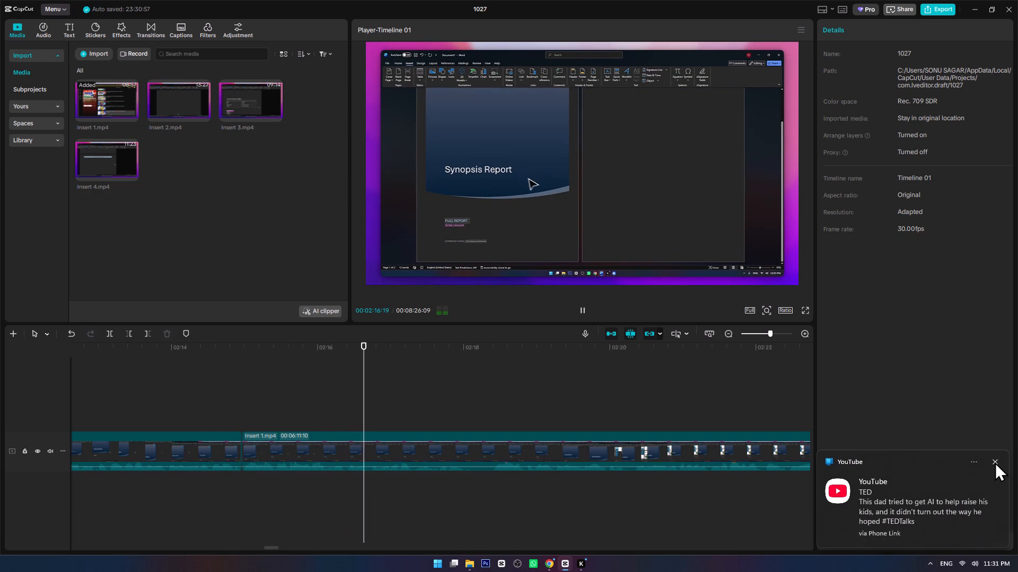
# Dismiss the YouTube notification.
pyautogui.click(995, 460)
# Play onward through the cover page gallery part and split the clip at about 00:02:28:27.
pyautogui.keyDown('alt'); pyautogui.scroll(-2, 467, 498); pyautogui.keyUp('alt')
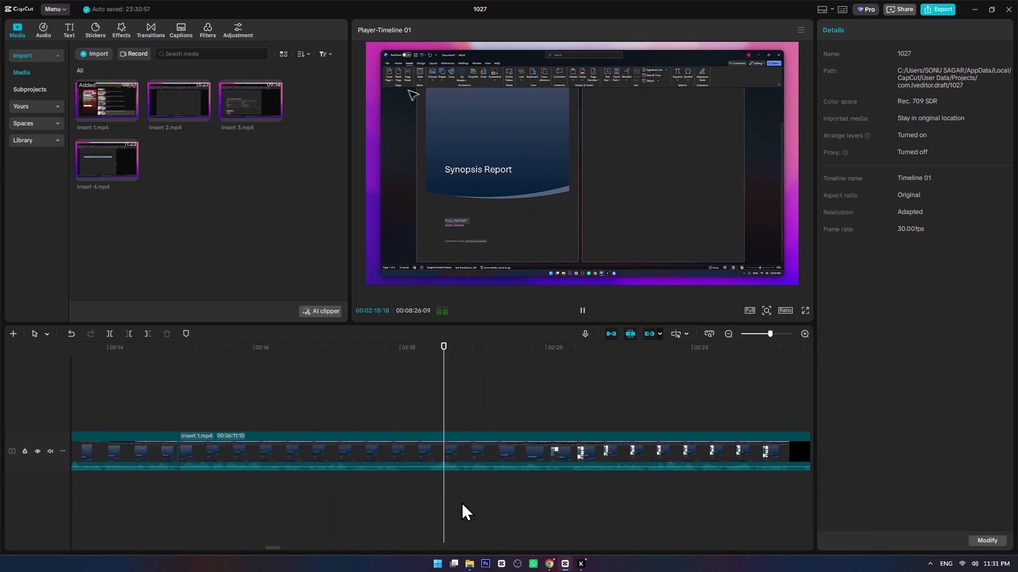
pyautogui.keyDown('alt'); pyautogui.scroll(-1, 461, 502); pyautogui.keyUp('alt')
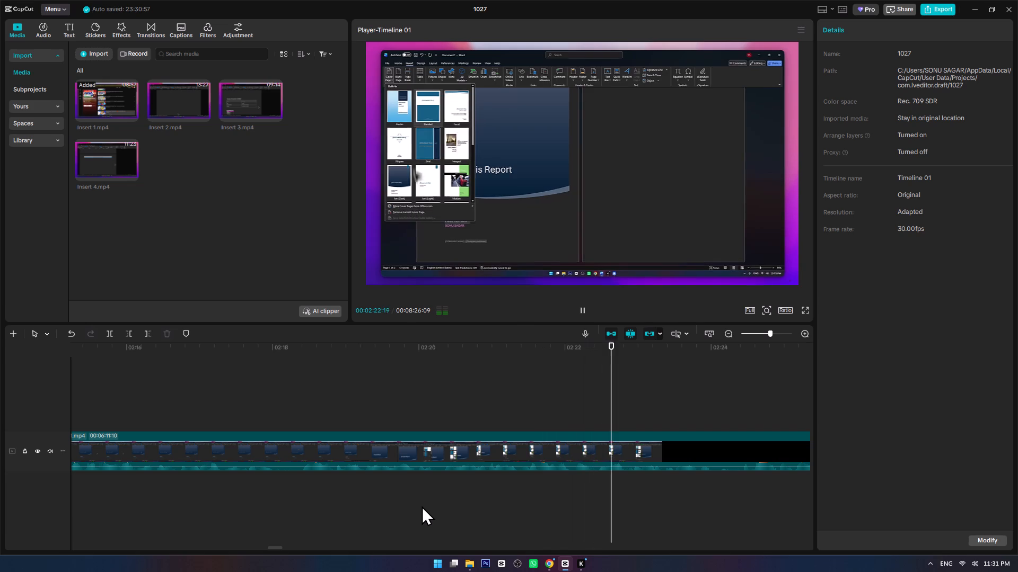
pyautogui.keyDown('ctrl'); pyautogui.scroll(-8, 431, 505); pyautogui.keyUp('ctrl')
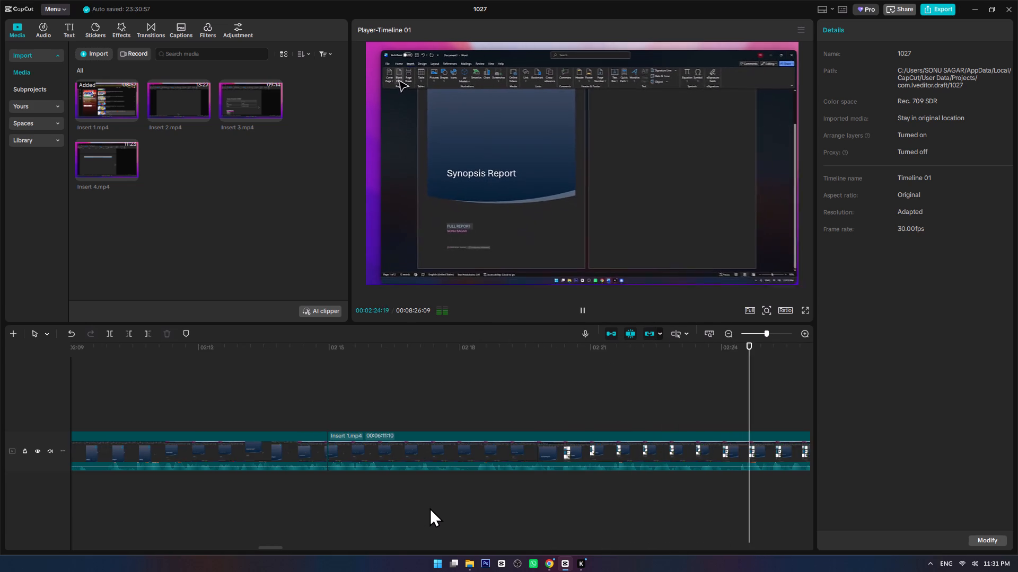
pyautogui.keyDown('alt'); pyautogui.scroll(-7, 429, 507); pyautogui.keyUp('alt')
pyautogui.keyDown('alt'); pyautogui.scroll(-1, 361, 511); pyautogui.keyUp('alt')
pyautogui.keyDown('ctrl'); pyautogui.scroll(6, 343, 504); pyautogui.keyUp('ctrl')
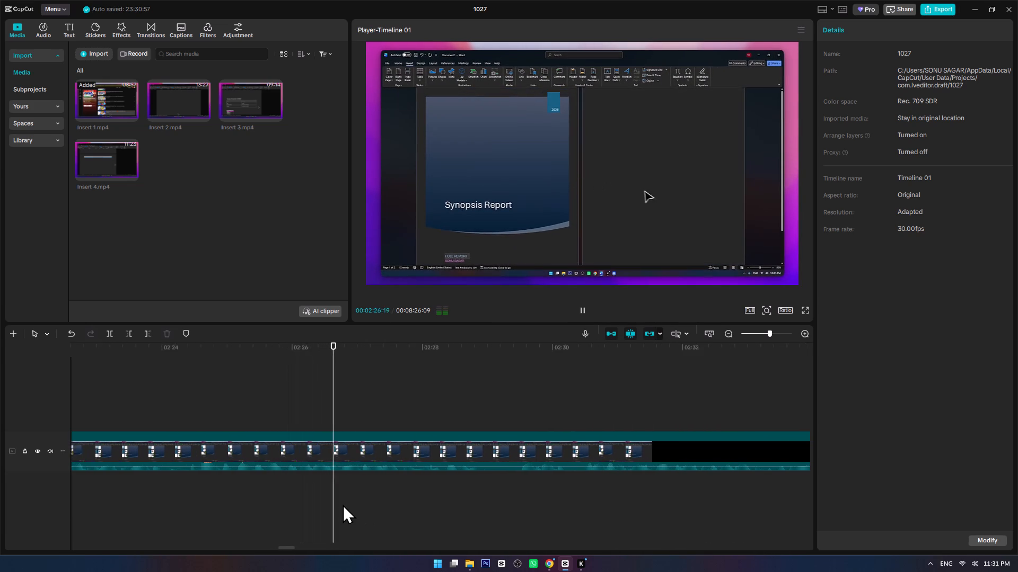
pyautogui.keyDown('ctrl'); pyautogui.scroll(6, 343, 504); pyautogui.keyUp('ctrl')
pyautogui.keyDown('alt'); pyautogui.scroll(-3, 343, 504); pyautogui.keyUp('alt')
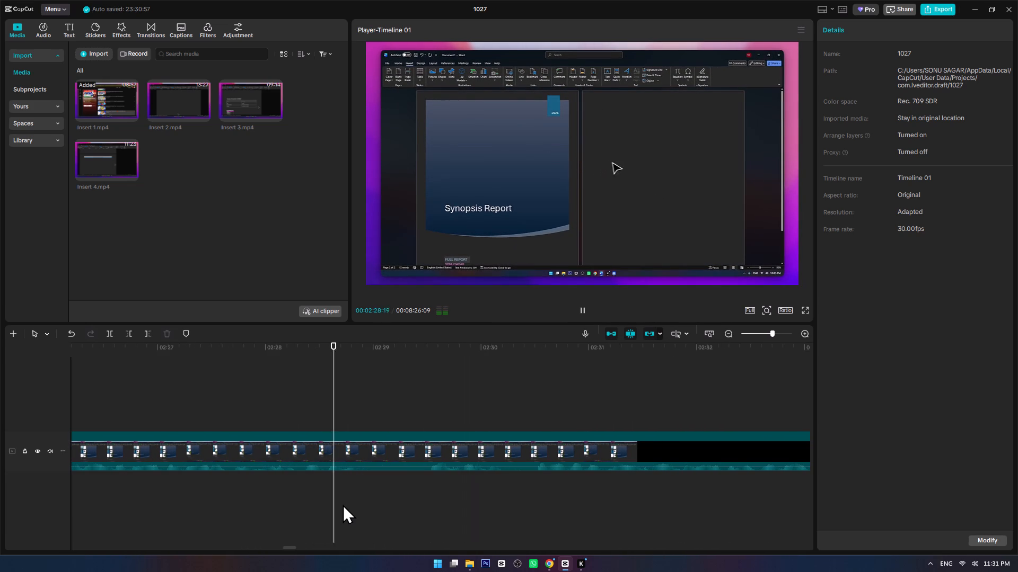
pyautogui.keyDown('ctrl'); pyautogui.scroll(4, 343, 504); pyautogui.keyUp('ctrl')
pyautogui.keyDown('alt'); pyautogui.scroll(-2, 343, 504); pyautogui.keyUp('alt')
pyautogui.press('space')
pyautogui.click(225, 475)
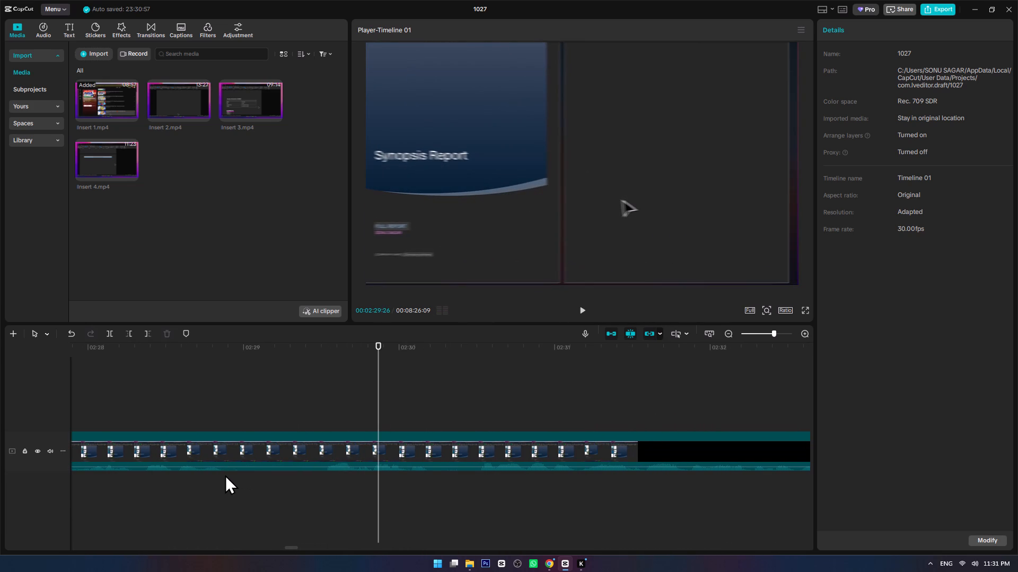
pyautogui.click(227, 475)
pyautogui.hotkey('ctrl', 'b')
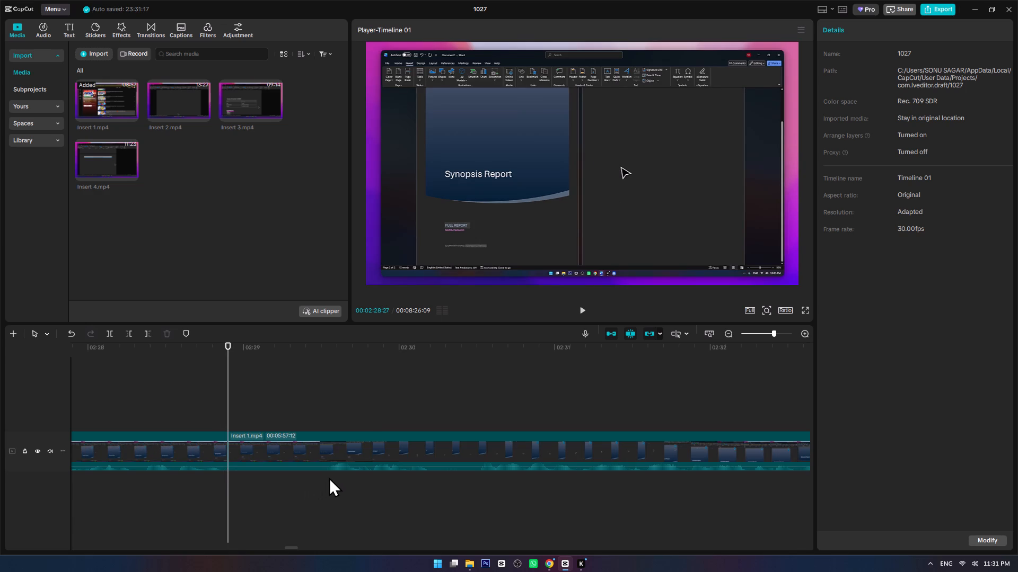
# Split the clip at about 00:02:29:15 and delete the segment between this cut and the one at 00:02:28:27.
pyautogui.click(324, 476)
pyautogui.press('space')
pyautogui.click(322, 476)
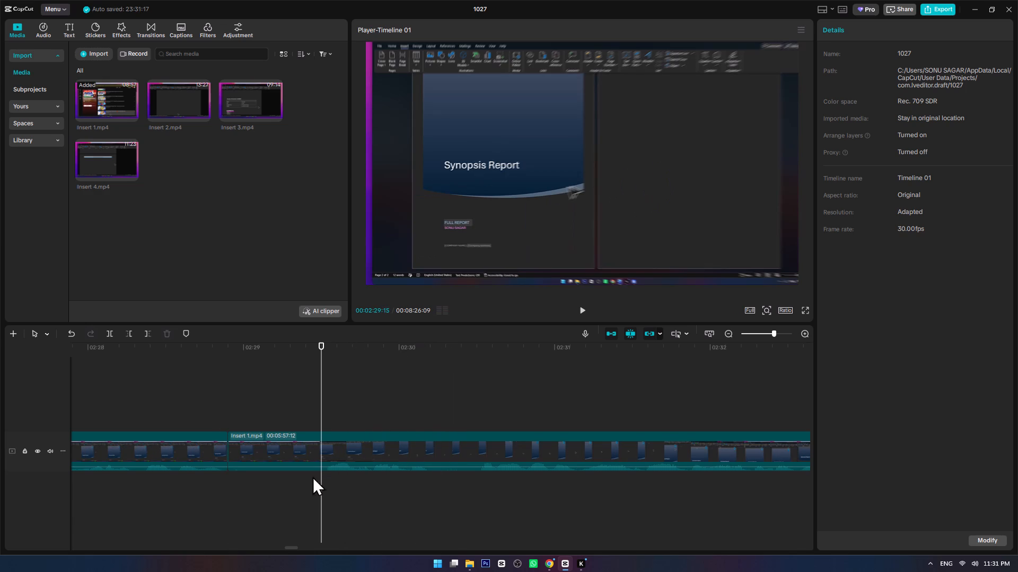
pyautogui.hotkey('ctrl', 'b')
pyautogui.moveTo(266, 487); pyautogui.dragTo(285, 437)
pyautogui.press('Delete')
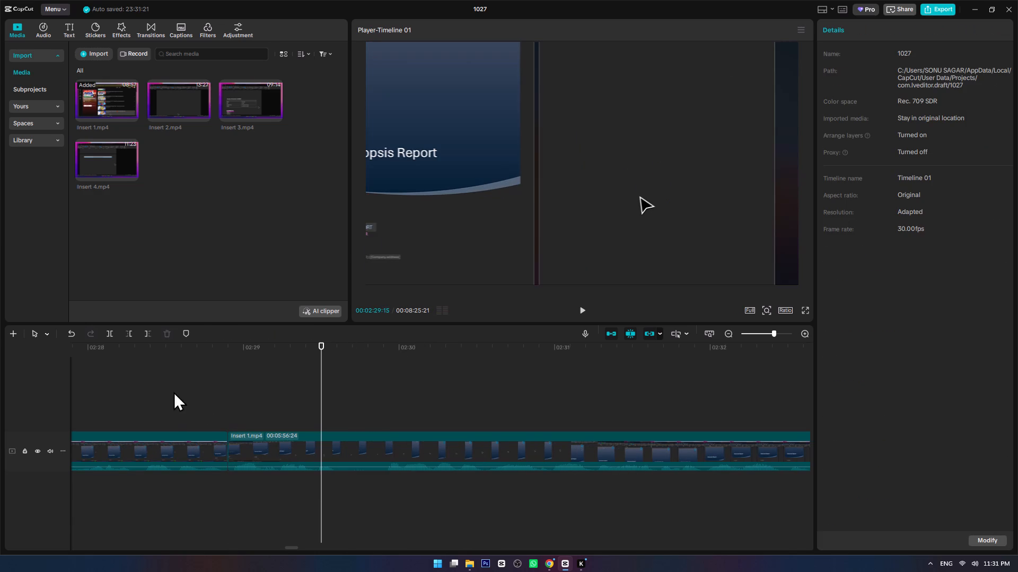
# Play from about 00:02:28 across the new join at 00:02:28:27 to check the cut.
pyautogui.click(173, 391)
pyautogui.press('space')
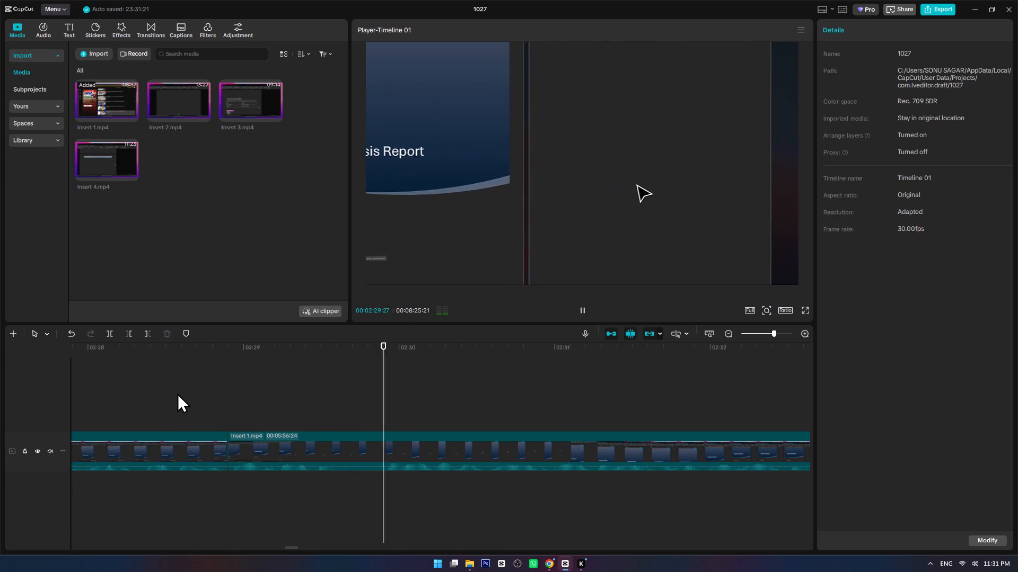
pyautogui.press('space')
pyautogui.click(151, 393)
pyautogui.press('space')
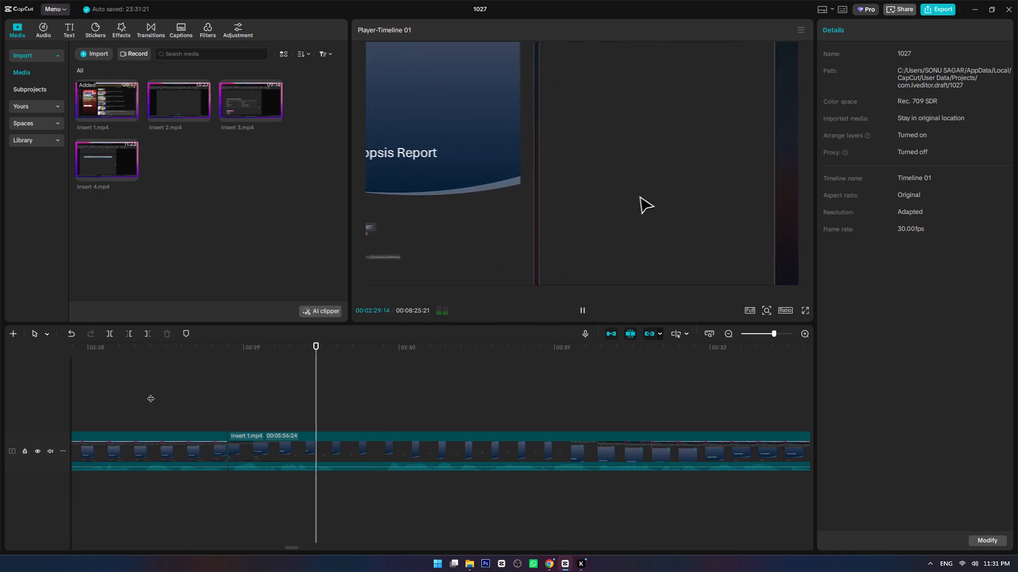
pyautogui.press('space')
# Review just after the join, split the clip at about 00:02:29:18 and 00:02:29:26, and delete the short segment between the cuts.
pyautogui.click(301, 409)
pyautogui.press('space')
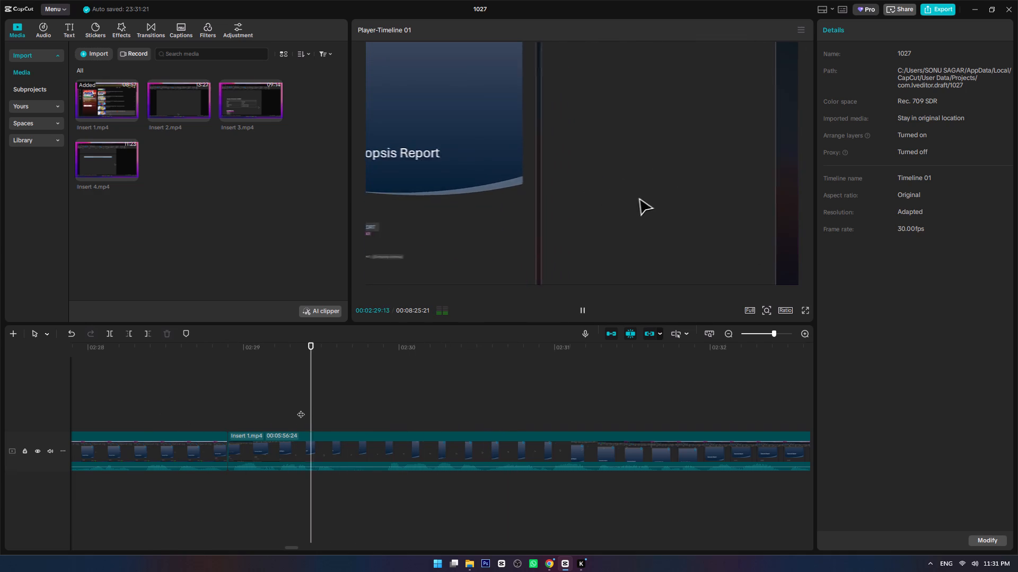
pyautogui.click(336, 406)
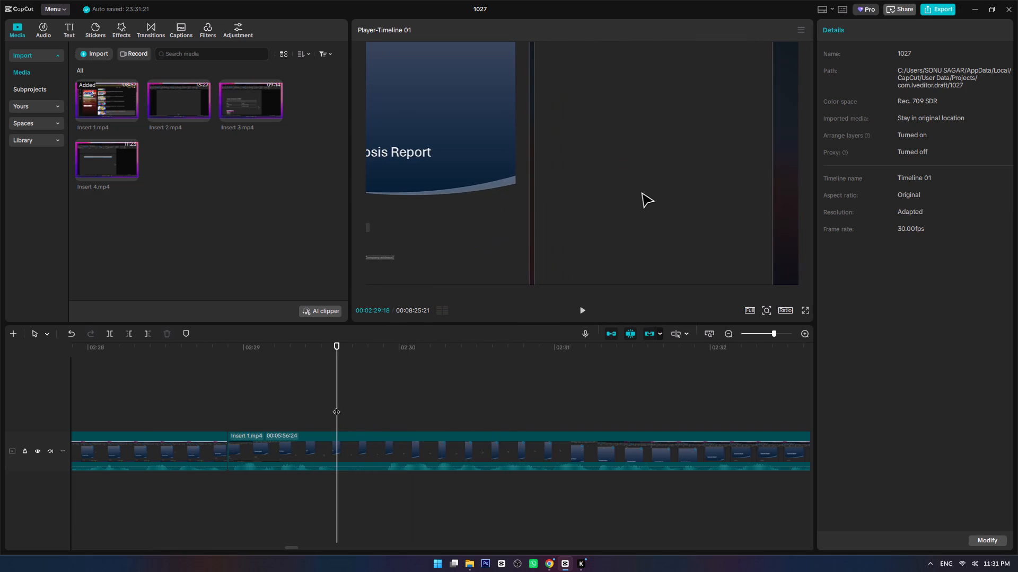
pyautogui.hotkey('ctrl', 'b')
pyautogui.press('space')
pyautogui.press('space')
pyautogui.click(378, 407)
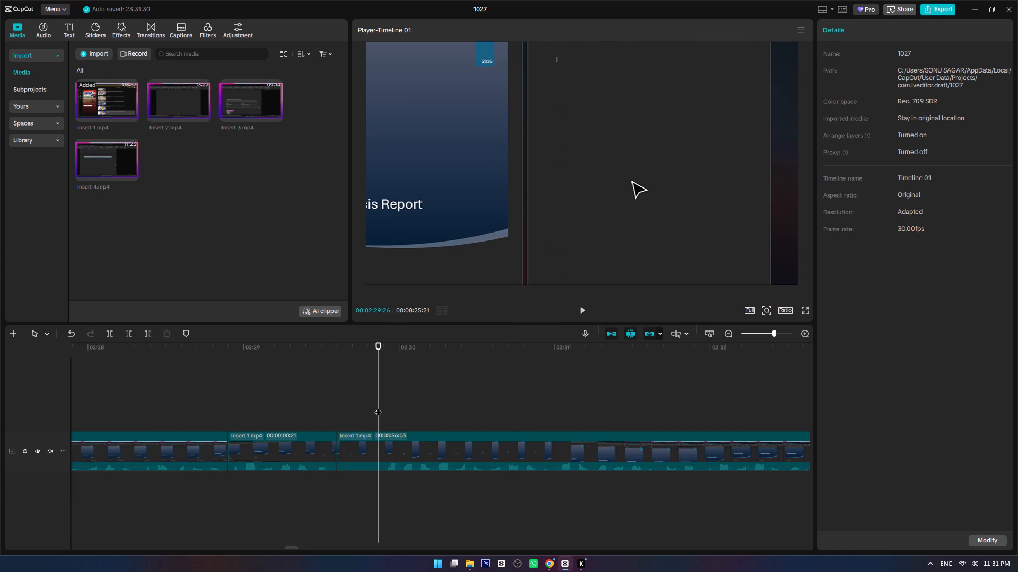
pyautogui.hotkey('ctrl', 'b')
pyautogui.moveTo(364, 406); pyautogui.dragTo(362, 460)
pyautogui.press('Delete')
# Play from about 00:02:29:02 across the latest cuts and split the Insert 1 clip at about 00:02:40:27.
pyautogui.click(255, 395)
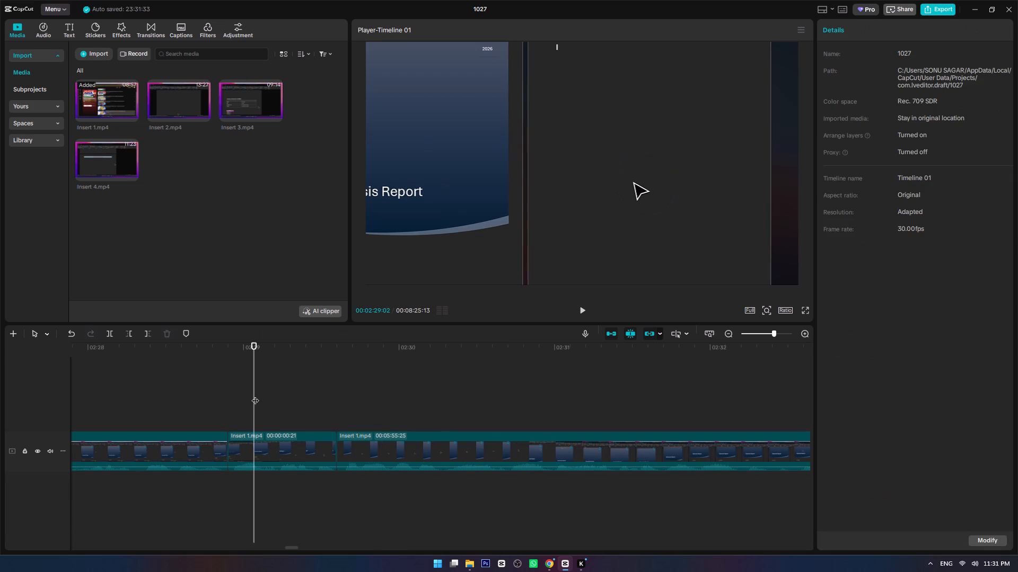
pyautogui.press('space')
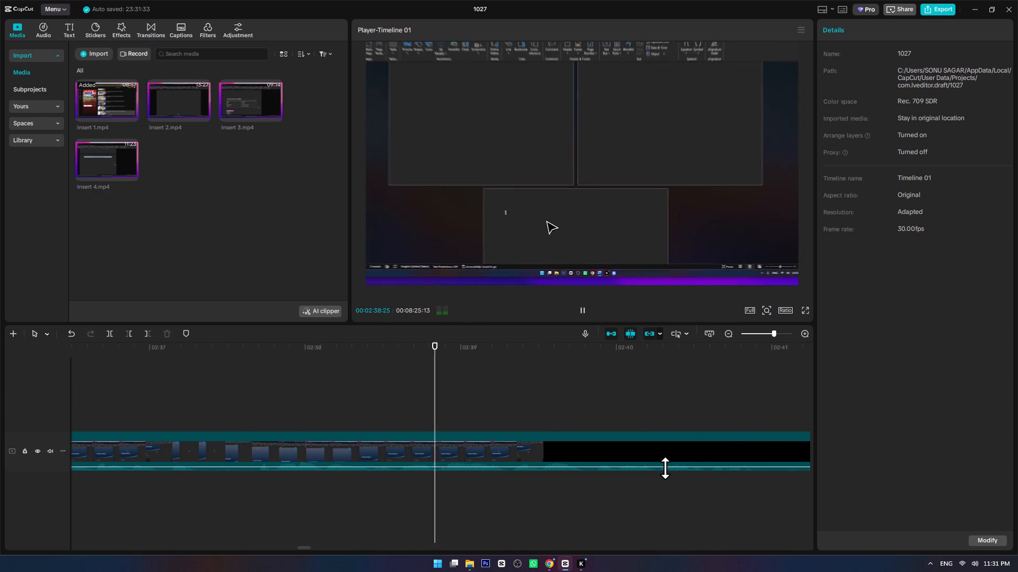
pyautogui.keyDown('ctrl'); pyautogui.scroll(-8, 503, 513); pyautogui.keyUp('ctrl')
pyautogui.keyDown('alt'); pyautogui.scroll(-3, 498, 512); pyautogui.keyUp('alt')
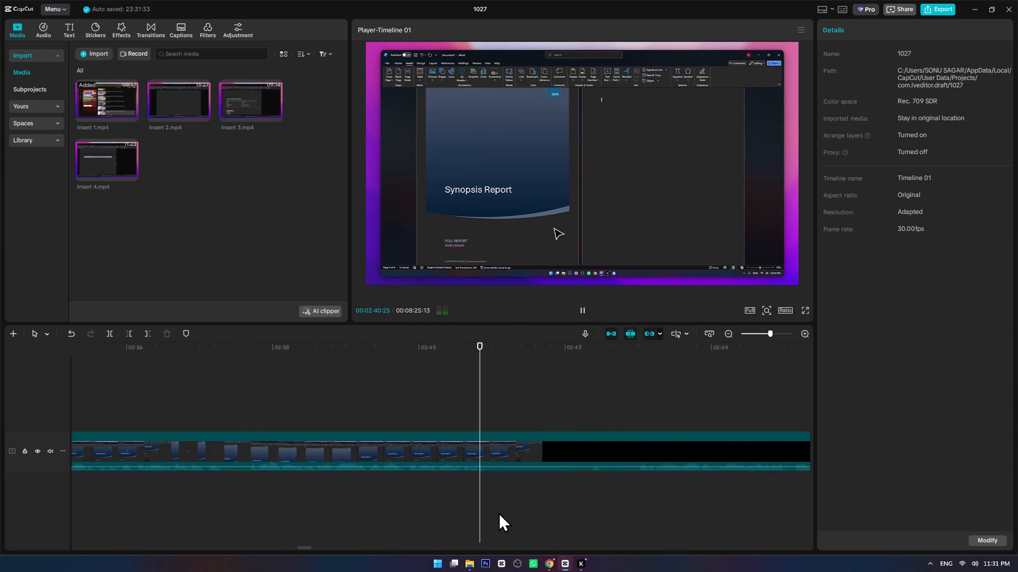
pyautogui.keyDown('alt'); pyautogui.scroll(-2, 498, 512); pyautogui.keyUp('alt')
pyautogui.keyDown('ctrl'); pyautogui.scroll(7, 418, 497); pyautogui.keyUp('ctrl')
pyautogui.press('space')
pyautogui.click(296, 476)
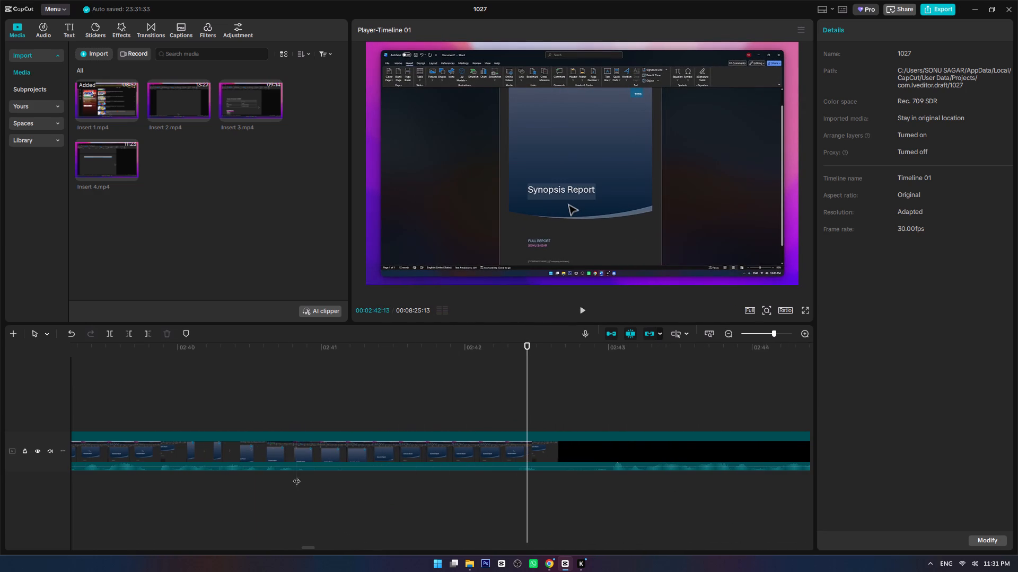
pyautogui.press('space')
pyautogui.click(306, 476)
pyautogui.hotkey('ctrl', 'b')
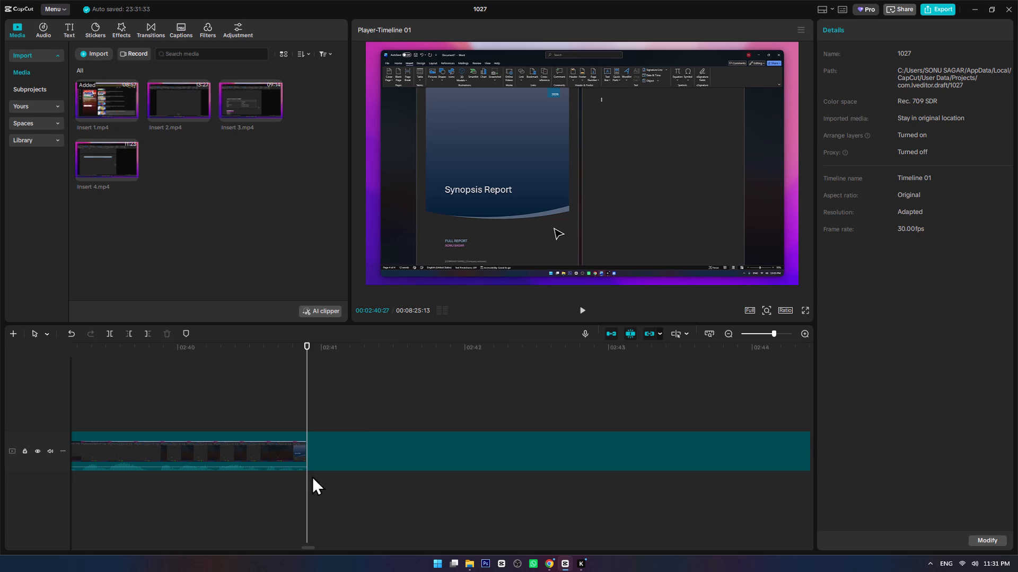
# Review the part after 00:02:40:27, split the clip at about 00:02:44:01, and delete the segment between the two cuts.
pyautogui.click(602, 478)
pyautogui.press('space')
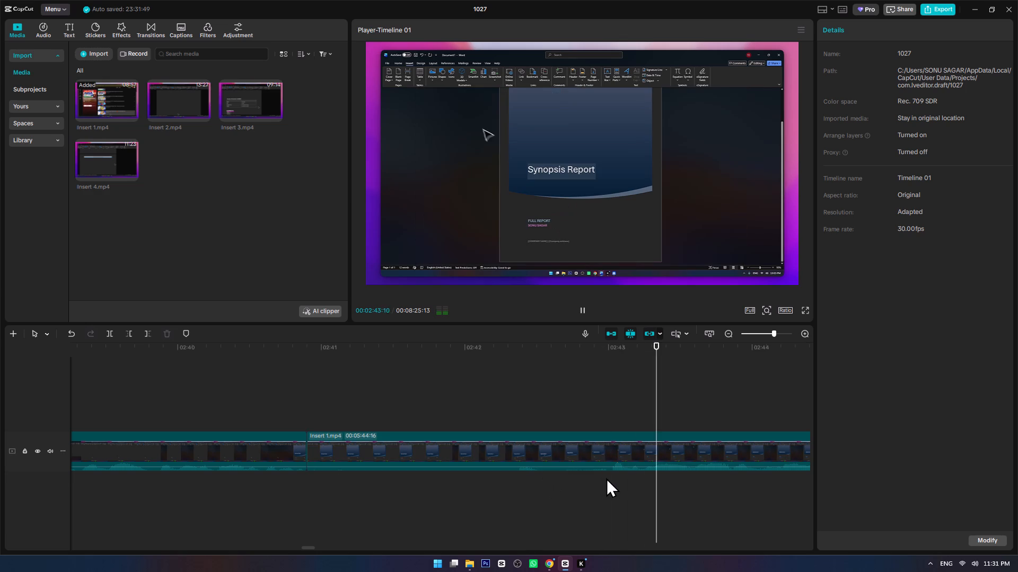
pyautogui.click(610, 477)
pyautogui.press('space')
pyautogui.keyDown('ctrl'); pyautogui.scroll(-8, 632, 478); pyautogui.keyUp('ctrl')
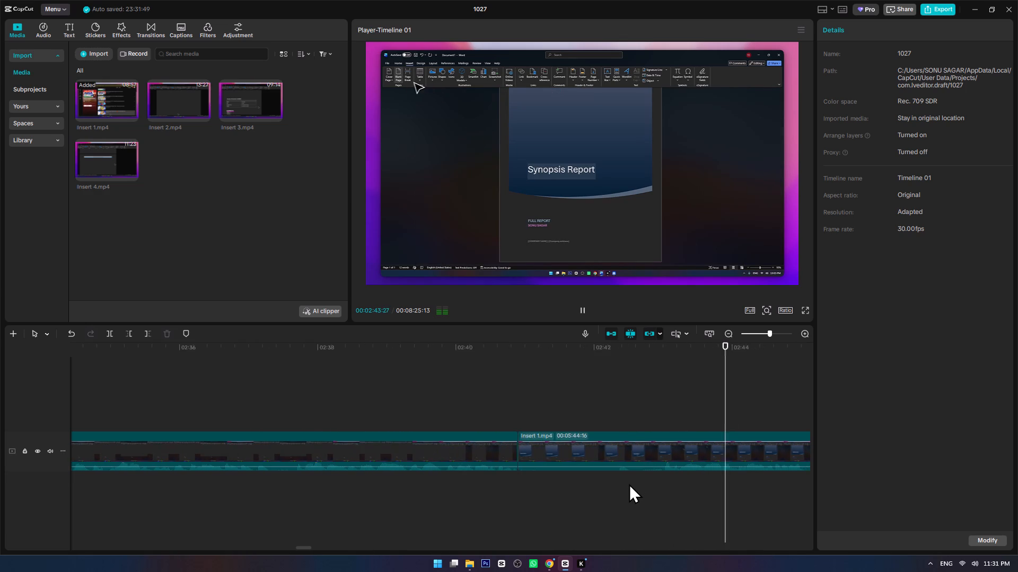
pyautogui.keyDown('alt'); pyautogui.scroll(-3, 629, 484); pyautogui.keyUp('alt')
pyautogui.keyDown('ctrl'); pyautogui.scroll(2, 565, 485); pyautogui.keyUp('ctrl')
pyautogui.keyDown('alt'); pyautogui.scroll(-1, 565, 485); pyautogui.keyUp('alt')
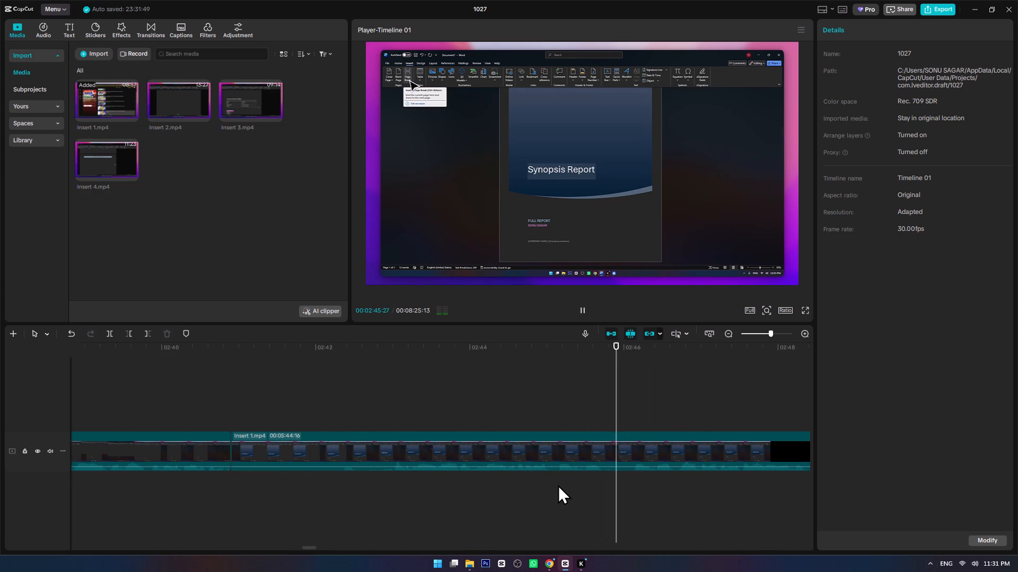
pyautogui.keyDown('ctrl'); pyautogui.scroll(3, 549, 485); pyautogui.keyUp('ctrl')
pyautogui.press('space')
pyautogui.scroll(2, 436, 480)
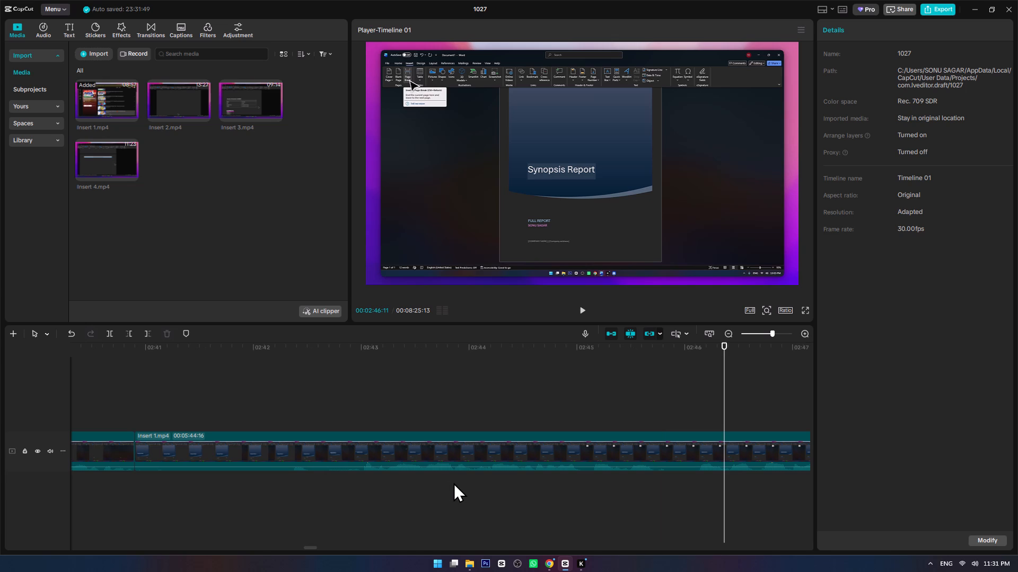
pyautogui.click(454, 482)
pyautogui.press('space')
pyautogui.click(473, 479)
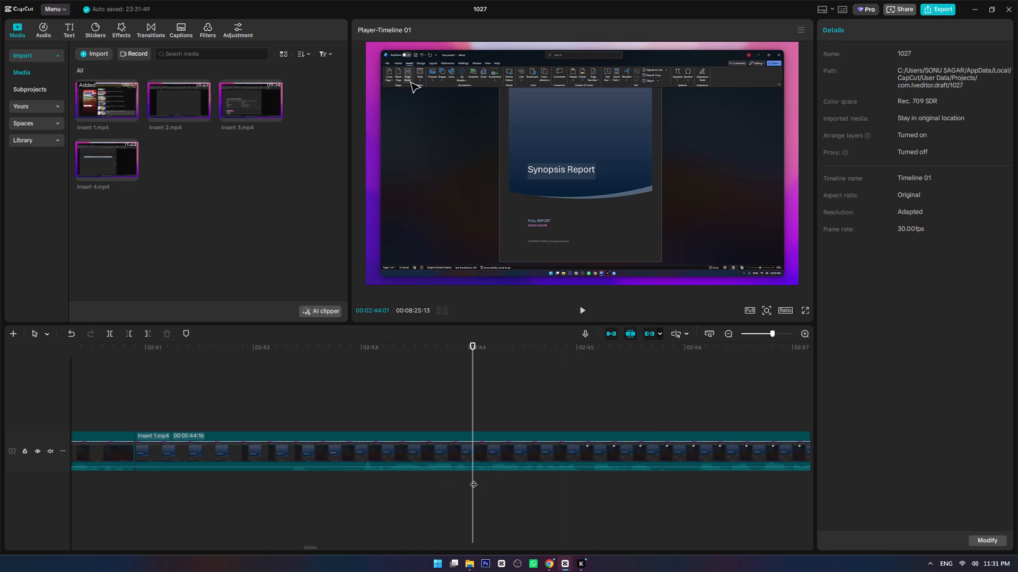
pyautogui.hotkey('ctrl', 'b')
pyautogui.moveTo(414, 389); pyautogui.dragTo(357, 495)
pyautogui.press('Delete')
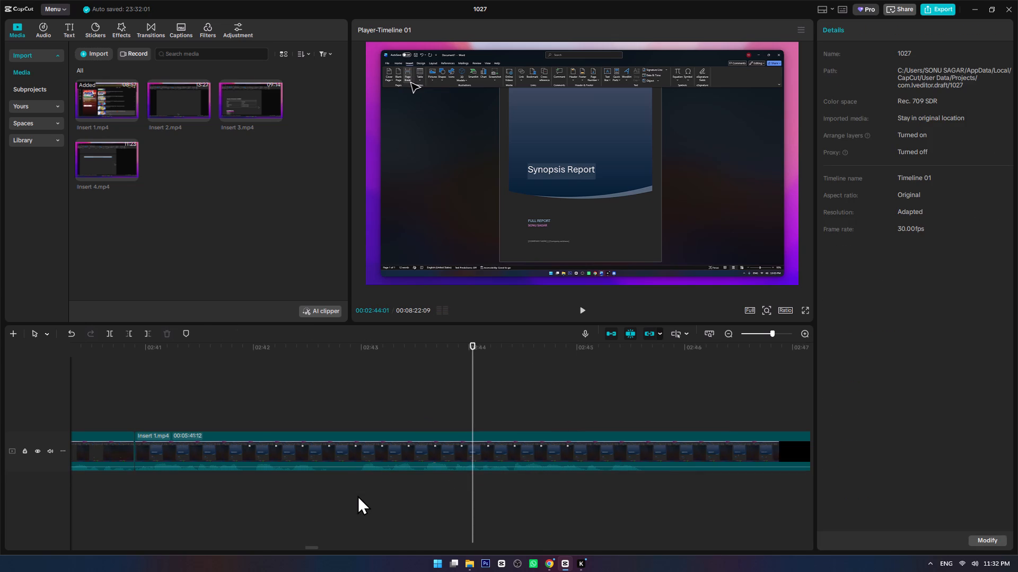
# Play across the join at 00:02:40:27 into the page break explanation and split the clip at about 00:02:45:19.
pyautogui.keyDown('ctrl'); pyautogui.scroll(-4, 357, 495); pyautogui.keyUp('ctrl')
pyautogui.keyDown('alt'); pyautogui.scroll(1, 357, 495); pyautogui.keyUp('alt')
pyautogui.click(172, 491)
pyautogui.press('space')
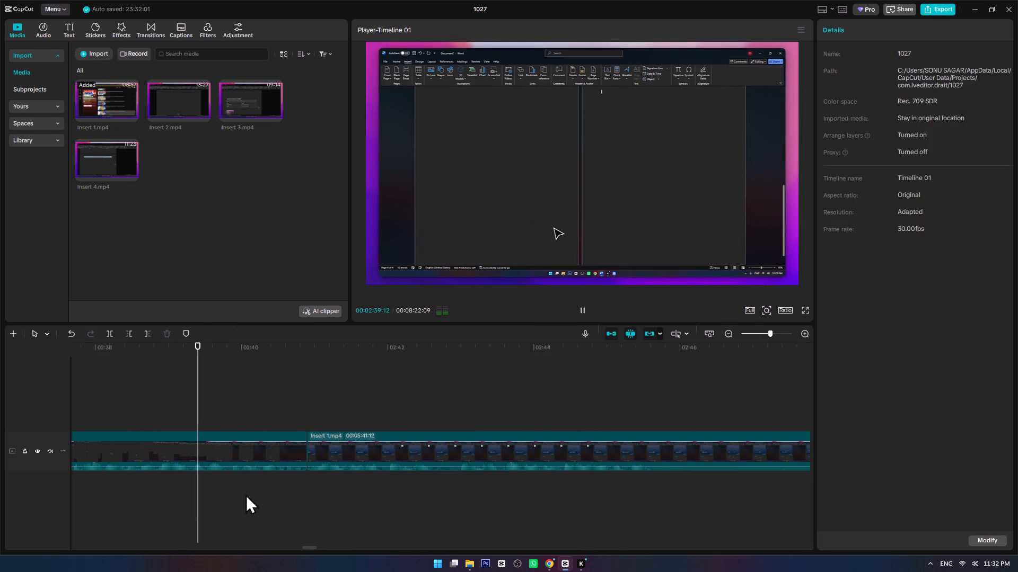
pyautogui.keyDown('ctrl'); pyautogui.scroll(-4, 285, 493); pyautogui.keyUp('ctrl')
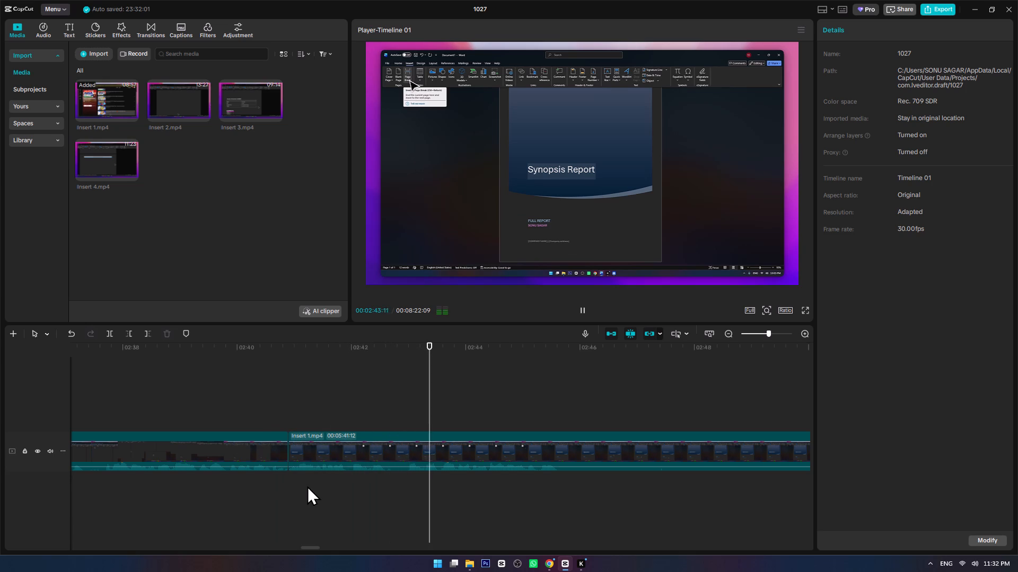
pyautogui.keyDown('ctrl'); pyautogui.scroll(8, 556, 494); pyautogui.keyUp('ctrl')
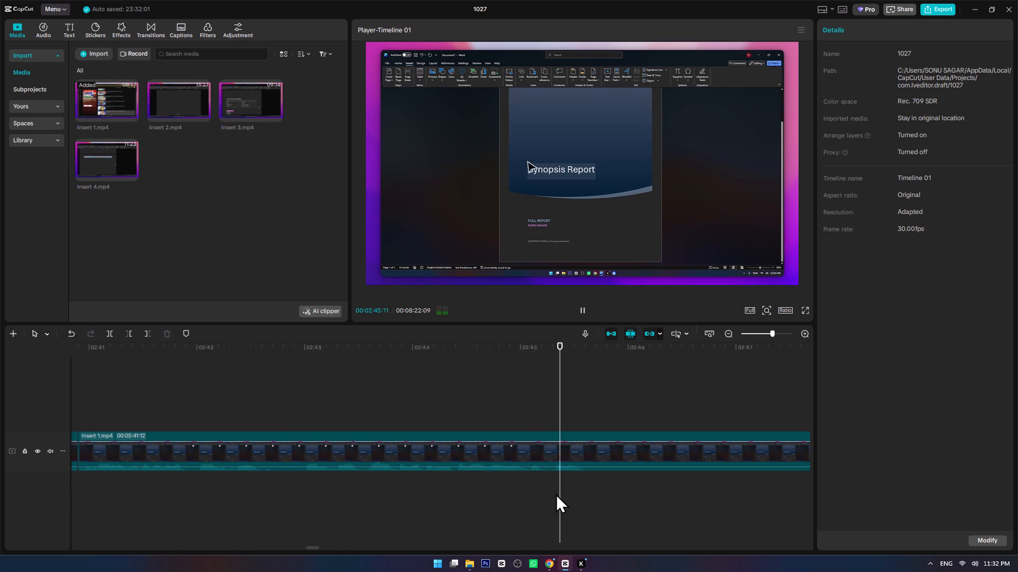
pyautogui.scroll(-1, 556, 494)
pyautogui.click(589, 476)
pyautogui.hotkey('ctrl', 'b')
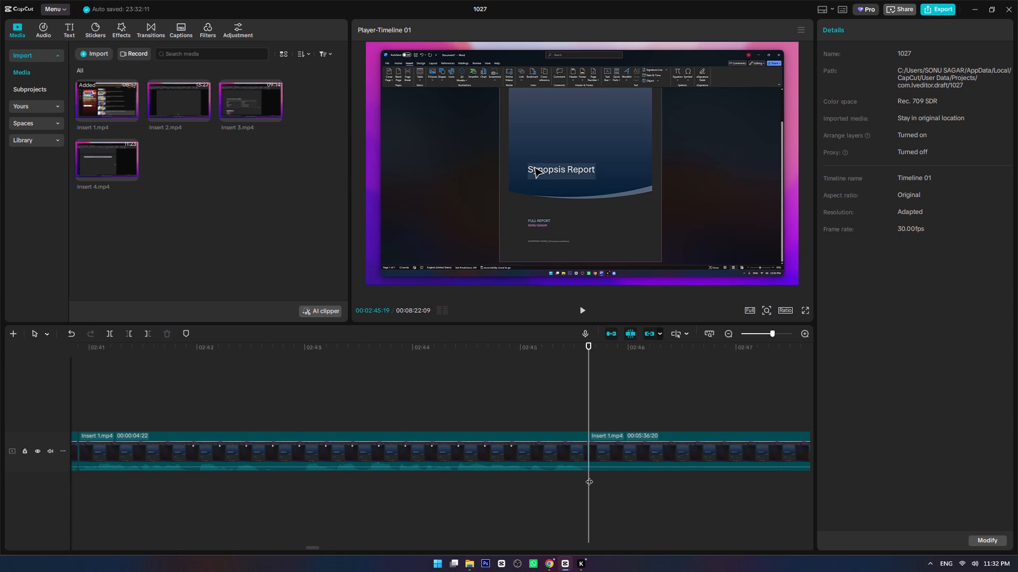
# Split the clip at about 00:02:50:20 and delete the segment between this cut and the one at 00:02:45:19.
pyautogui.press('space')
pyautogui.keyDown('ctrl'); pyautogui.scroll(-16, 598, 487); pyautogui.keyUp('ctrl')
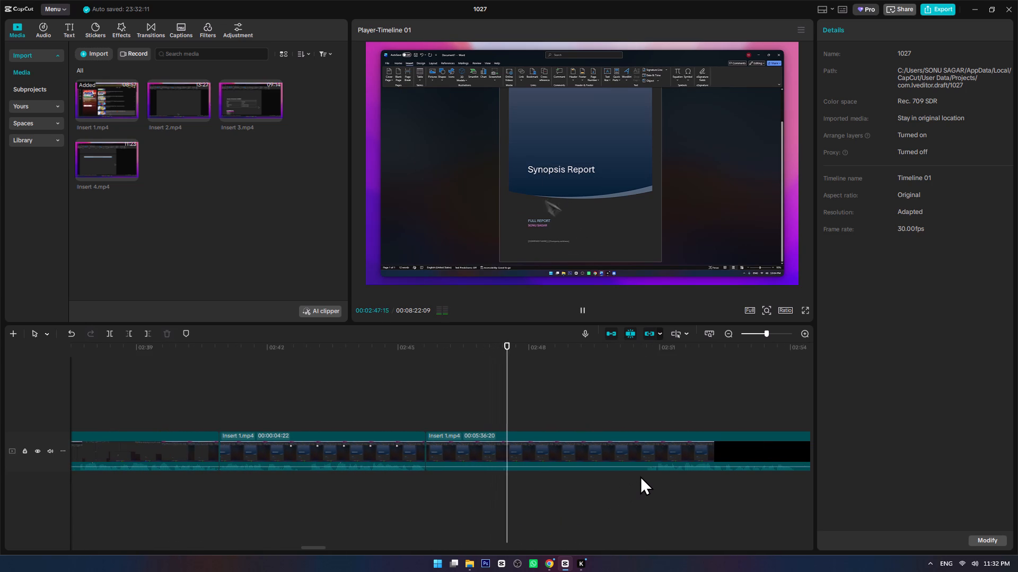
pyautogui.click(645, 472)
pyautogui.press('space')
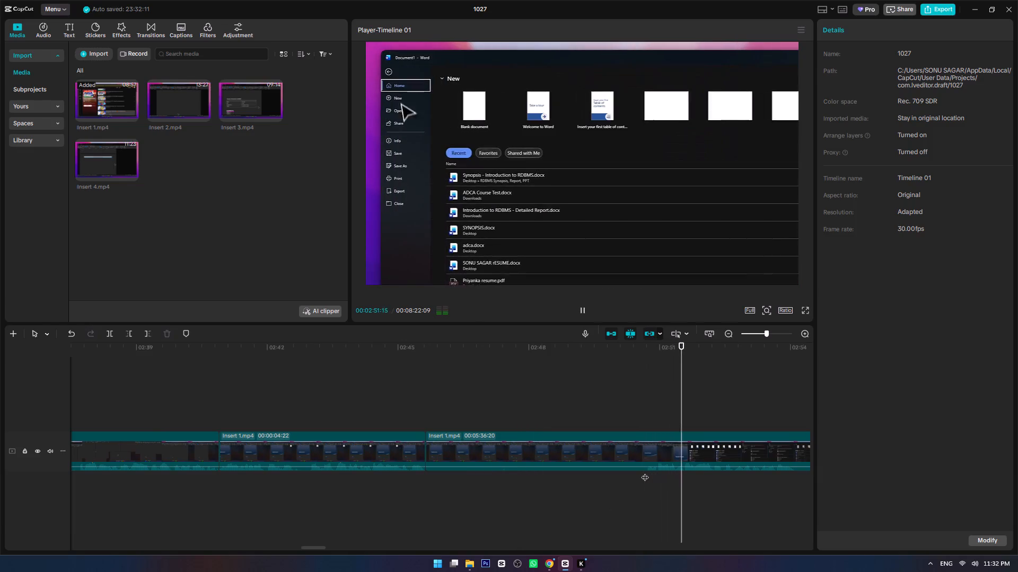
pyautogui.click(645, 472)
pyautogui.hotkey('ctrl', 'b')
pyautogui.keyDown('ctrl'); pyautogui.moveTo(593, 503); pyautogui.dragTo(512, 435); pyautogui.keyUp('ctrl')
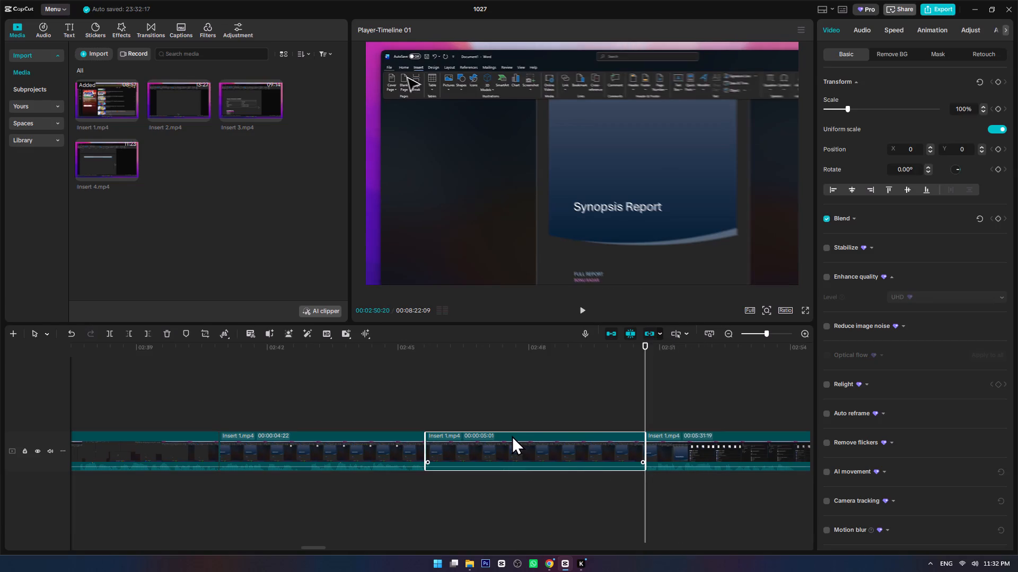
pyautogui.press('Delete')
# Play onward from just before the join at 00:02:45:19 and split the clip at about 00:03:04:08.
pyautogui.click(399, 404)
pyautogui.press('space')
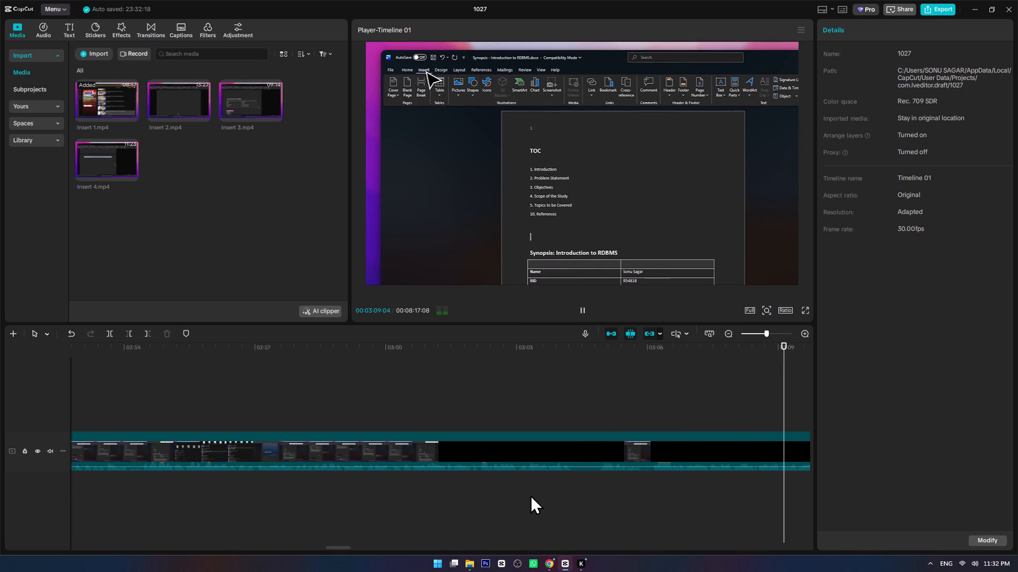
pyautogui.click(555, 485)
pyautogui.press('space')
pyautogui.keyDown('ctrl'); pyautogui.scroll(10, 555, 485); pyautogui.keyUp('ctrl')
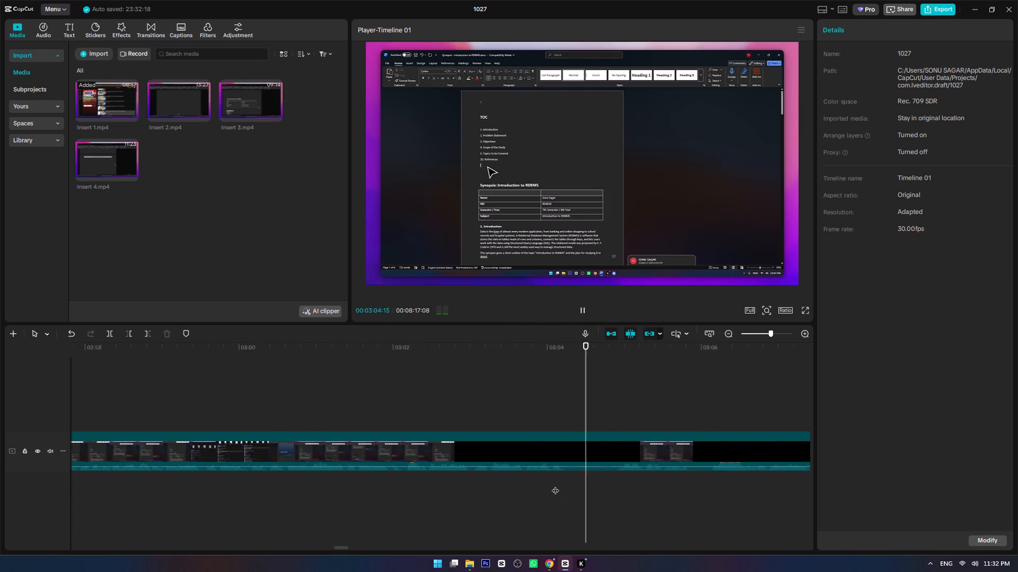
pyautogui.scroll(-3, 544, 493)
pyautogui.keyDown('alt'); pyautogui.scroll(-3, 492, 493); pyautogui.keyUp('alt')
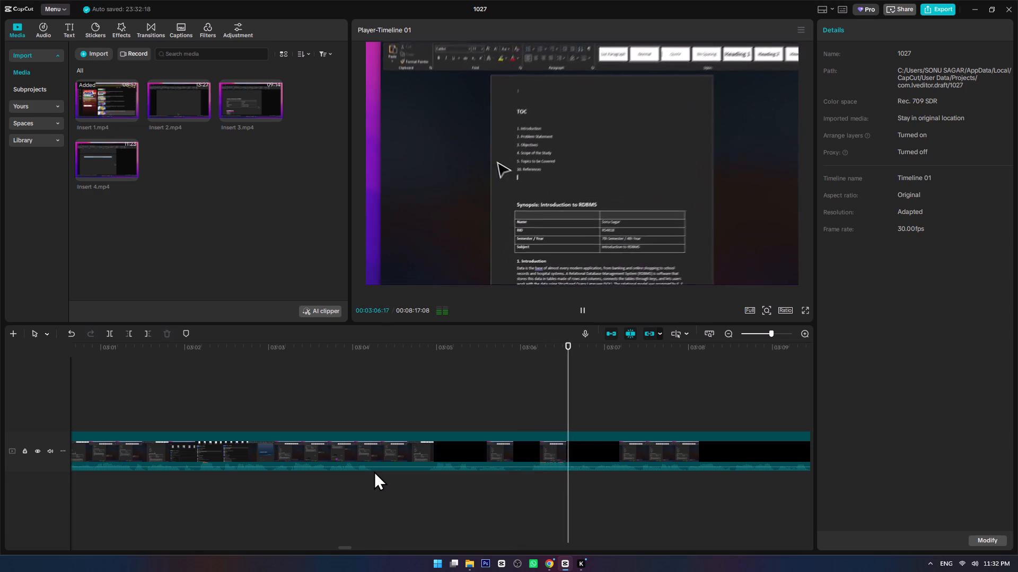
pyautogui.click(375, 471)
pyautogui.hotkey('ctrl', 'b')
# Split the clip at about 00:03:06:03 and delete the segment between this cut and the one at 00:03:04:08.
pyautogui.press('space')
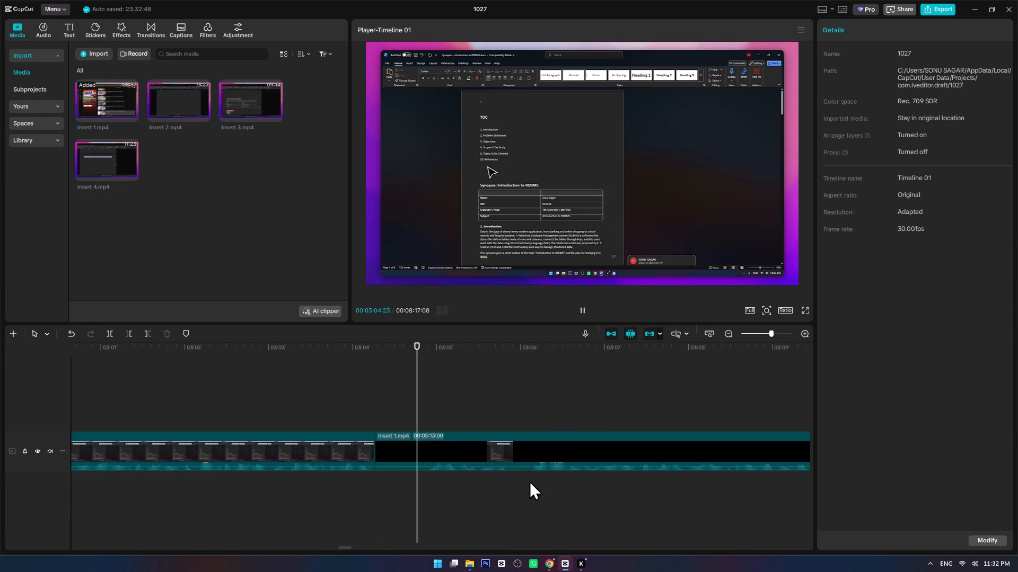
pyautogui.press('space')
pyautogui.click(530, 474)
pyautogui.press('space')
pyautogui.click(530, 474)
pyautogui.hotkey('ctrl', 'b')
pyautogui.keyDown('ctrl'); pyautogui.moveTo(494, 499); pyautogui.dragTo(494, 499); pyautogui.keyUp('ctrl')
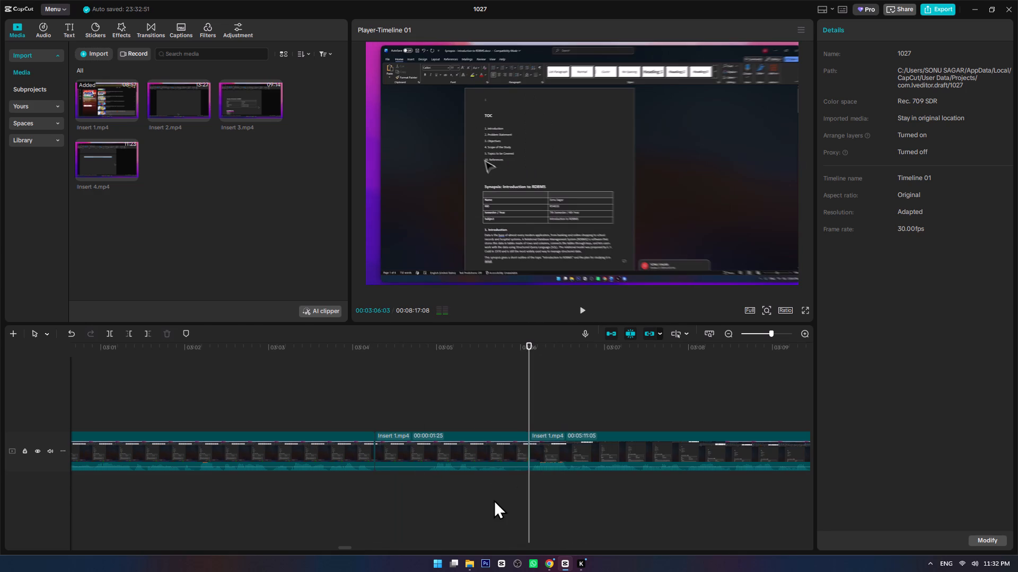
pyautogui.keyDown('ctrl'); pyautogui.moveTo(494, 499); pyautogui.dragTo(456, 410); pyautogui.keyUp('ctrl')
pyautogui.press('Delete')
# Play from before the 00:03:04:08 join through the page break demonstration and split the clip at about 00:03:15:01.
pyautogui.click(324, 378)
pyautogui.press('space')
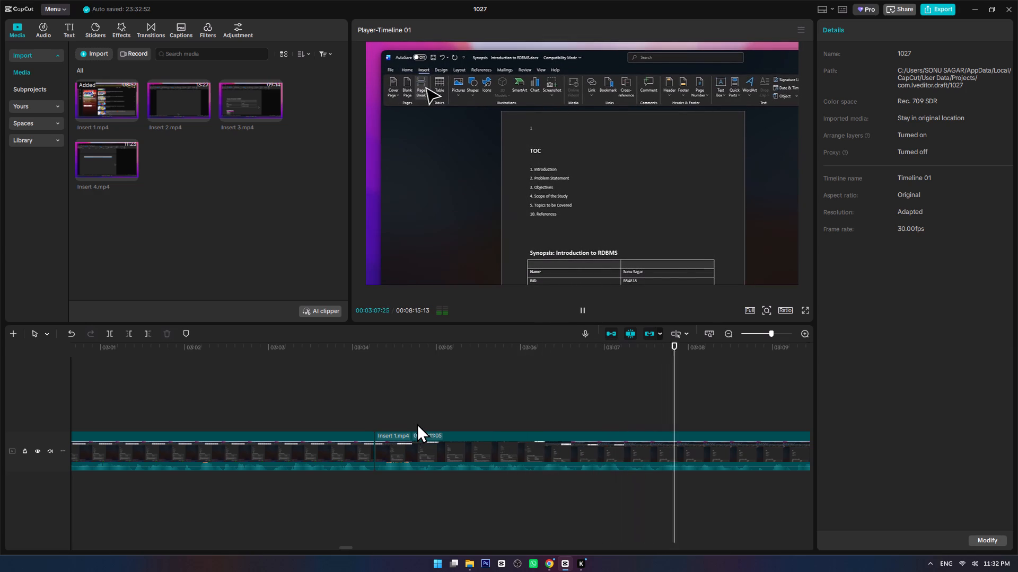
pyautogui.keyDown('alt'); pyautogui.scroll(-1, 542, 440); pyautogui.keyUp('alt')
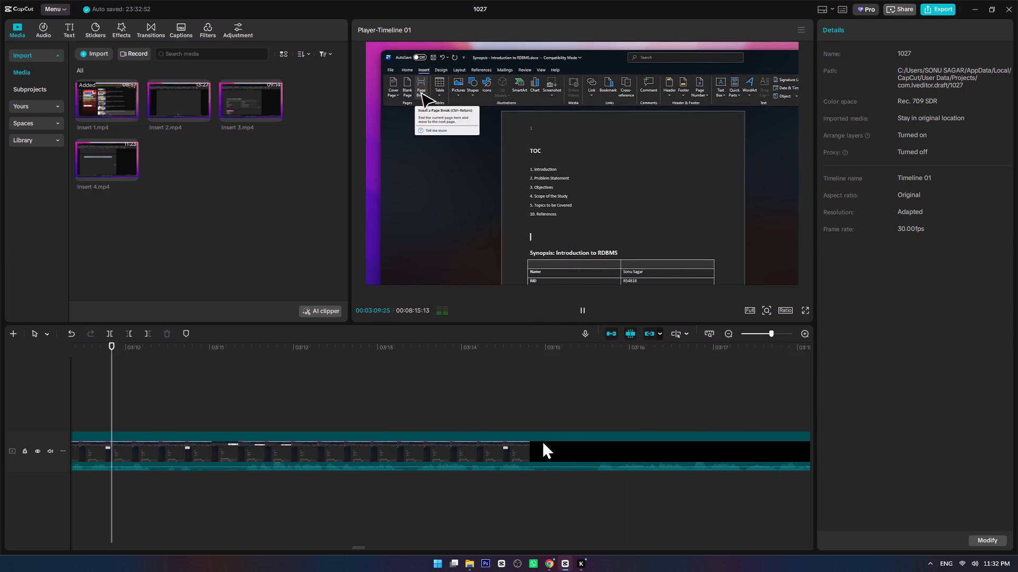
pyautogui.keyDown('alt'); pyautogui.scroll(-3, 542, 440); pyautogui.keyUp('alt')
pyautogui.keyDown('ctrl'); pyautogui.scroll(-6, 519, 441); pyautogui.keyUp('ctrl')
pyautogui.keyDown('ctrl'); pyautogui.scroll(6, 436, 478); pyautogui.keyUp('ctrl')
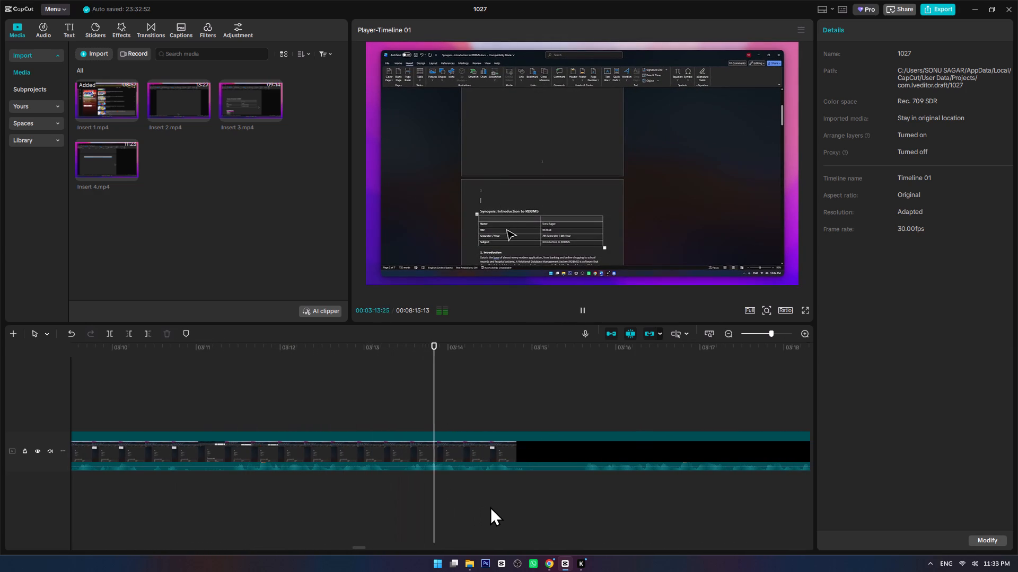
pyautogui.keyDown('ctrl'); pyautogui.scroll(4, 490, 506); pyautogui.keyUp('ctrl')
pyautogui.keyDown('alt'); pyautogui.scroll(-3, 490, 506); pyautogui.keyUp('alt')
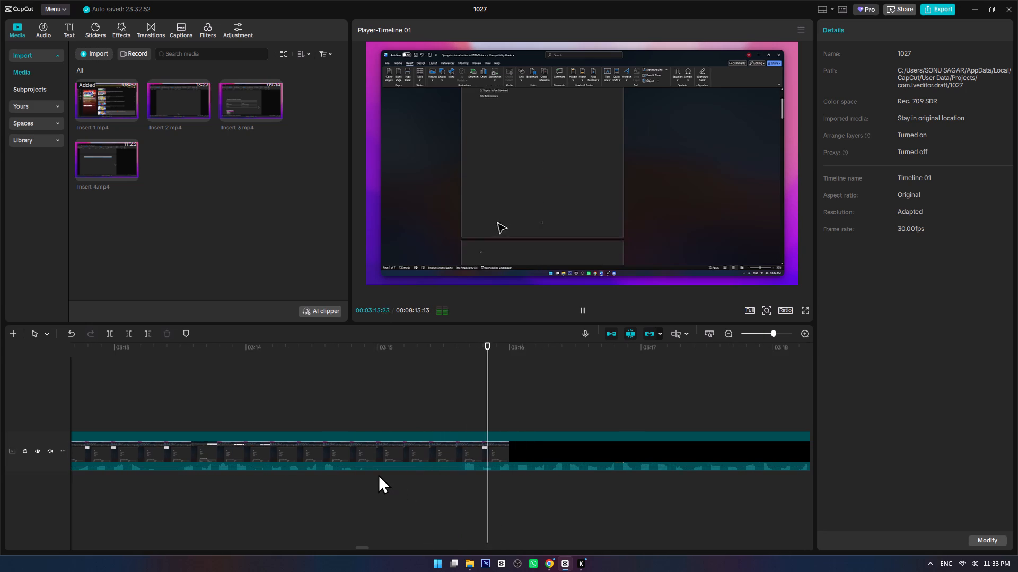
pyautogui.click(373, 474)
pyautogui.press('space')
pyautogui.click(373, 474)
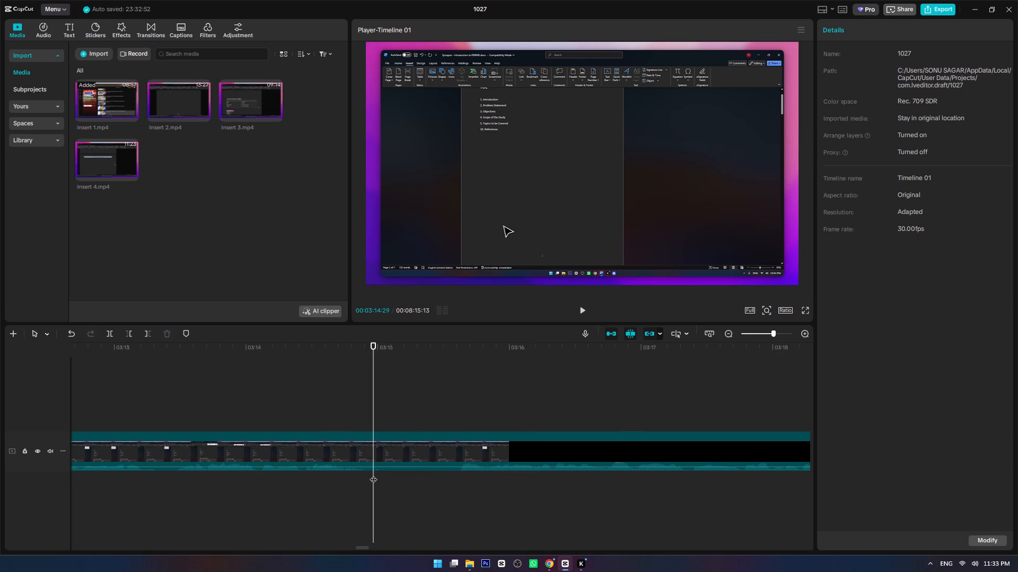
pyautogui.click(381, 474)
pyautogui.hotkey('ctrl', 'b')
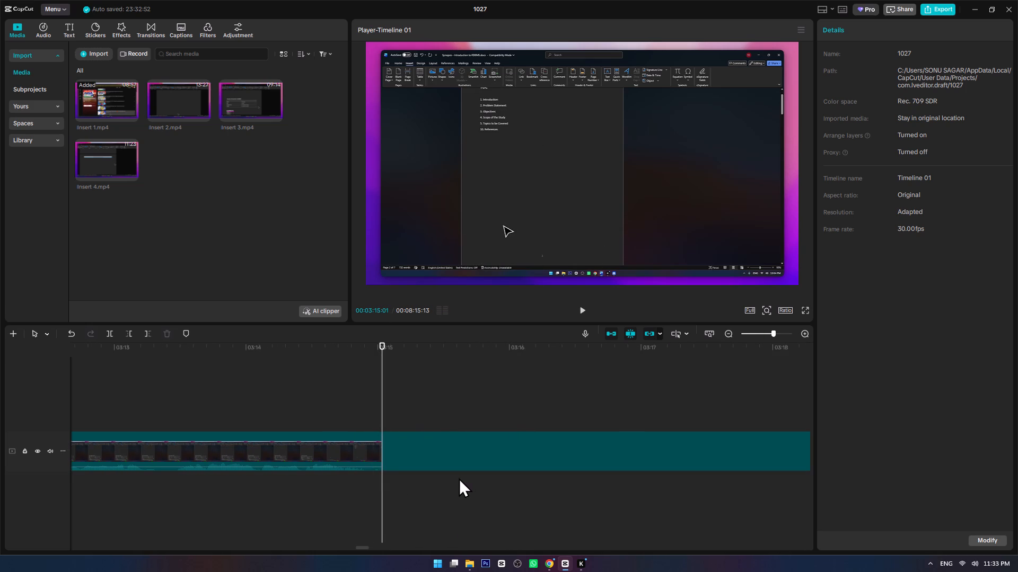
# Split the clip at about 00:03:15:18 and delete the short segment between this cut and the one at 00:03:15:01.
pyautogui.click(457, 478)
pyautogui.hotkey('ctrl', 'b')
pyautogui.click(422, 434)
pyautogui.press('Delete')
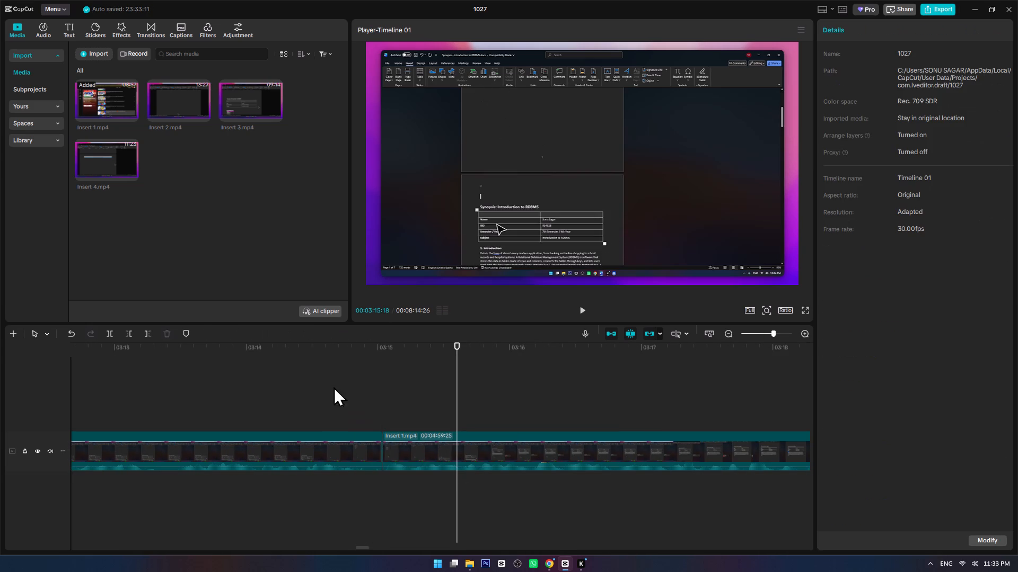
# Play from just before the join at 00:03:15:01 through the page break demonstration and split the clip at about 00:03:27:12.
pyautogui.click(334, 387)
pyautogui.press('space')
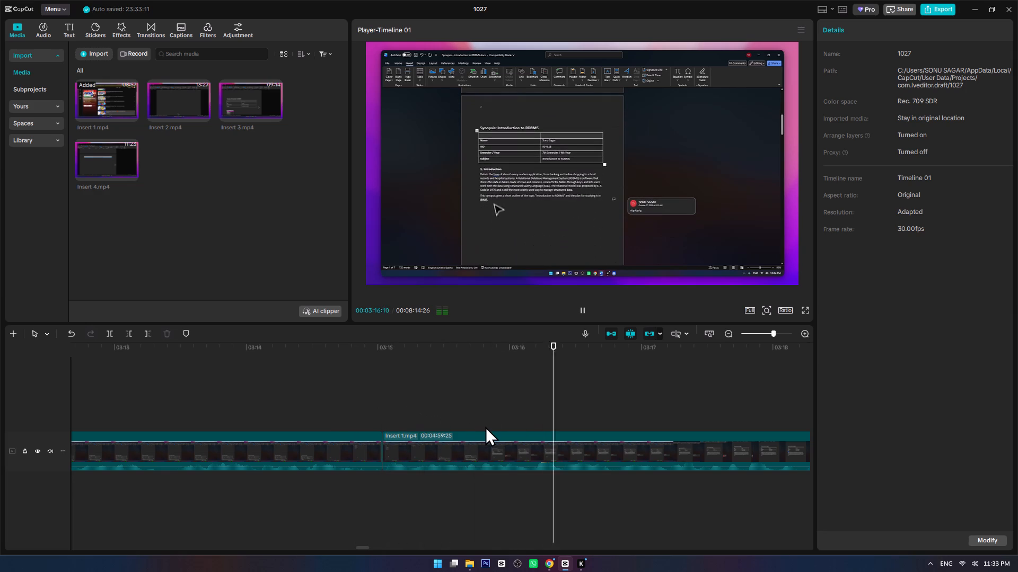
pyautogui.keyDown('ctrl'); pyautogui.scroll(-13, 625, 464); pyautogui.keyUp('ctrl')
pyautogui.keyDown('alt'); pyautogui.scroll(-6, 571, 484); pyautogui.keyUp('alt')
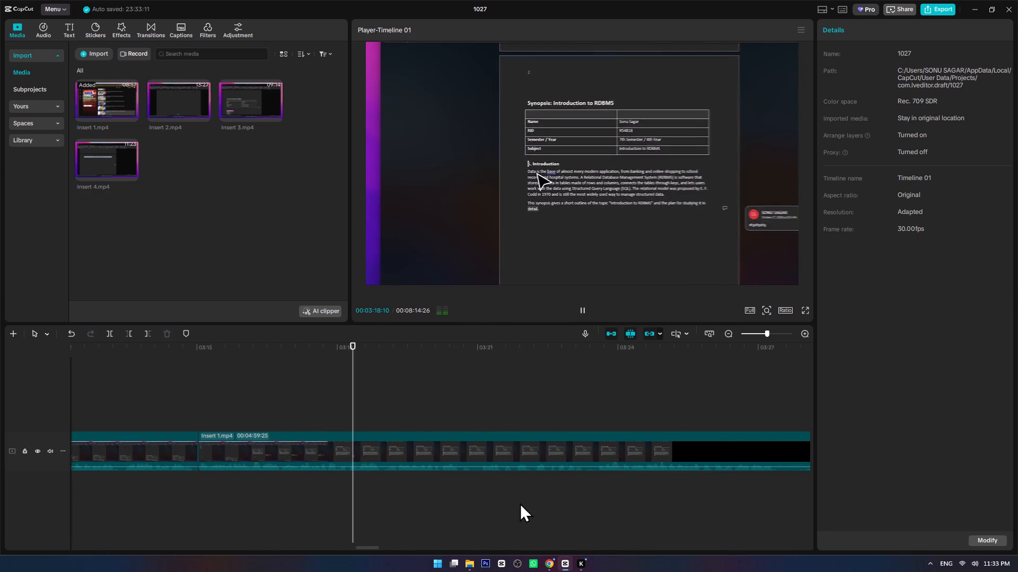
pyautogui.keyDown('alt'); pyautogui.scroll(-2, 424, 508); pyautogui.keyUp('alt')
pyautogui.keyDown('alt'); pyautogui.scroll(-1, 371, 508); pyautogui.keyUp('alt')
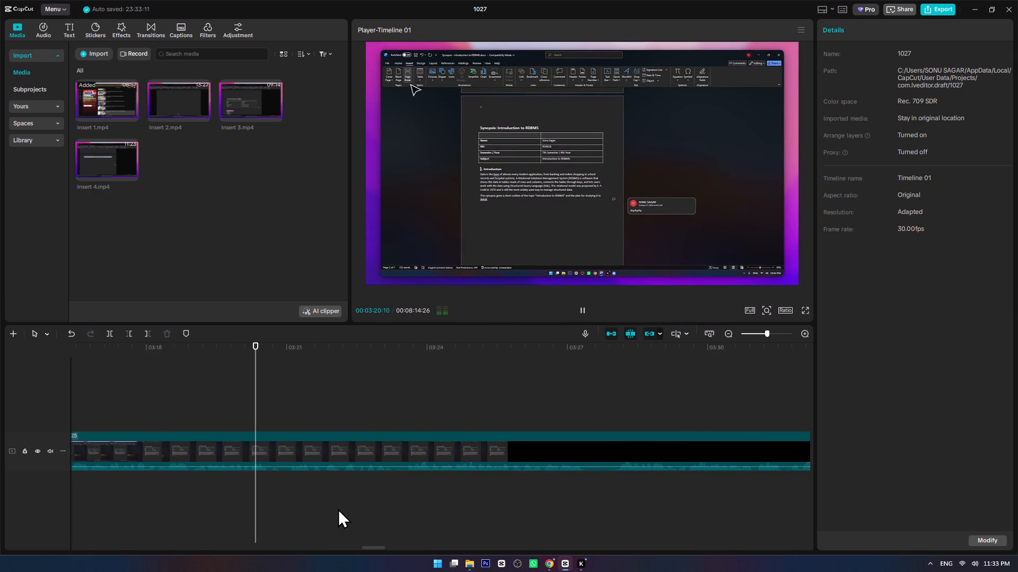
pyautogui.keyDown('ctrl'); pyautogui.scroll(9, 337, 508); pyautogui.keyUp('ctrl')
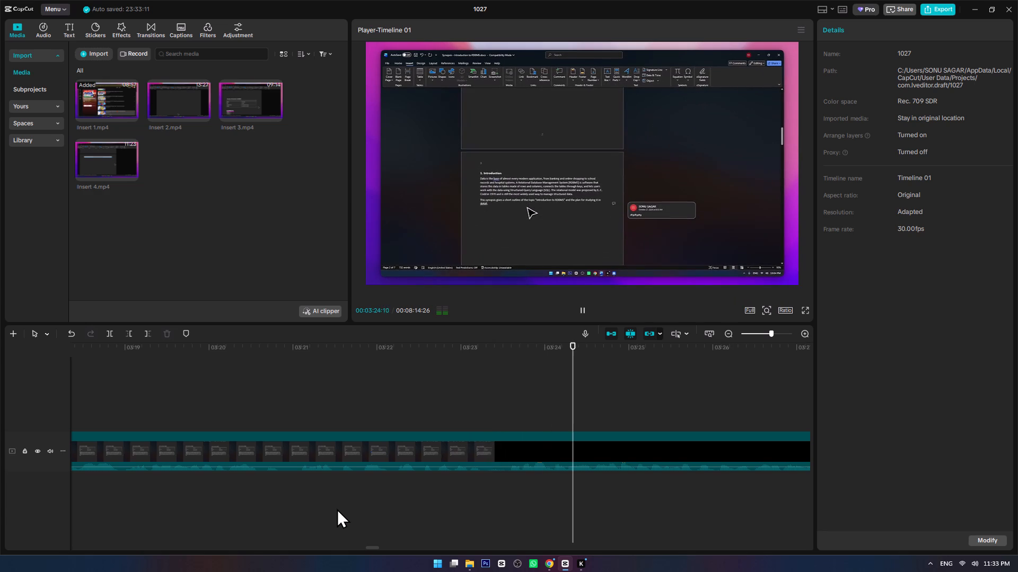
pyautogui.keyDown('alt'); pyautogui.scroll(-6, 337, 508); pyautogui.keyUp('alt')
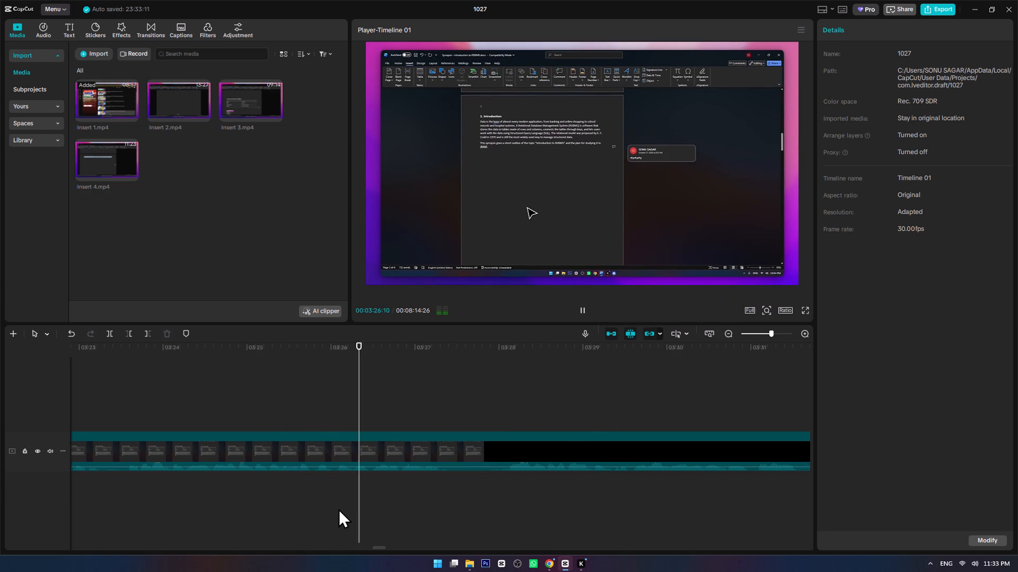
pyautogui.click(448, 472)
pyautogui.hotkey('ctrl', 'b')
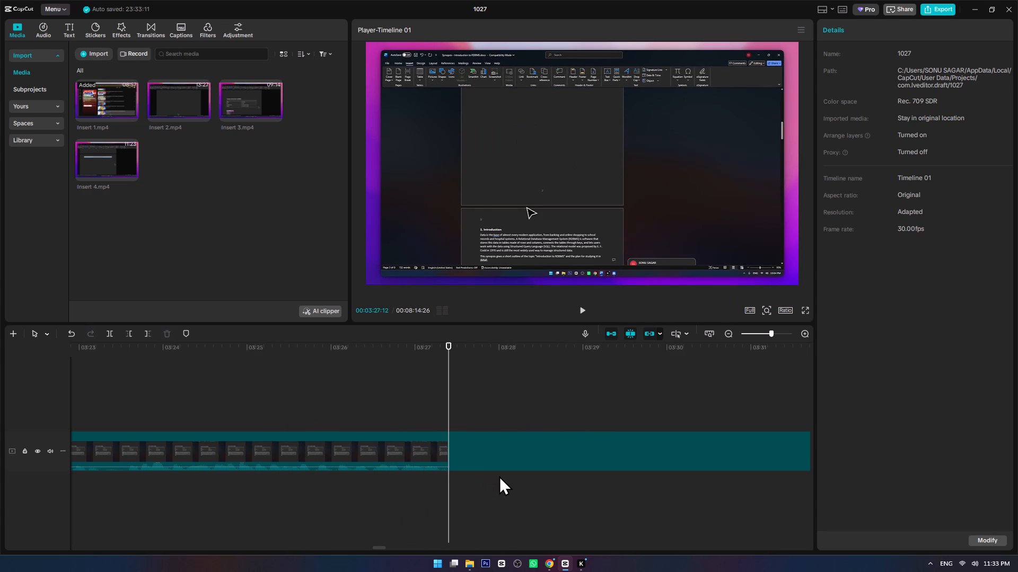
# Split the clip at about 00:03:28:01 and delete the short segment between this cut and the one at 00:03:27:12.
pyautogui.click(502, 475)
pyautogui.hotkey('ctrl', 'b')
pyautogui.moveTo(487, 491); pyautogui.dragTo(482, 460)
pyautogui.press('Delete')
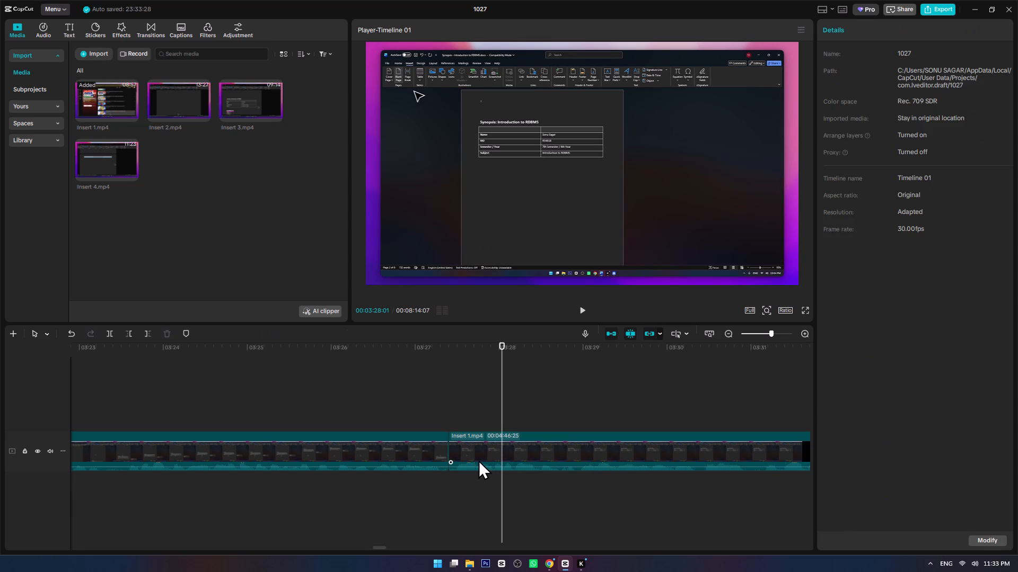
# Play from before the 00:03:27:12 join into the table demonstration and split the clip at about 00:03:47:12.
pyautogui.click(398, 406)
pyautogui.press('space')
pyautogui.keyDown('ctrl'); pyautogui.scroll(-8, 420, 431); pyautogui.keyUp('ctrl')
pyautogui.keyDown('alt'); pyautogui.scroll(-2, 420, 441); pyautogui.keyUp('alt')
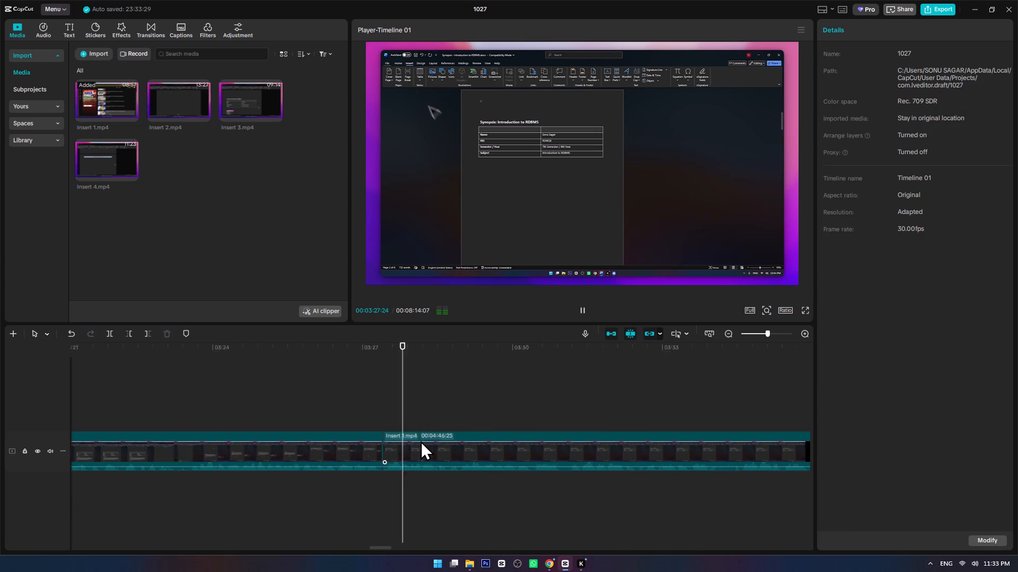
pyautogui.keyDown('alt'); pyautogui.scroll(-2, 420, 441); pyautogui.keyUp('alt')
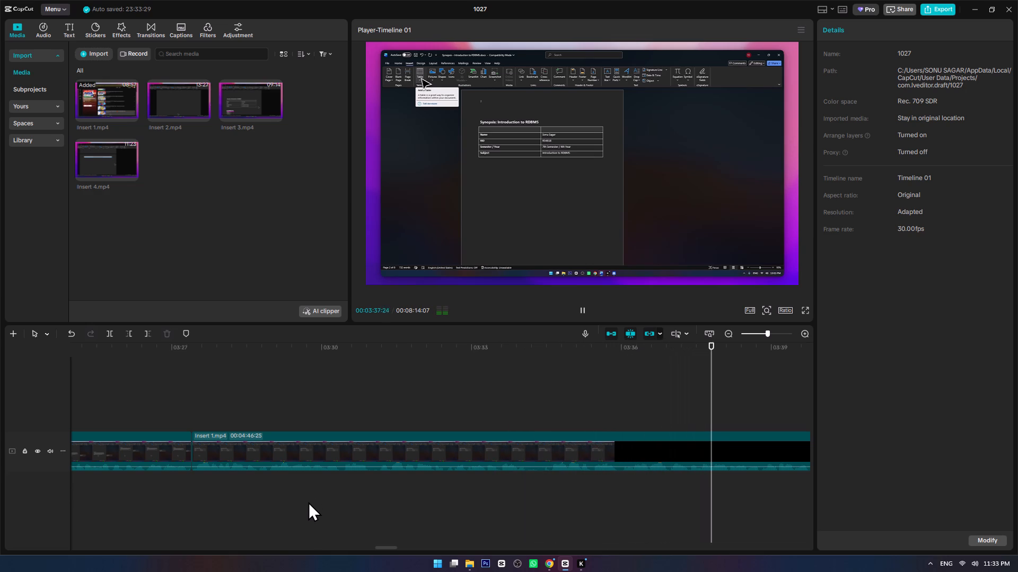
pyautogui.keyDown('alt'); pyautogui.scroll(-5, 401, 502); pyautogui.keyUp('alt')
pyautogui.keyDown('ctrl'); pyautogui.scroll(-6, 434, 504); pyautogui.keyUp('ctrl')
pyautogui.keyDown('alt'); pyautogui.scroll(-2, 433, 505); pyautogui.keyUp('alt')
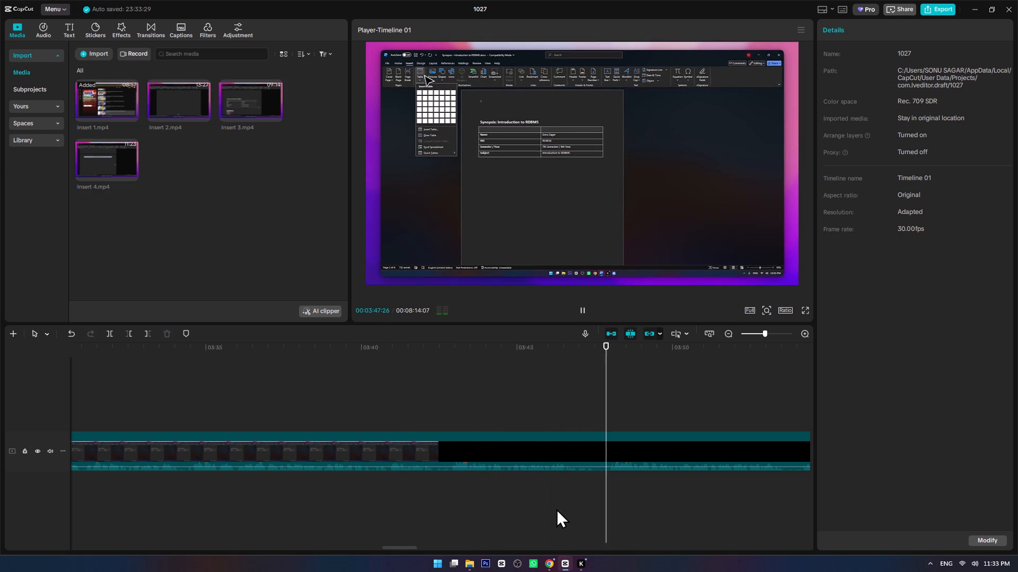
pyautogui.keyDown('alt'); pyautogui.scroll(-5, 556, 508); pyautogui.keyUp('alt')
pyautogui.keyDown('ctrl'); pyautogui.scroll(8, 268, 494); pyautogui.keyUp('ctrl')
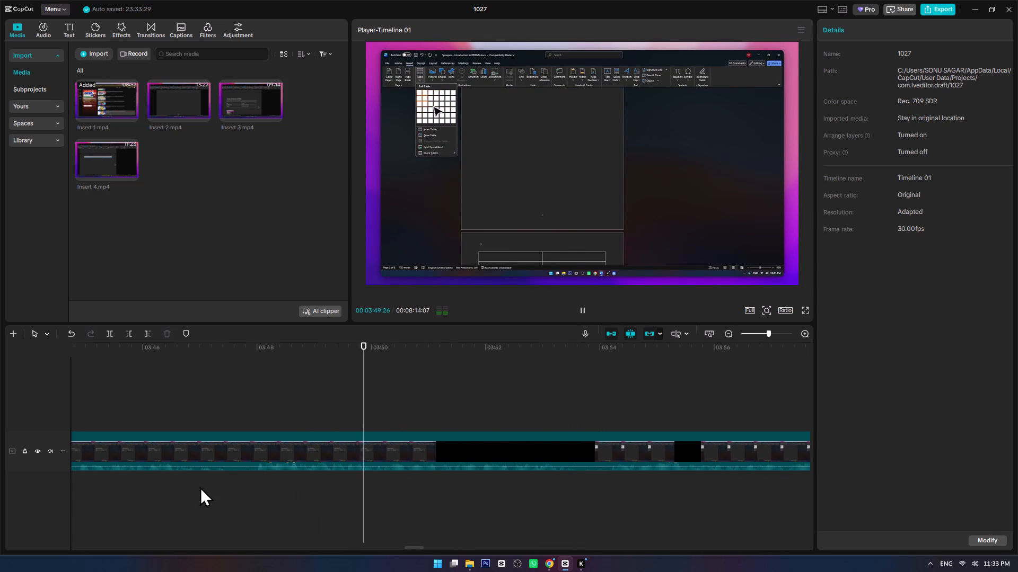
pyautogui.click(200, 487)
pyautogui.press('space')
pyautogui.keyDown('ctrl'); pyautogui.scroll(17, 280, 495); pyautogui.keyUp('ctrl')
pyautogui.press('space')
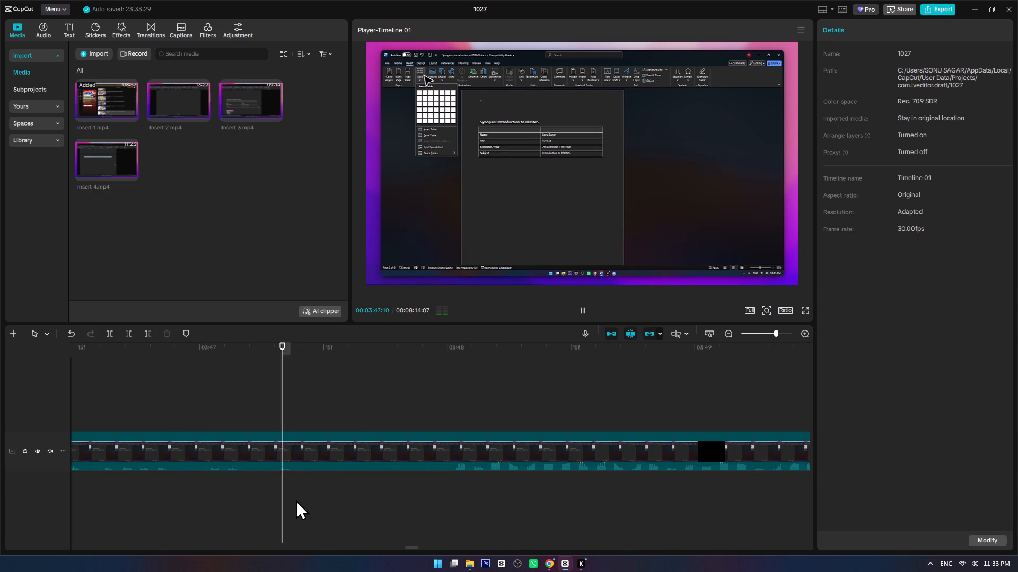
pyautogui.press('space')
pyautogui.click(302, 480)
pyautogui.hotkey('ctrl', 'b')
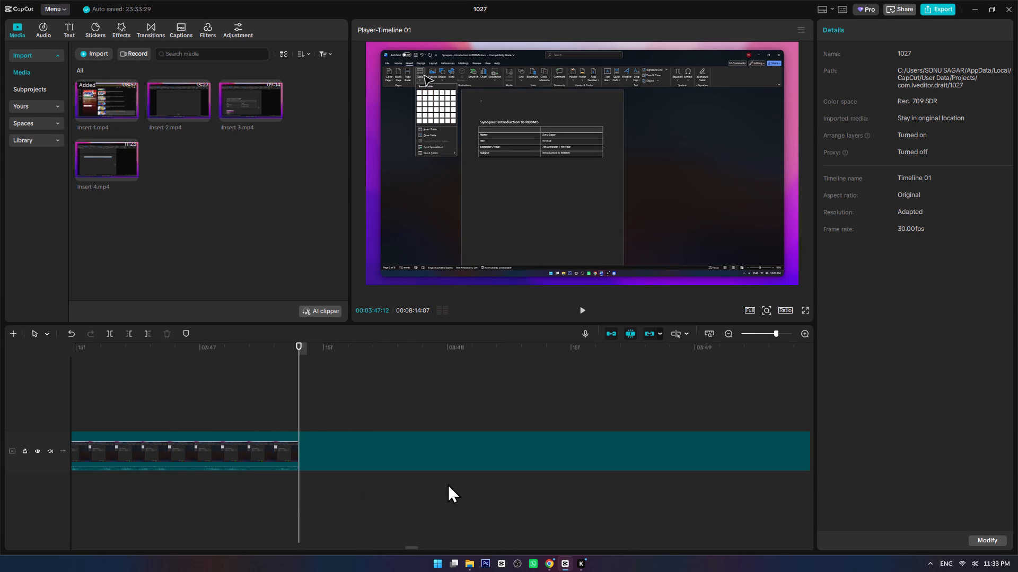
# Split the clip at about 00:03:48:00 and delete the segment between this cut and the one at 00:03:47:12.
pyautogui.press('space')
pyautogui.click(450, 477)
pyautogui.hotkey('ctrl', 'b')
pyautogui.moveTo(391, 393); pyautogui.dragTo(385, 469)
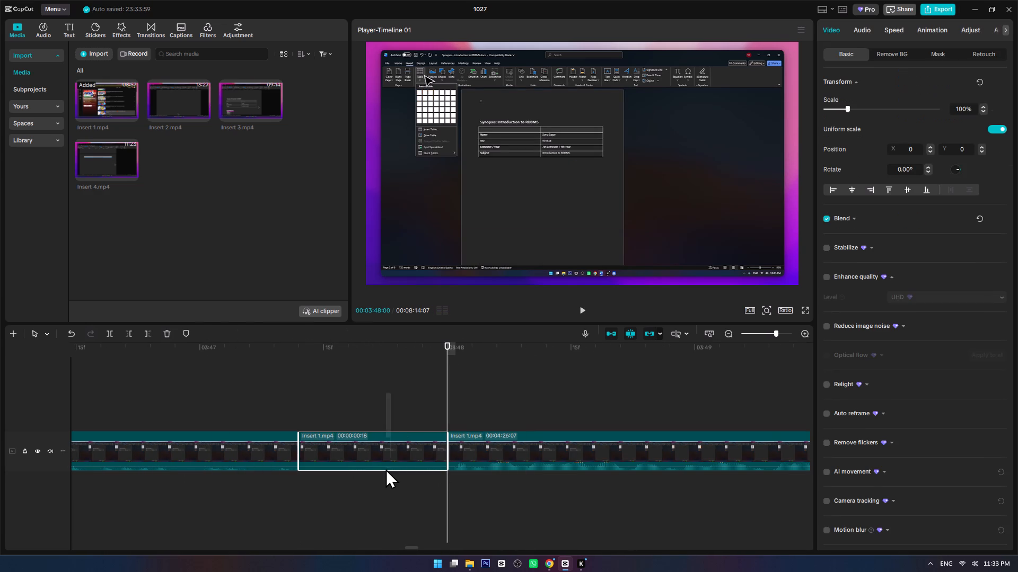
pyautogui.moveTo(385, 469); pyautogui.dragTo(385, 470)
pyautogui.press('Delete')
# Review the table grid demonstration from before the 00:03:47:12 join to about 00:04:00, replaying it from about 00:03:48 to check for pauses.
pyautogui.click(214, 401)
pyautogui.press('space')
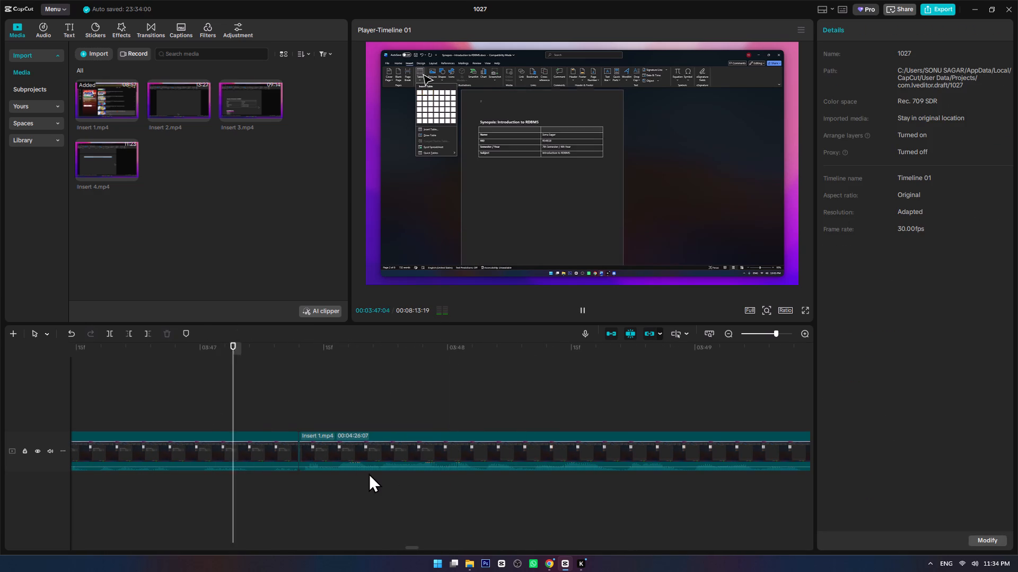
pyautogui.keyDown('ctrl'); pyautogui.scroll(-9, 369, 473); pyautogui.keyUp('ctrl')
pyautogui.keyDown('ctrl'); pyautogui.scroll(-18, 374, 495); pyautogui.keyUp('ctrl')
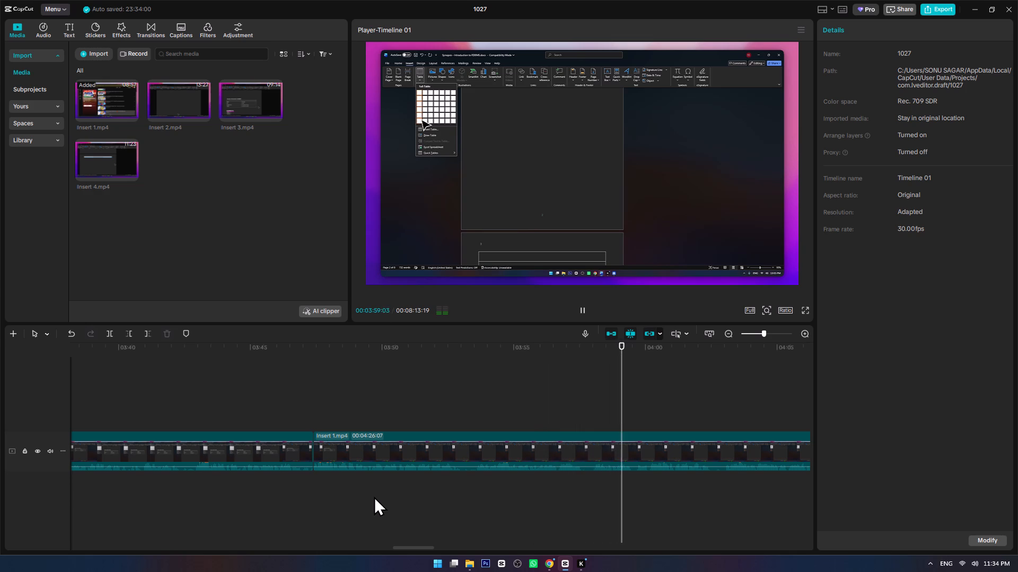
pyautogui.press('space')
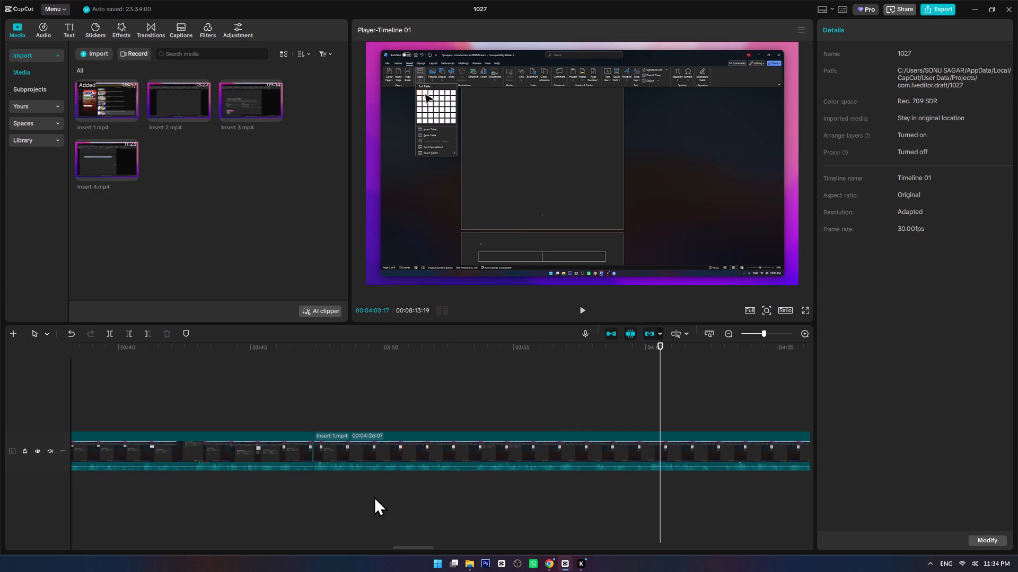
pyautogui.click(332, 417)
pyautogui.press('space')
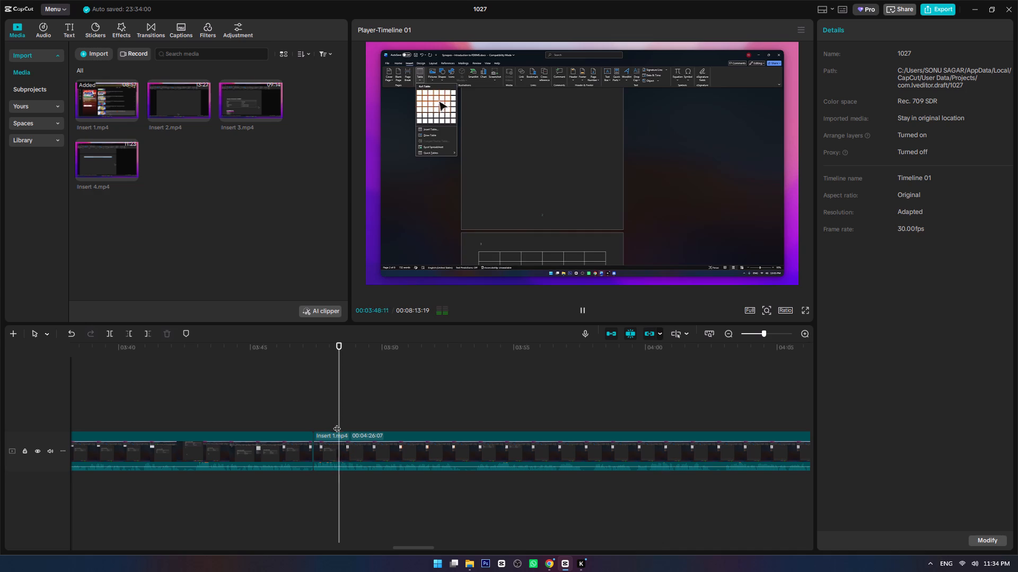
pyautogui.keyDown('ctrl'); pyautogui.scroll(-7, 448, 472); pyautogui.keyUp('ctrl')
pyautogui.press('space')
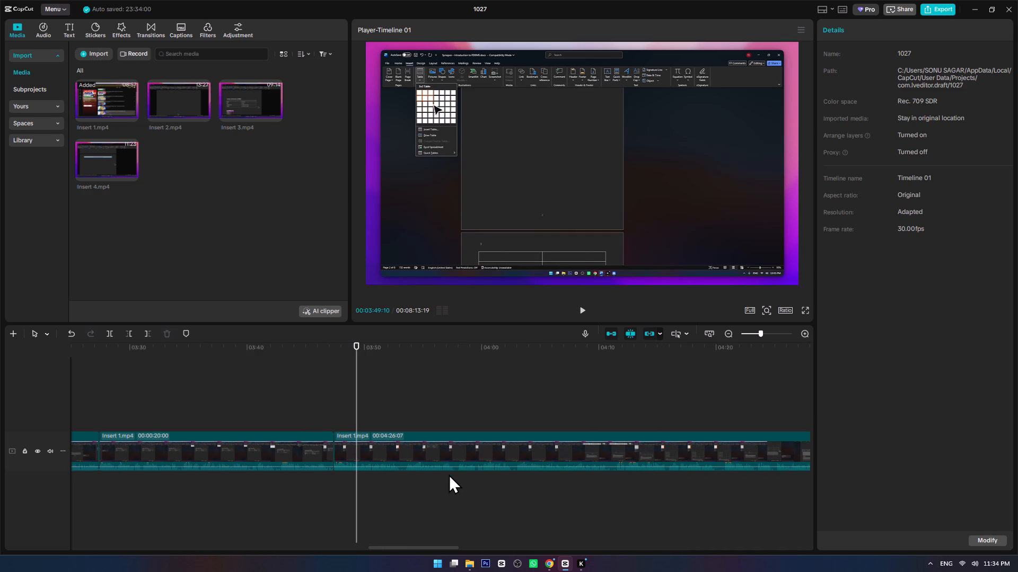
pyautogui.press('space')
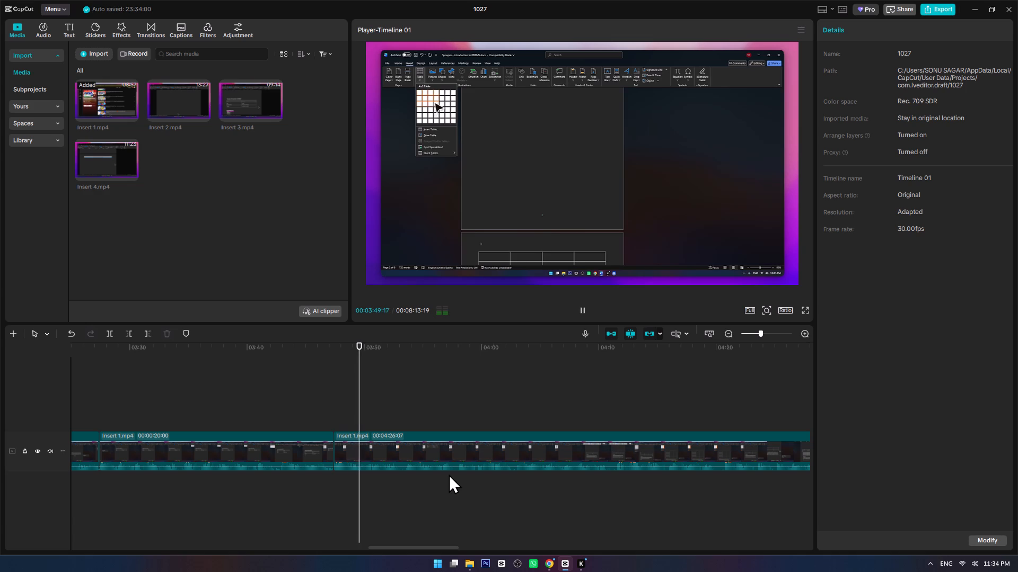
pyautogui.keyDown('alt'); pyautogui.scroll(-2, 449, 474); pyautogui.keyUp('alt')
pyautogui.keyDown('alt'); pyautogui.scroll(-1, 357, 494); pyautogui.keyUp('alt')
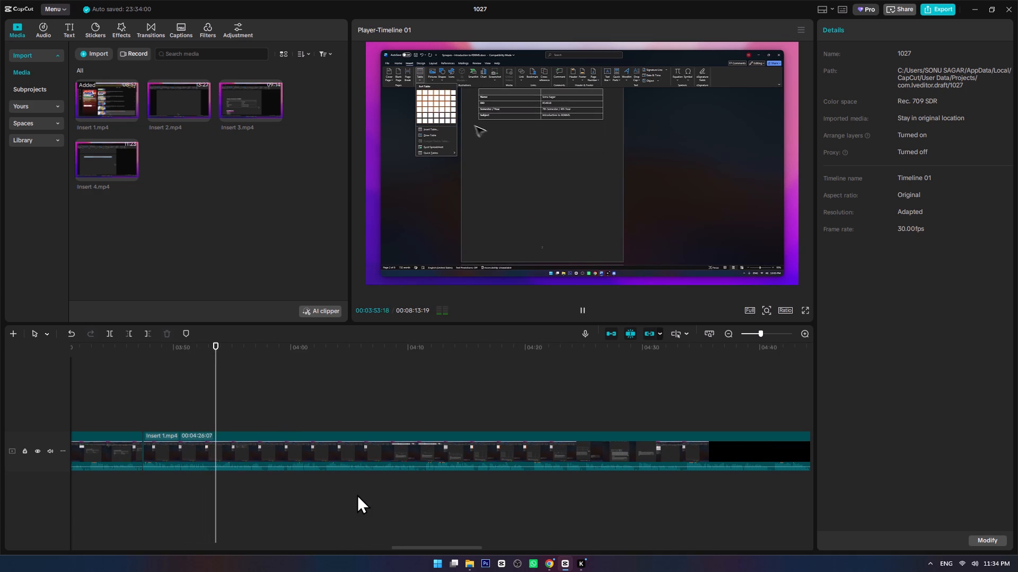
pyautogui.keyDown('ctrl'); pyautogui.scroll(7, 348, 498); pyautogui.keyUp('ctrl')
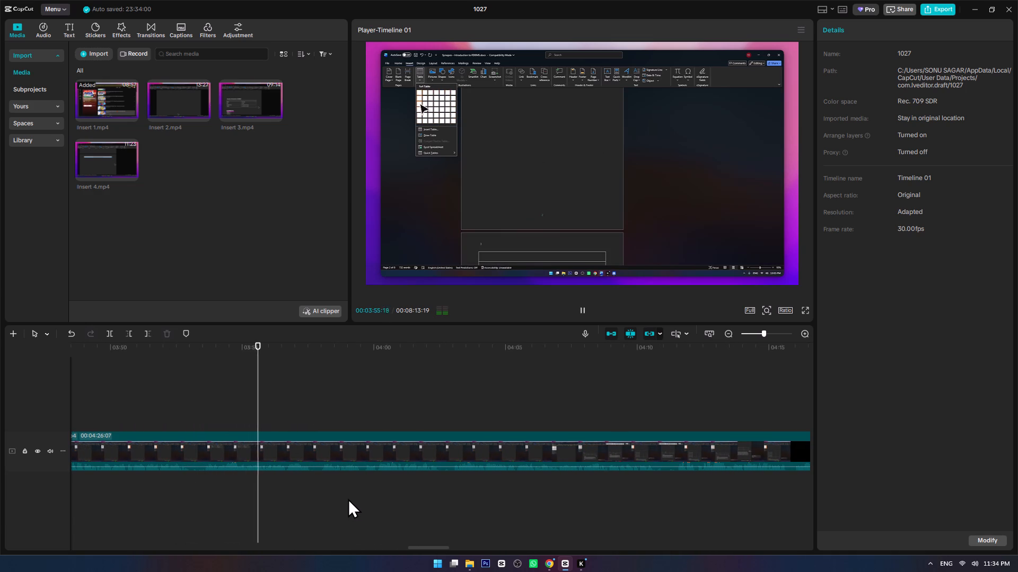
pyautogui.keyDown('ctrl'); pyautogui.scroll(6, 348, 498); pyautogui.keyUp('ctrl')
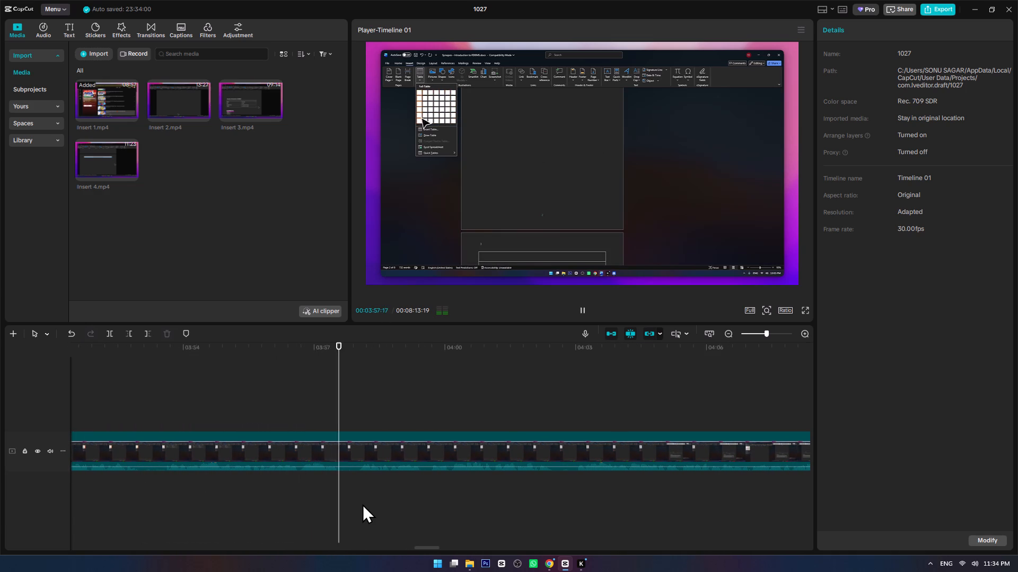
pyautogui.keyDown('ctrl'); pyautogui.scroll(5, 362, 504); pyautogui.keyUp('ctrl')
pyautogui.press('space')
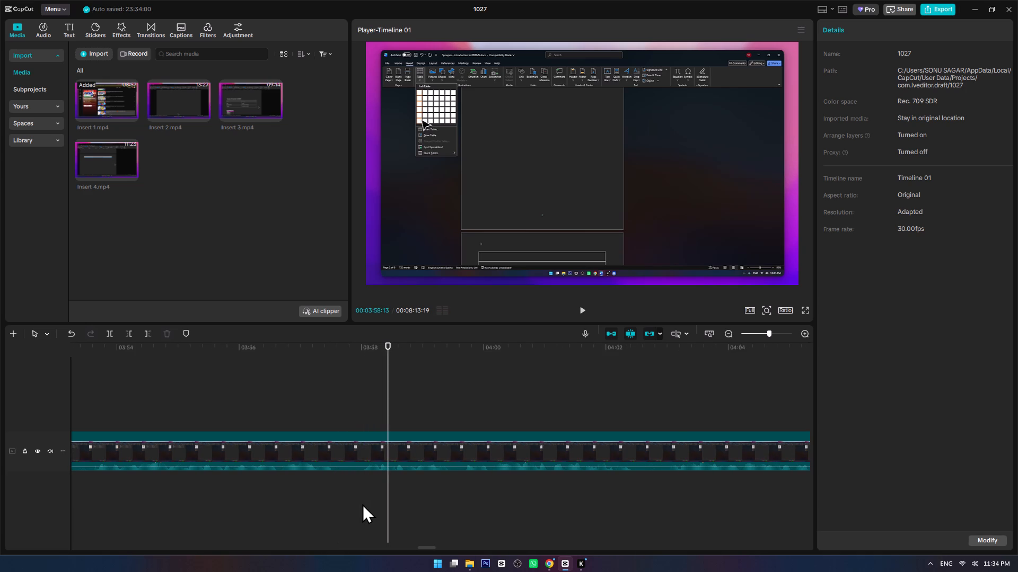
# Replay the table grid part from about 00:03:56 and split the clip at about 00:03:59:15.
pyautogui.click(284, 391)
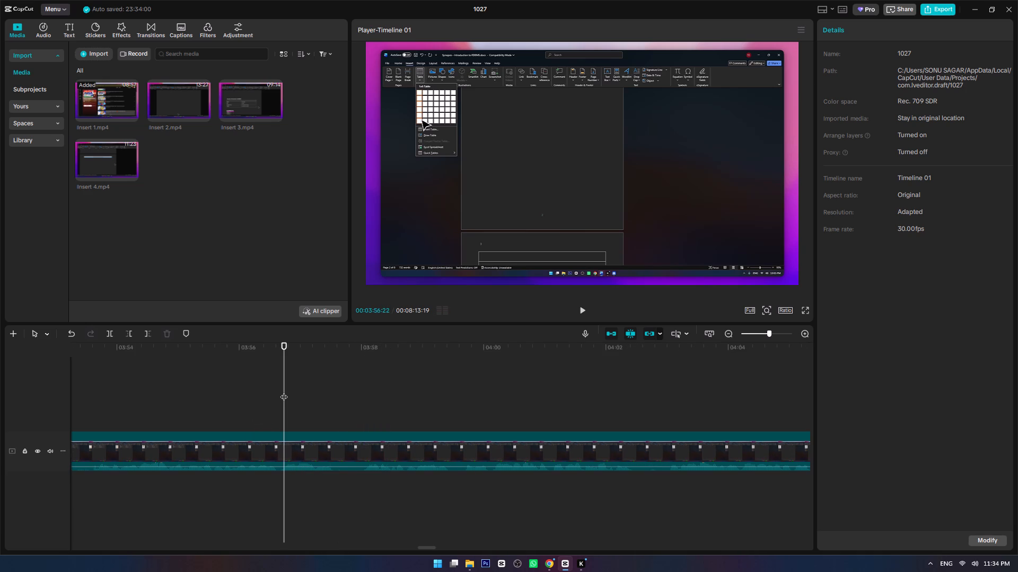
pyautogui.press('space')
pyautogui.press('space')
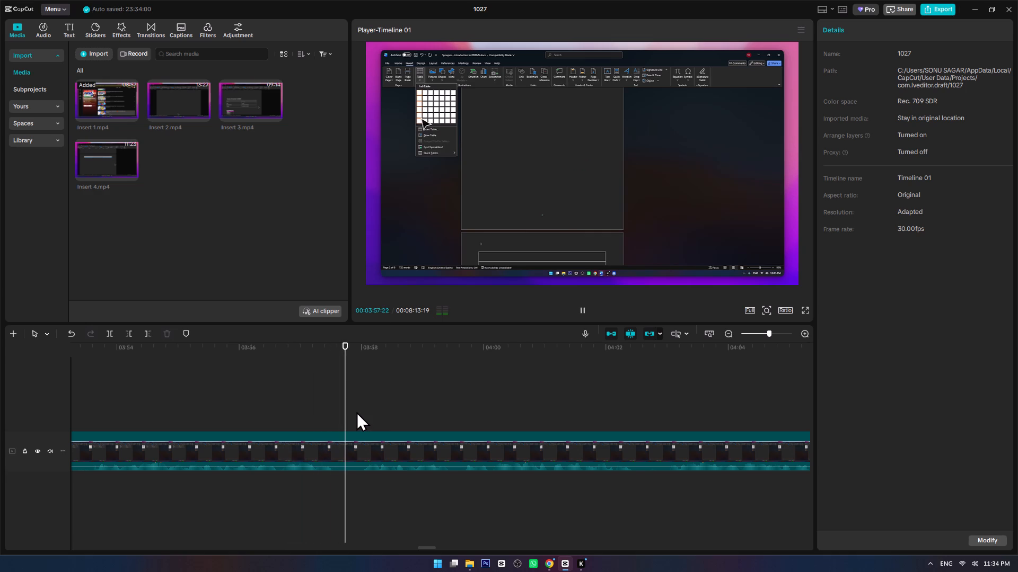
pyautogui.click(296, 399)
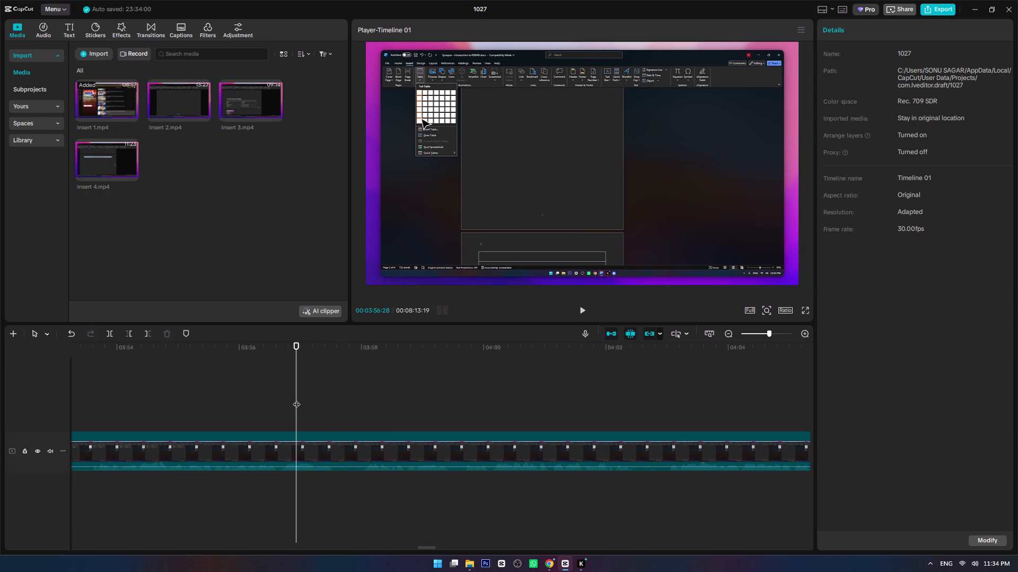
pyautogui.click(270, 394)
pyautogui.press('space')
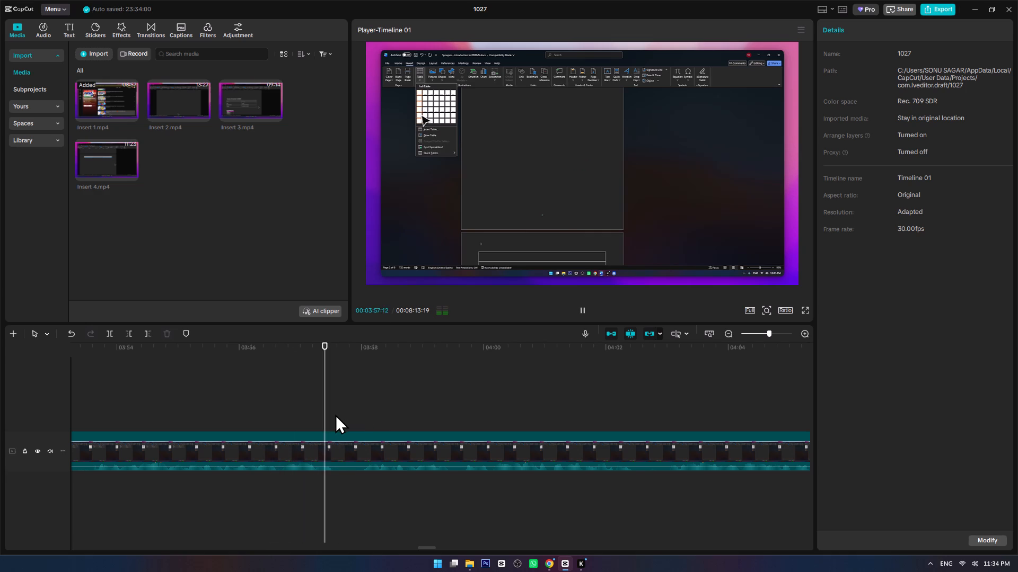
pyautogui.keyDown('ctrl'); pyautogui.scroll(7, 358, 452); pyautogui.keyUp('ctrl')
pyautogui.keyDown('alt'); pyautogui.scroll(-3, 364, 465); pyautogui.keyUp('alt')
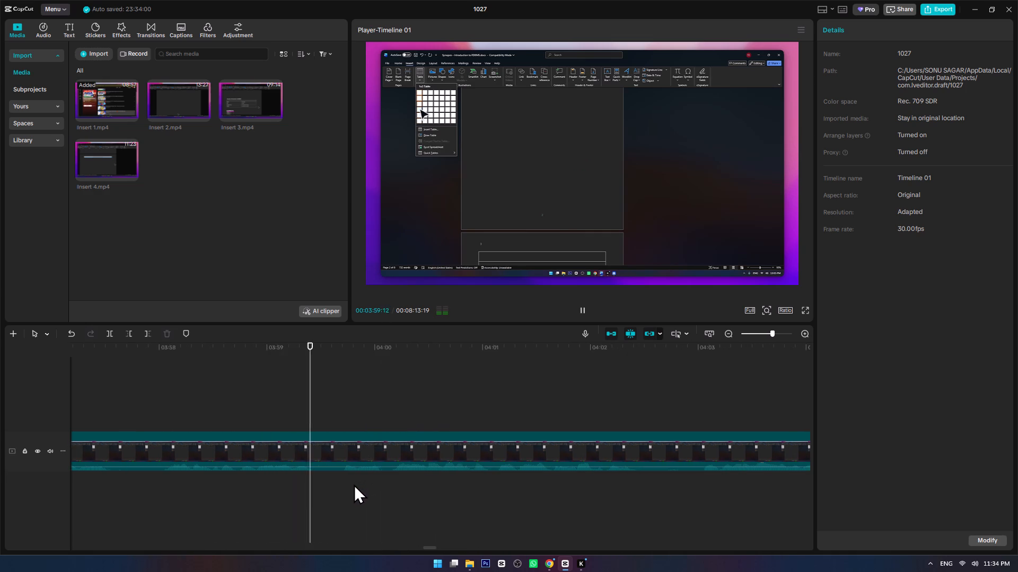
pyautogui.keyDown('ctrl'); pyautogui.scroll(-4, 356, 484); pyautogui.keyUp('ctrl')
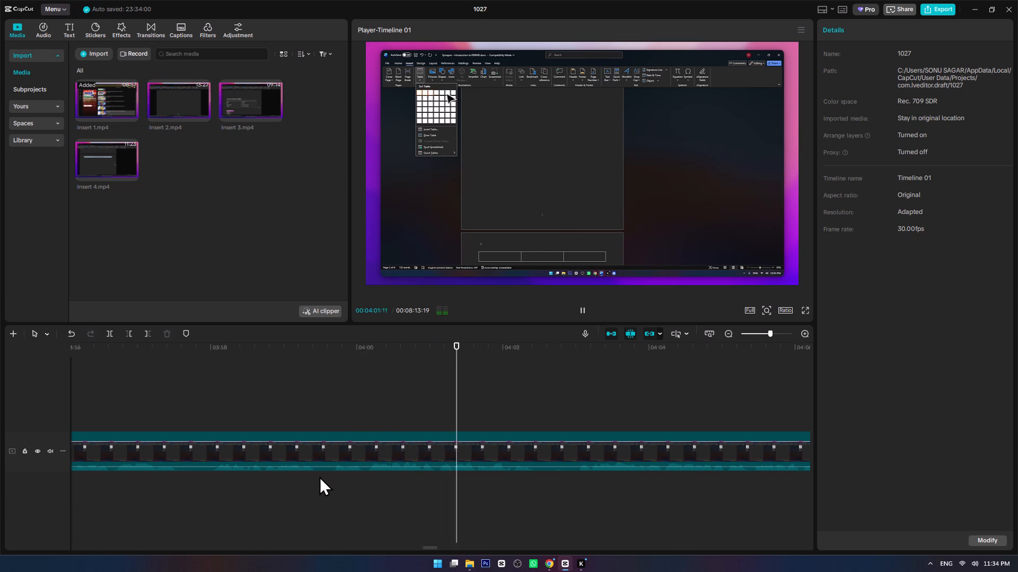
pyautogui.click(319, 476)
pyautogui.hotkey('ctrl', 'b')
# Split the clip at about 00:04:00:03 and delete the short segment between this cut and the one at 00:03:59:15.
pyautogui.click(364, 475)
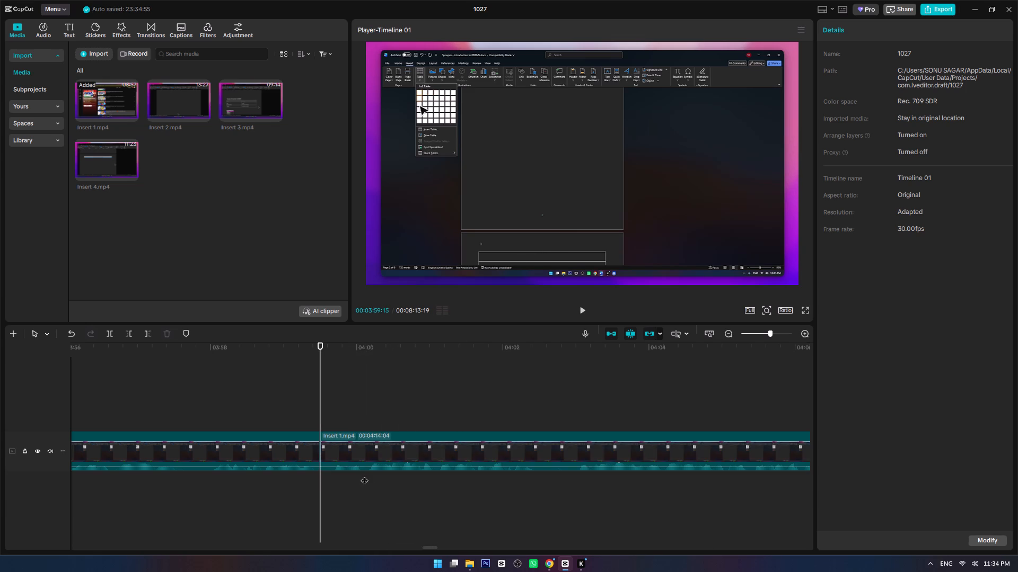
pyautogui.hotkey('ctrl', 'b')
pyautogui.moveTo(343, 487); pyautogui.dragTo(336, 432)
pyautogui.press('Delete')
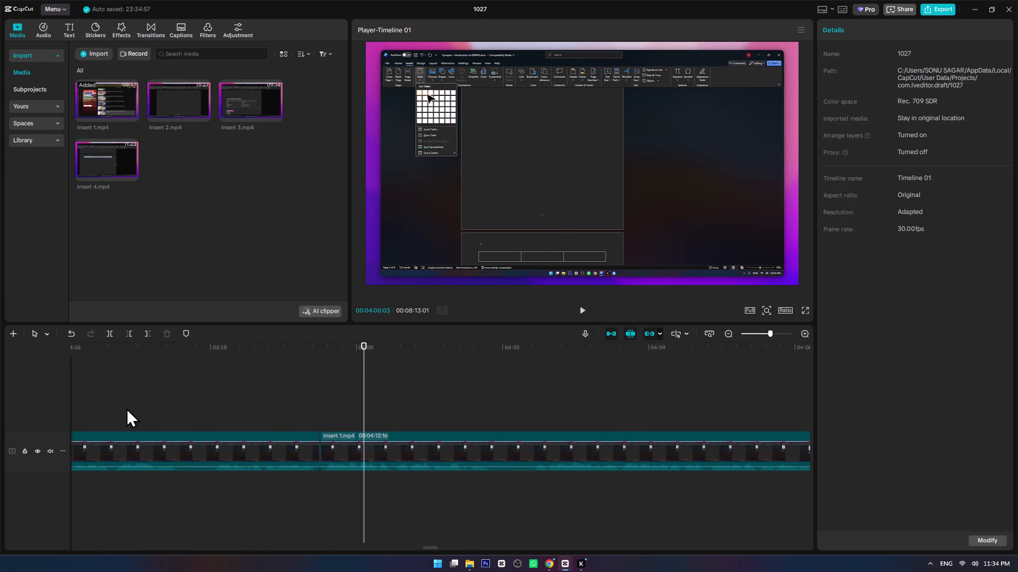
# Replay the part before the 00:03:59:15 join and split the clip at about 00:03:57:18.
pyautogui.click(126, 408)
pyautogui.press('space')
pyautogui.click(181, 473)
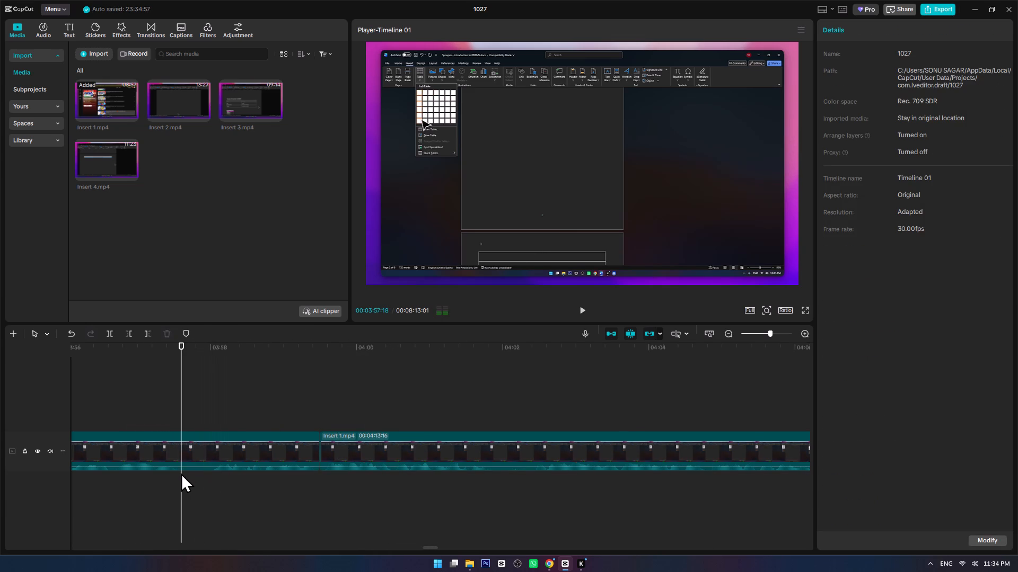
pyautogui.press('space')
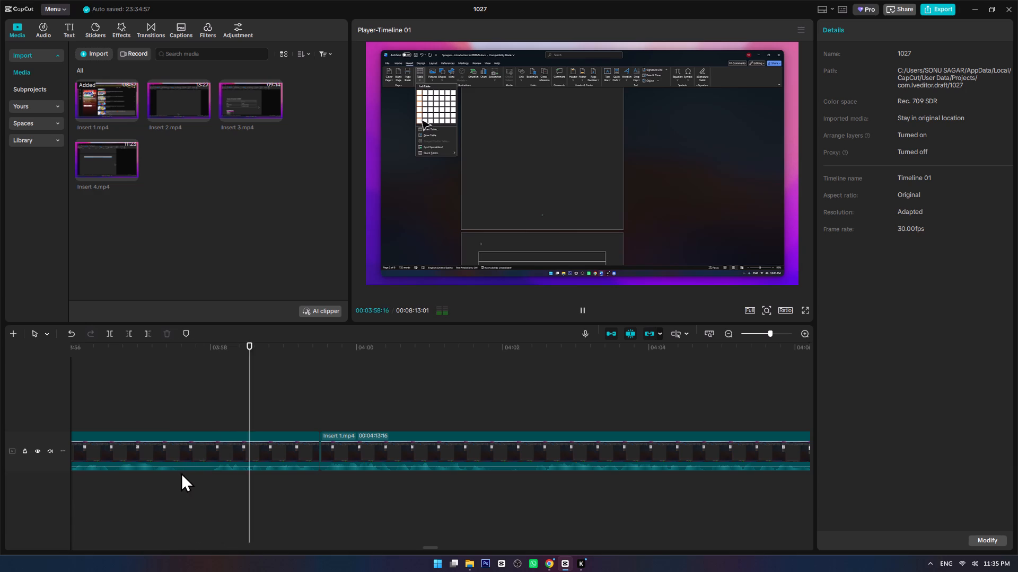
pyautogui.click(181, 472)
pyautogui.hotkey('ctrl', 'v')
pyautogui.hotkey('ctrl', 'b')
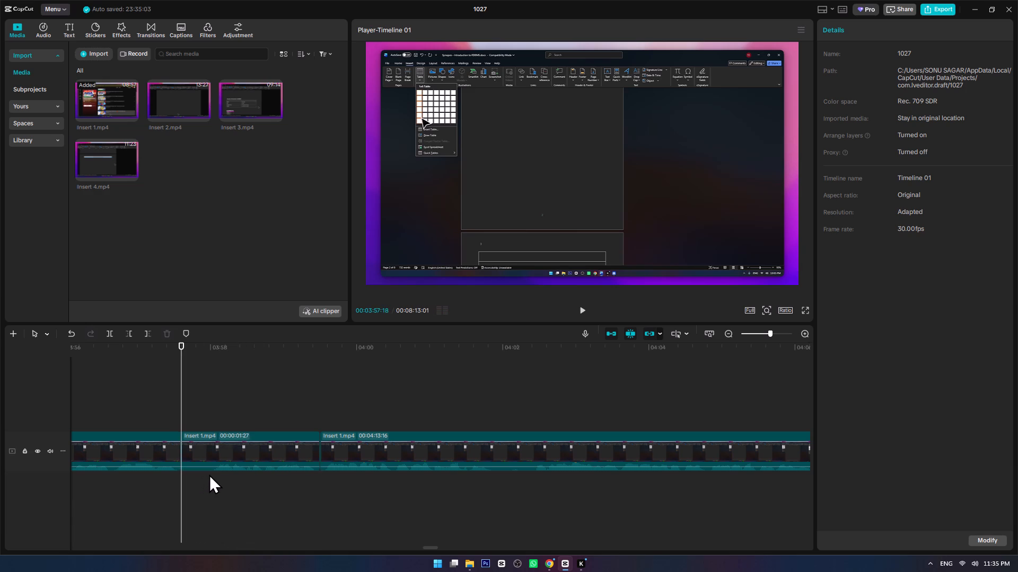
# Split the clip just before 00:03:58:00 and delete the short segment between this cut and the one at 00:03:57:18.
pyautogui.click(209, 474)
pyautogui.hotkey('ctrl', 'b')
pyautogui.click(198, 479)
pyautogui.click(197, 450)
pyautogui.press('Delete')
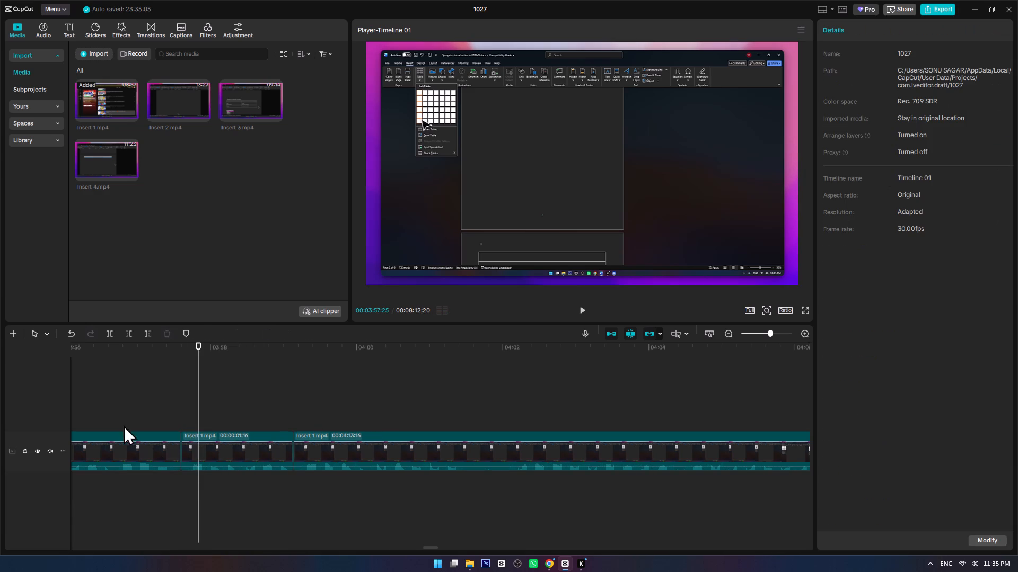
# Play from before the 00:03:57:18 join and split the clip at about 00:04:01:16.
pyautogui.click(125, 406)
pyautogui.press('space')
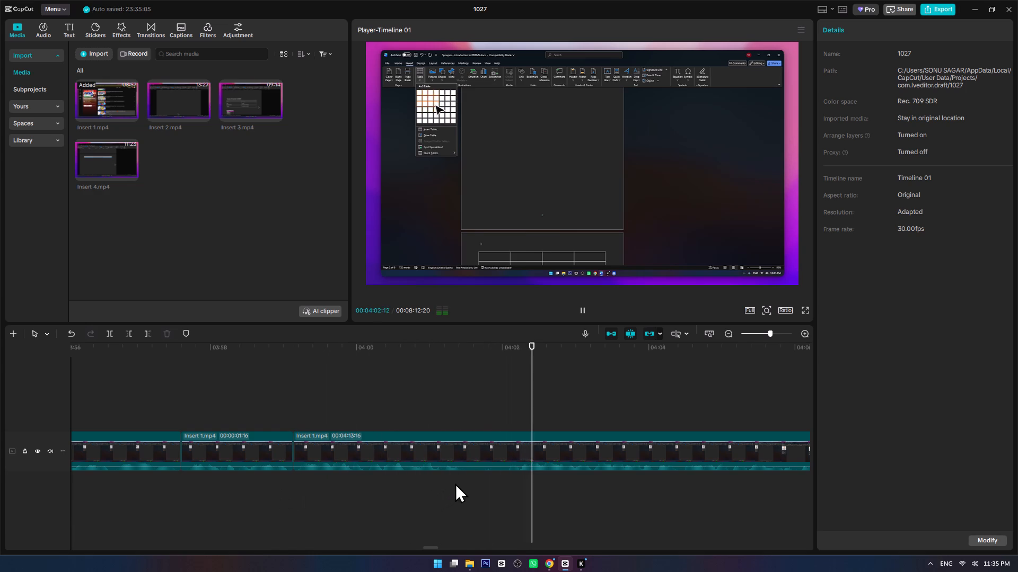
pyautogui.click(468, 472)
pyautogui.hotkey('ctrl', 'b')
# Split the clip at about 00:04:02:01 and delete the short segment between this cut and the one at 00:04:01:16.
pyautogui.click(505, 477)
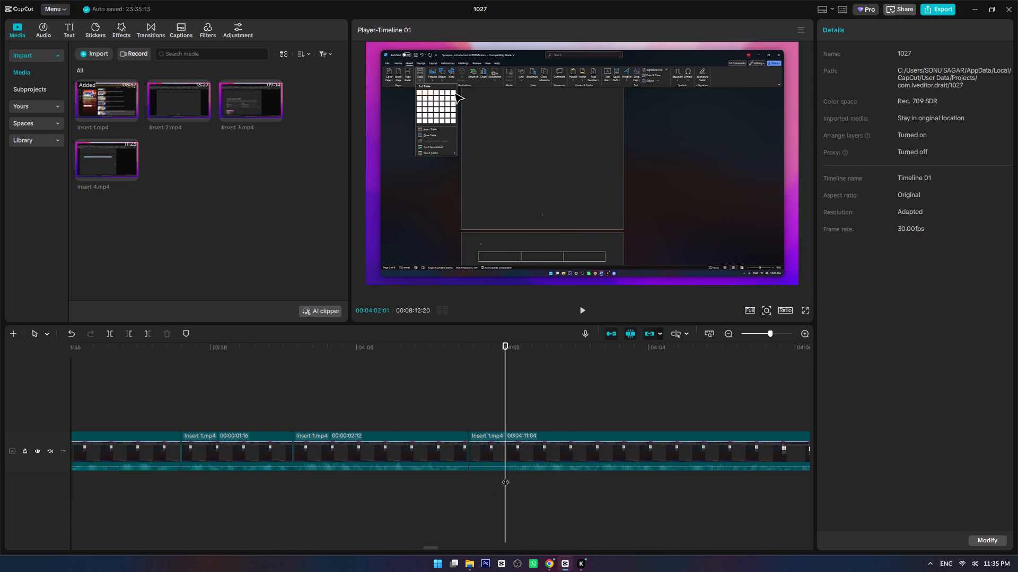
pyautogui.hotkey('ctrl', 'b')
pyautogui.click(495, 448)
pyautogui.press('Delete')
# Play onward from just before the join at 00:04:01:16 through the table grid demonstration to find the next pause.
pyautogui.click(432, 417)
pyautogui.press('space')
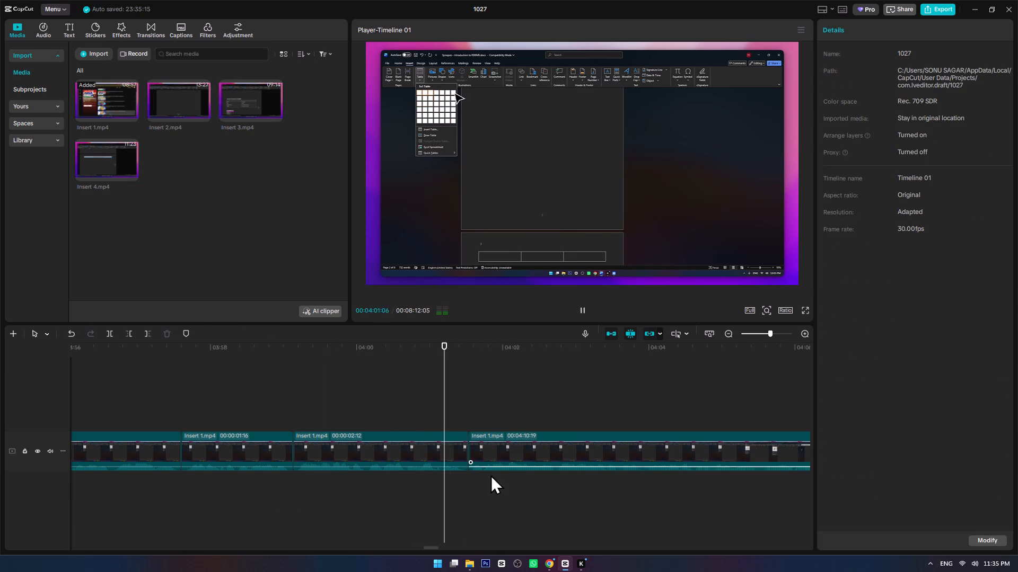
pyautogui.keyDown('ctrl'); pyautogui.scroll(-16, 491, 481); pyautogui.keyUp('ctrl')
pyautogui.keyDown('alt'); pyautogui.scroll(-4, 485, 488); pyautogui.keyUp('alt')
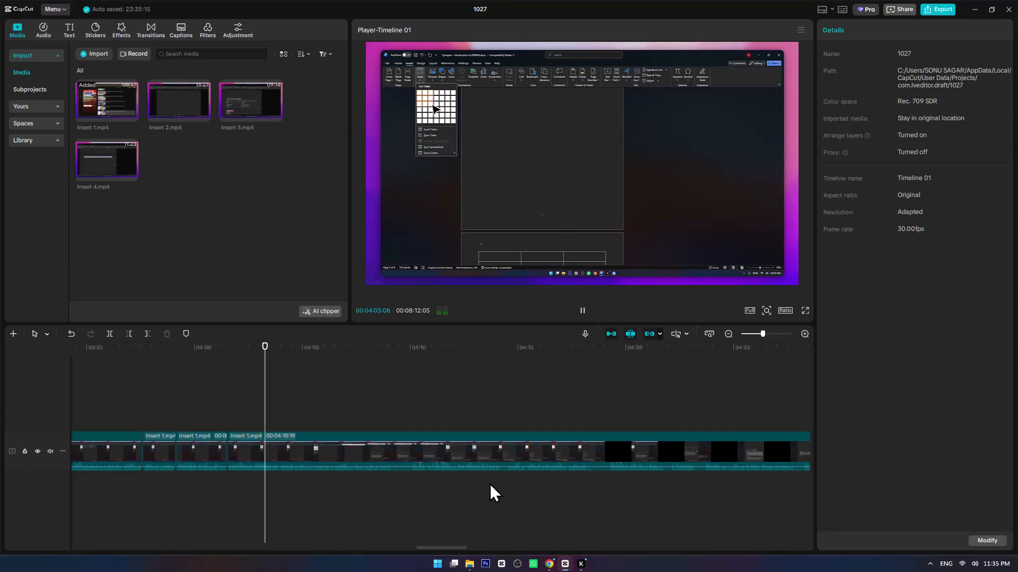
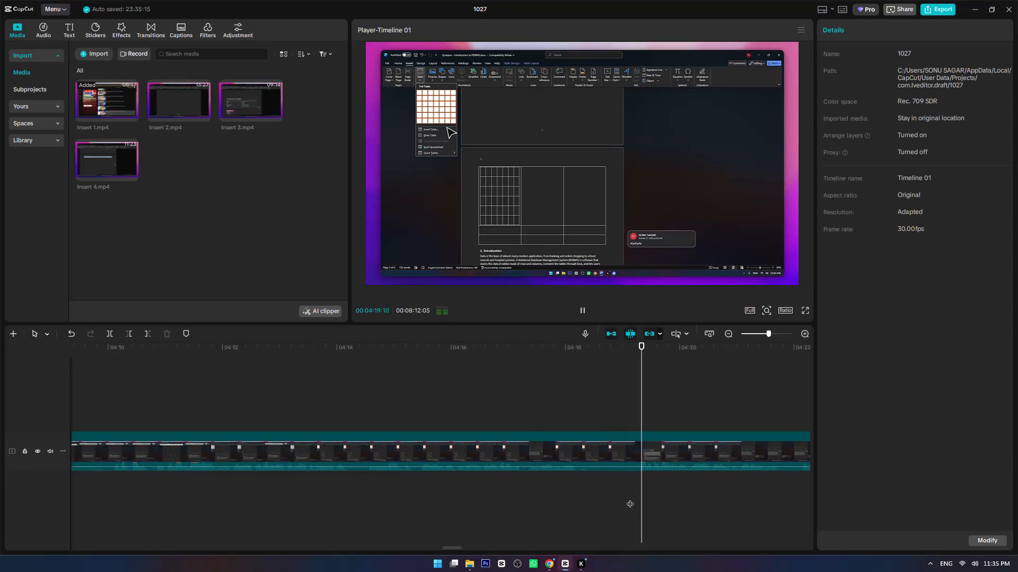
# Split the clip at 00:04:18:13 and 00:04:19:08 and delete the short segment between the two cuts.
pyautogui.keyDown('alt'); pyautogui.scroll(-3, 607, 499); pyautogui.keyUp('alt')
pyautogui.keyDown('ctrl'); pyautogui.scroll(8, 495, 482); pyautogui.keyUp('ctrl')
pyautogui.press('space')
pyautogui.click(317, 476)
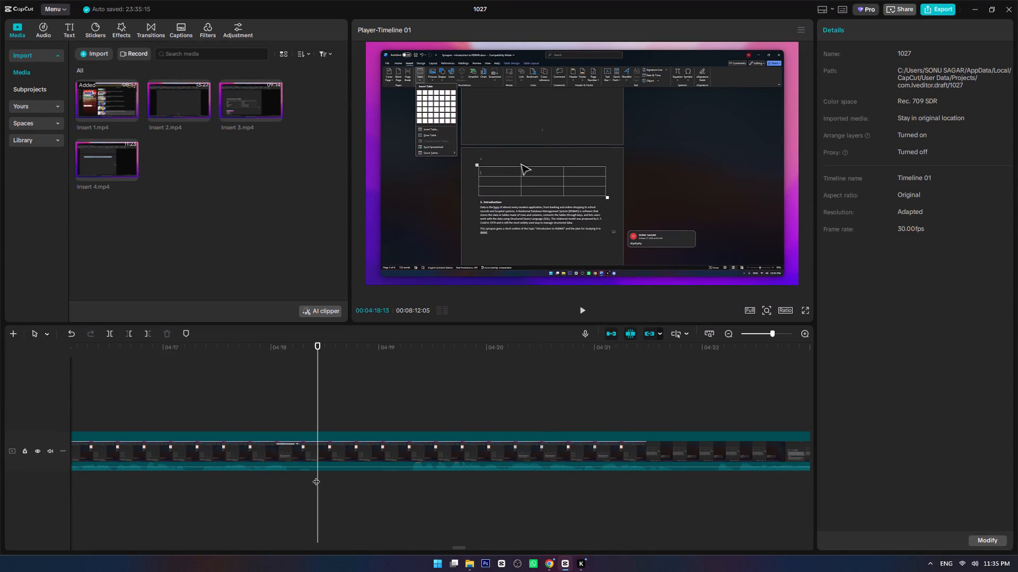
pyautogui.hotkey('ctrl', 'b')
pyautogui.click(408, 473)
pyautogui.hotkey('ctrl', 'b')
pyautogui.click(371, 448)
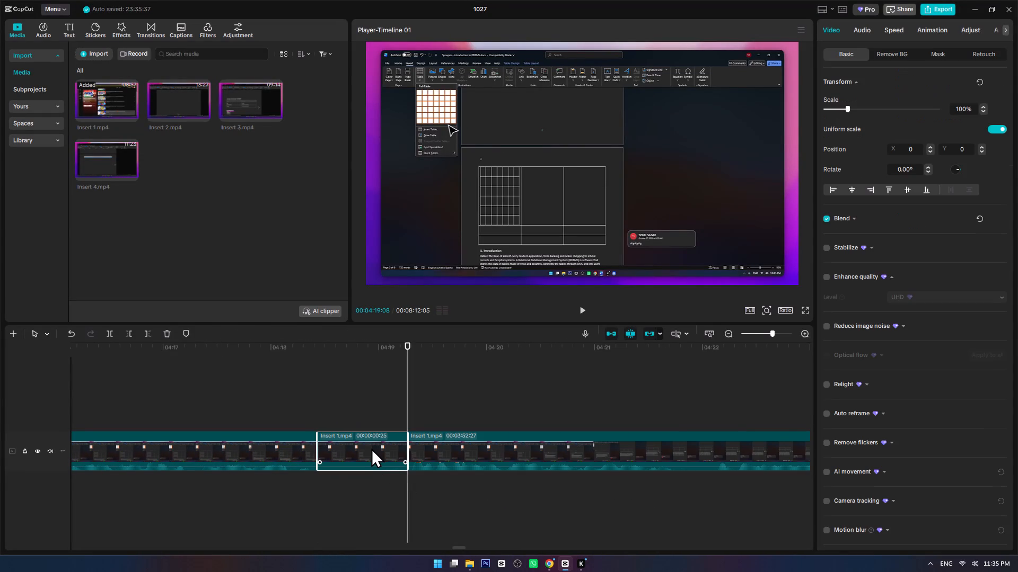
pyautogui.press('Delete')
# Play from just before the 00:04:18:13 join through the table deletion and reopened table grid to find the next pause.
pyautogui.click(263, 392)
pyautogui.press('space')
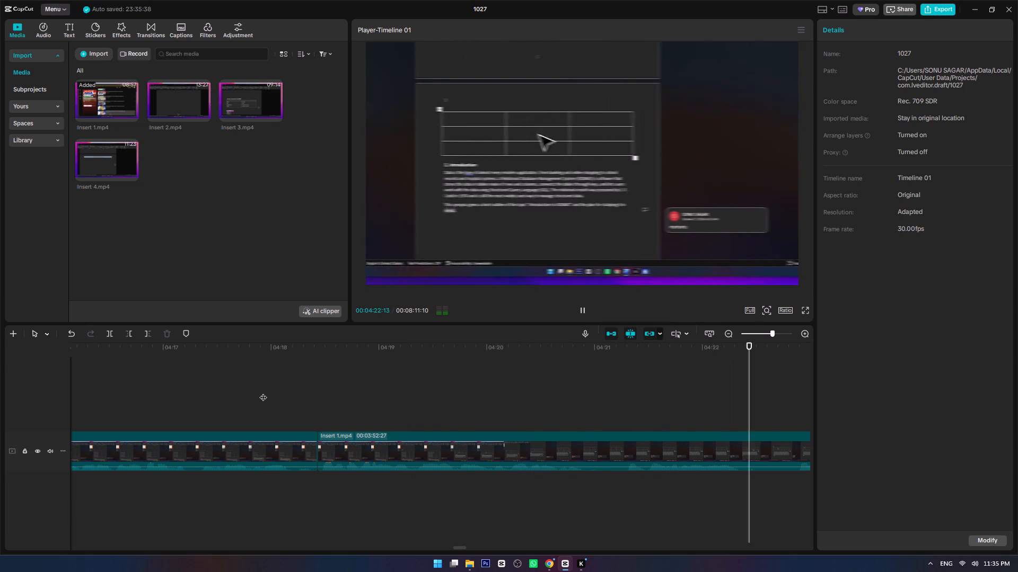
pyautogui.keyDown('ctrl'); pyautogui.scroll(-9, 263, 392); pyautogui.keyUp('ctrl')
pyautogui.scroll(-8, 527, 456)
pyautogui.keyDown('alt'); pyautogui.scroll(-5, 443, 496); pyautogui.keyUp('alt')
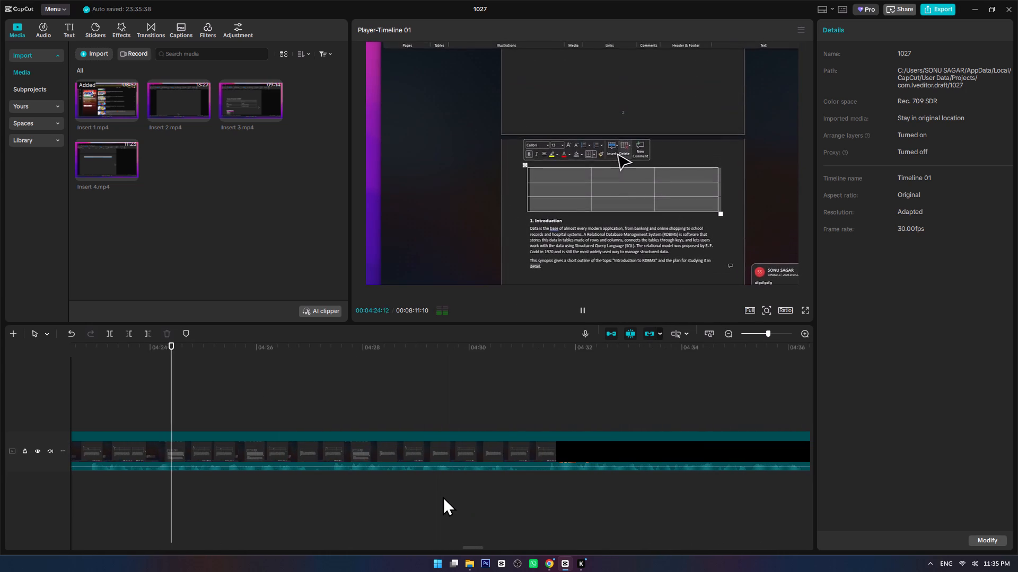
pyautogui.keyDown('ctrl'); pyautogui.scroll(-6, 425, 497); pyautogui.keyUp('ctrl')
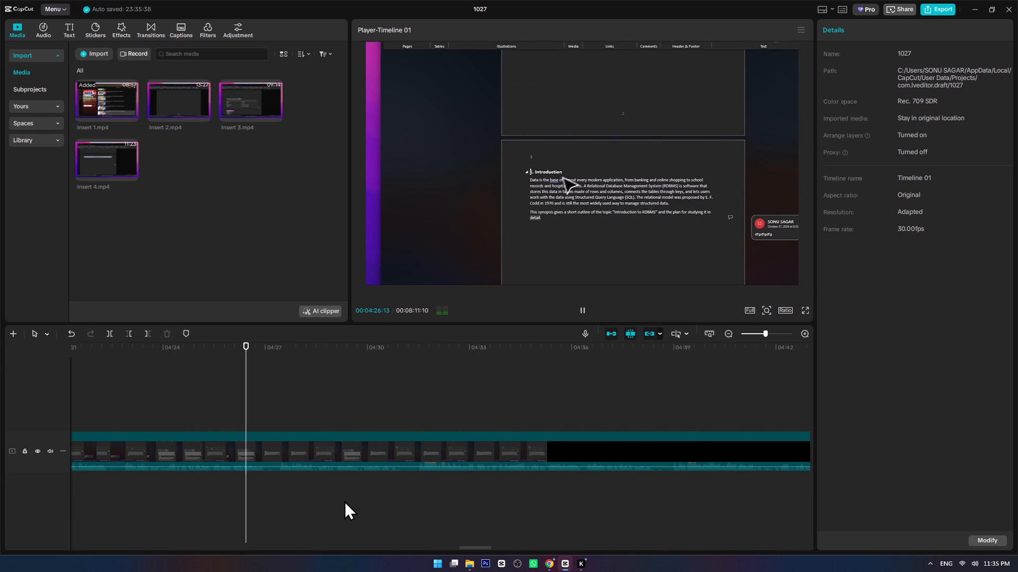
pyautogui.press('space')
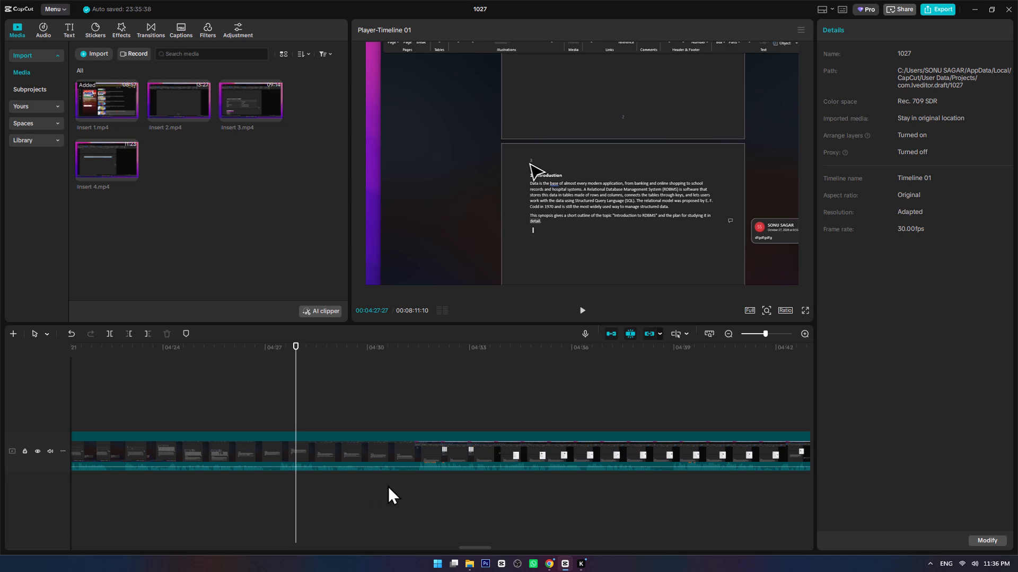
pyautogui.click(235, 378)
pyautogui.press('space')
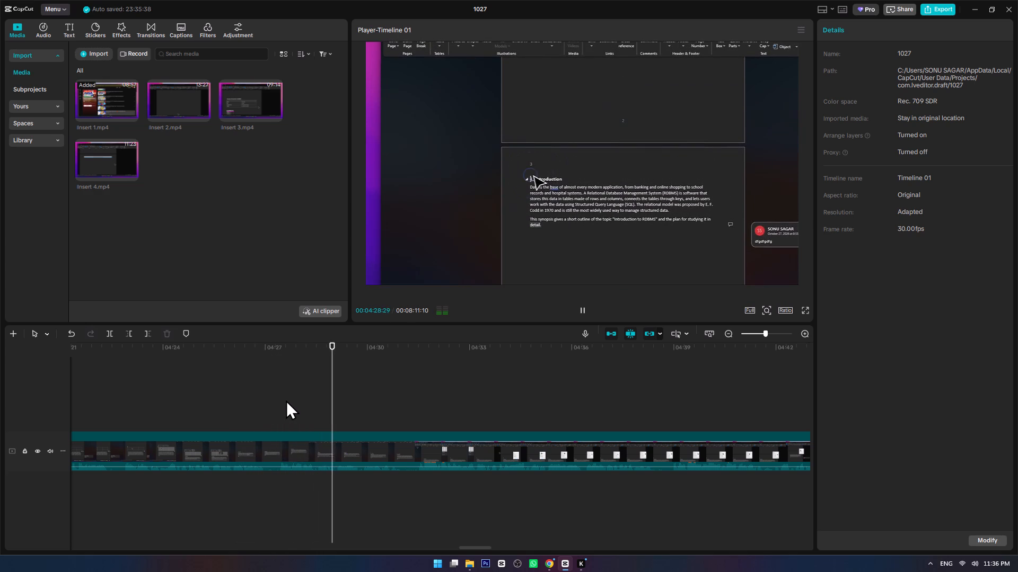
pyautogui.keyDown('ctrl'); pyautogui.scroll(6, 420, 488); pyautogui.keyUp('ctrl')
pyautogui.scroll(1, 420, 488)
pyautogui.keyDown('alt'); pyautogui.scroll(-1, 420, 488); pyautogui.keyUp('alt')
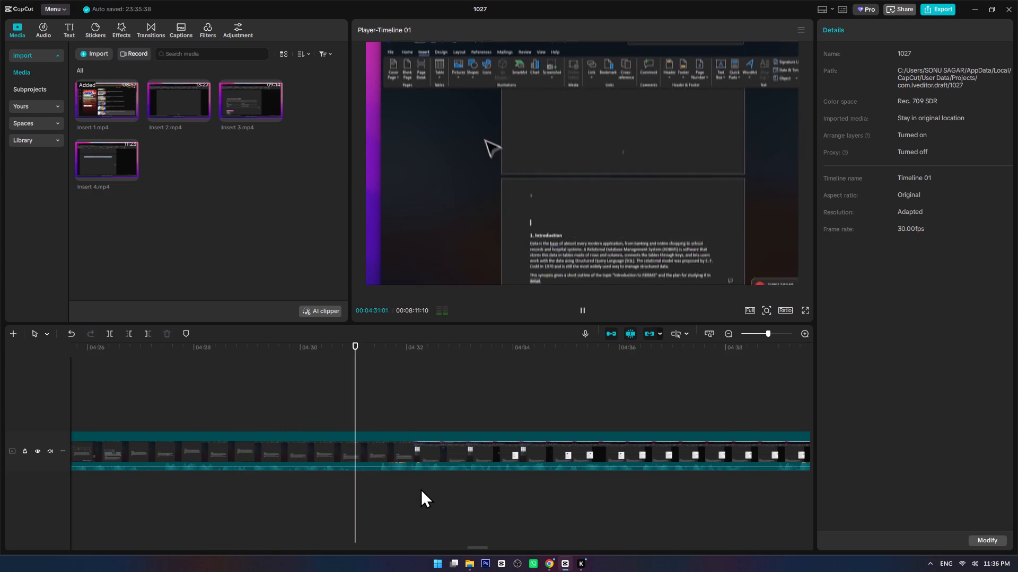
pyautogui.keyDown('ctrl'); pyautogui.scroll(10, 392, 488); pyautogui.keyUp('ctrl')
pyautogui.press('space')
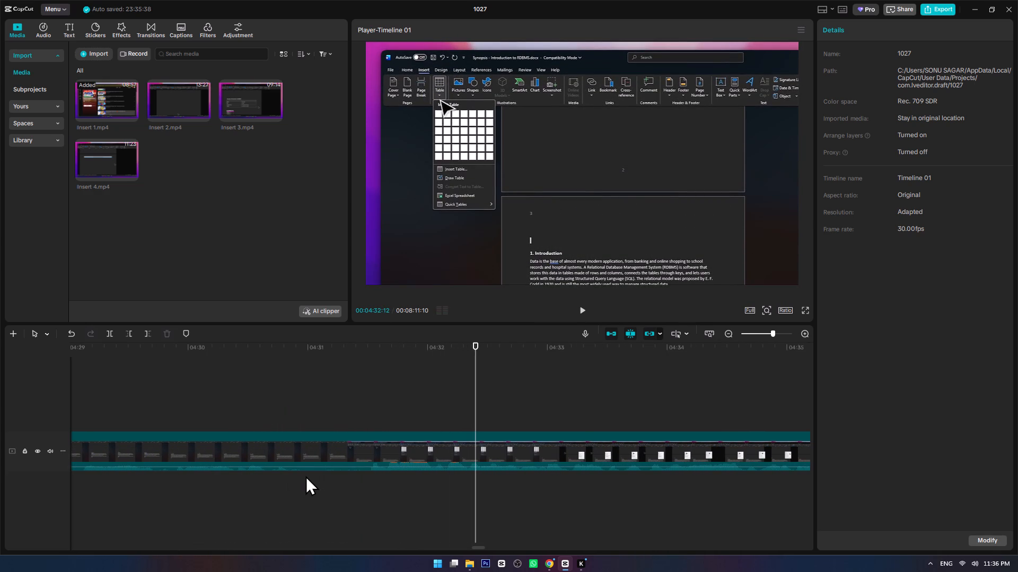
# Split the clip at about 00:04:31:00 and 00:04:31:15 and delete the short segment between the two cuts.
pyautogui.click(304, 476)
pyautogui.hotkey('ctrl', 'b')
pyautogui.click(366, 475)
pyautogui.hotkey('ctrl', 'b')
pyautogui.moveTo(341, 495); pyautogui.dragTo(319, 419)
pyautogui.press('Delete')
# Play across the join at about 00:04:31:00 twice to check the cut.
pyautogui.click(259, 390)
pyautogui.press('space')
pyautogui.click(235, 396)
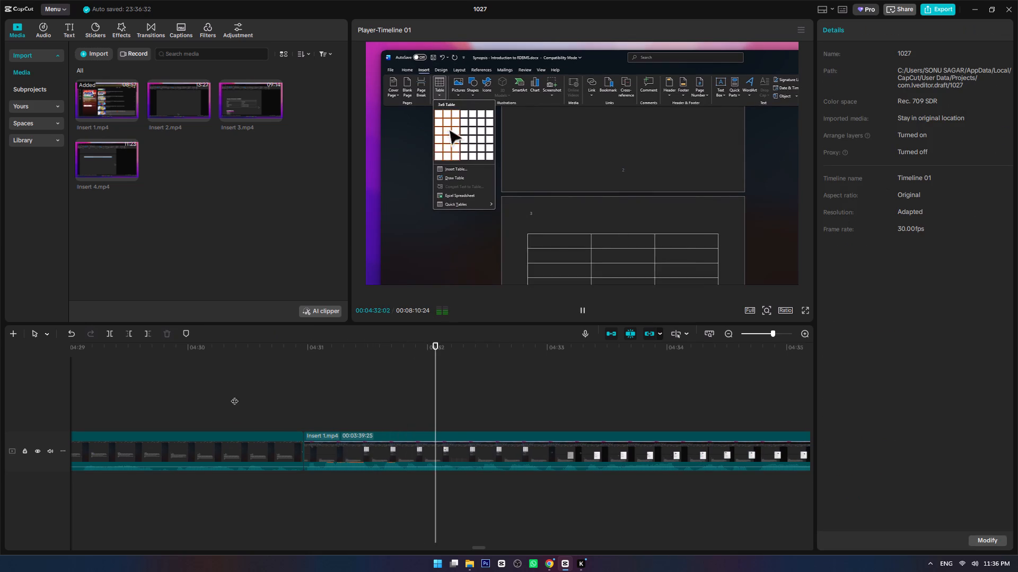
pyautogui.press('space')
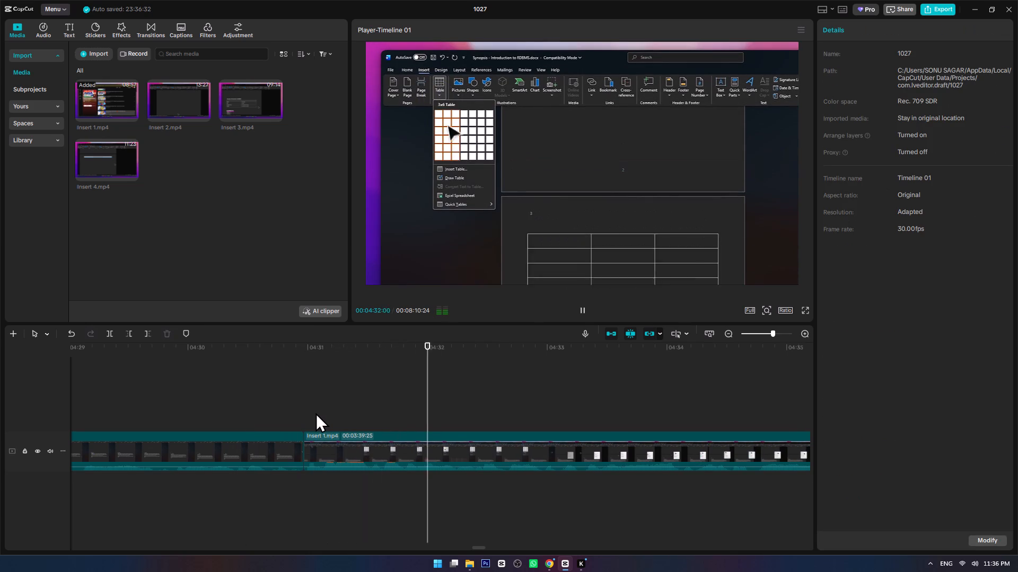
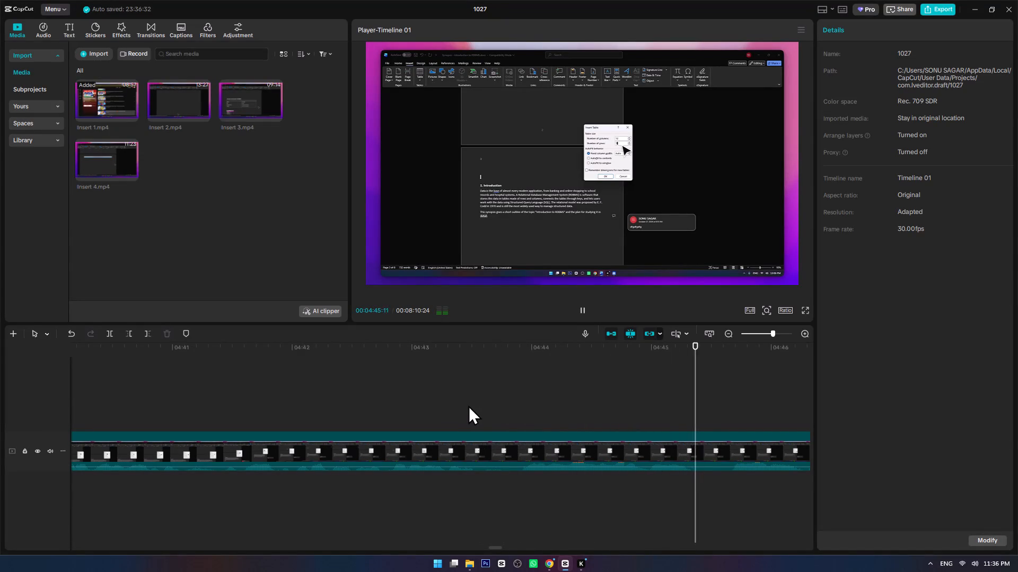
# Split the clip at 00:04:49:17 and 00:04:50:02, just after the table grid is inserted, and delete the short segment between the cuts.
pyautogui.keyDown('ctrl'); pyautogui.scroll(-6, 470, 406); pyautogui.keyUp('ctrl')
pyautogui.keyDown('alt'); pyautogui.scroll(-8, 486, 412); pyautogui.keyUp('alt')
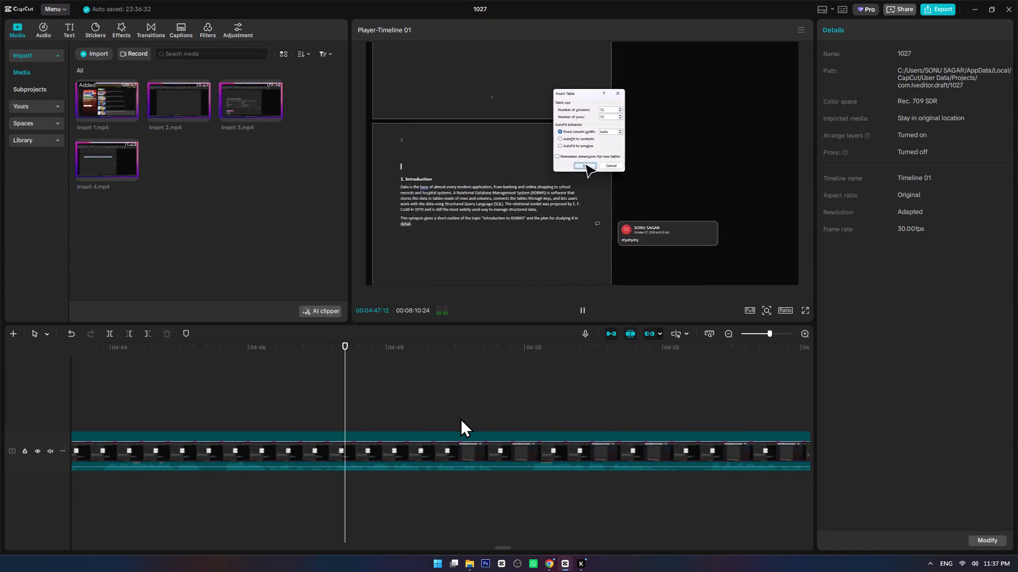
pyautogui.keyDown('ctrl'); pyautogui.scroll(4, 486, 441); pyautogui.keyUp('ctrl')
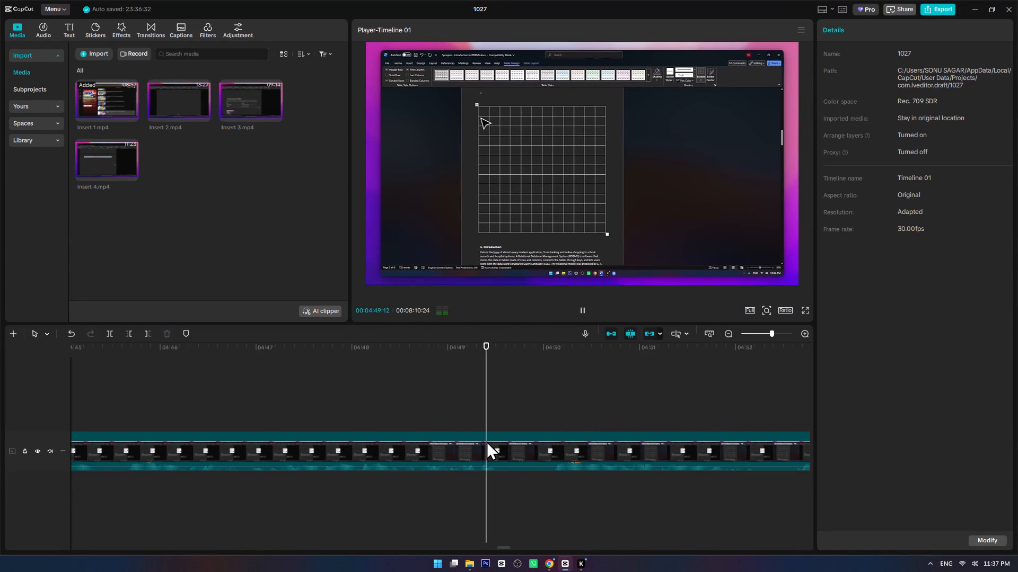
pyautogui.keyDown('alt'); pyautogui.scroll(-2, 491, 441); pyautogui.keyUp('alt')
pyautogui.click(374, 473)
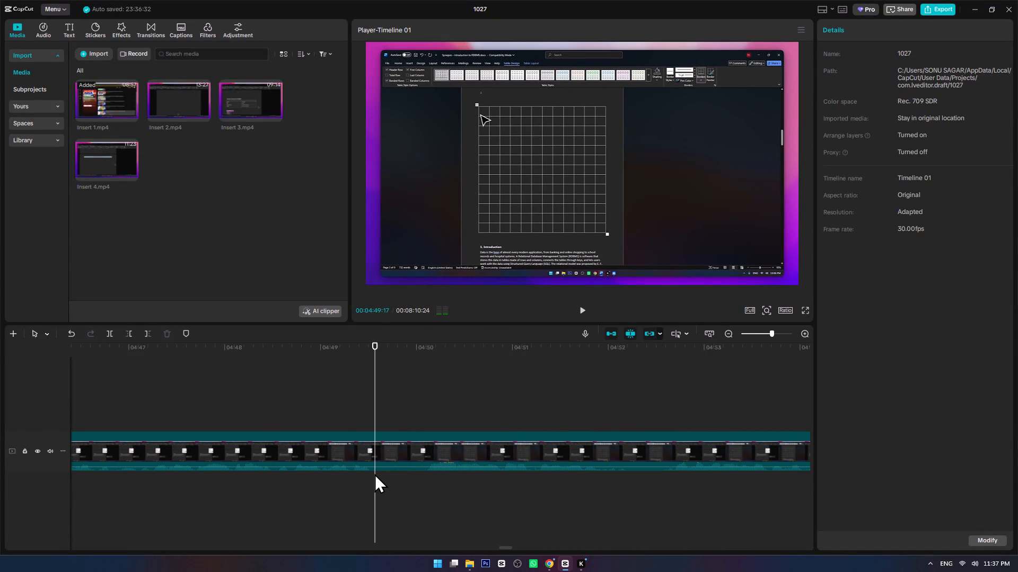
pyautogui.hotkey('ctrl', 'b')
pyautogui.click(424, 476)
pyautogui.hotkey('ctrl', 'b')
pyautogui.click(405, 446)
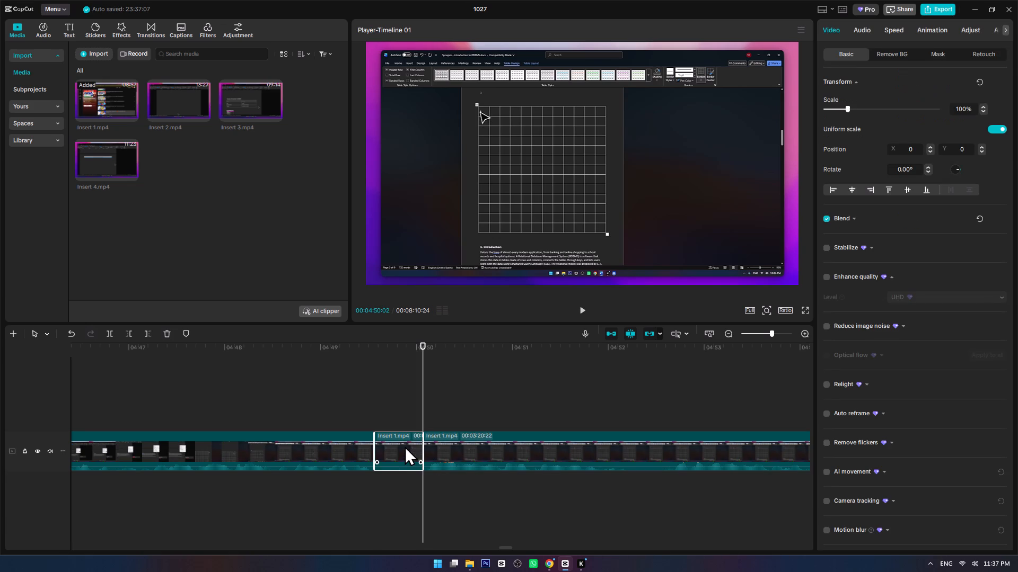
pyautogui.press('Delete')
# Play across the join at 00:04:49:17 and on over the empty table grid to check the cut and find the next pause.
pyautogui.click(335, 406)
pyautogui.press('space')
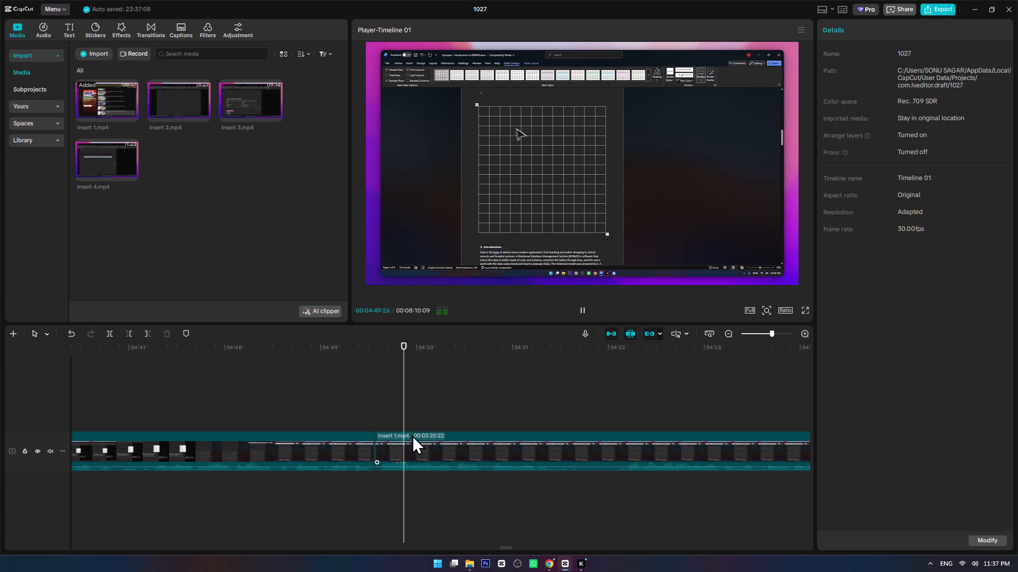
pyautogui.keyDown('ctrl'); pyautogui.scroll(-9, 412, 435); pyautogui.keyUp('ctrl')
pyautogui.scroll(10, 412, 440)
pyautogui.keyDown('alt'); pyautogui.scroll(-2, 412, 440); pyautogui.keyUp('alt')
pyautogui.keyDown('ctrl'); pyautogui.scroll(7, 400, 442); pyautogui.keyUp('ctrl')
pyautogui.press('space')
pyautogui.click(375, 475)
pyautogui.press('space')
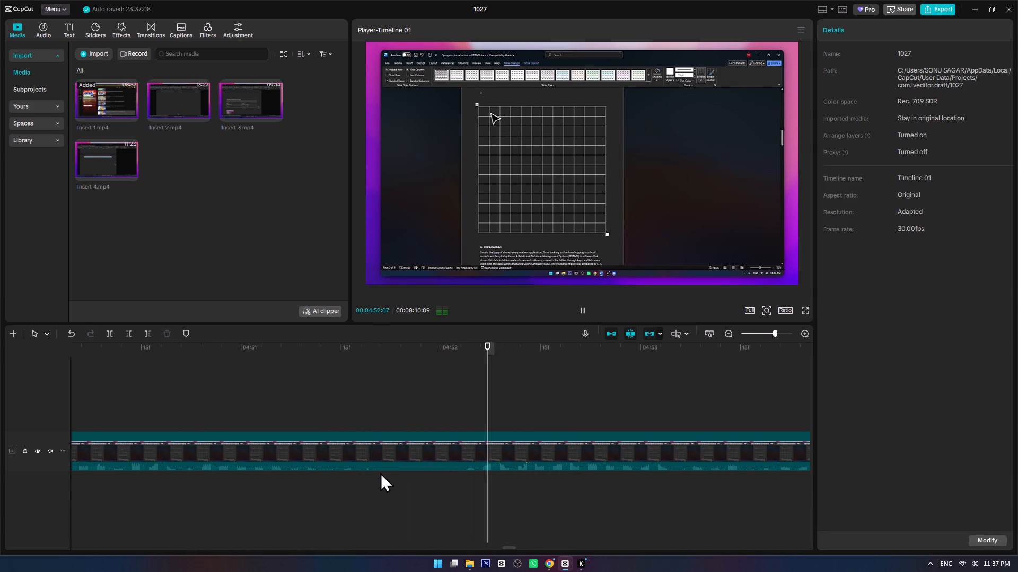
# Split the clip at about 00:04:51:21 and 00:04:52:02 and delete the short segment between the two cuts.
pyautogui.click(381, 472)
pyautogui.hotkey('ctrl', 'b')
pyautogui.click(455, 475)
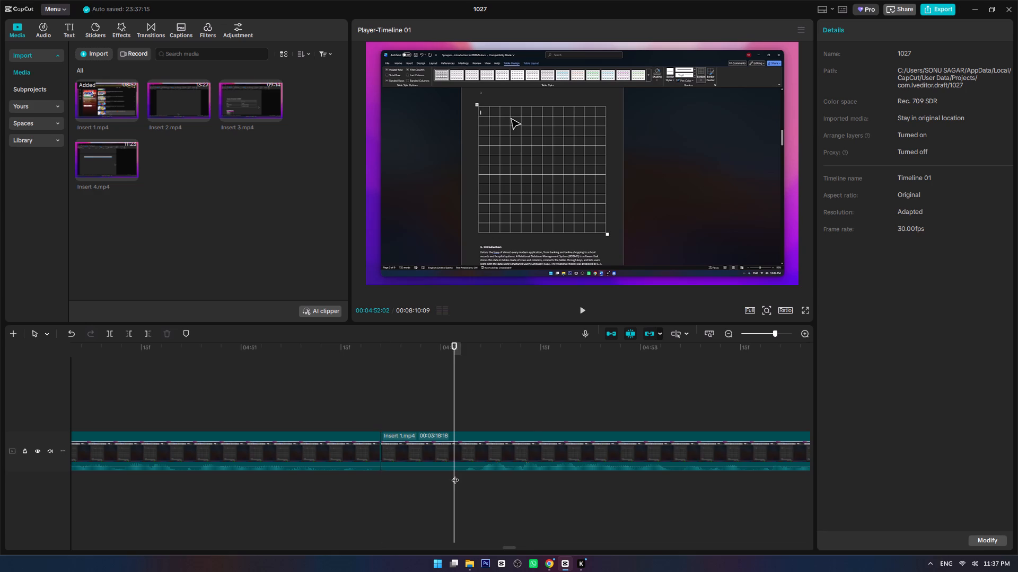
pyautogui.hotkey('ctrl', 'b')
pyautogui.click(422, 445)
pyautogui.press('Delete')
# Play from just before the 00:04:51:21 join through the typing in the table's first row to find the next unwanted part.
pyautogui.click(330, 391)
pyautogui.press('space')
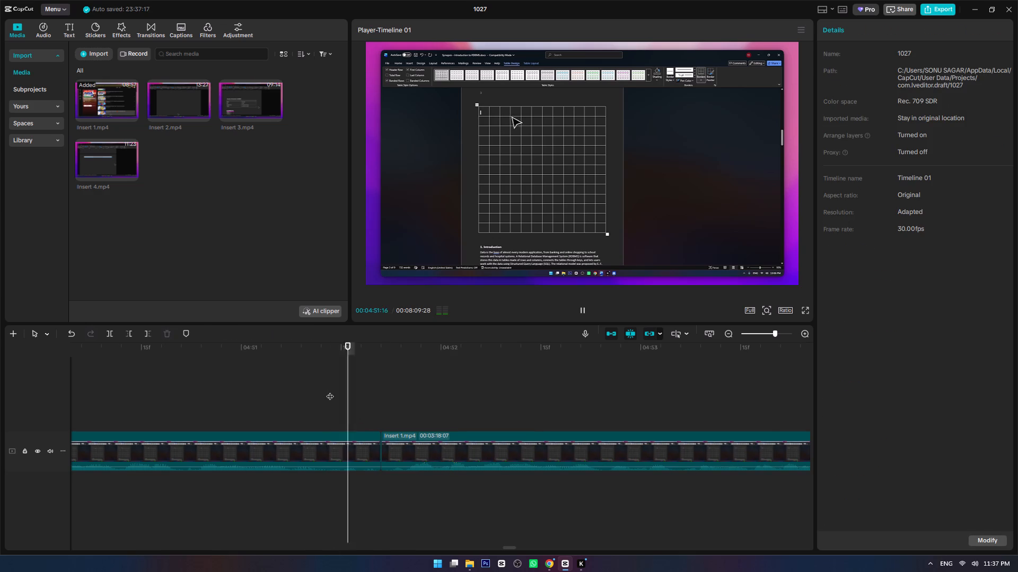
pyautogui.keyDown('ctrl'); pyautogui.scroll(-13, 484, 426); pyautogui.keyUp('ctrl')
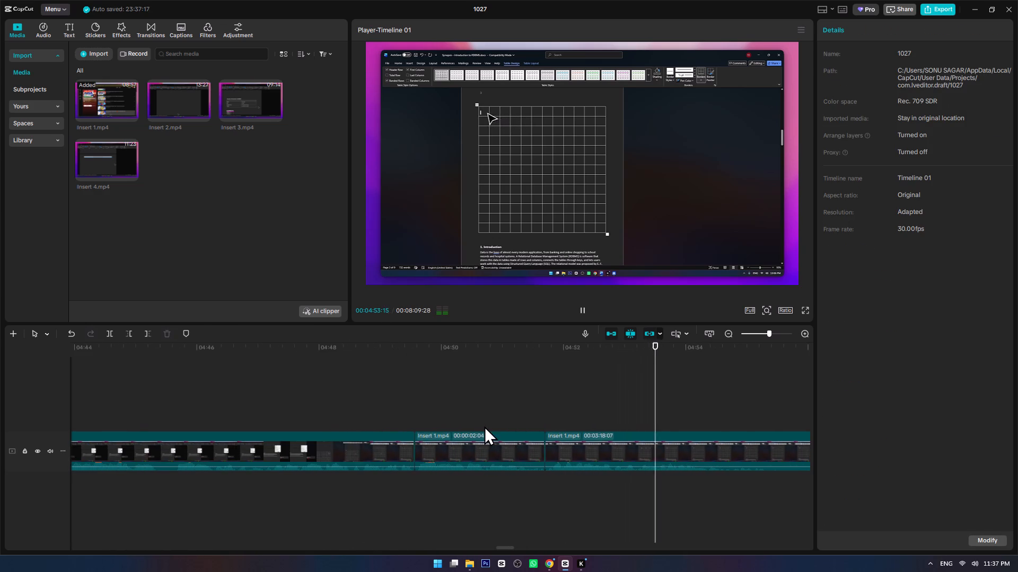
pyautogui.keyDown('alt'); pyautogui.scroll(-7, 484, 426); pyautogui.keyUp('alt')
pyautogui.keyDown('alt'); pyautogui.scroll(1, 484, 426); pyautogui.keyUp('alt')
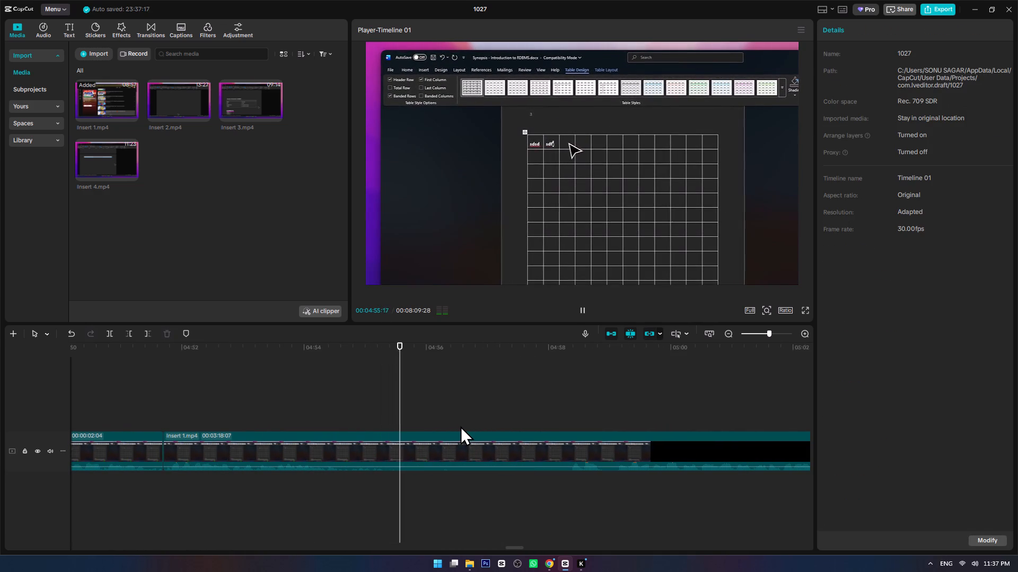
# Split the clip at 00:04:55:15, 00:04:58:10 and 00:04:59:02 and delete the two segments between the outer cuts.
pyautogui.click(395, 477)
pyautogui.press('space')
pyautogui.click(395, 477)
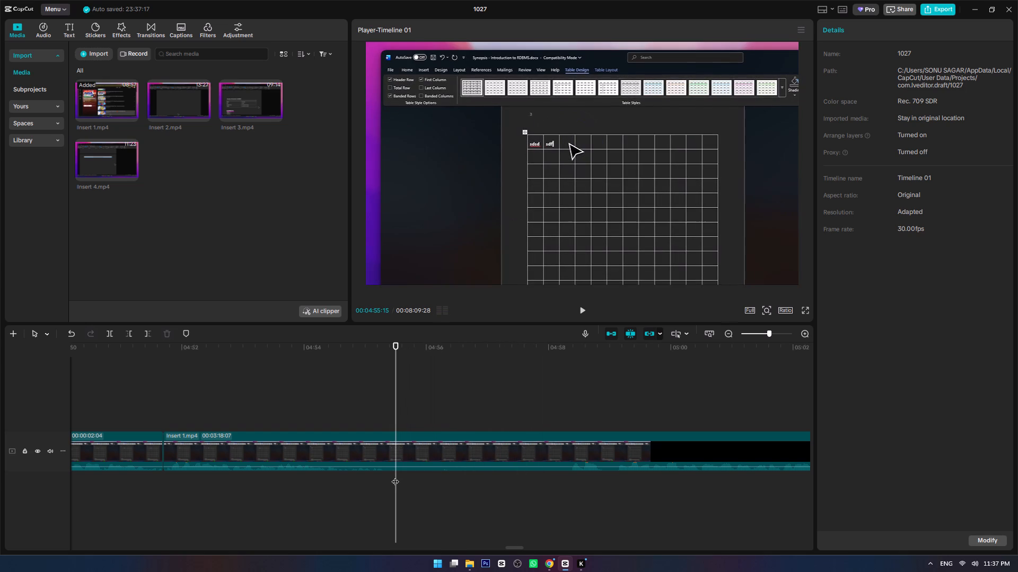
pyautogui.hotkey('ctrl', 'b')
pyautogui.click(568, 474)
pyautogui.hotkey('ctrl', 'b')
pyautogui.click(502, 447)
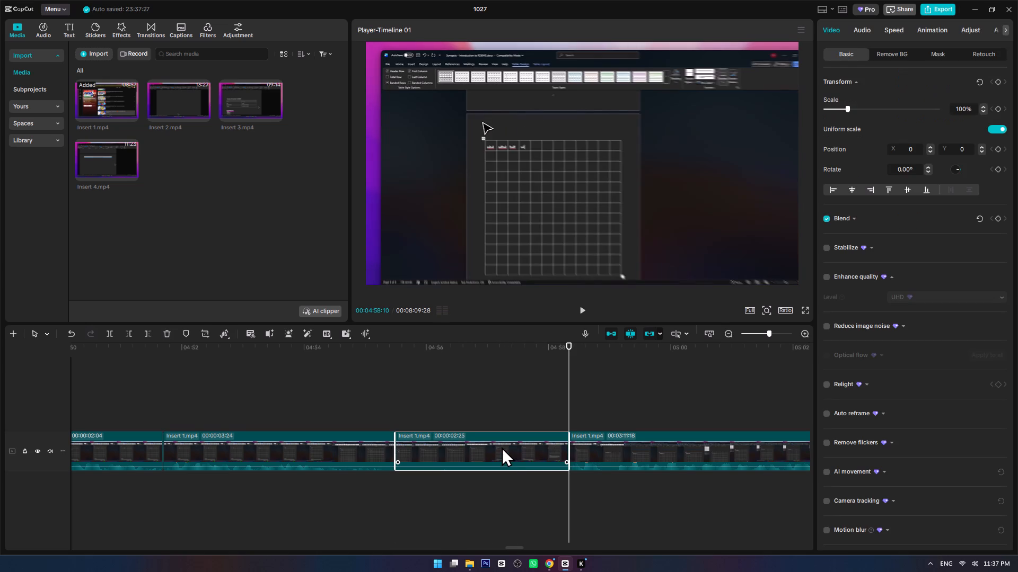
pyautogui.press('space')
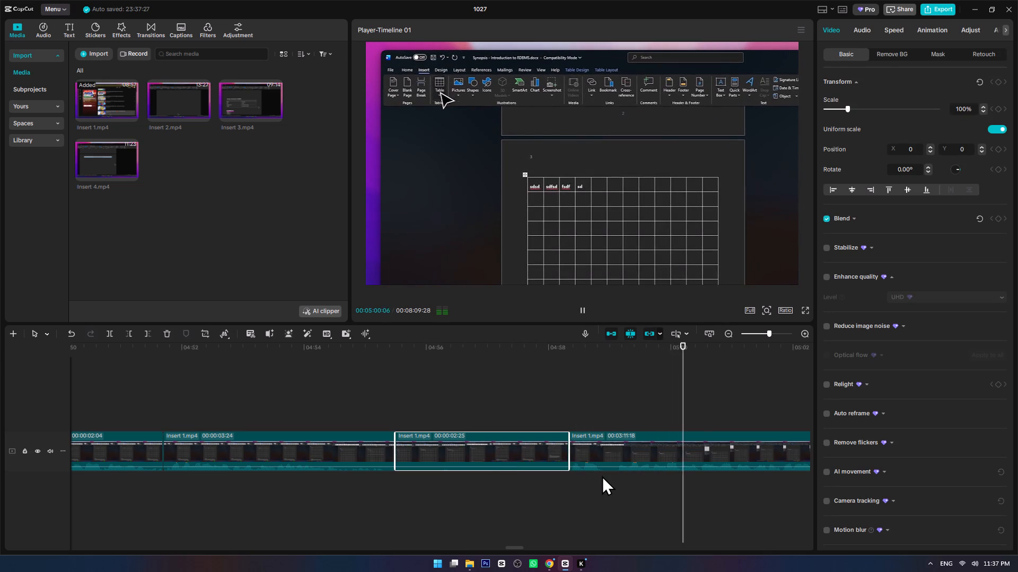
pyautogui.press('space')
pyautogui.click(615, 473)
pyautogui.hotkey('ctrl', 'b')
pyautogui.moveTo(571, 385); pyautogui.dragTo(552, 435)
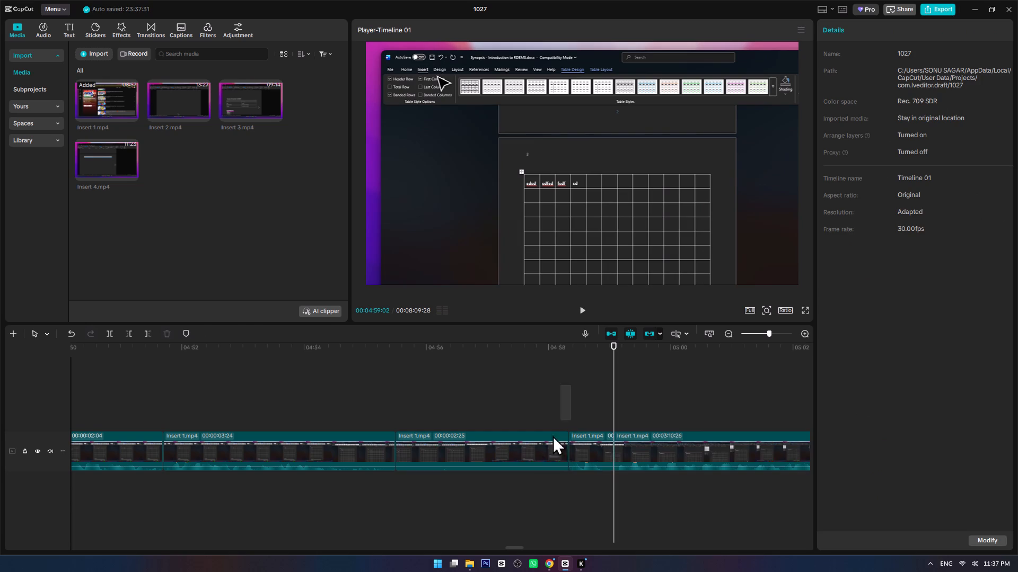
pyautogui.moveTo(552, 435); pyautogui.dragTo(501, 470)
pyautogui.press('Delete')
# Play from just before the 00:04:55:15 join through the Draw Table explanation to check the cut and look for the next pause.
pyautogui.click(356, 396)
pyautogui.press('space')
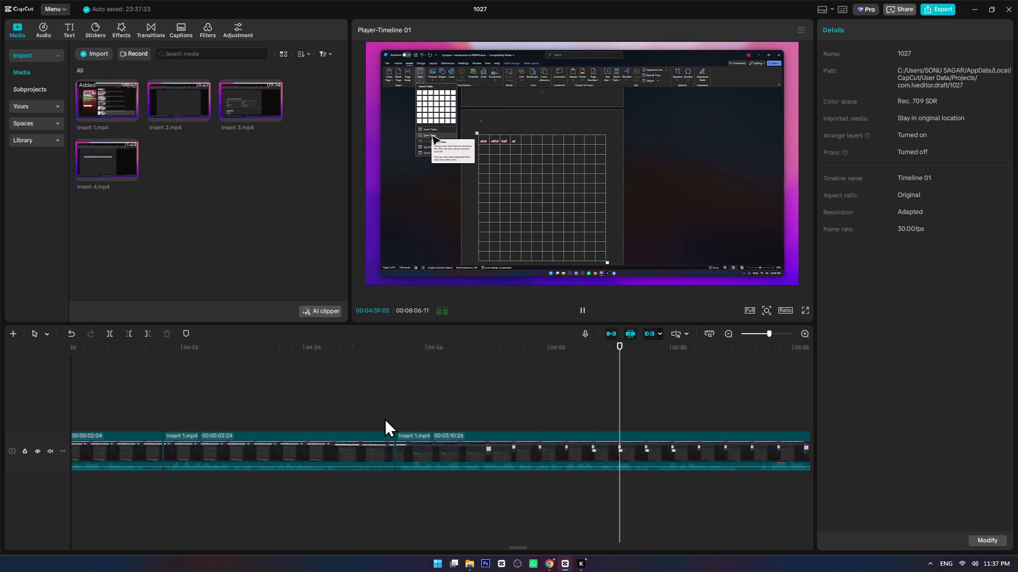
pyautogui.keyDown('ctrl'); pyautogui.scroll(-10, 385, 420); pyautogui.keyUp('ctrl')
pyautogui.keyDown('alt'); pyautogui.scroll(-7, 467, 433); pyautogui.keyUp('alt')
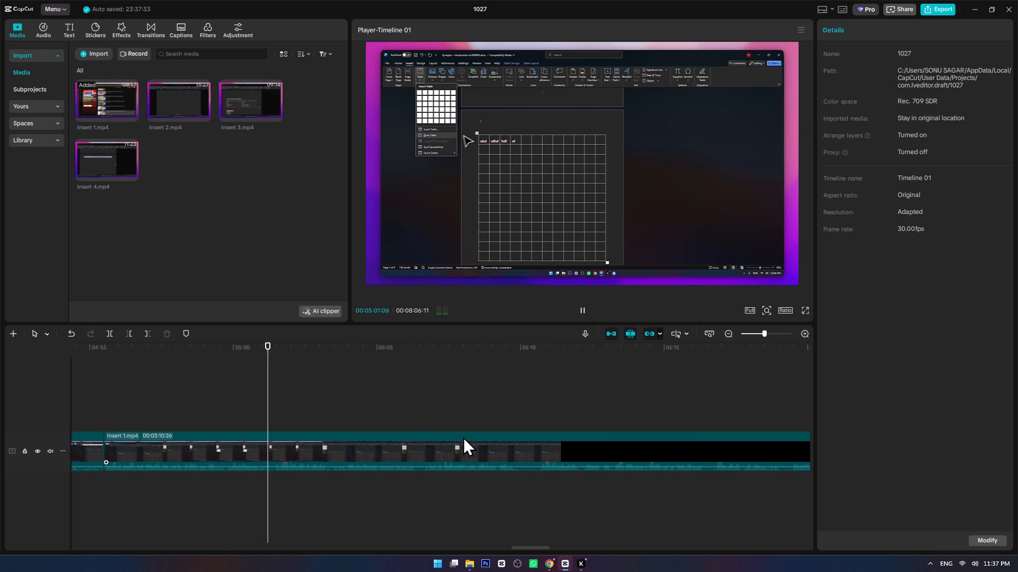
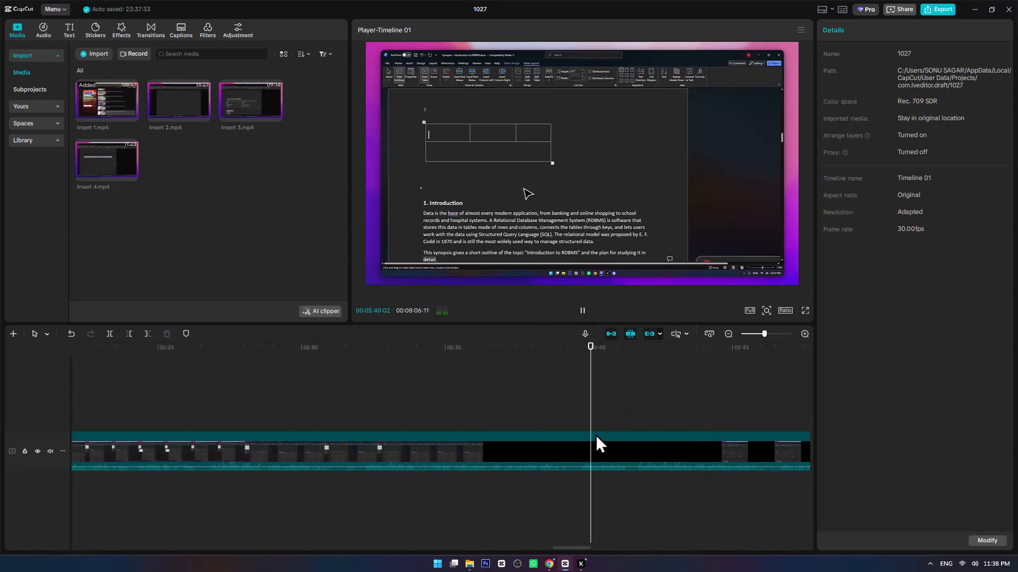
# Continue playing from about 00:05:40 through the cell drawing and typing in the drawn table to find the next unwanted part.
pyautogui.keyDown('ctrl'); pyautogui.scroll(-7, 545, 455); pyautogui.keyUp('ctrl')
pyautogui.keyDown('ctrl'); pyautogui.scroll(4, 567, 417); pyautogui.keyUp('ctrl')
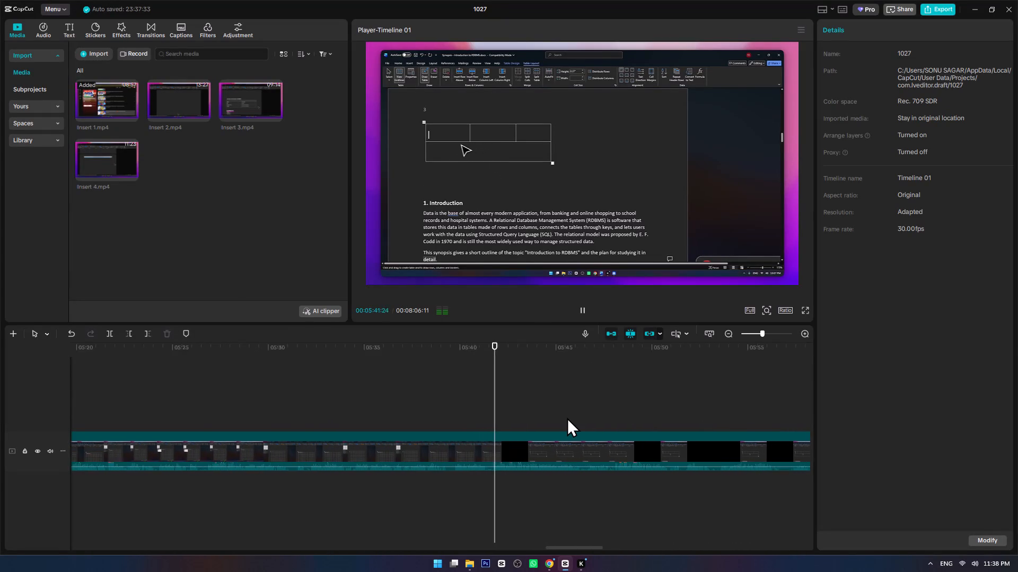
pyautogui.keyDown('ctrl'); pyautogui.scroll(7, 567, 417); pyautogui.keyUp('ctrl')
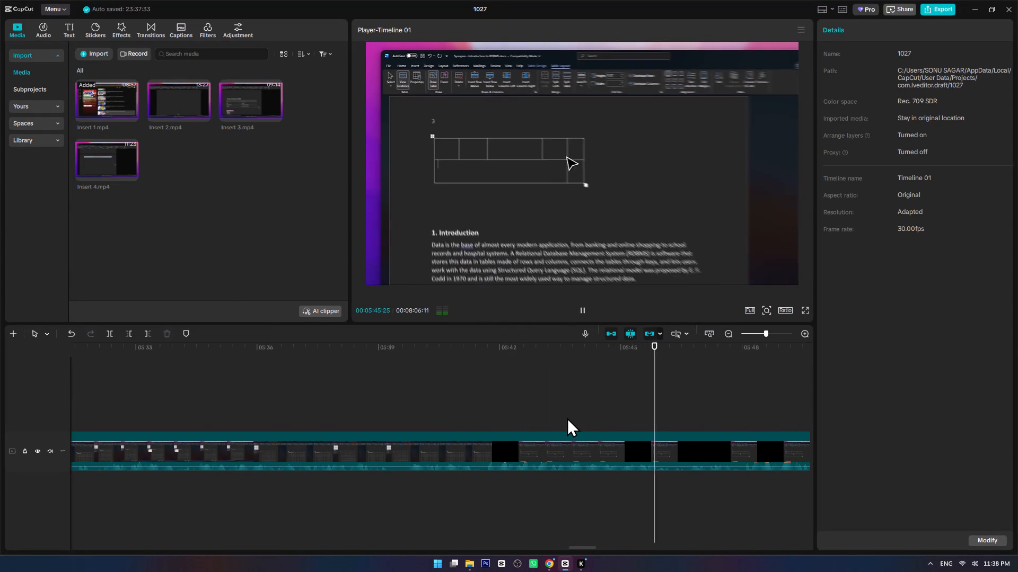
pyautogui.keyDown('alt'); pyautogui.scroll(-3, 567, 417); pyautogui.keyUp('alt')
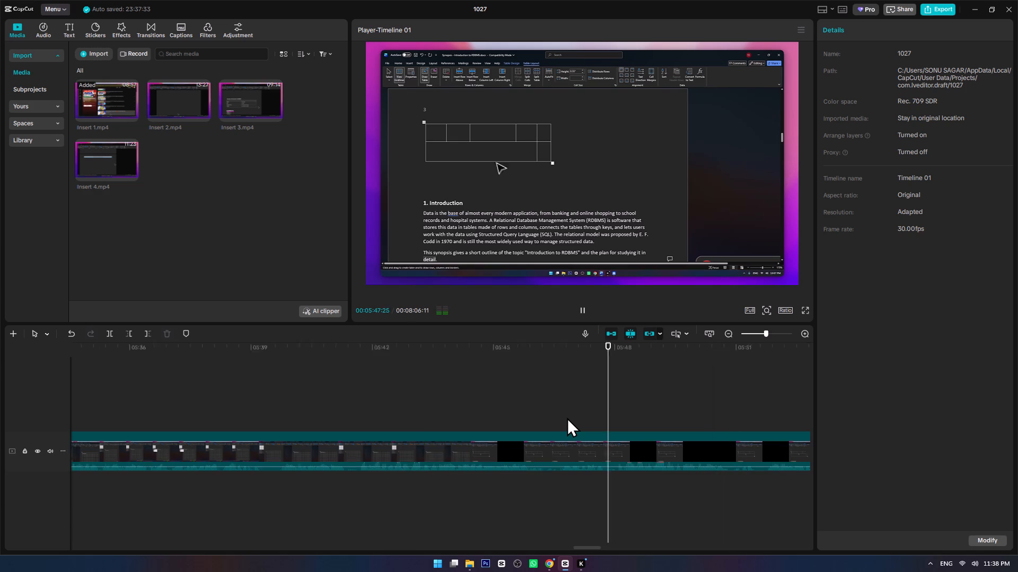
pyautogui.keyDown('alt'); pyautogui.scroll(-2, 567, 417); pyautogui.keyUp('alt')
pyautogui.keyDown('ctrl'); pyautogui.scroll(8, 462, 431); pyautogui.keyUp('ctrl')
pyautogui.keyDown('alt'); pyautogui.scroll(-5, 462, 431); pyautogui.keyUp('alt')
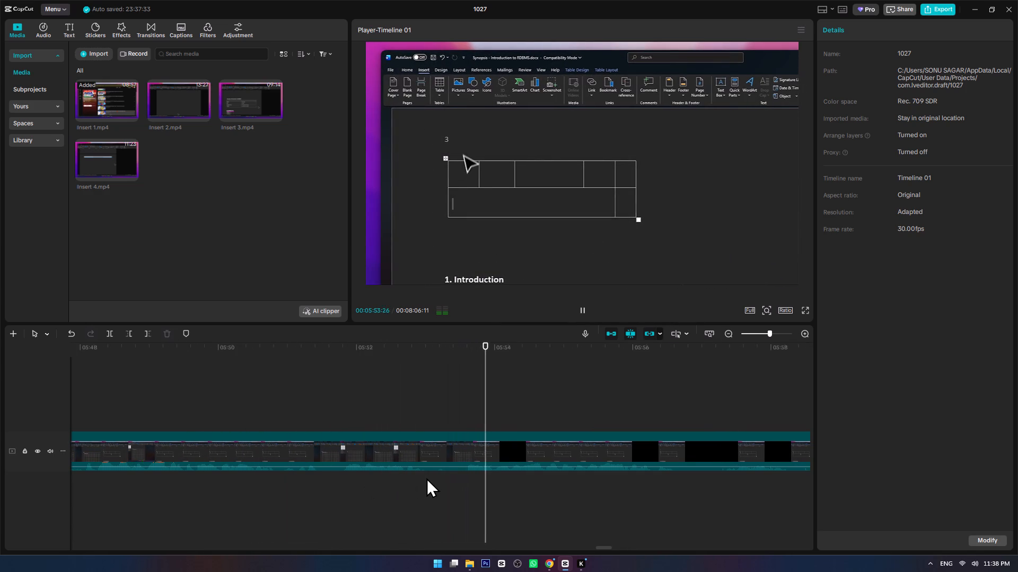
pyautogui.keyDown('alt'); pyautogui.scroll(-4, 545, 490); pyautogui.keyUp('alt')
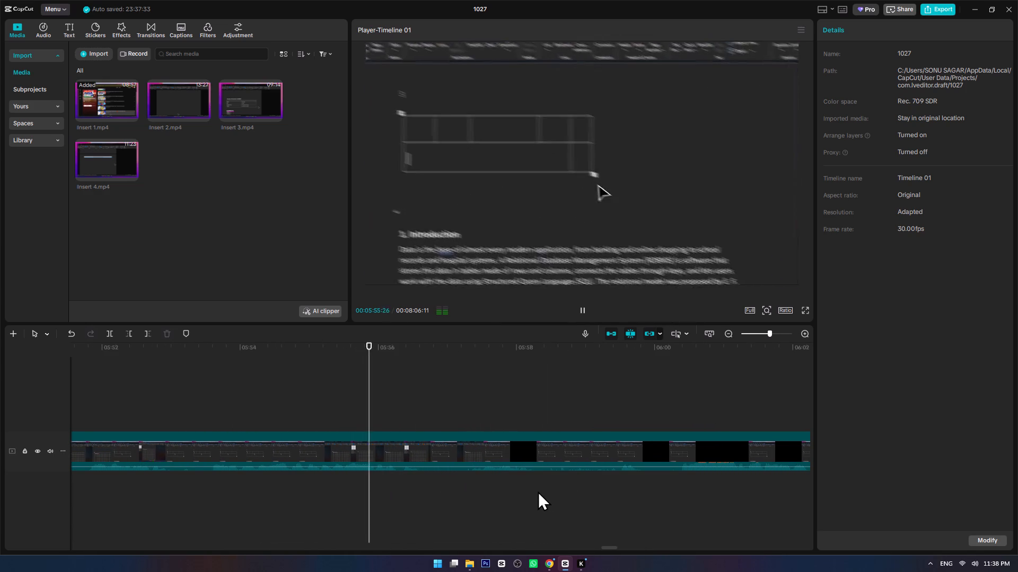
# Split the clip at about 00:05:56:18 and at 00:06:00:10 and delete the segment between the two cuts.
pyautogui.click(420, 473)
pyautogui.hotkey('ctrl', 'b')
pyautogui.press('space')
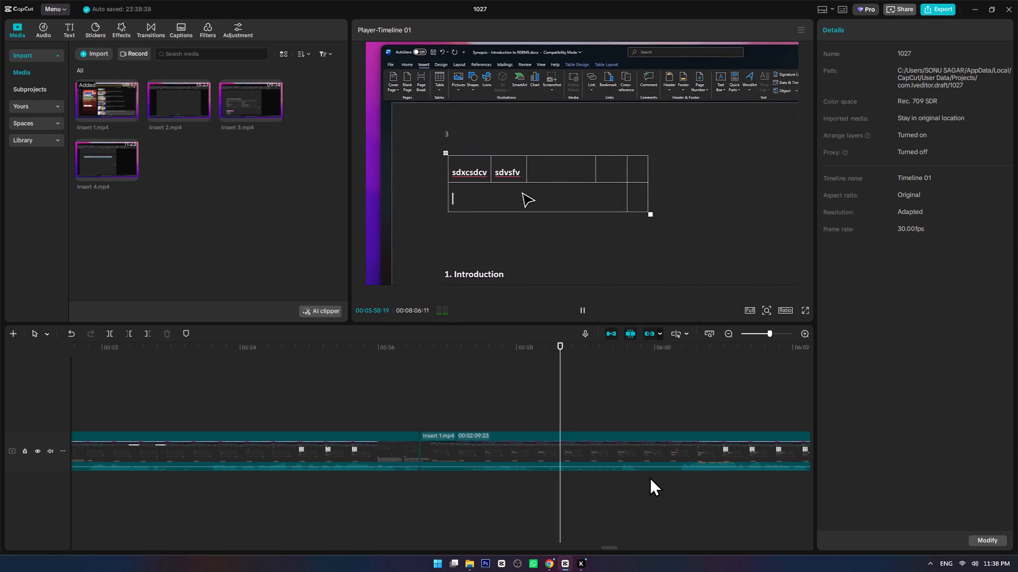
pyautogui.click(679, 474)
pyautogui.hotkey('ctrl', 'b')
pyautogui.moveTo(619, 407); pyautogui.dragTo(560, 484)
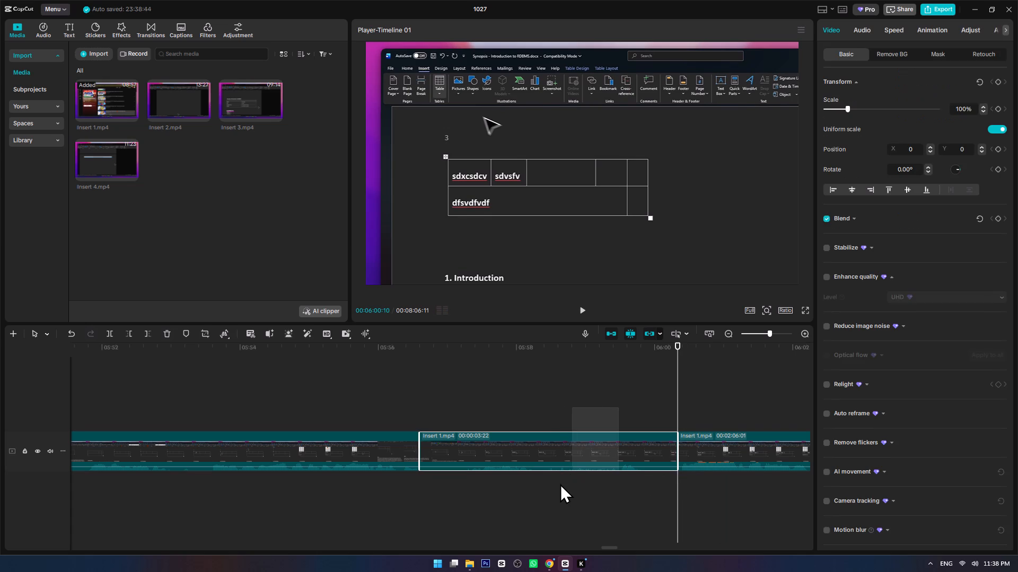
pyautogui.moveTo(560, 484); pyautogui.dragTo(558, 485)
pyautogui.press('Delete')
# Play from just before the 00:05:56:18 join through the Excel Spreadsheet insertion to check the cut and look for the next pause.
pyautogui.click(391, 408)
pyautogui.press('space')
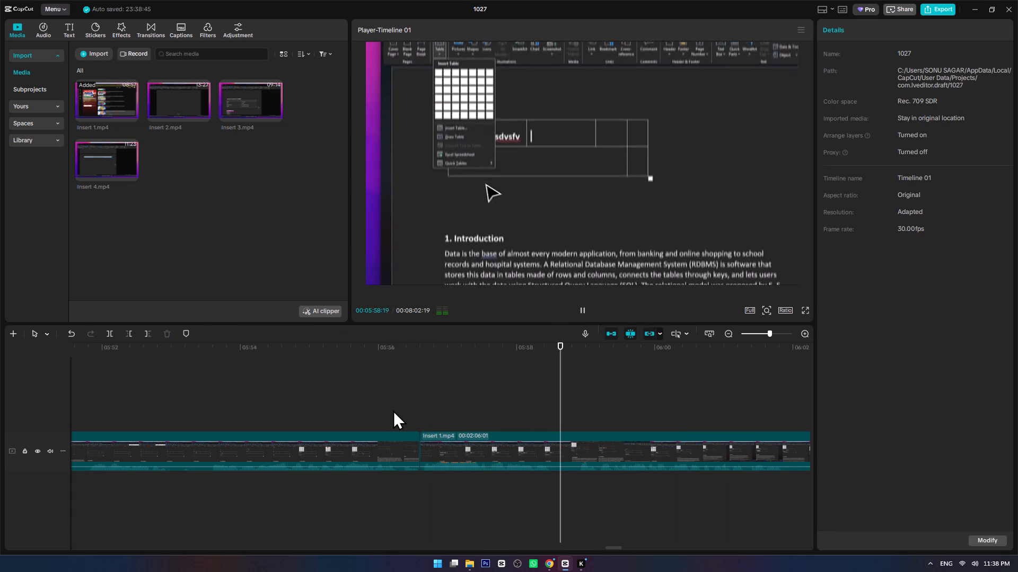
pyautogui.keyDown('ctrl'); pyautogui.scroll(-7, 542, 472); pyautogui.keyUp('ctrl')
pyautogui.keyDown('alt'); pyautogui.scroll(-7, 541, 487); pyautogui.keyUp('alt')
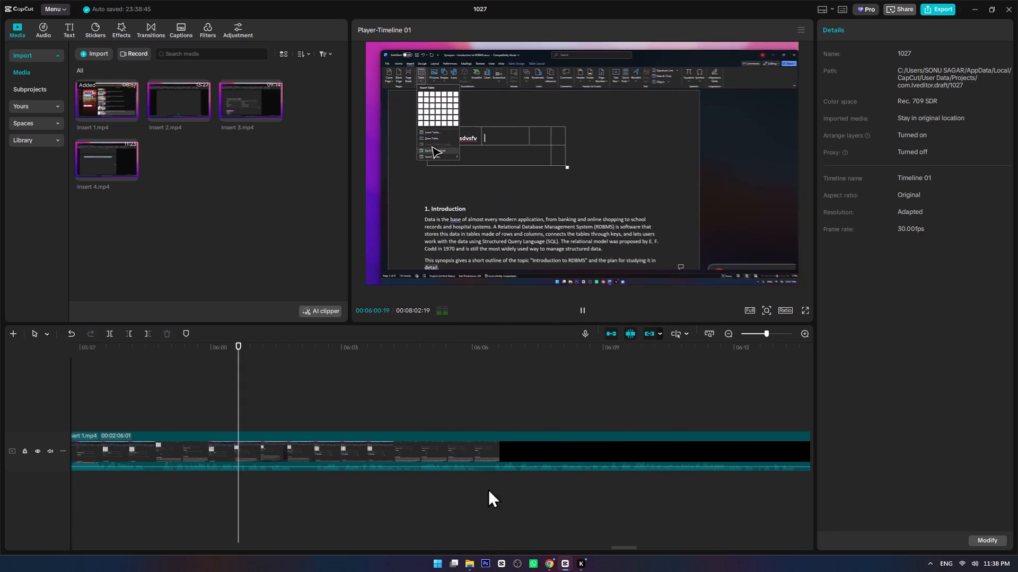
pyautogui.keyDown('ctrl'); pyautogui.scroll(5, 419, 485); pyautogui.keyUp('ctrl')
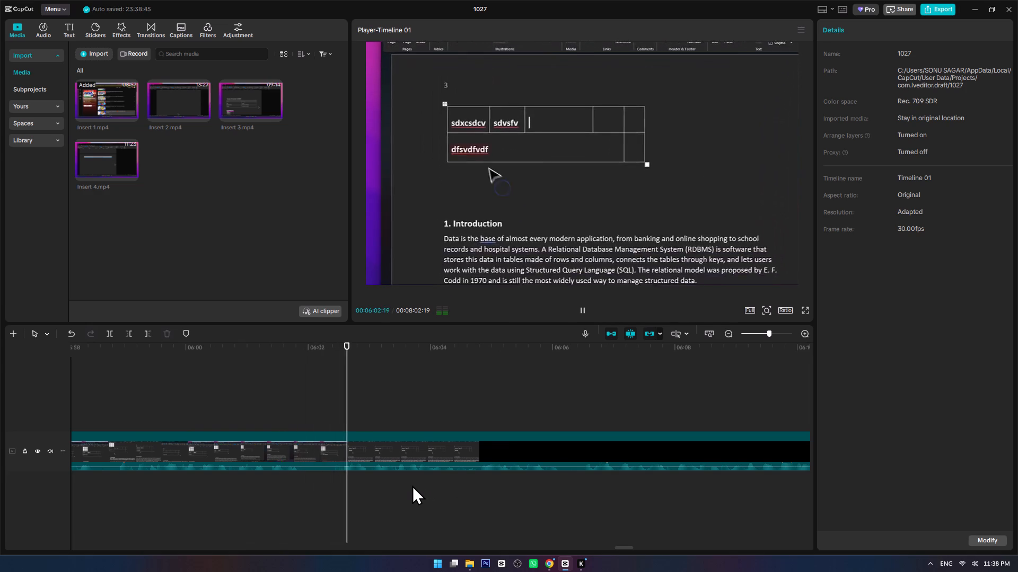
pyautogui.keyDown('alt'); pyautogui.scroll(-2, 412, 485); pyautogui.keyUp('alt')
pyautogui.keyDown('alt'); pyautogui.scroll(-1, 297, 495); pyautogui.keyUp('alt')
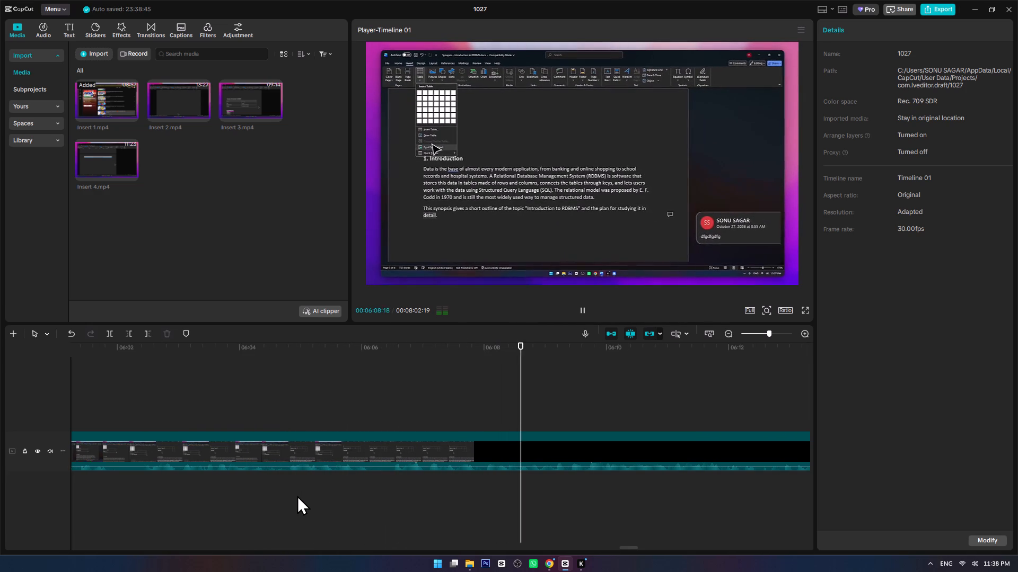
pyautogui.keyDown('alt'); pyautogui.scroll(-5, 472, 506); pyautogui.keyUp('alt')
pyautogui.keyDown('ctrl'); pyautogui.scroll(-6, 473, 506); pyautogui.keyUp('ctrl')
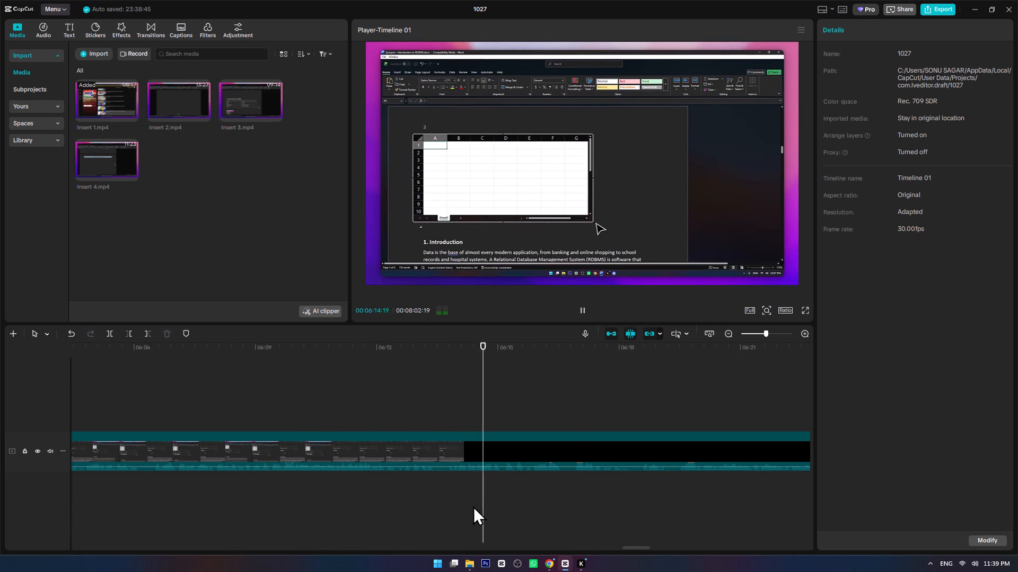
pyautogui.keyDown('alt'); pyautogui.scroll(-3, 473, 506); pyautogui.keyUp('alt')
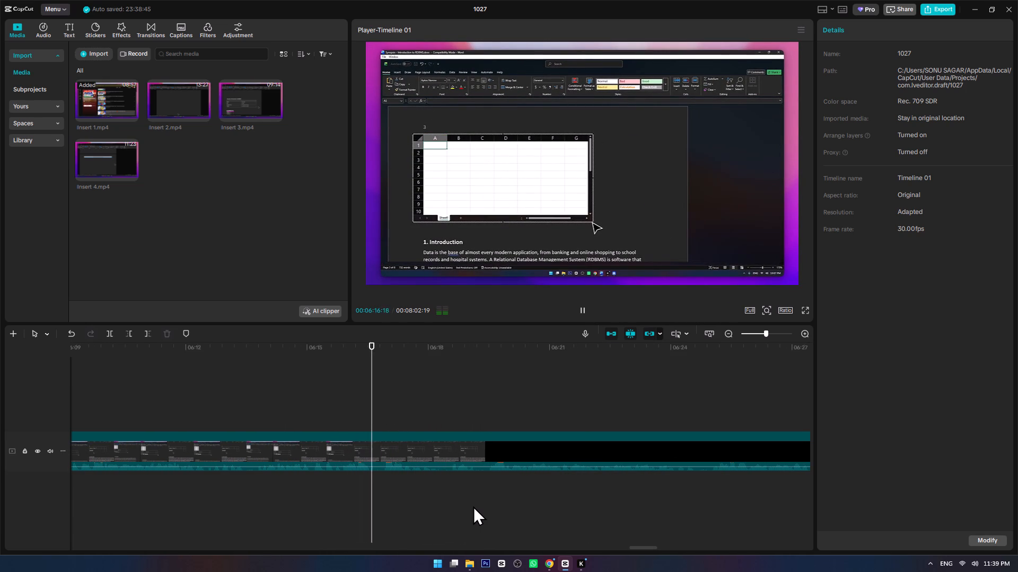
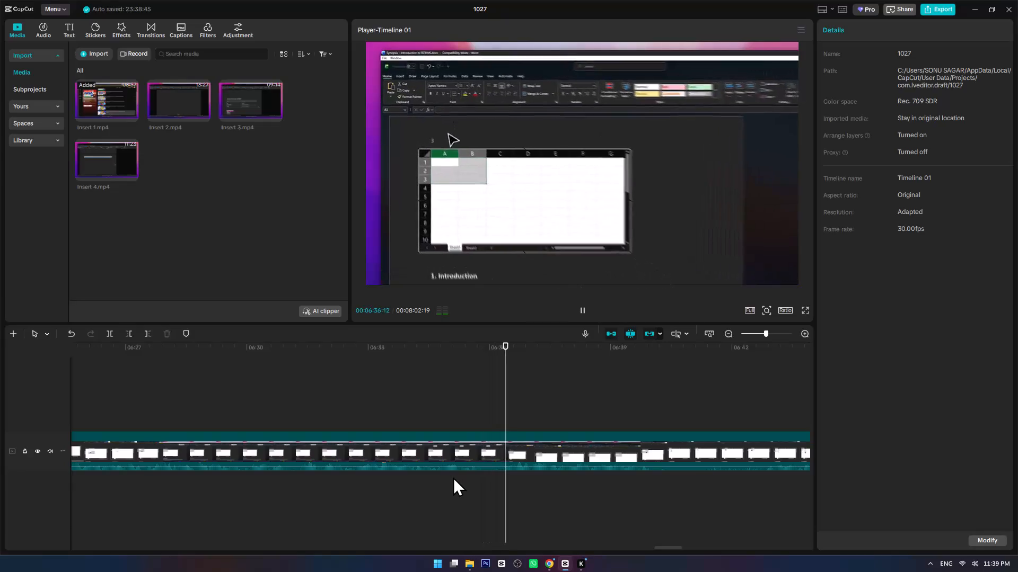
# Split the Insert 1 clip just after 00:06:40 and at 00:06:42:25, and delete the segment between the two cuts.
pyautogui.keyDown('ctrl'); pyautogui.scroll(9, 516, 487); pyautogui.keyUp('ctrl')
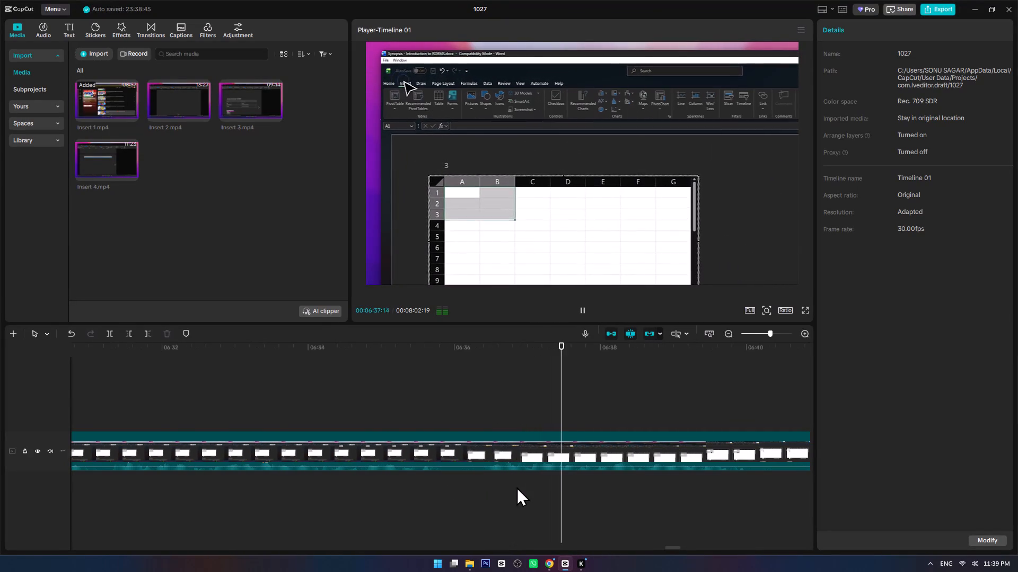
pyautogui.scroll(-3, 516, 487)
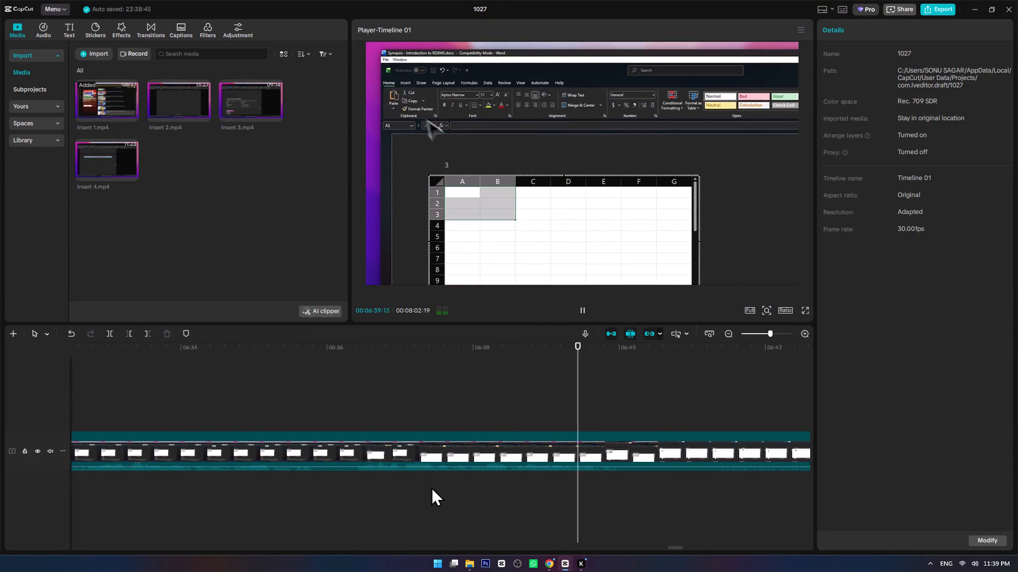
pyautogui.keyDown('alt'); pyautogui.scroll(-4, 539, 486); pyautogui.keyUp('alt')
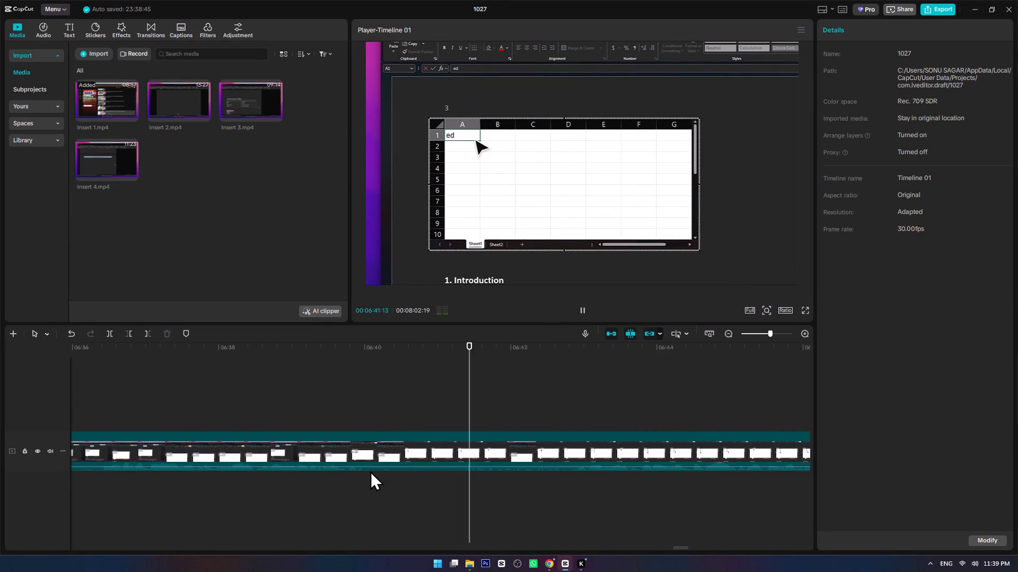
pyautogui.click(369, 472)
pyautogui.hotkey('ctrl', 'b')
pyautogui.press('space')
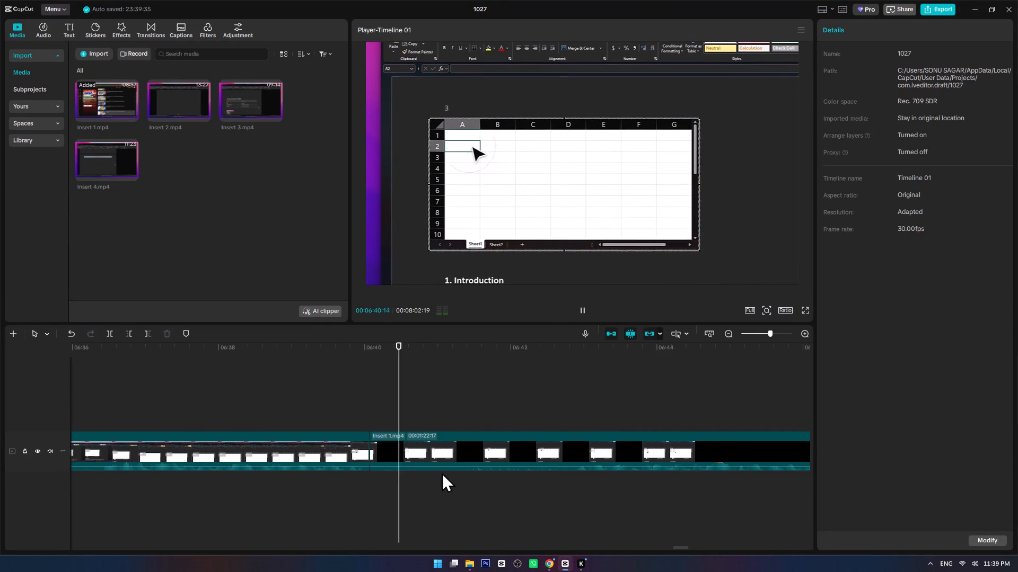
pyautogui.click(572, 475)
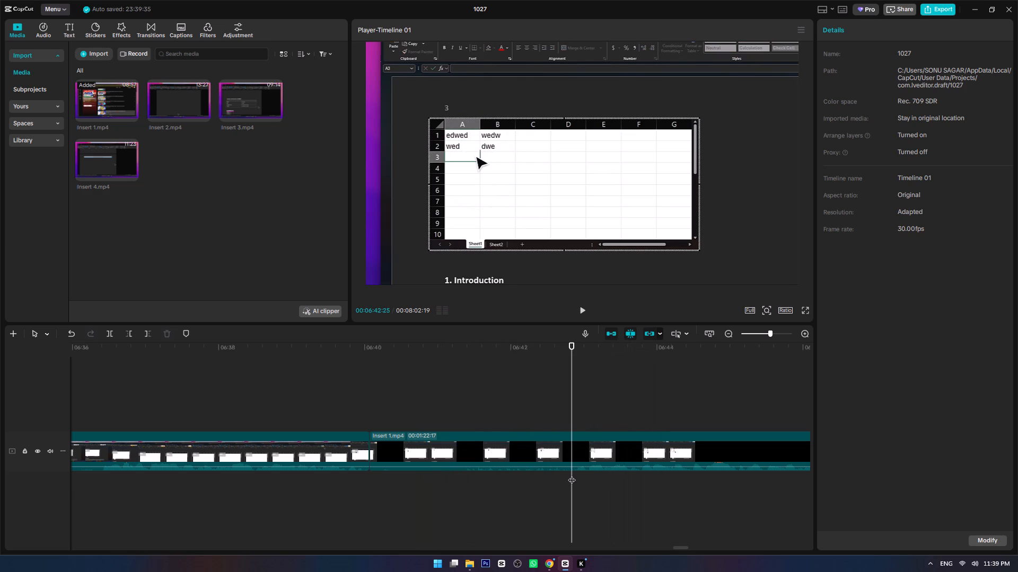
pyautogui.hotkey('ctrl', 'b')
pyautogui.moveTo(525, 383); pyautogui.dragTo(473, 489)
pyautogui.press('Delete')
# Play from just before the new join near 00:06:40 through the end of the spreadsheet demonstration to find the next unwanted pause.
pyautogui.click(327, 409)
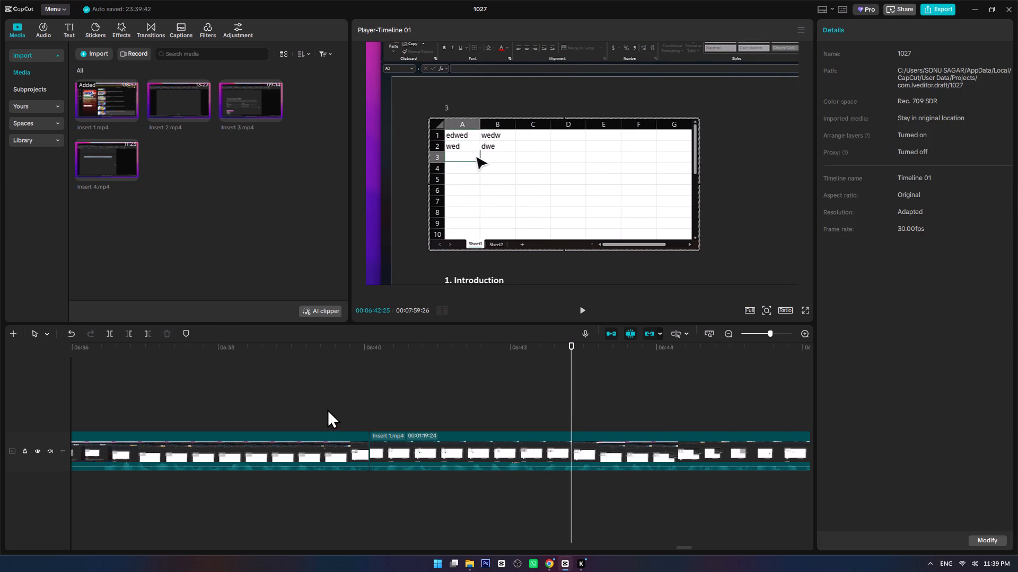
pyautogui.press('space')
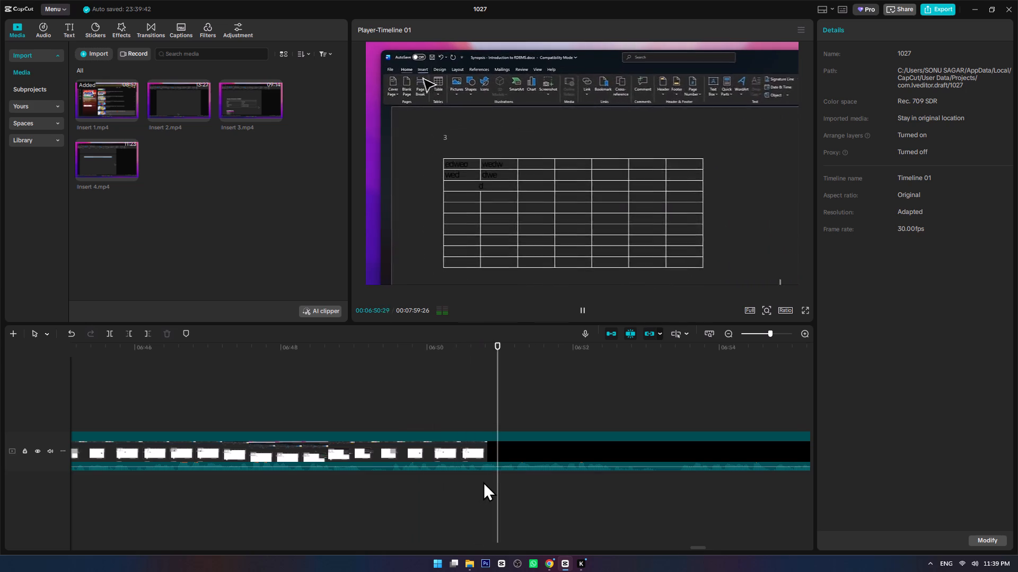
pyautogui.keyDown('alt'); pyautogui.scroll(-2, 484, 482); pyautogui.keyUp('alt')
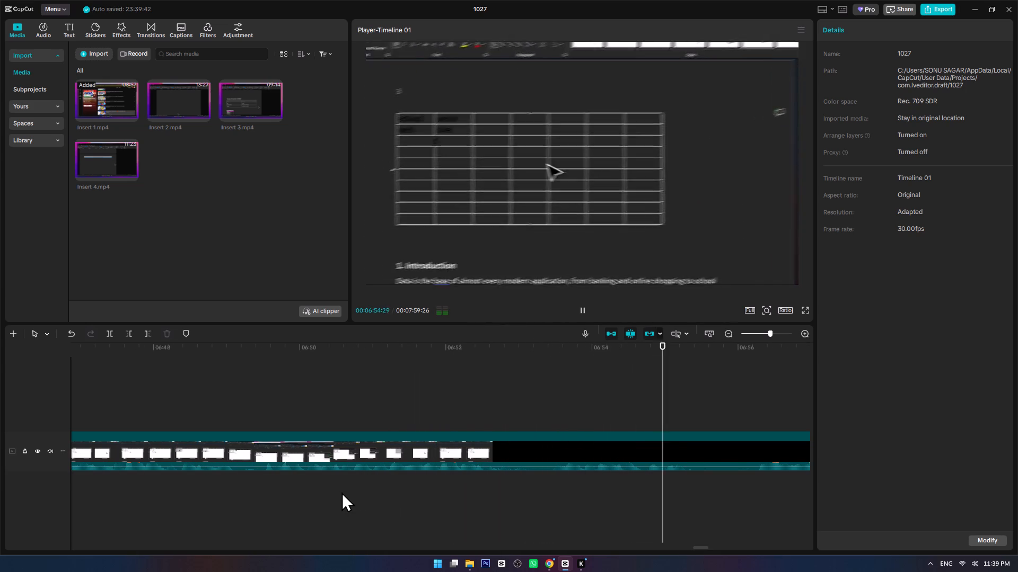
pyautogui.keyDown('alt'); pyautogui.scroll(-3, 435, 498); pyautogui.keyUp('alt')
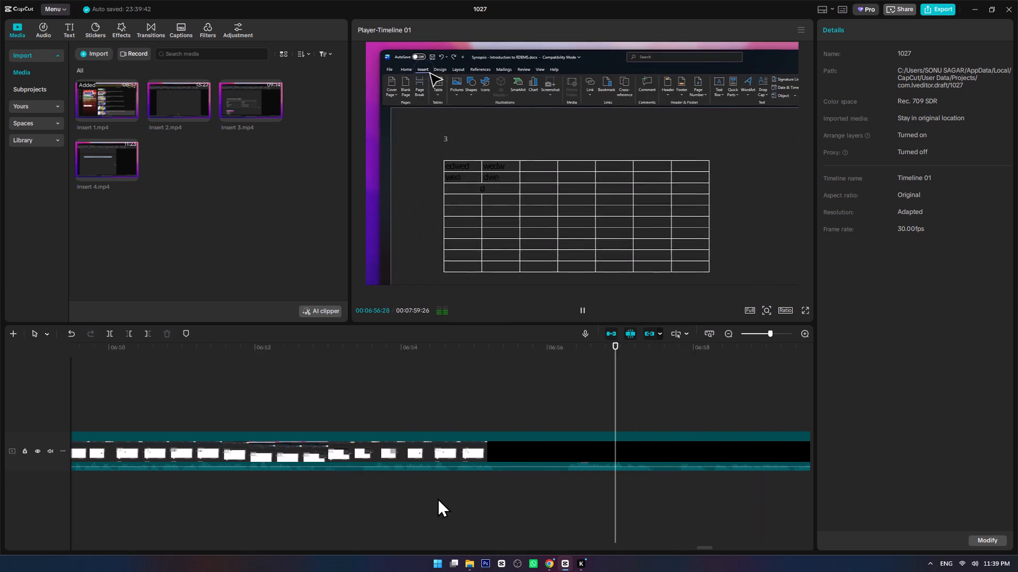
pyautogui.keyDown('alt'); pyautogui.scroll(-1, 437, 498); pyautogui.keyUp('alt')
pyautogui.click(449, 484)
pyautogui.press('space')
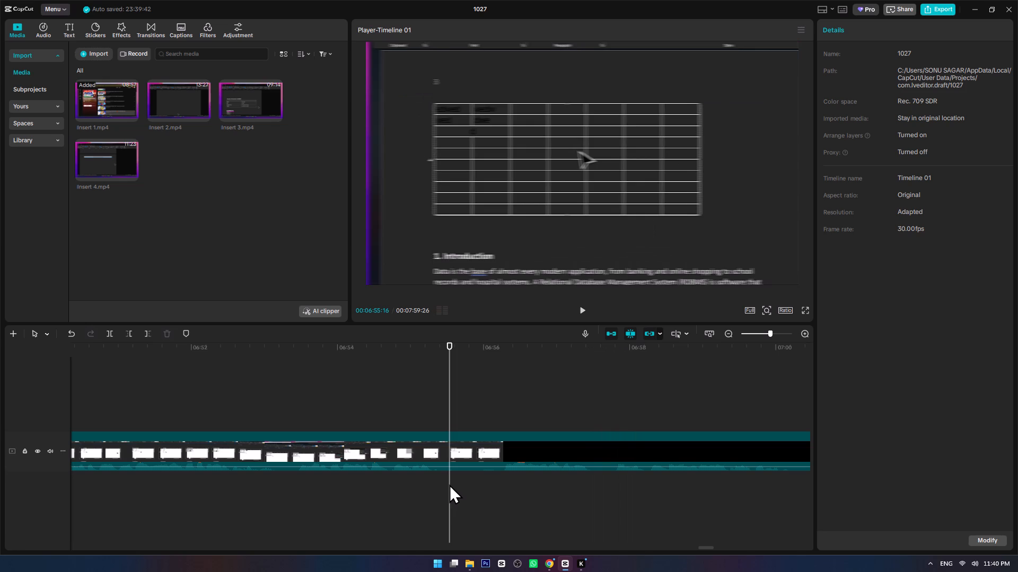
pyautogui.press('space')
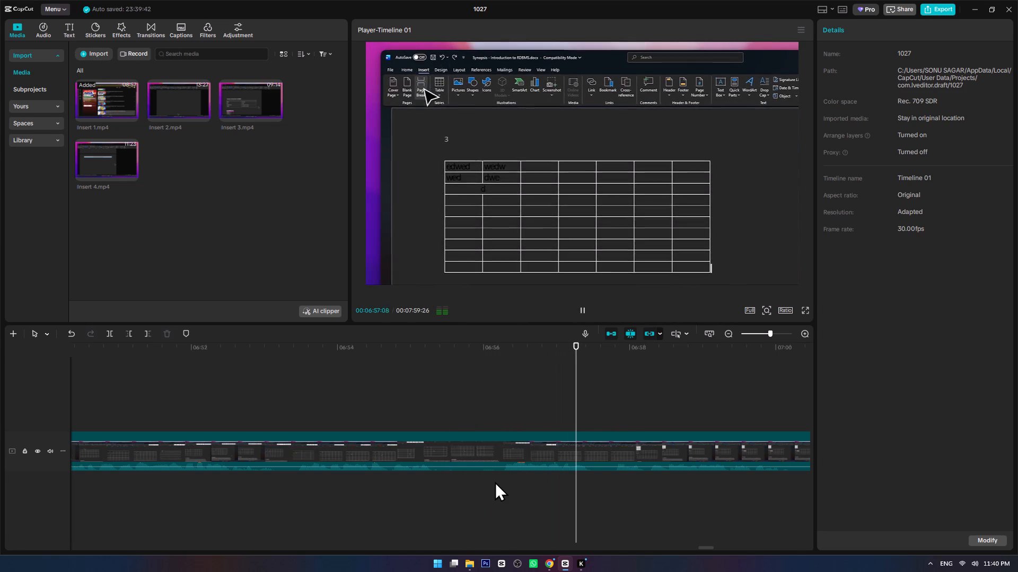
# Split the clip at 00:06:55:11 and at 00:06:56:06 and delete the segment between the two cuts.
pyautogui.click(437, 477)
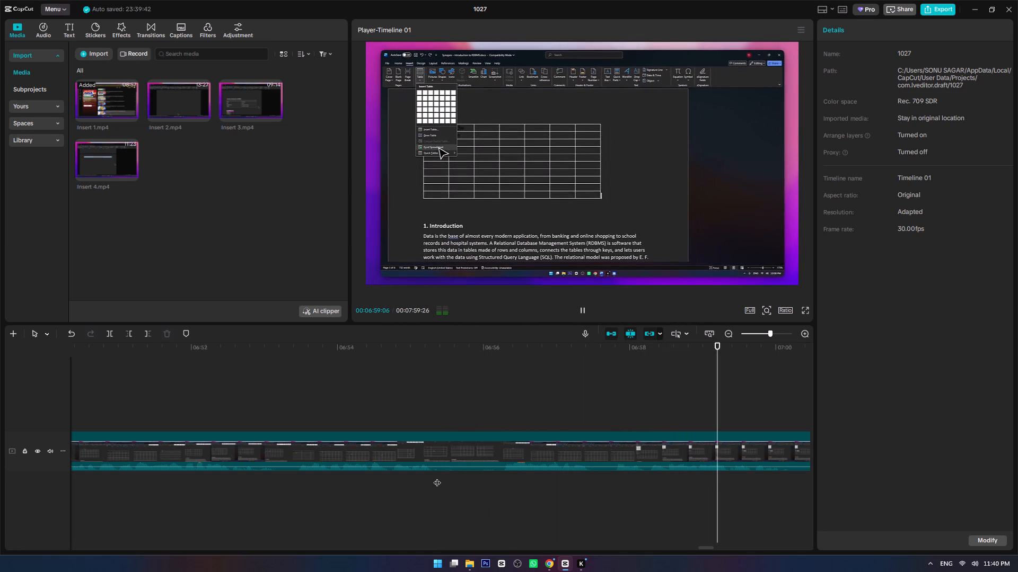
pyautogui.press('space')
pyautogui.click(437, 477)
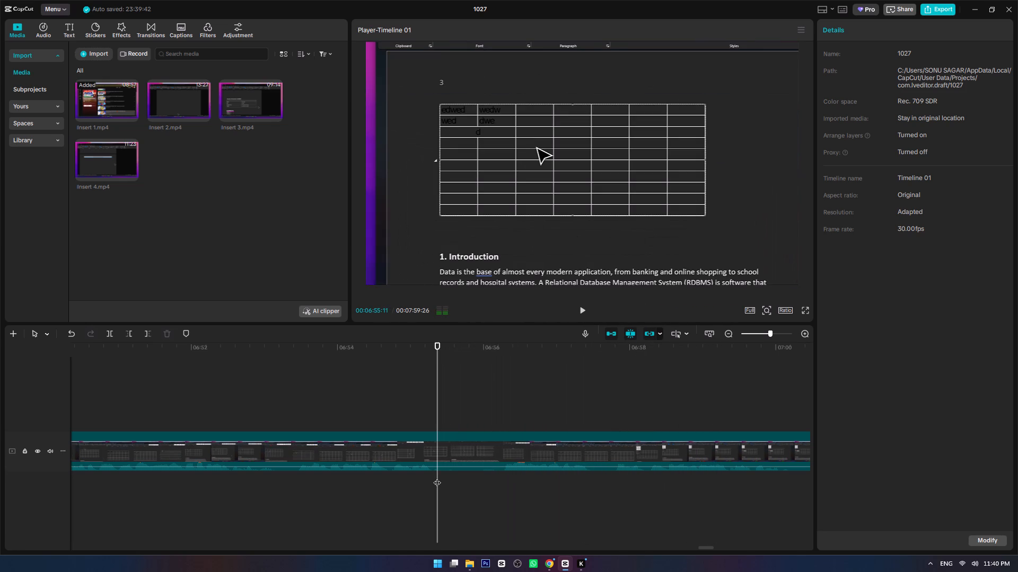
pyautogui.hotkey('ctrl', 'b')
pyautogui.click(499, 473)
pyautogui.hotkey('ctrl', 'b')
pyautogui.click(473, 446)
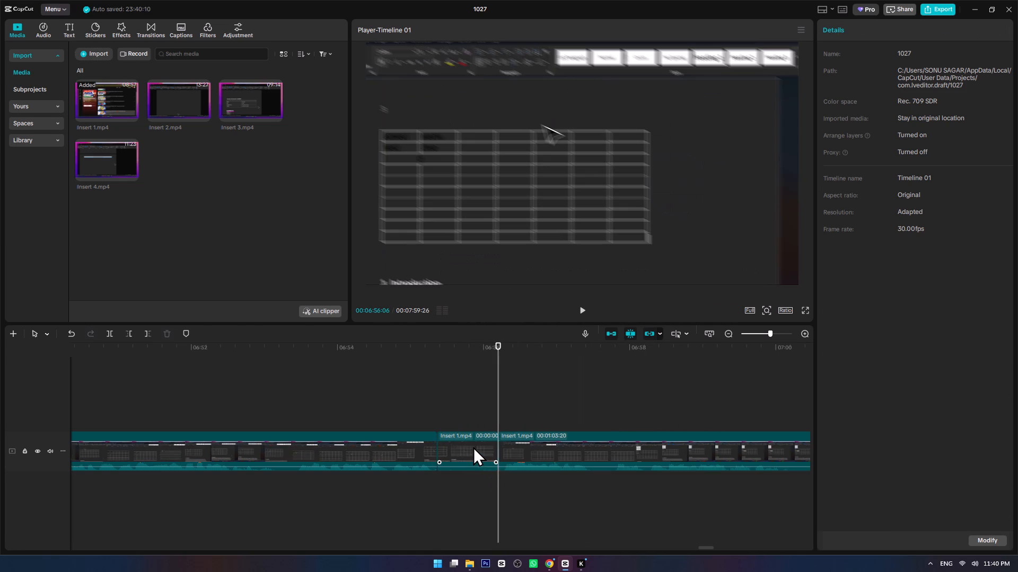
pyautogui.press('Delete')
# Play from just before the 00:06:55:11 join through the Quick Tables gallery to check the cut and look for the next pause.
pyautogui.click(404, 400)
pyautogui.press('space')
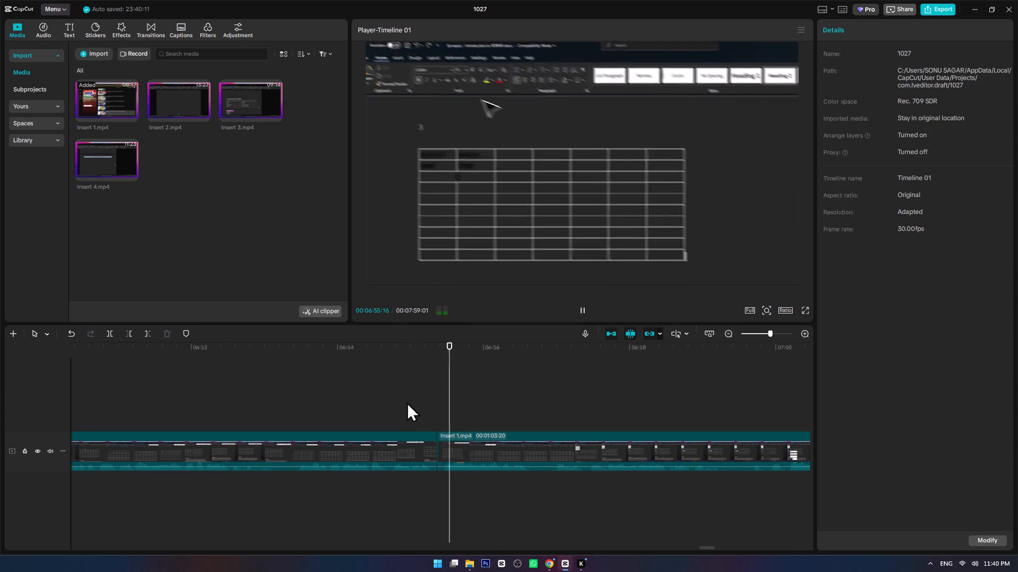
pyautogui.keyDown('ctrl'); pyautogui.scroll(-9, 521, 462); pyautogui.keyUp('ctrl')
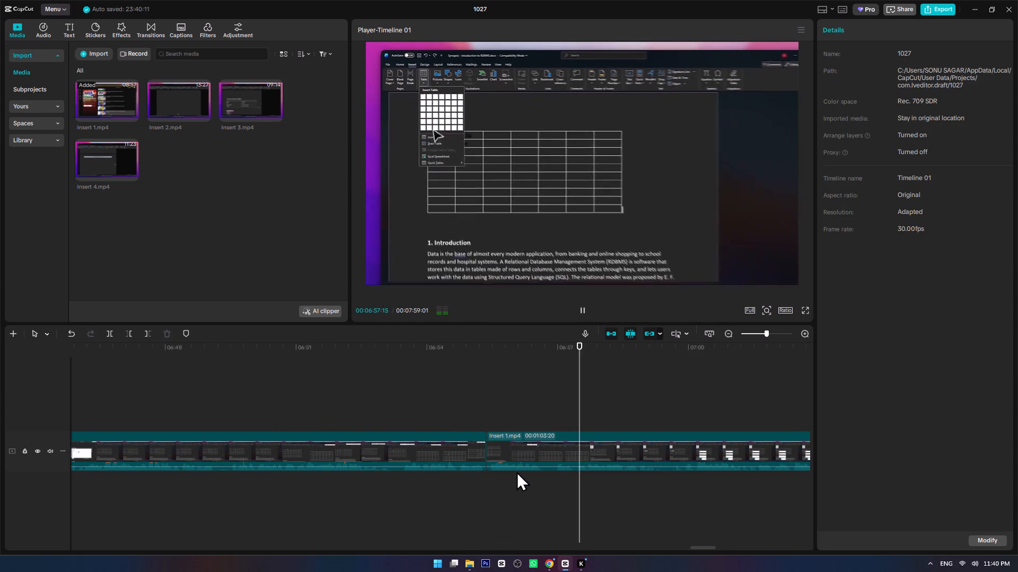
pyautogui.keyDown('alt'); pyautogui.scroll(-4, 516, 471); pyautogui.keyUp('alt')
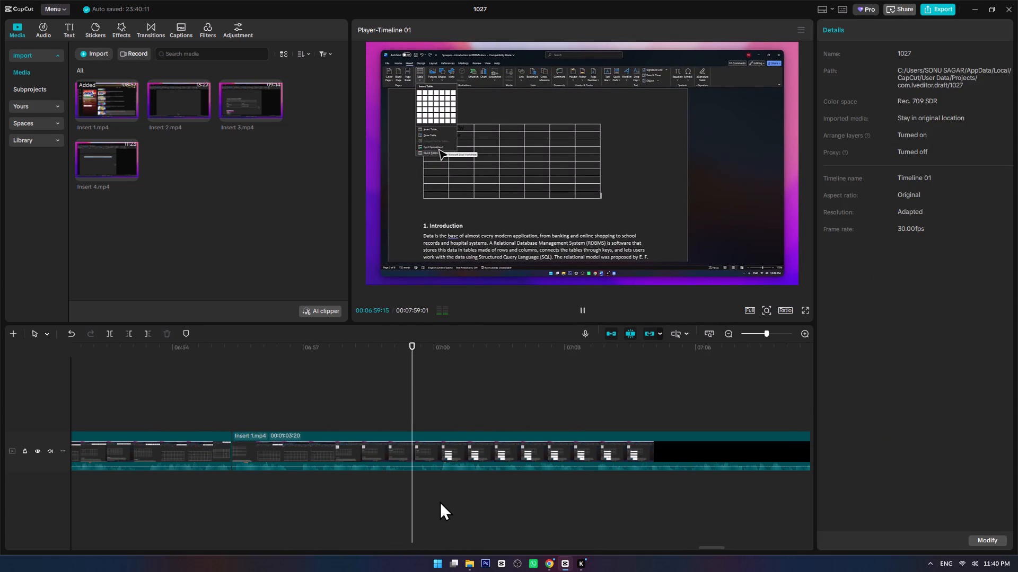
pyautogui.keyDown('alt'); pyautogui.scroll(-5, 440, 501); pyautogui.keyUp('alt')
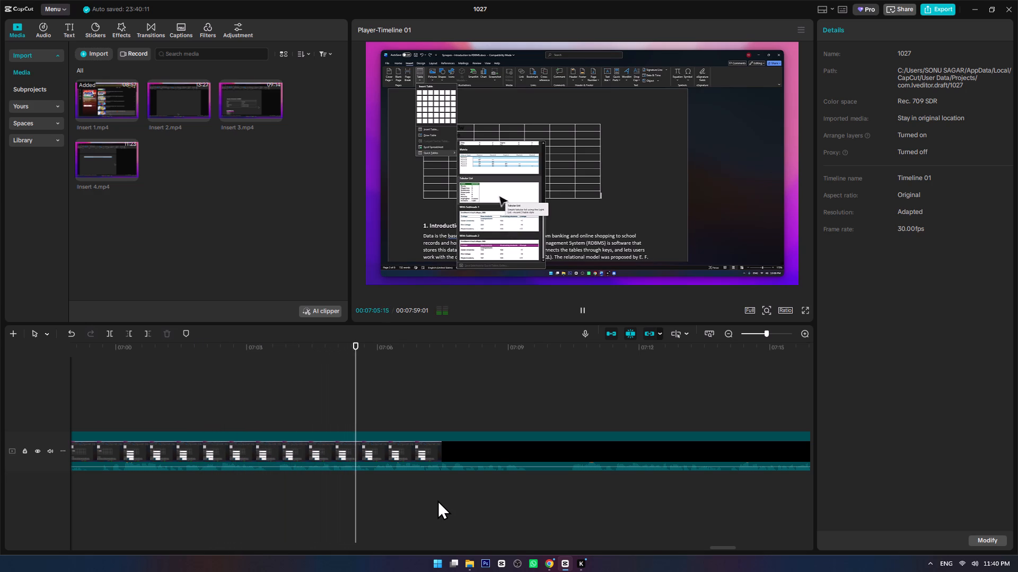
pyautogui.keyDown('ctrl'); pyautogui.scroll(-6, 437, 501); pyautogui.keyUp('ctrl')
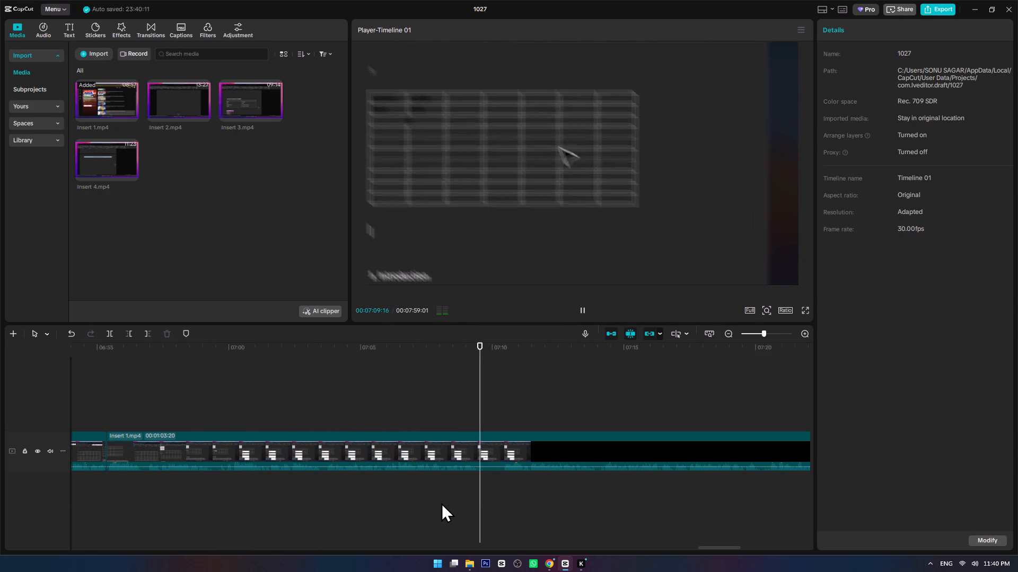
pyautogui.keyDown('ctrl'); pyautogui.scroll(10, 475, 501); pyautogui.keyUp('ctrl')
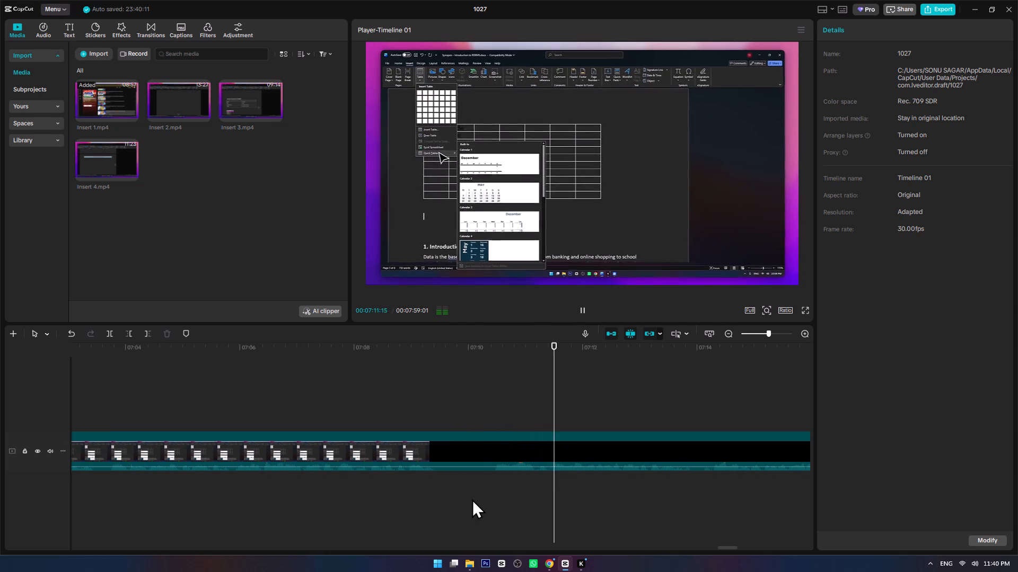
# Split the clip at 00:07:09:14 and just after 00:07:10, and delete the segment between the two cuts.
pyautogui.click(438, 475)
pyautogui.hotkey('ctrl', 'b')
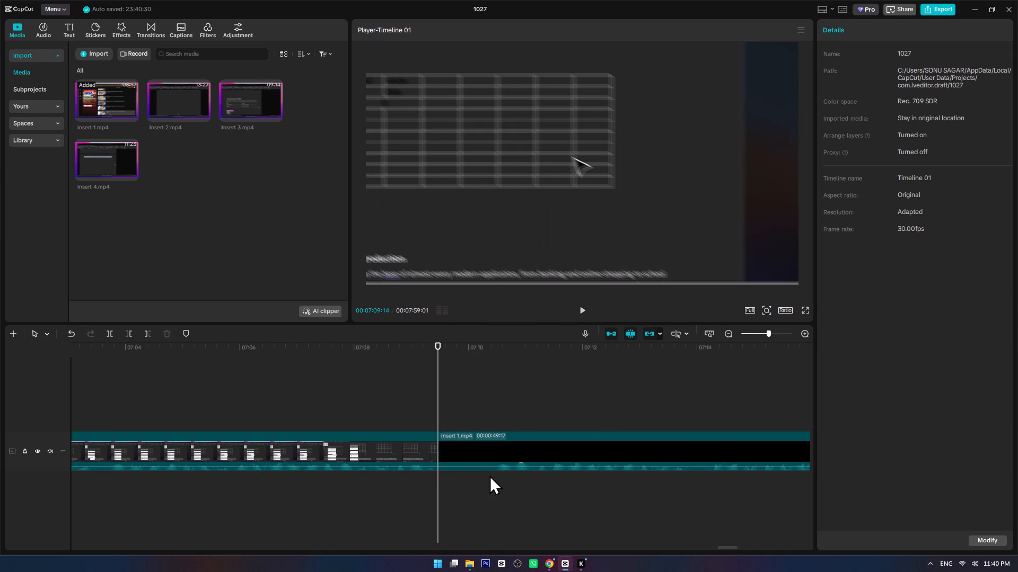
pyautogui.click(491, 475)
pyautogui.hotkey('ctrl', 'b')
pyautogui.click(460, 448)
pyautogui.press('Delete')
# Play from just before the 00:07:09:14 join through the table style and calendar table demonstrations to look for the next unwanted part.
pyautogui.click(372, 407)
pyautogui.press('space')
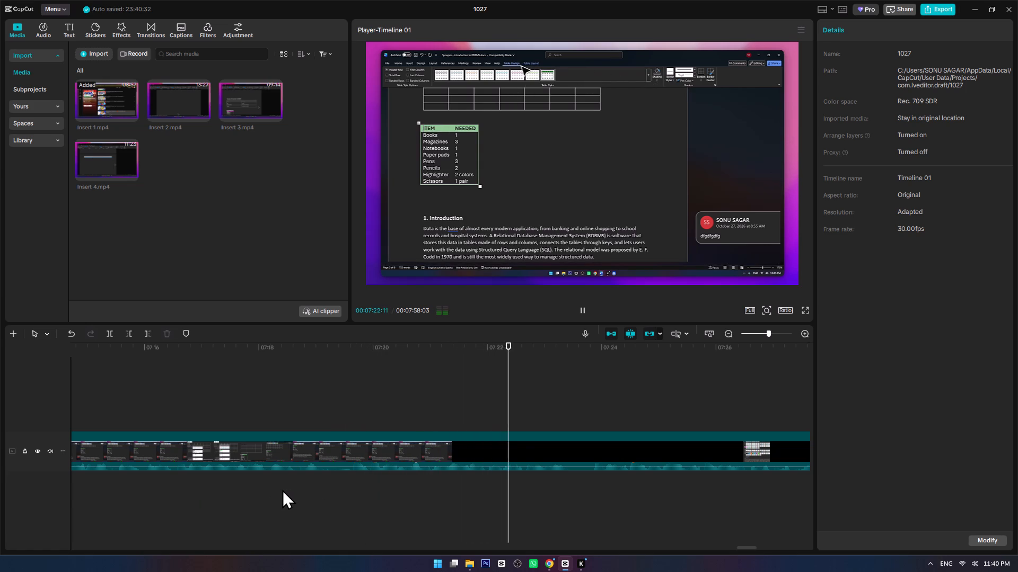
pyautogui.click(224, 487)
pyautogui.press('space')
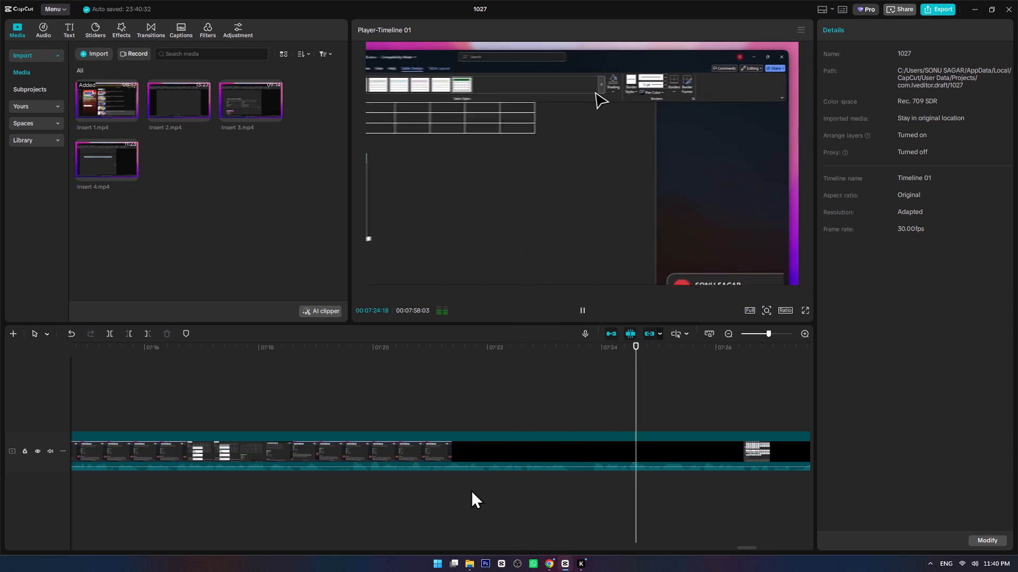
pyautogui.keyDown('alt'); pyautogui.scroll(-4, 551, 496); pyautogui.keyUp('alt')
pyautogui.keyDown('ctrl'); pyautogui.scroll(-5, 545, 500); pyautogui.keyUp('ctrl')
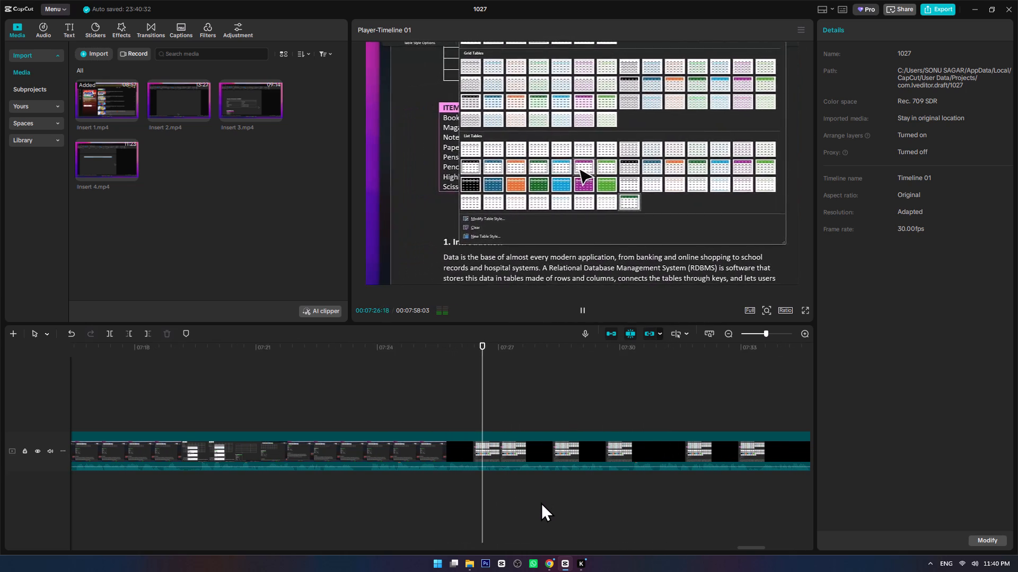
pyautogui.keyDown('ctrl'); pyautogui.scroll(-5, 541, 502); pyautogui.keyUp('ctrl')
pyautogui.keyDown('alt'); pyautogui.scroll(-6, 540, 502); pyautogui.keyUp('alt')
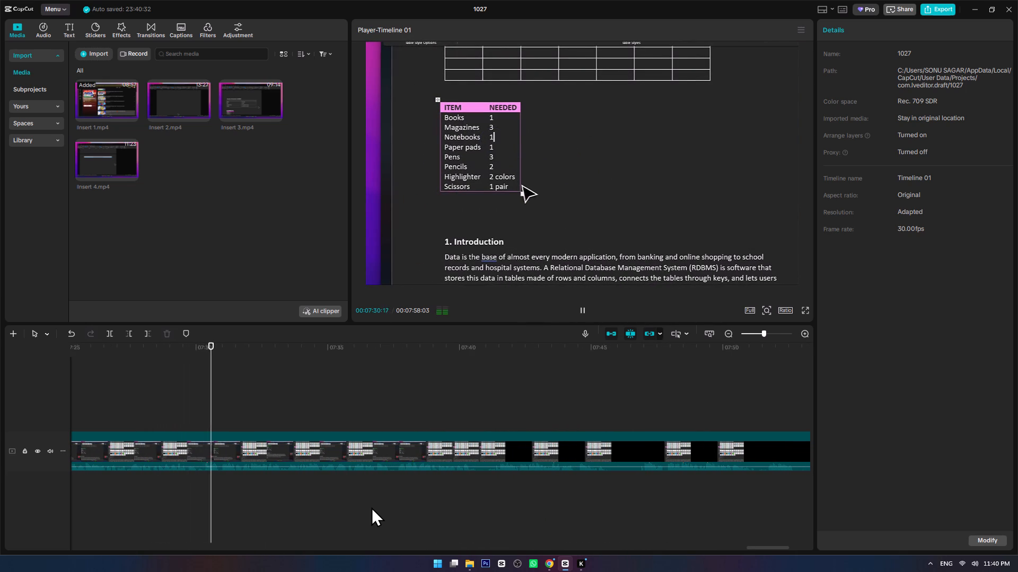
pyautogui.keyDown('ctrl'); pyautogui.scroll(5, 371, 507); pyautogui.keyUp('ctrl')
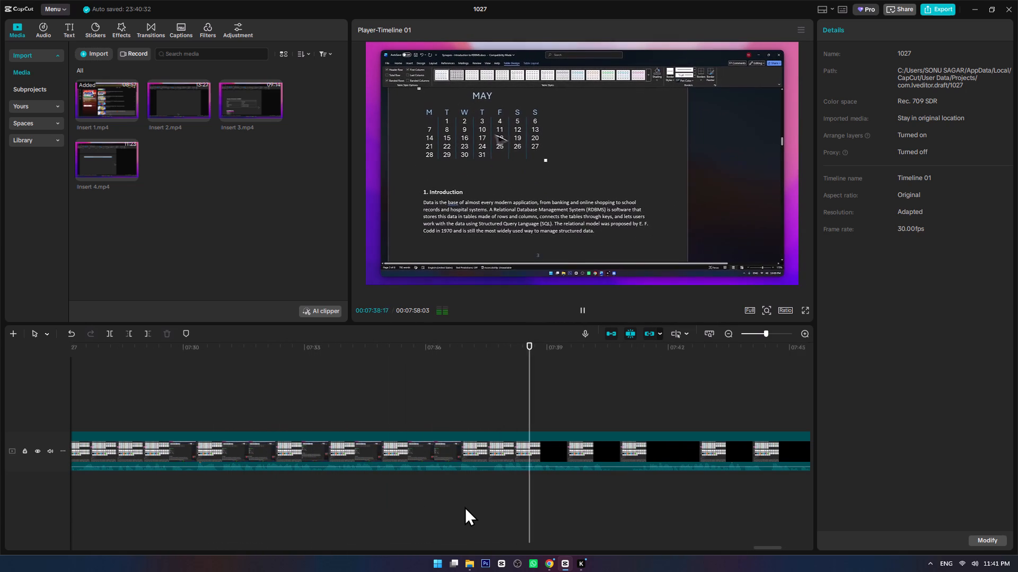
pyautogui.keyDown('alt'); pyautogui.scroll(-5, 476, 506); pyautogui.keyUp('alt')
pyautogui.keyDown('ctrl'); pyautogui.scroll(4, 402, 510); pyautogui.keyUp('ctrl')
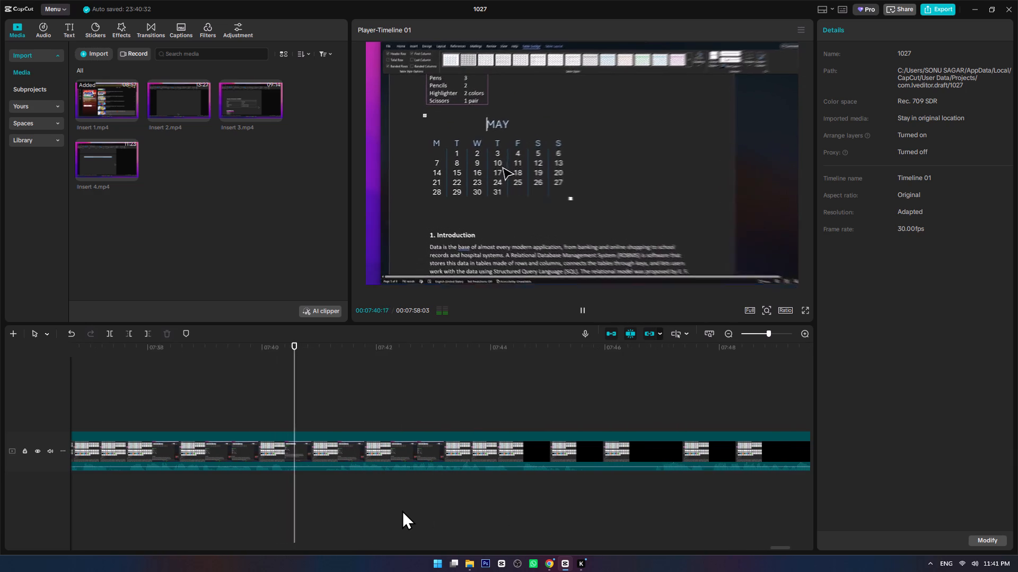
pyautogui.keyDown('ctrl'); pyautogui.scroll(2, 402, 510); pyautogui.keyUp('ctrl')
pyautogui.keyDown('ctrl'); pyautogui.scroll(4, 338, 494); pyautogui.keyUp('ctrl')
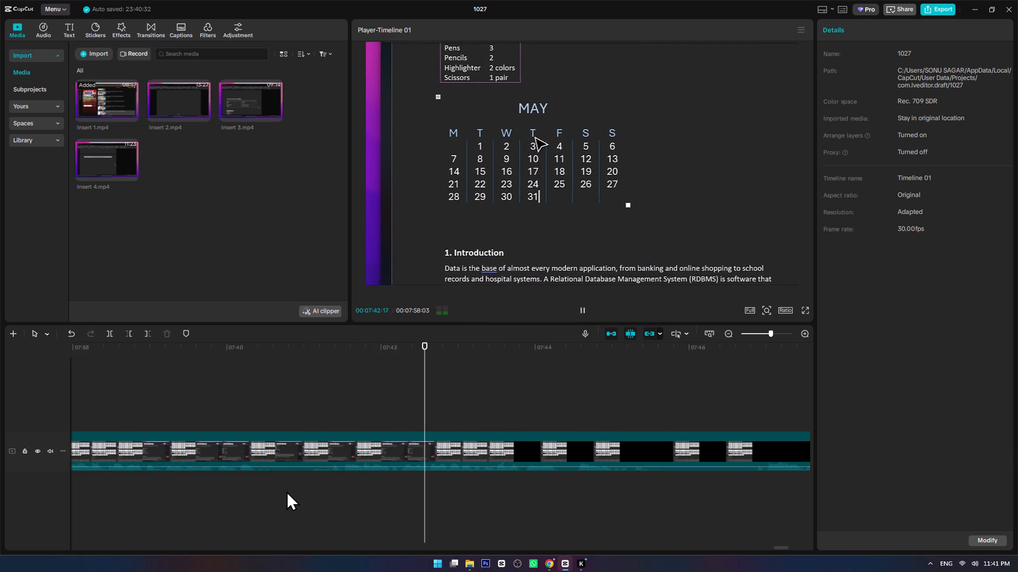
# Split the clip at 00:07:40:19 and at 00:07:41:10 and delete the segment between the two cuts.
pyautogui.click(276, 478)
pyautogui.press('space')
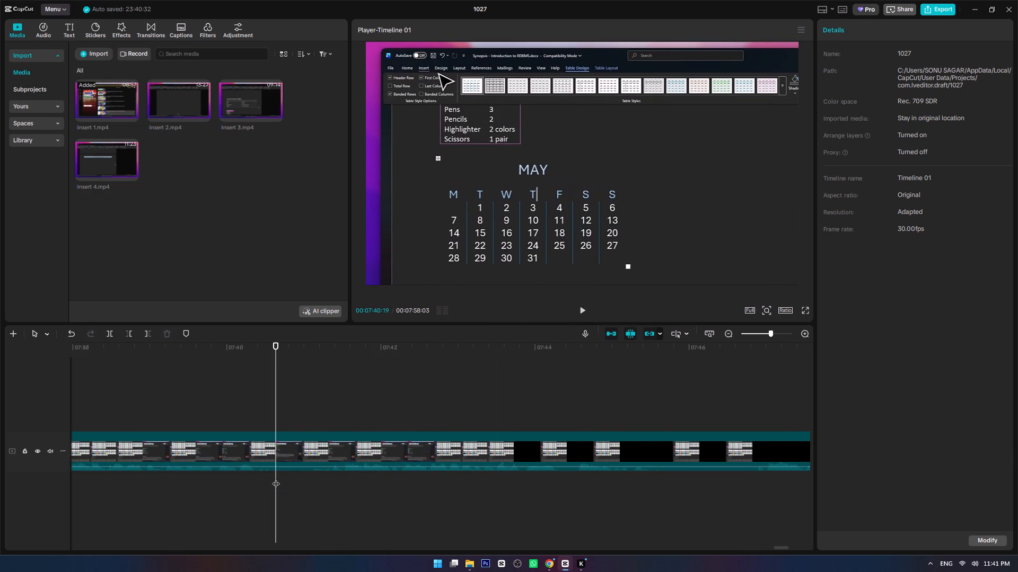
pyautogui.hotkey('ctrl', 'b')
pyautogui.press('space')
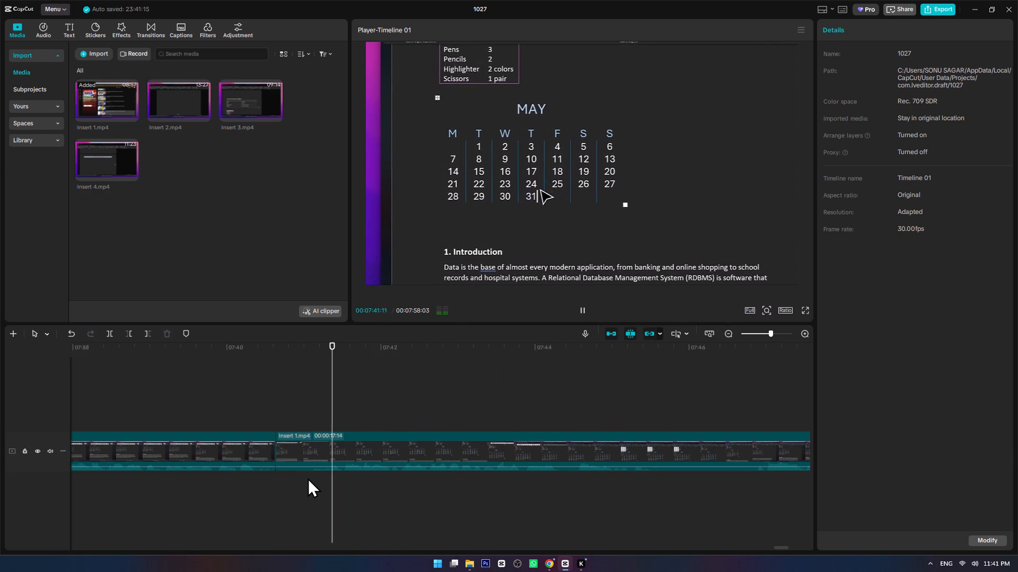
pyautogui.press('space')
pyautogui.click(332, 473)
pyautogui.press('space')
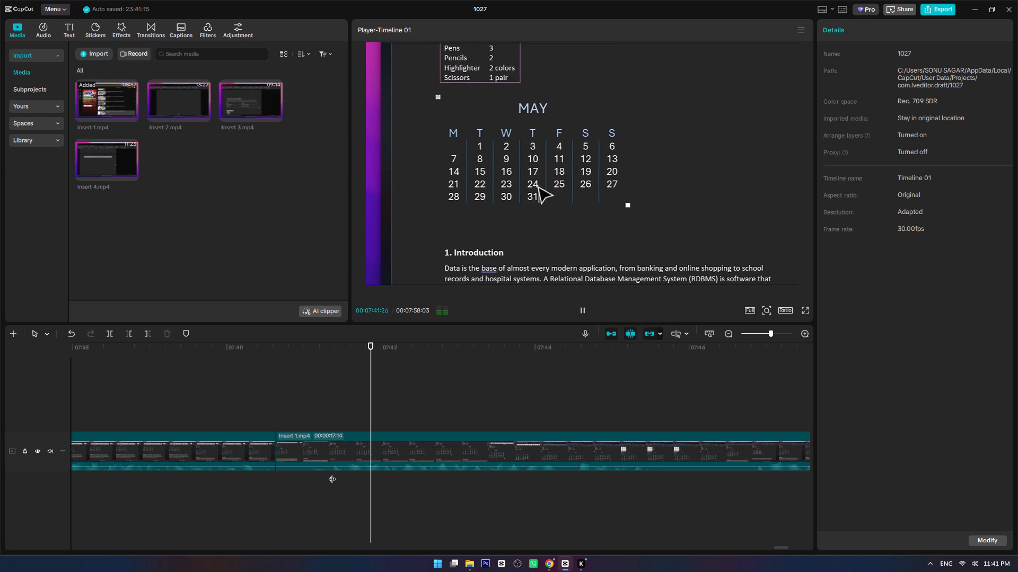
pyautogui.click(330, 473)
pyautogui.hotkey('ctrl', 'b')
pyautogui.moveTo(310, 500); pyautogui.dragTo(293, 413)
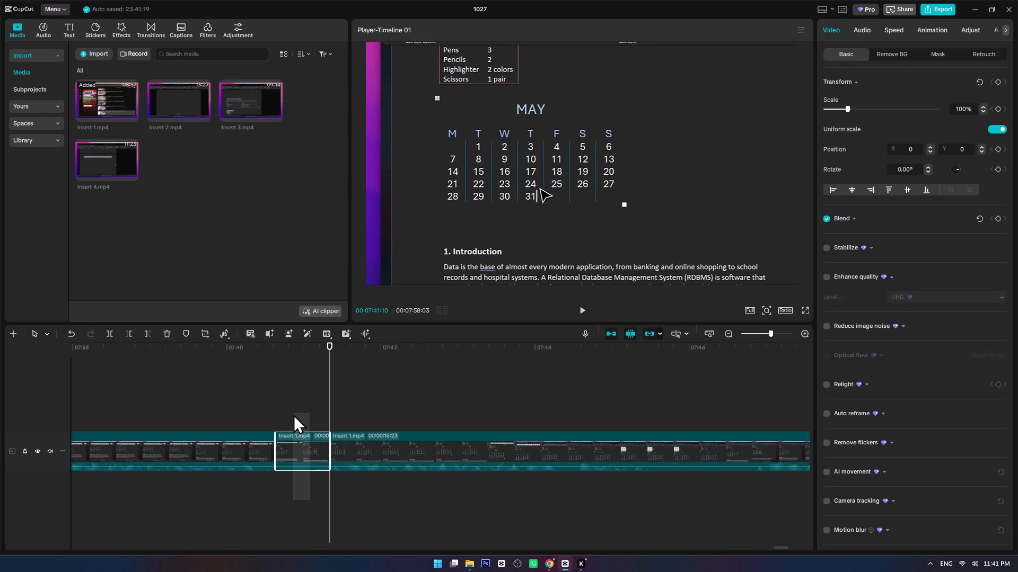
pyautogui.press('Delete')
# Split the Insert 1 clip at 00:07:43:18 and 00:07:46:05 and delete the segment between the two cuts.
pyautogui.click(226, 391)
pyautogui.press('space')
pyautogui.keyDown('ctrl'); pyautogui.scroll(-2, 360, 444); pyautogui.keyUp('ctrl')
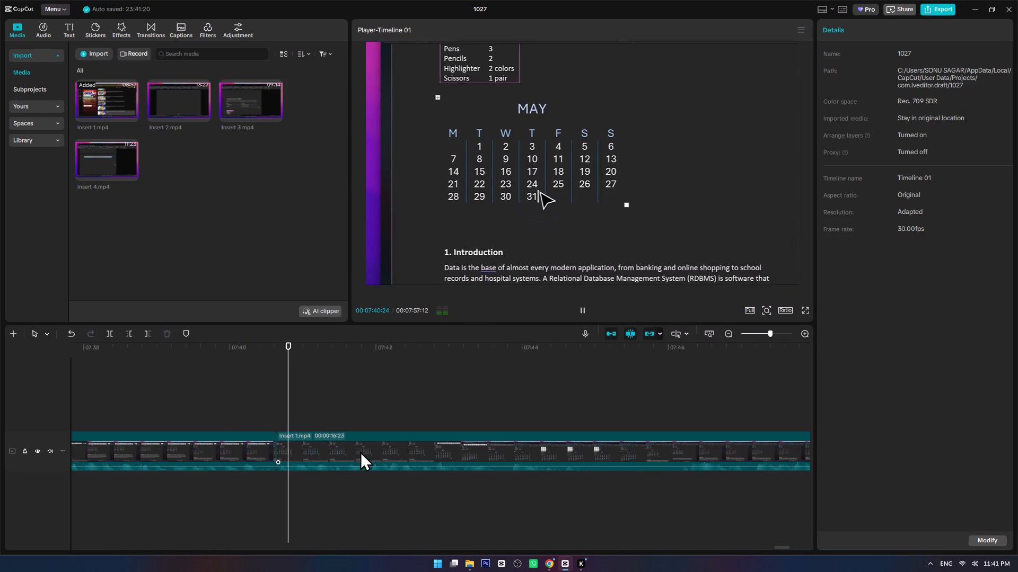
pyautogui.keyDown('ctrl'); pyautogui.scroll(-5, 360, 451); pyautogui.keyUp('ctrl')
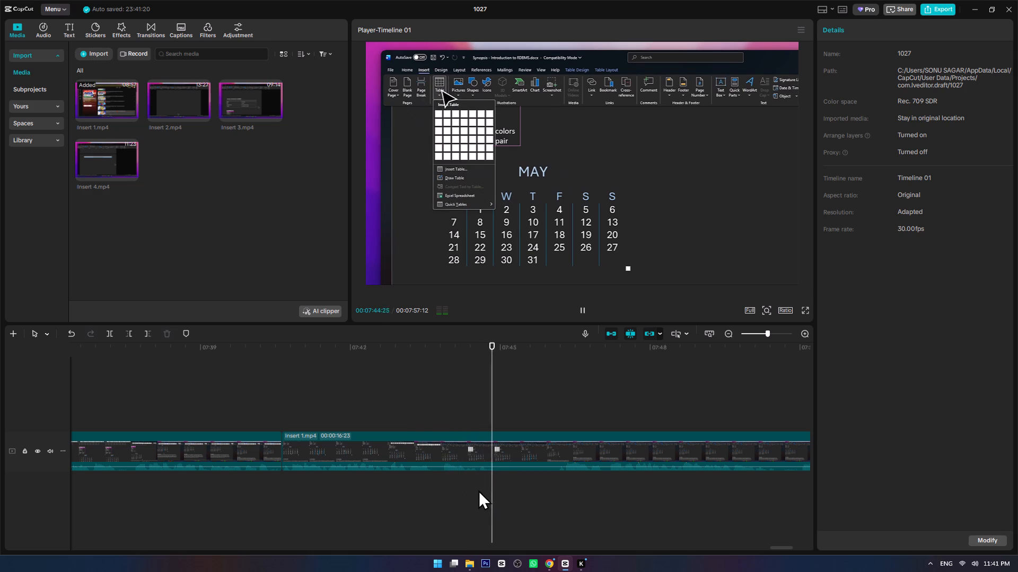
pyautogui.click(431, 476)
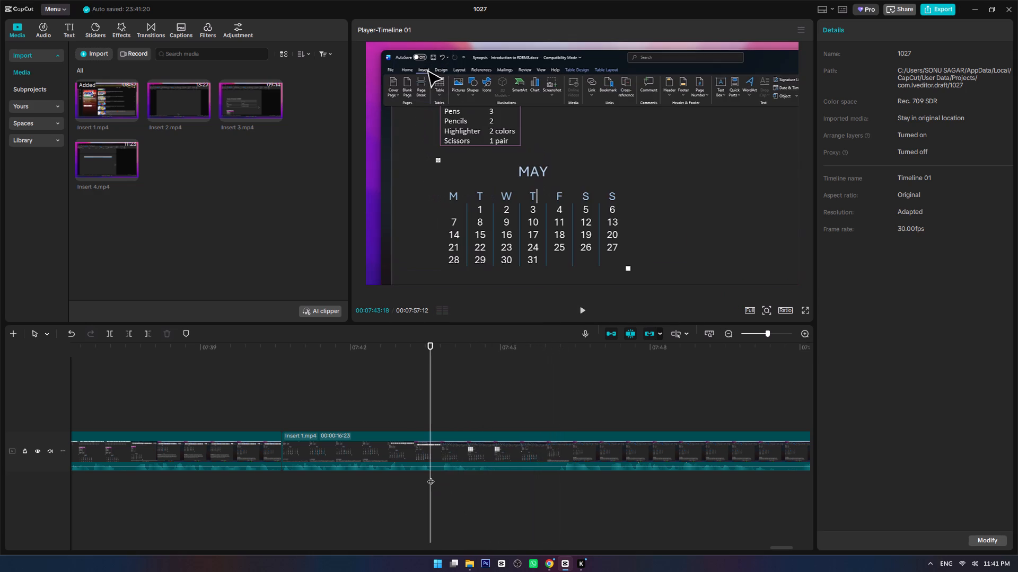
pyautogui.hotkey('ctrl', 'b')
pyautogui.click(558, 475)
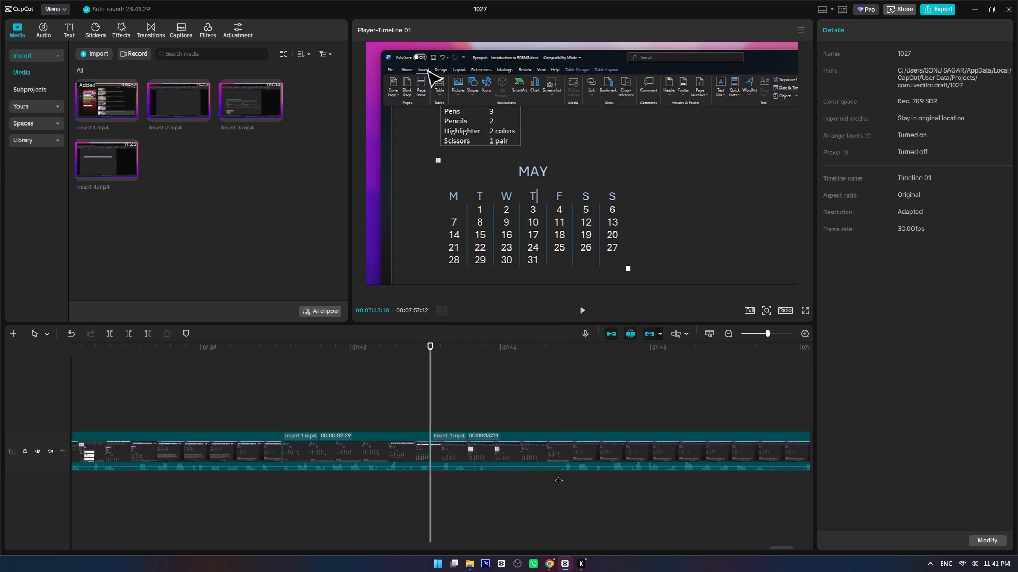
pyautogui.press('space')
pyautogui.click(558, 475)
pyautogui.hotkey('ctrl', 'b')
pyautogui.moveTo(468, 494); pyautogui.dragTo(486, 389)
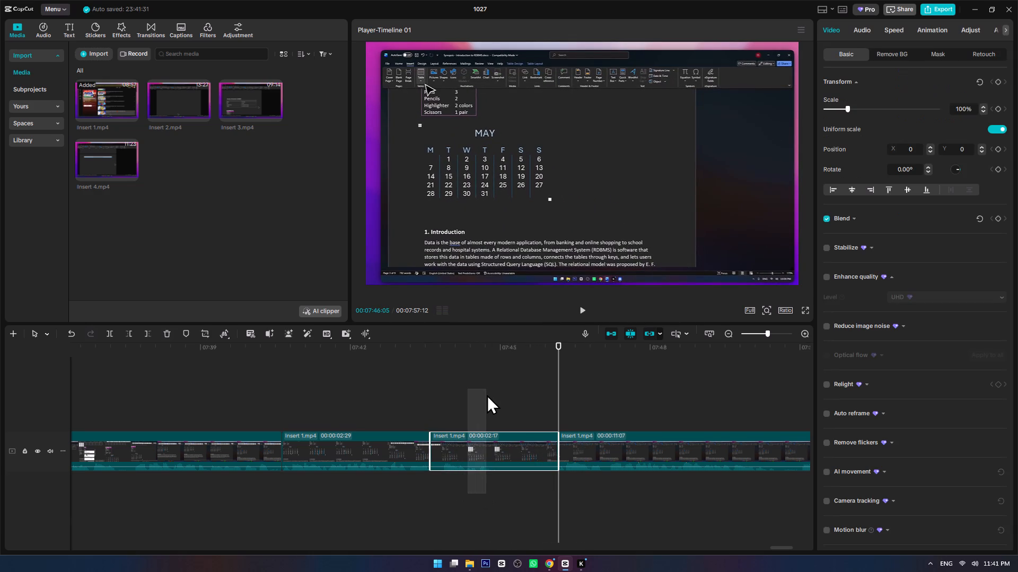
pyautogui.press('Delete')
# Play repeatedly from just before the 00:07:43:18 join to check how the calendar table footage runs across the cut.
pyautogui.click(393, 388)
pyautogui.press('space')
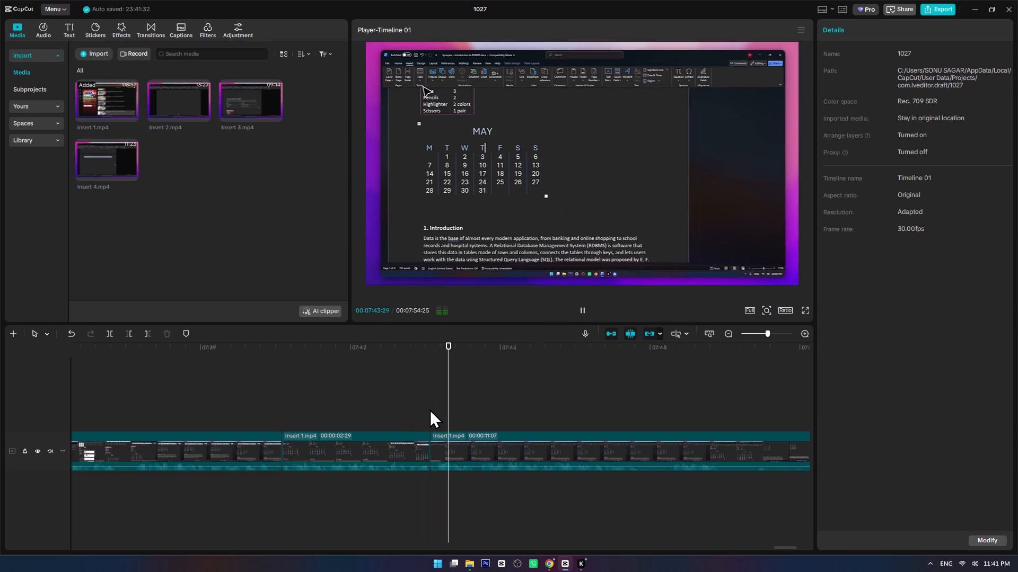
pyautogui.click(383, 404)
pyautogui.press('space')
pyautogui.keyDown('ctrl'); pyautogui.scroll(8, 440, 466); pyautogui.keyUp('ctrl')
pyautogui.press('space')
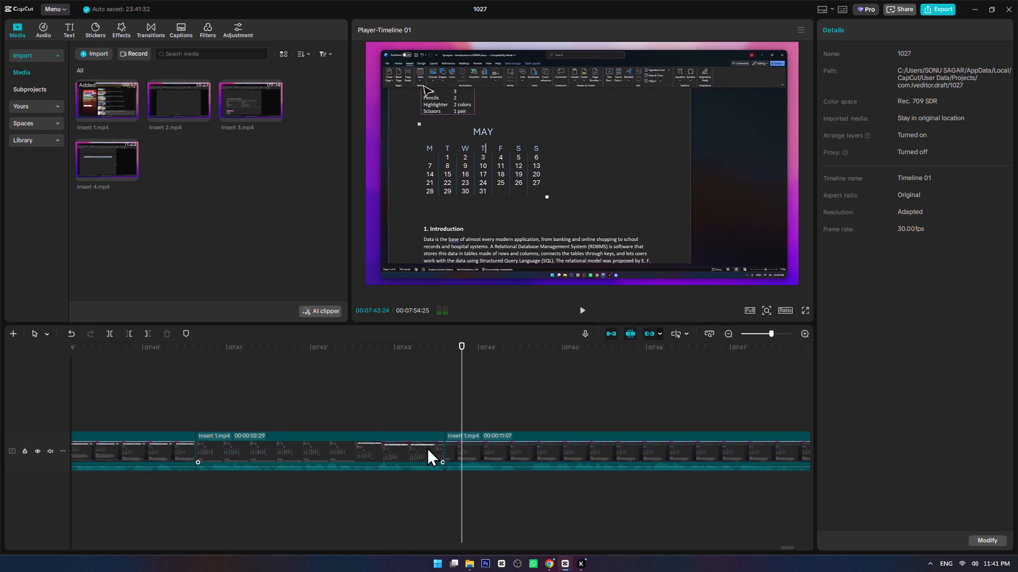
pyautogui.click(425, 444)
pyautogui.click(367, 400)
pyautogui.press('space')
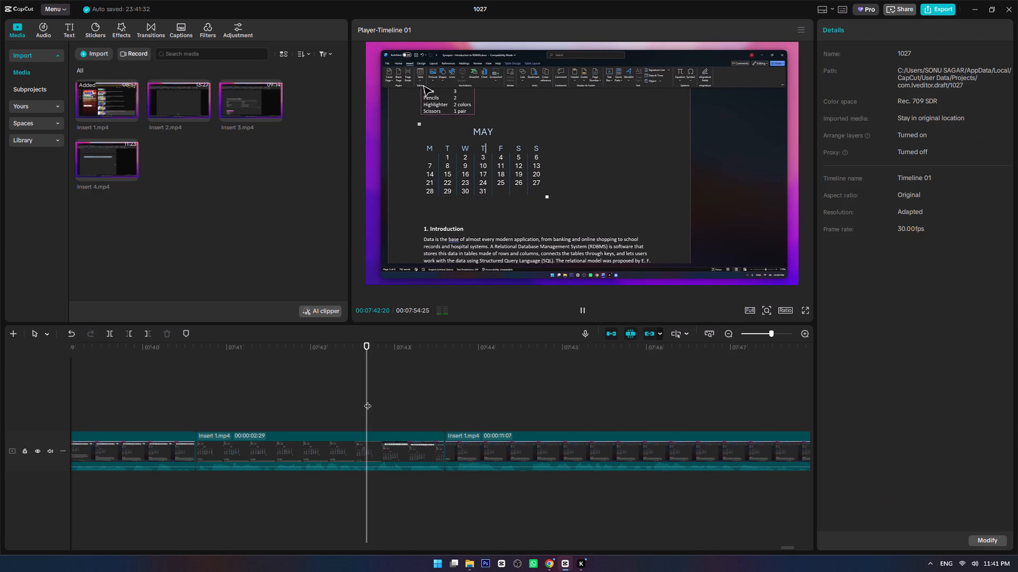
pyautogui.press('space')
# Split the clip at 00:07:43:05 and delete the short segment between this cut and the following join.
pyautogui.click(410, 473)
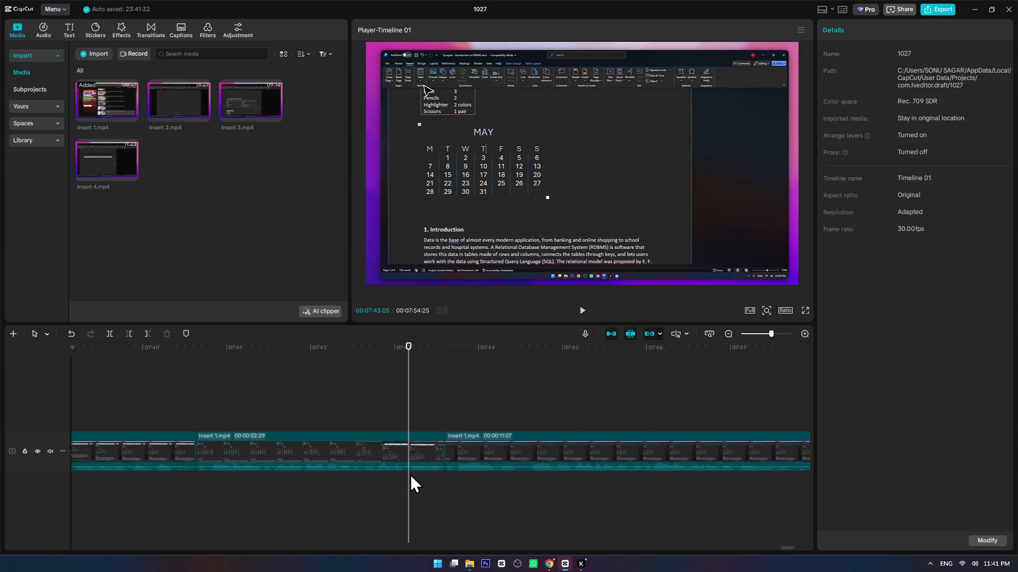
pyautogui.press('space')
pyautogui.click(410, 473)
pyautogui.hotkey('ctrl', 'b')
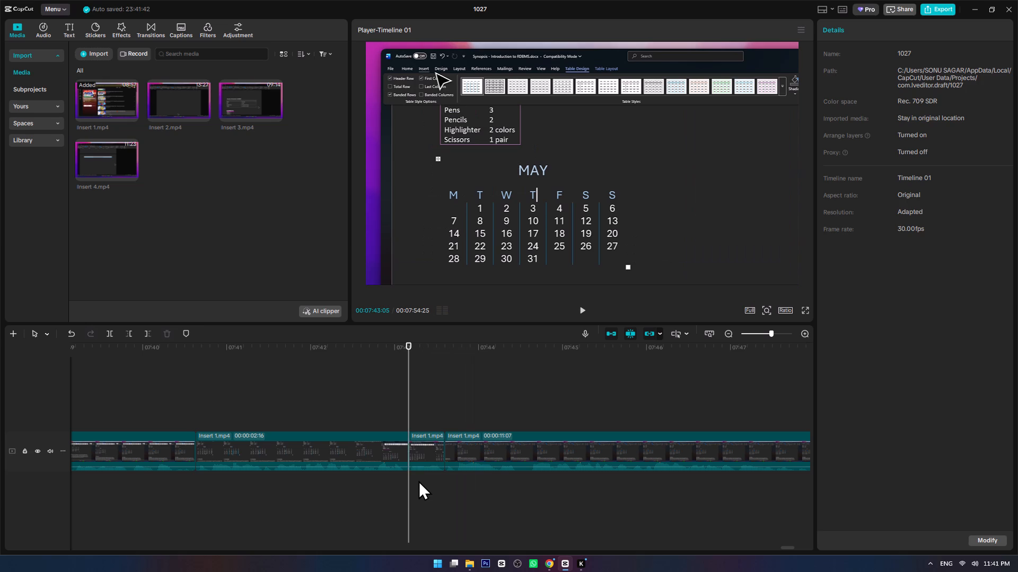
pyautogui.click(420, 450)
pyautogui.press('Delete')
# Play across the 00:07:43:05 join and through the remaining calendar footage to judge whether the last segment is needed.
pyautogui.click(351, 406)
pyautogui.press('space')
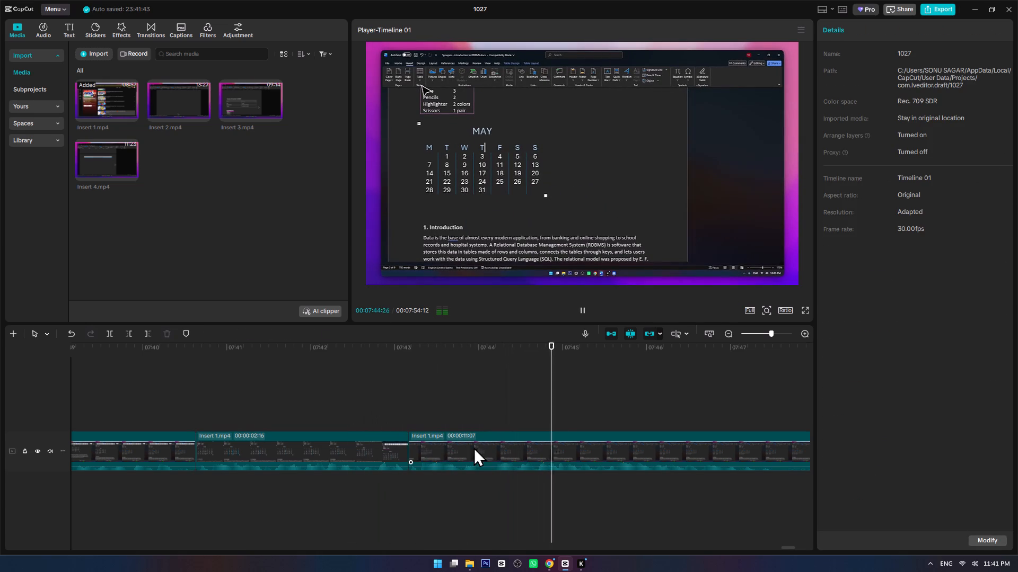
pyautogui.keyDown('alt'); pyautogui.scroll(-5, 560, 481); pyautogui.keyUp('alt')
pyautogui.keyDown('ctrl'); pyautogui.scroll(-3, 506, 488); pyautogui.keyUp('ctrl')
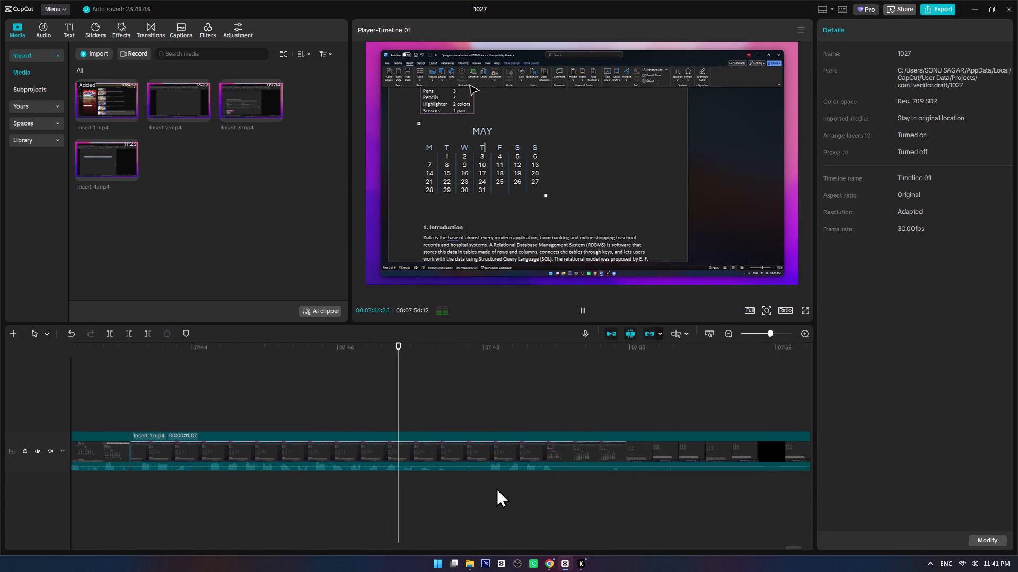
pyautogui.keyDown('ctrl'); pyautogui.scroll(-11, 496, 488); pyautogui.keyUp('ctrl')
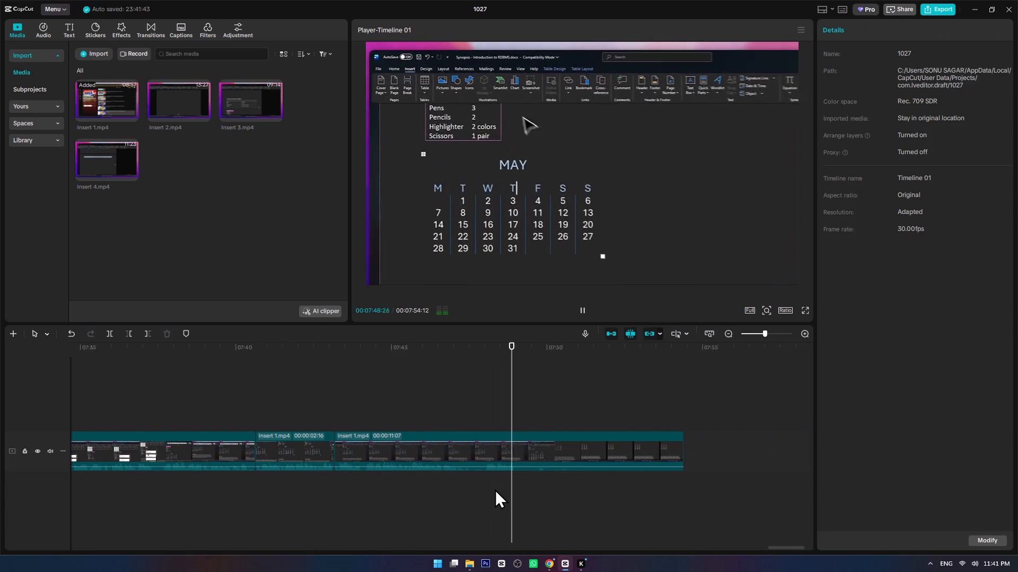
pyautogui.click(386, 414)
pyautogui.press('space')
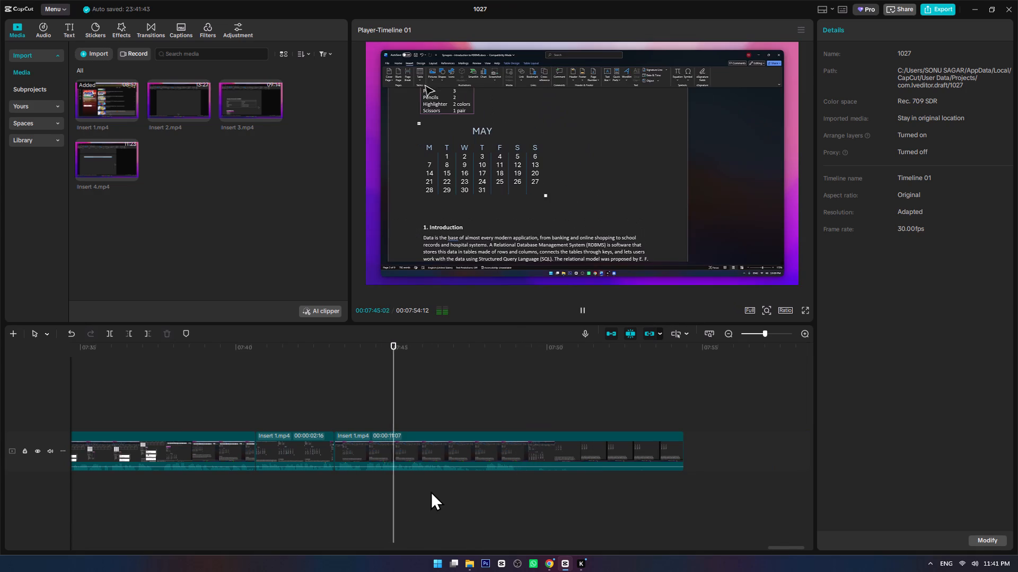
pyautogui.keyDown('ctrl'); pyautogui.scroll(13, 433, 495); pyautogui.keyUp('ctrl')
pyautogui.press('space')
pyautogui.click(268, 475)
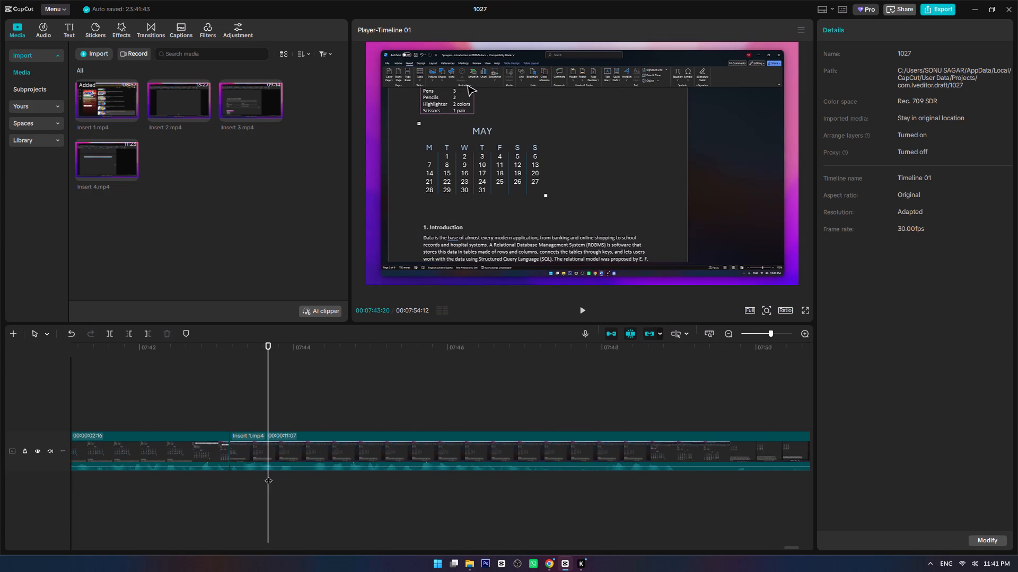
pyautogui.press('space')
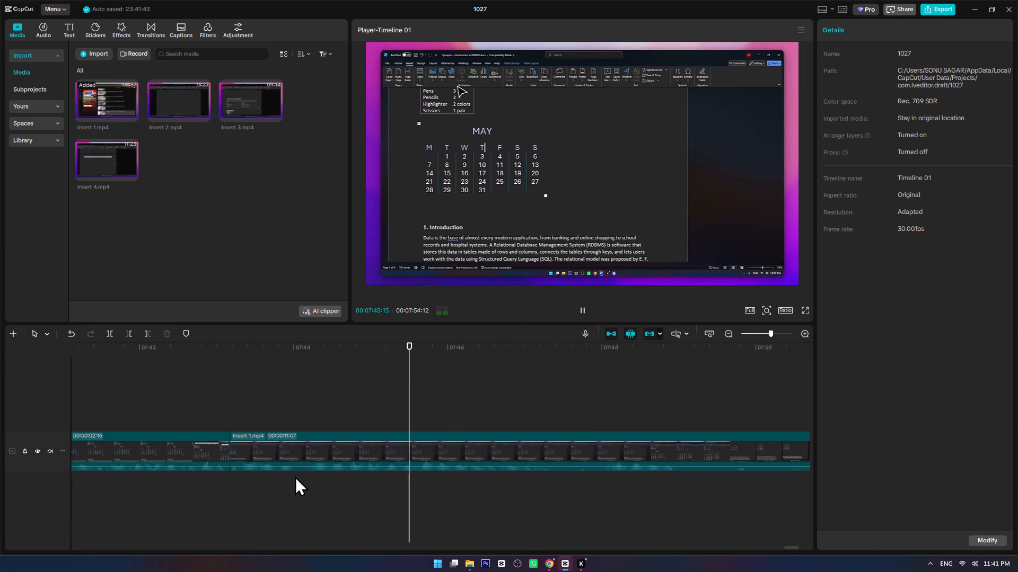
pyautogui.press('space')
pyautogui.click(193, 403)
pyautogui.press('space')
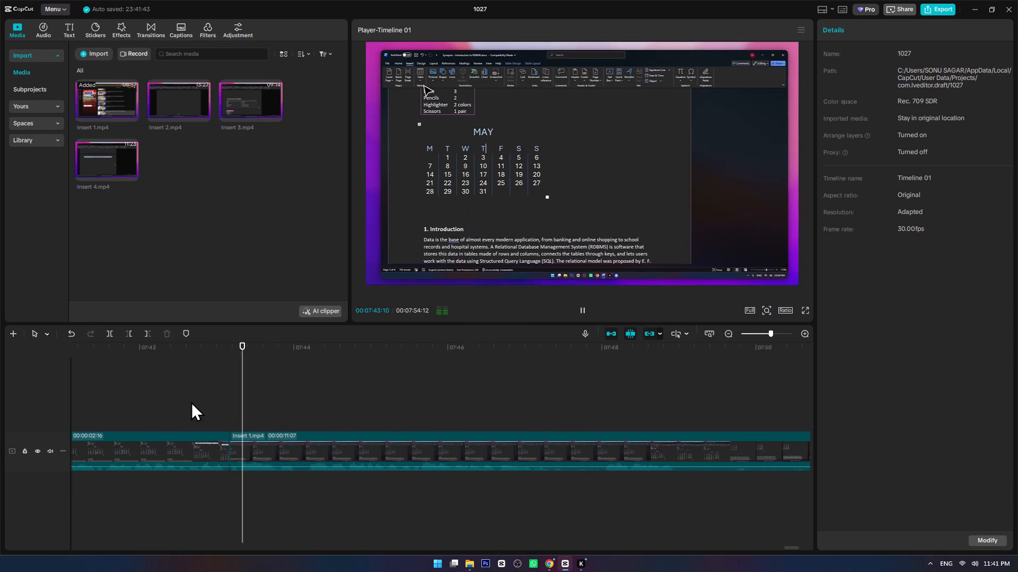
pyautogui.press('space')
pyautogui.click(230, 415)
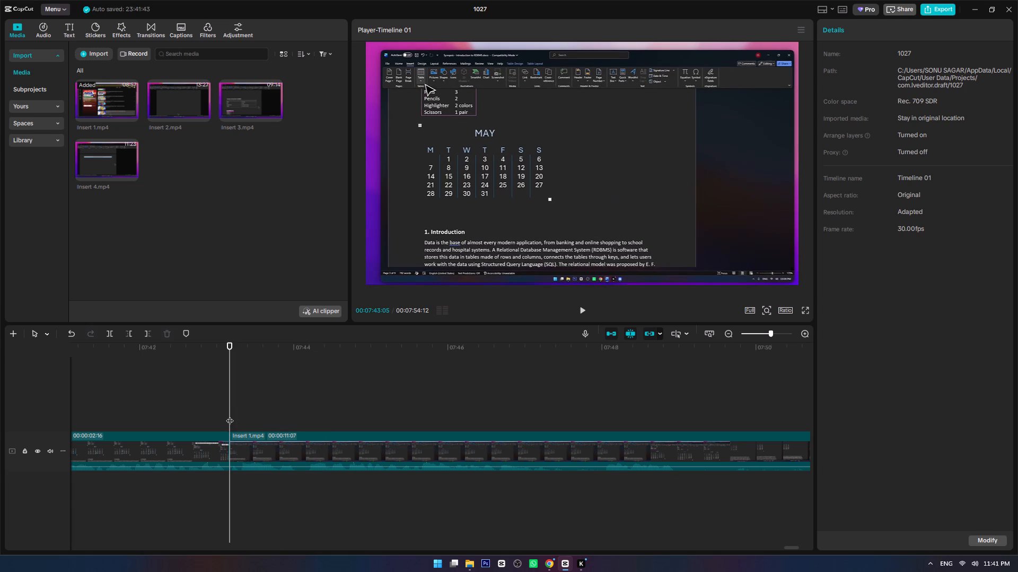
pyautogui.click(202, 414)
pyautogui.press('space')
# Delete the final Insert 1 segment that follows the 00:07:43:05 cut.
pyautogui.moveTo(268, 499); pyautogui.dragTo(379, 427)
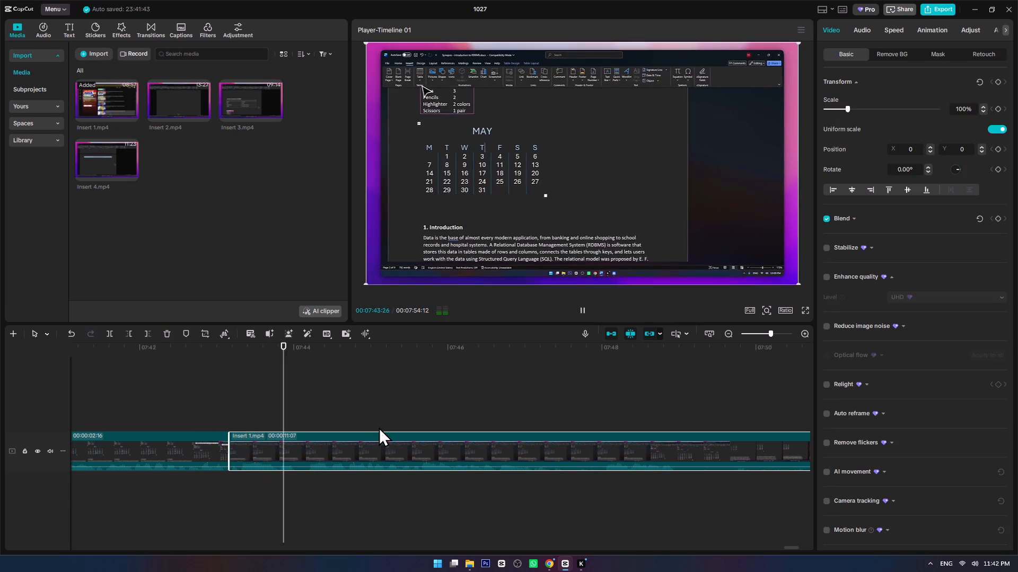
pyautogui.press('Delete')
# Play the last moments of the timeline and extend the final clip's end slightly, to 00:07:43:08.
pyautogui.click(534, 411)
pyautogui.click(548, 410)
pyautogui.press('space')
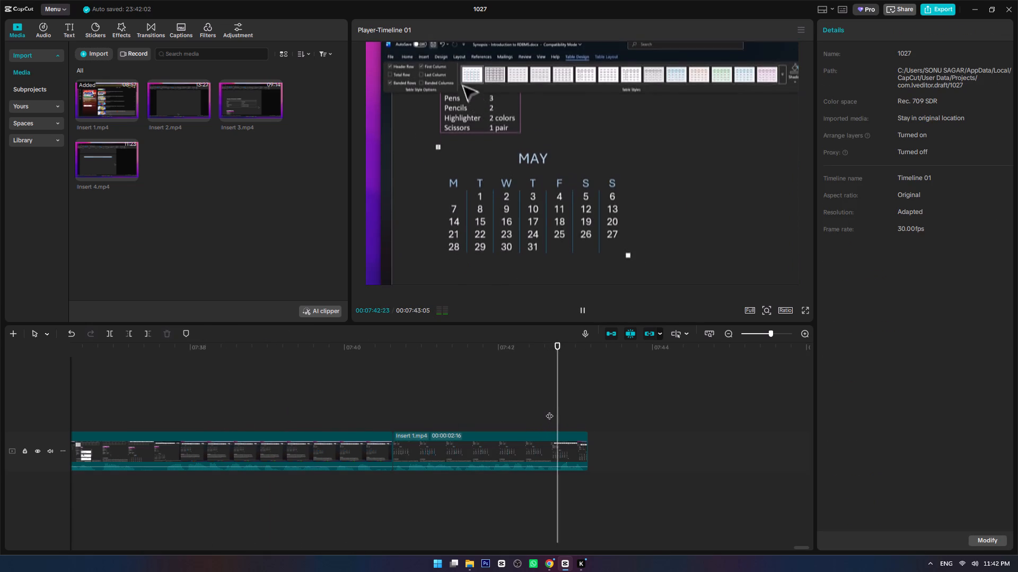
pyautogui.click(580, 440)
pyautogui.moveTo(590, 444); pyautogui.dragTo(595, 445)
# Play the opening YouTube playlist footage from the start while surveying the full run of clips on the timeline.
pyautogui.press('space')
pyautogui.keyDown('ctrl'); pyautogui.scroll(-10, 594, 446); pyautogui.keyUp('ctrl')
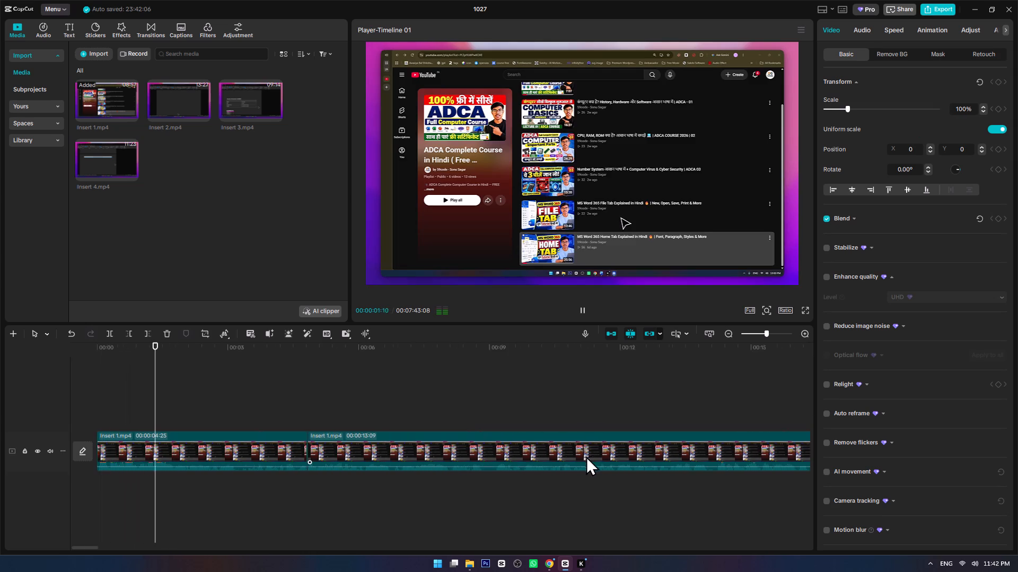
pyautogui.keyDown('ctrl'); pyautogui.scroll(-18, 586, 456); pyautogui.keyUp('ctrl')
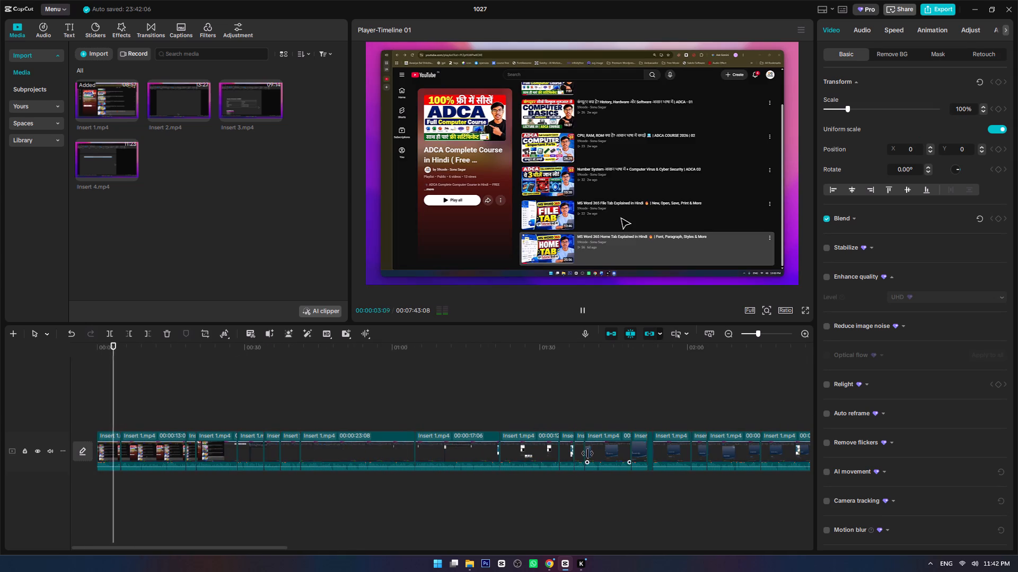
pyautogui.keyDown('ctrl'); pyautogui.scroll(-13, 587, 453); pyautogui.keyUp('ctrl')
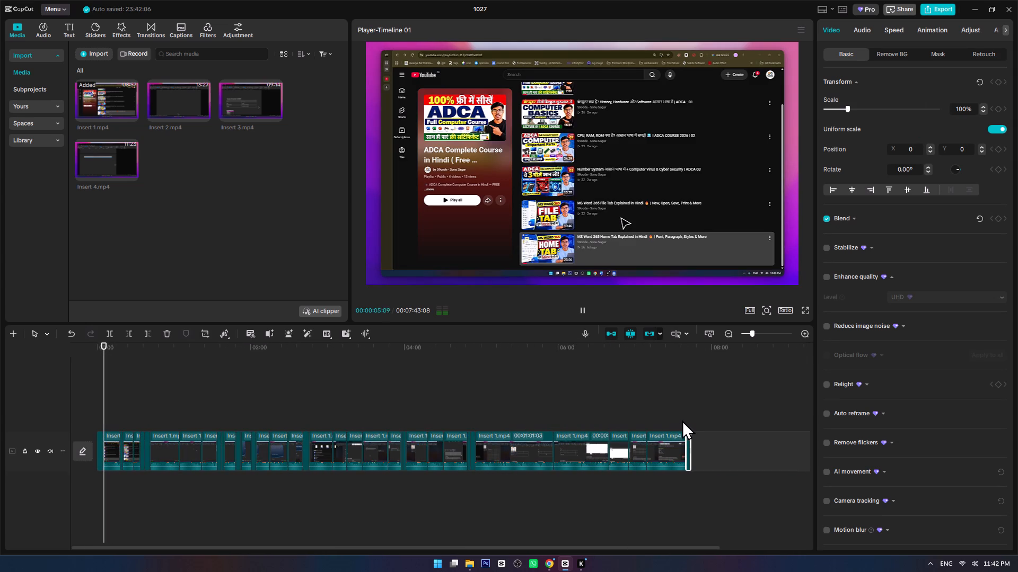
pyautogui.keyDown('ctrl'); pyautogui.scroll(20, 365, 445); pyautogui.keyUp('ctrl')
pyautogui.keyDown('ctrl'); pyautogui.scroll(10, 365, 445); pyautogui.keyUp('ctrl')
pyautogui.keyDown('alt'); pyautogui.scroll(3, 225, 466); pyautogui.keyUp('alt')
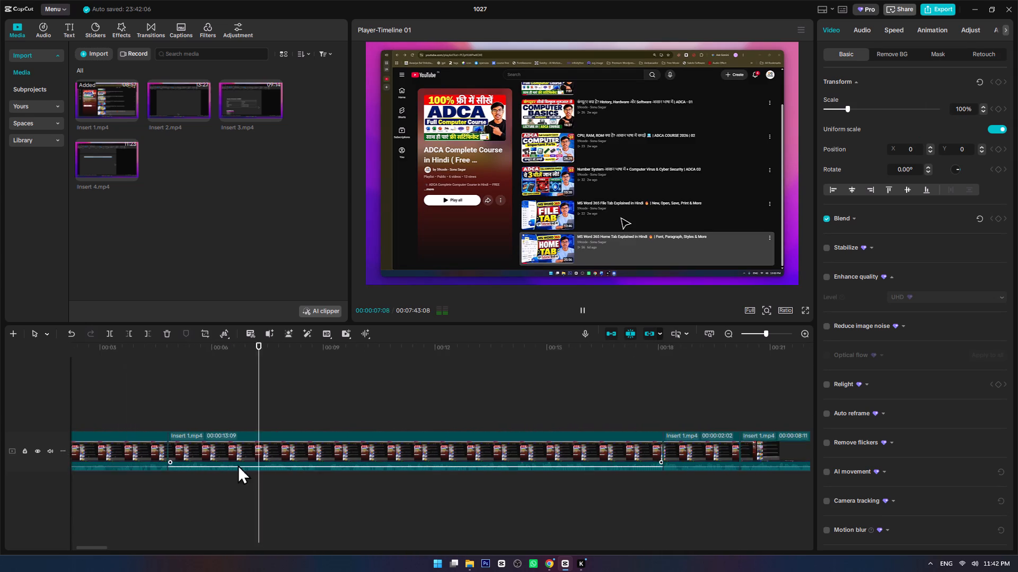
pyautogui.keyDown('alt'); pyautogui.scroll(12, 238, 464); pyautogui.keyUp('alt')
pyautogui.scroll(9, 259, 460)
# Play the opening clip to find its first spoken part and split it at 00:00:01:23.
pyautogui.click(209, 392)
pyautogui.click(105, 382)
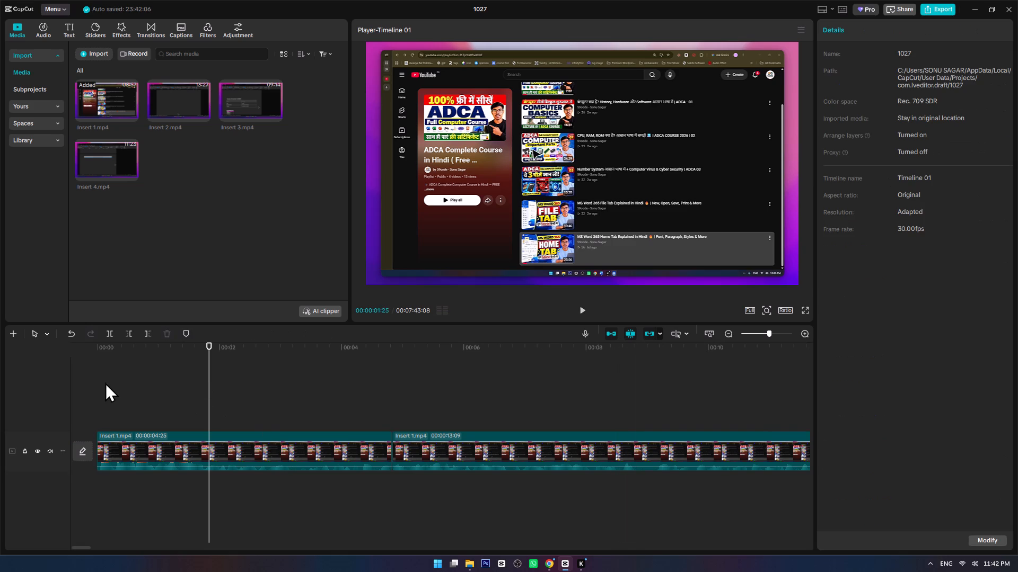
pyautogui.press('space')
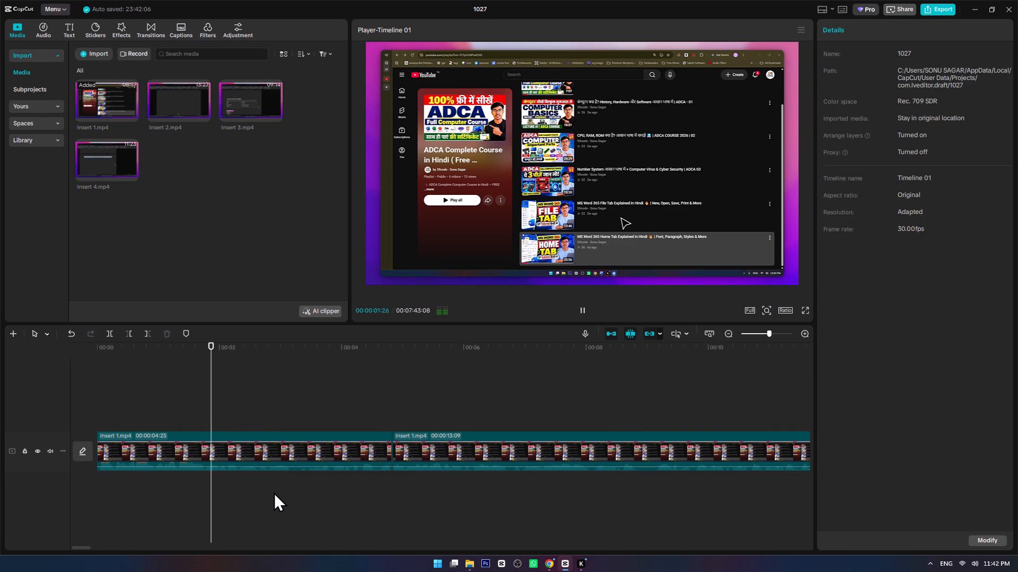
pyautogui.press('space')
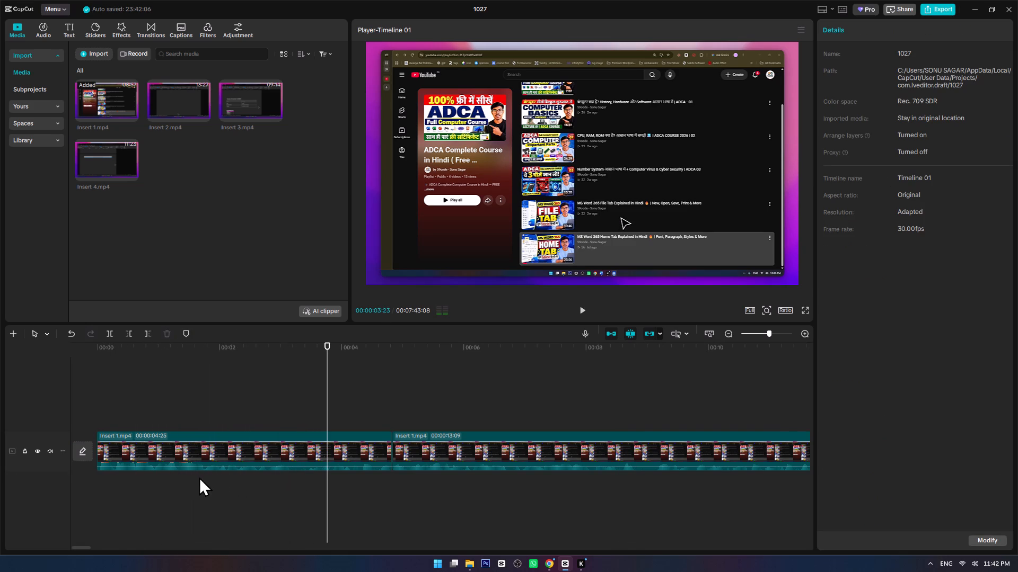
pyautogui.click(205, 476)
pyautogui.hotkey('ctrl', 'b')
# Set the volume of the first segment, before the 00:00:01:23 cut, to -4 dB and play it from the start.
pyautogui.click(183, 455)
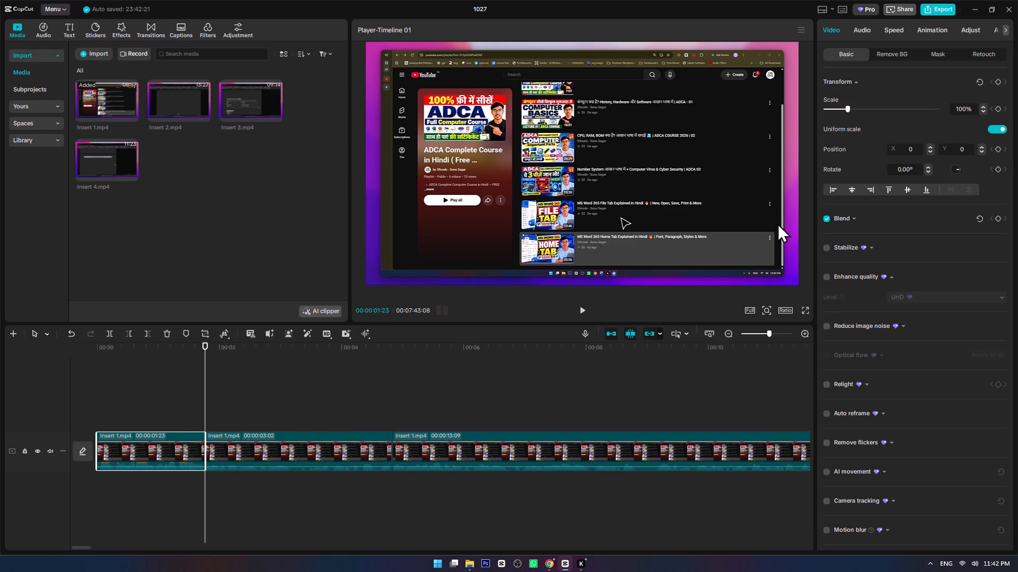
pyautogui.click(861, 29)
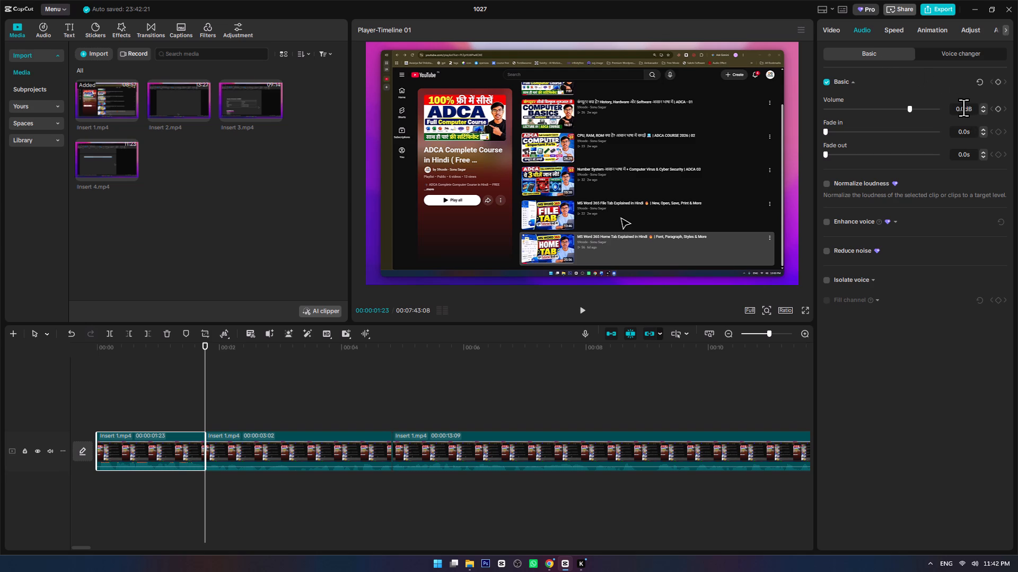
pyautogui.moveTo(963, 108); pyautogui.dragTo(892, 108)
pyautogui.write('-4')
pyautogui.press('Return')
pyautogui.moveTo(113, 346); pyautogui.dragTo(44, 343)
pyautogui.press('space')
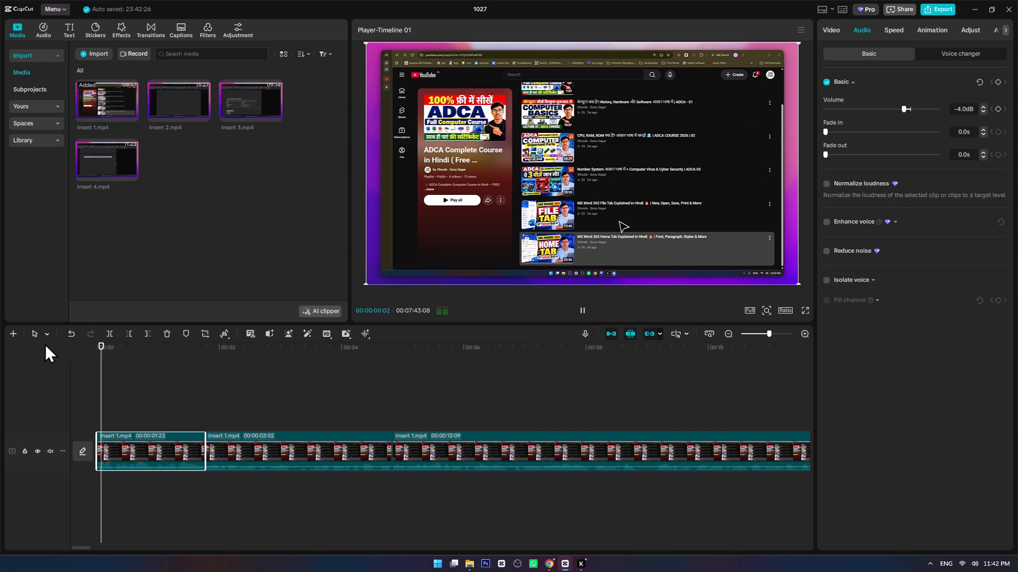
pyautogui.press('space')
# Set the first segment's volume to -8 dB and play it from the start to check the level.
pyautogui.moveTo(966, 106); pyautogui.dragTo(925, 108)
pyautogui.write('-8')
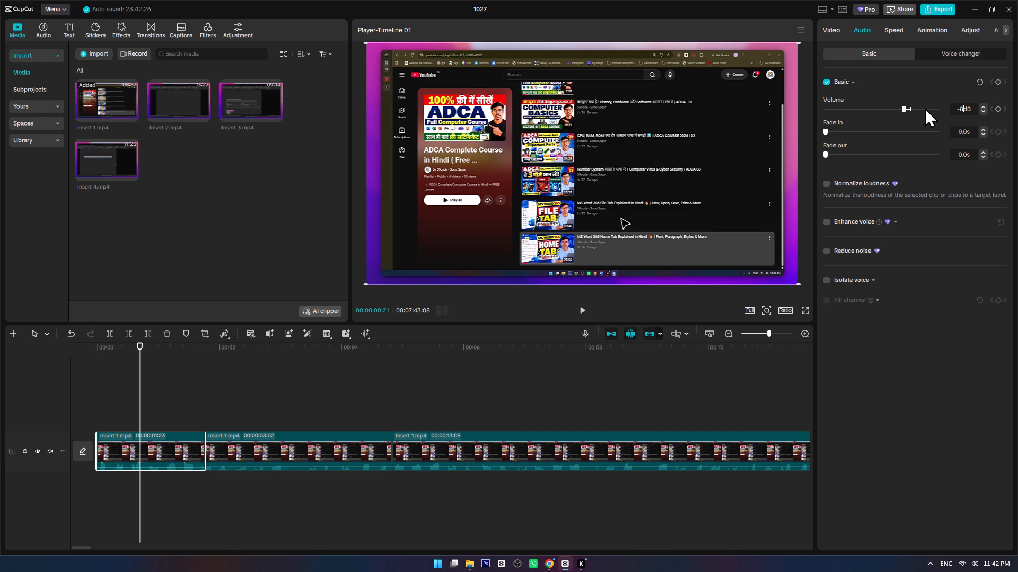
pyautogui.press('Return')
pyautogui.moveTo(101, 343); pyautogui.dragTo(51, 338)
pyautogui.press('space')
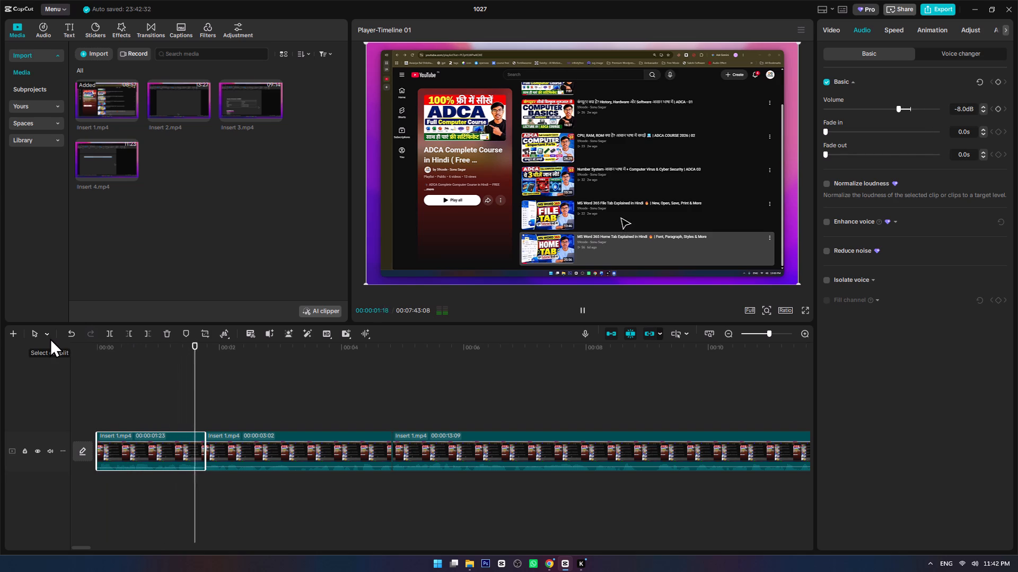
# Review the timeline's ending, extend the end of the last Insert 1 clip to a 00:00:02:21 duration, and replay it.
pyautogui.keyDown('ctrl'); pyautogui.scroll(-14, 648, 440); pyautogui.keyUp('ctrl')
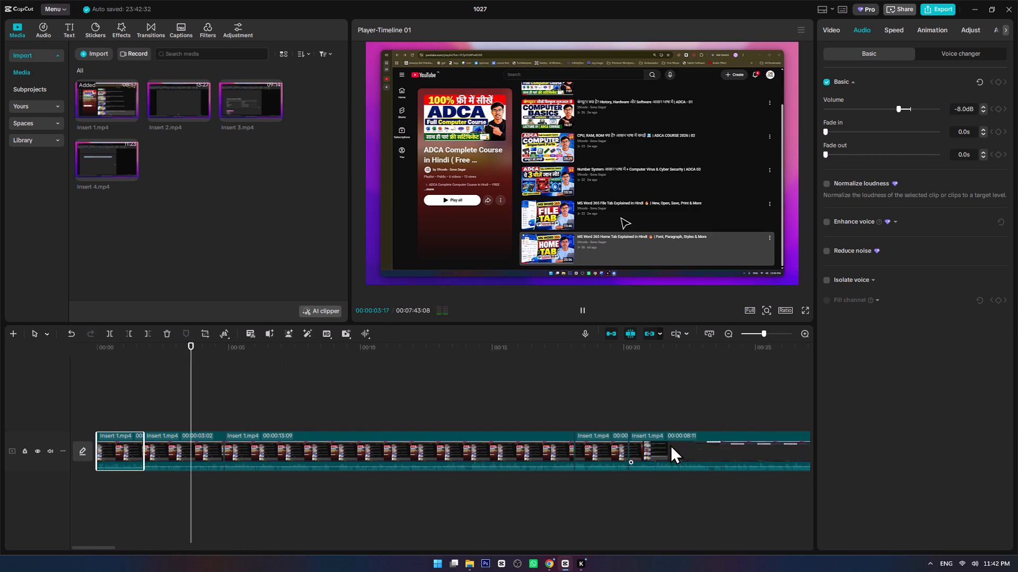
pyautogui.keyDown('ctrl'); pyautogui.scroll(-20, 670, 444); pyautogui.keyUp('ctrl')
pyautogui.keyDown('ctrl'); pyautogui.scroll(-7, 670, 444); pyautogui.keyUp('ctrl')
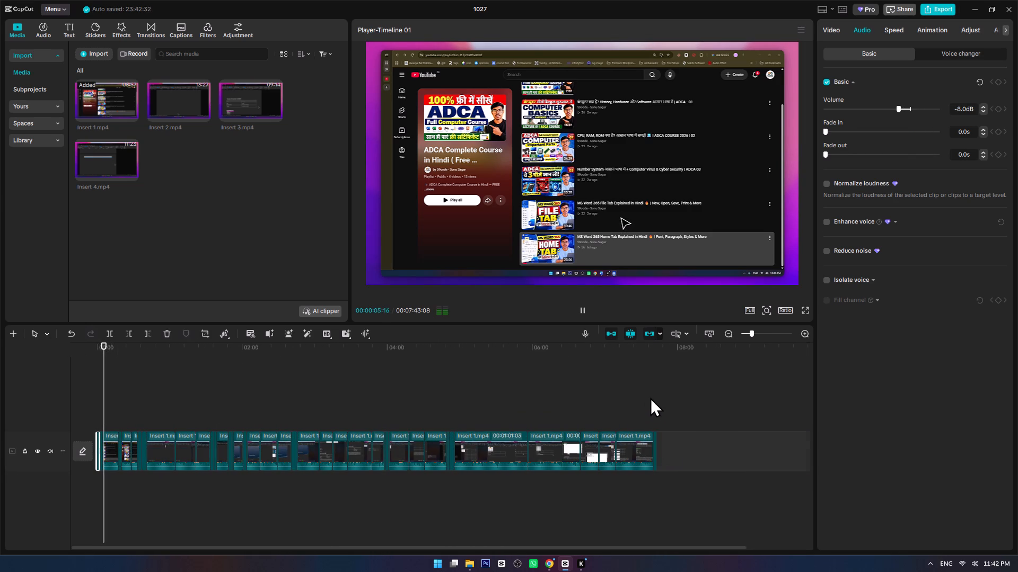
pyautogui.click(650, 397)
pyautogui.press('space')
pyautogui.keyDown('ctrl'); pyautogui.scroll(20, 687, 430); pyautogui.keyUp('ctrl')
pyautogui.keyDown('ctrl'); pyautogui.scroll(10, 687, 430); pyautogui.keyUp('ctrl')
pyautogui.keyDown('alt'); pyautogui.scroll(-9, 681, 437); pyautogui.keyUp('alt')
pyautogui.keyDown('ctrl'); pyautogui.scroll(9, 586, 455); pyautogui.keyUp('ctrl')
pyautogui.keyDown('alt'); pyautogui.scroll(-4, 586, 455); pyautogui.keyUp('alt')
pyautogui.keyDown('ctrl'); pyautogui.scroll(6, 530, 471); pyautogui.keyUp('ctrl')
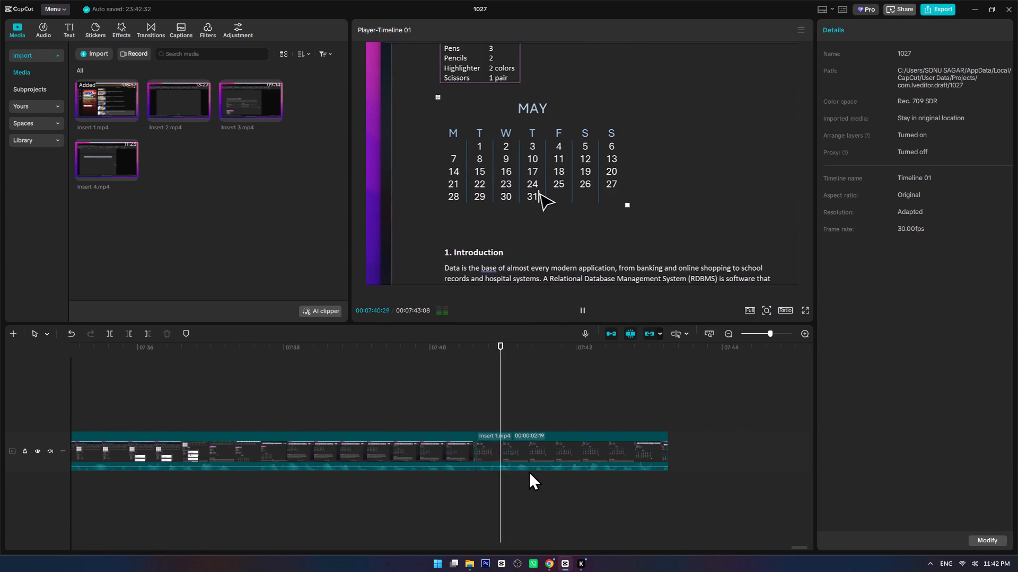
pyautogui.keyDown('alt'); pyautogui.scroll(-7, 526, 473); pyautogui.keyUp('alt')
pyautogui.keyDown('ctrl'); pyautogui.scroll(8, 523, 478); pyautogui.keyUp('ctrl')
pyautogui.keyDown('alt'); pyautogui.scroll(-3, 523, 478); pyautogui.keyUp('alt')
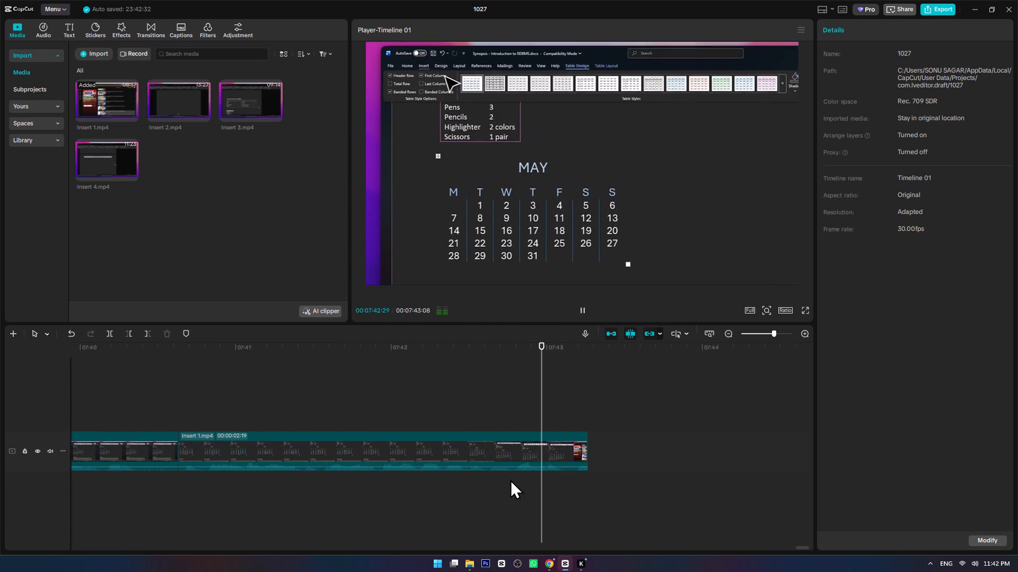
pyautogui.click(580, 449)
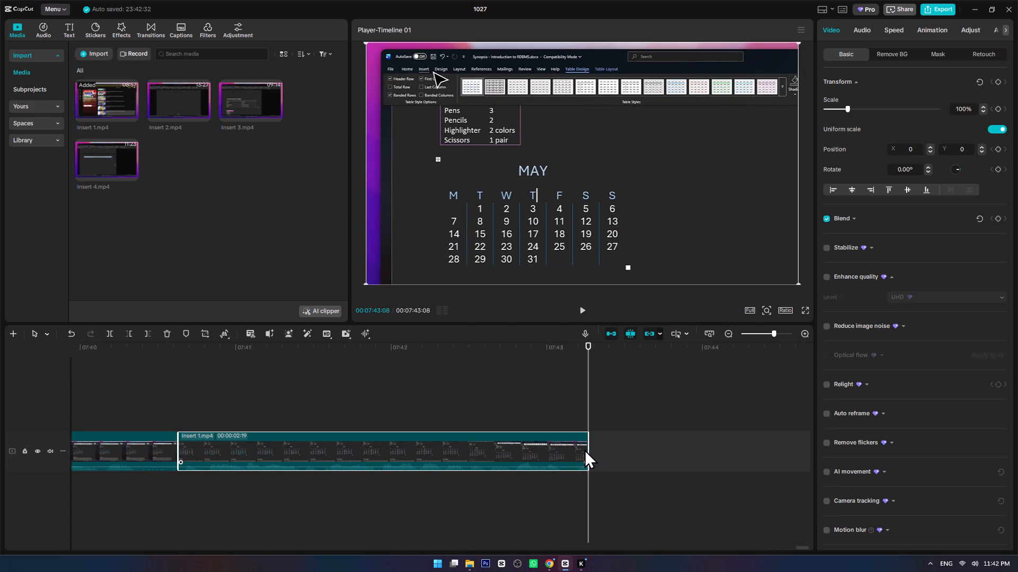
pyautogui.moveTo(590, 450); pyautogui.dragTo(595, 449)
pyautogui.click(479, 391)
pyautogui.press('space')
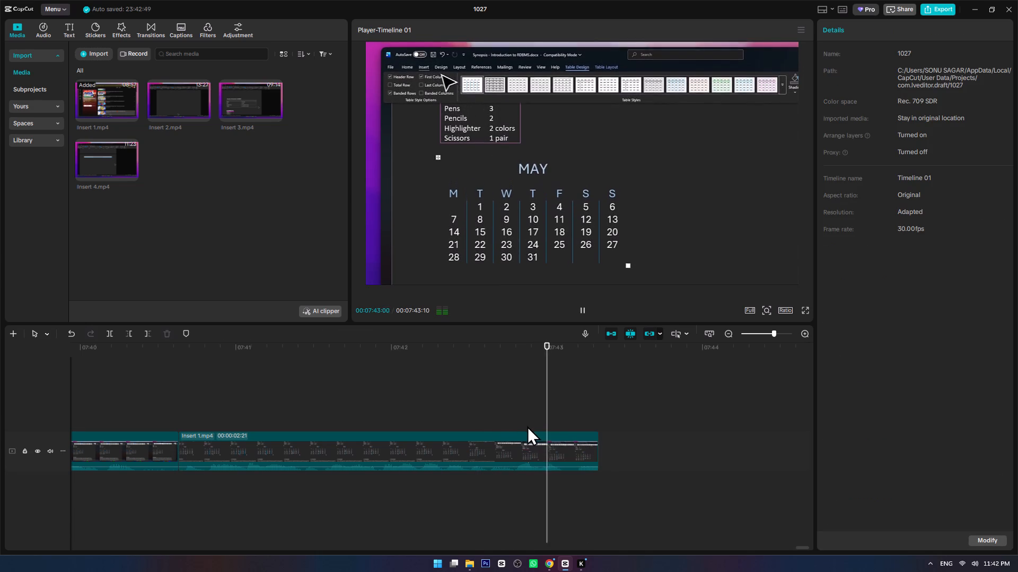
# Add Insert 2.mp4 to the main track directly after the last Insert 1 clip and play across the join.
pyautogui.moveTo(173, 103); pyautogui.dragTo(632, 463)
pyautogui.click(530, 386)
pyautogui.press('space')
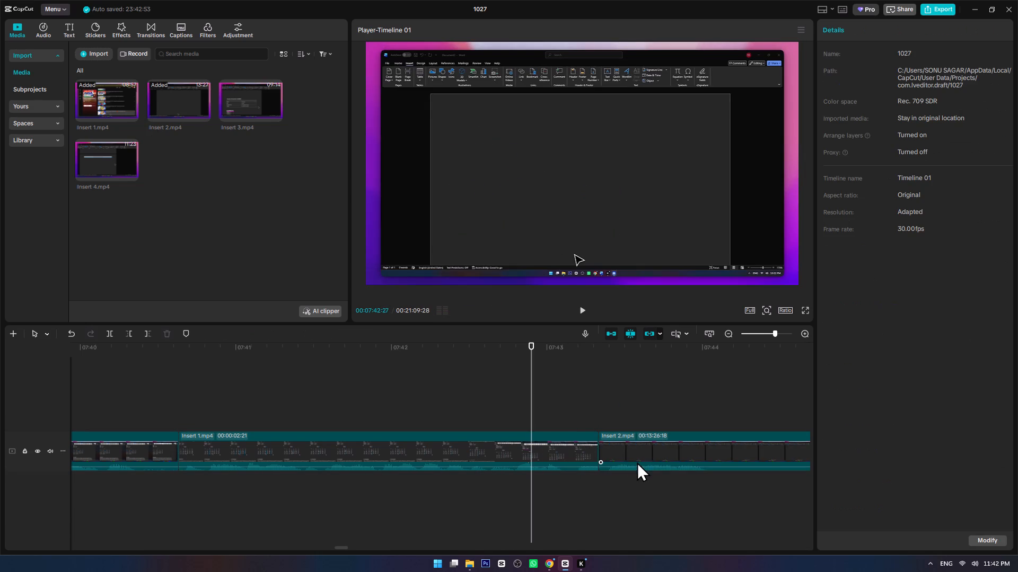
# Play through the opening of Insert 2, split it at 00:07:51:14, and delete the part before the cut.
pyautogui.keyDown('ctrl'); pyautogui.scroll(-10, 637, 463); pyautogui.keyUp('ctrl')
pyautogui.keyDown('ctrl'); pyautogui.scroll(-16, 586, 495); pyautogui.keyUp('ctrl')
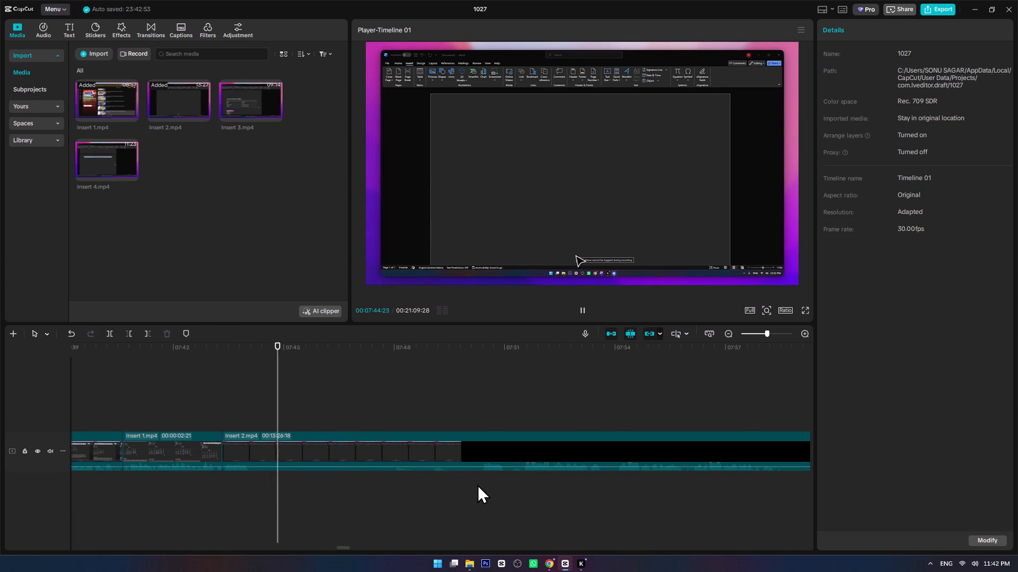
pyautogui.click(436, 478)
pyautogui.press('space')
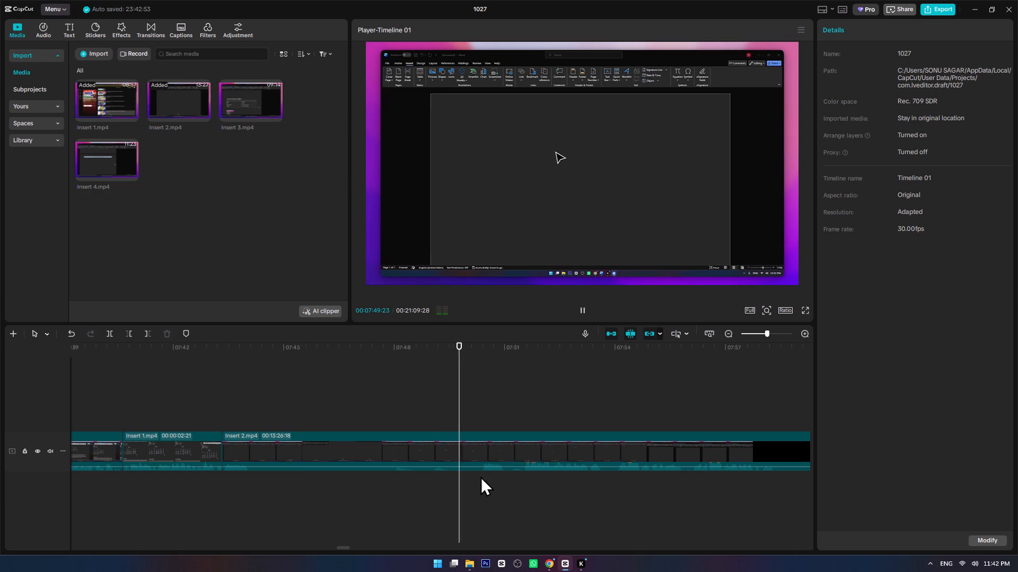
pyautogui.click(481, 474)
pyautogui.press('space')
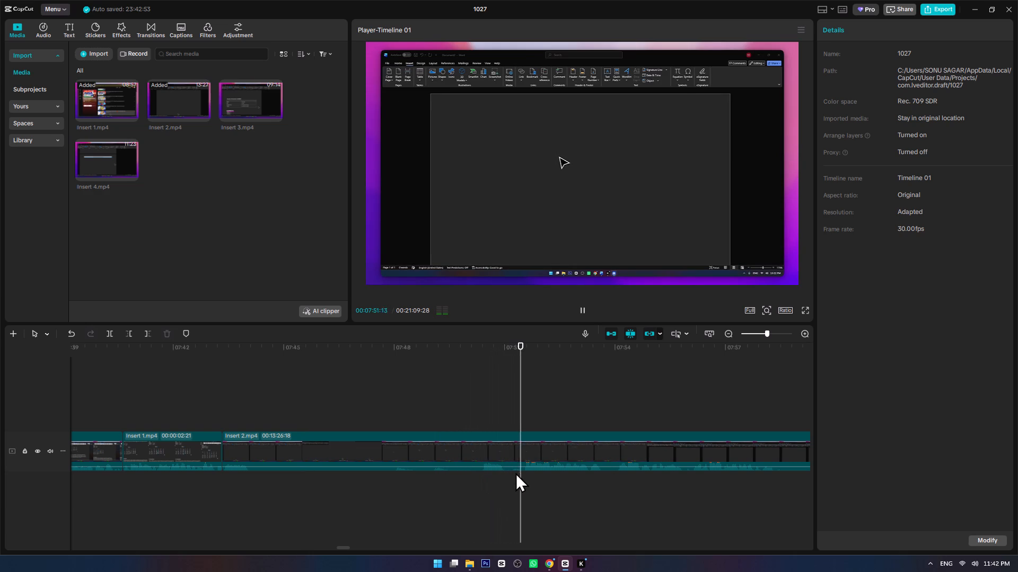
pyautogui.click(522, 471)
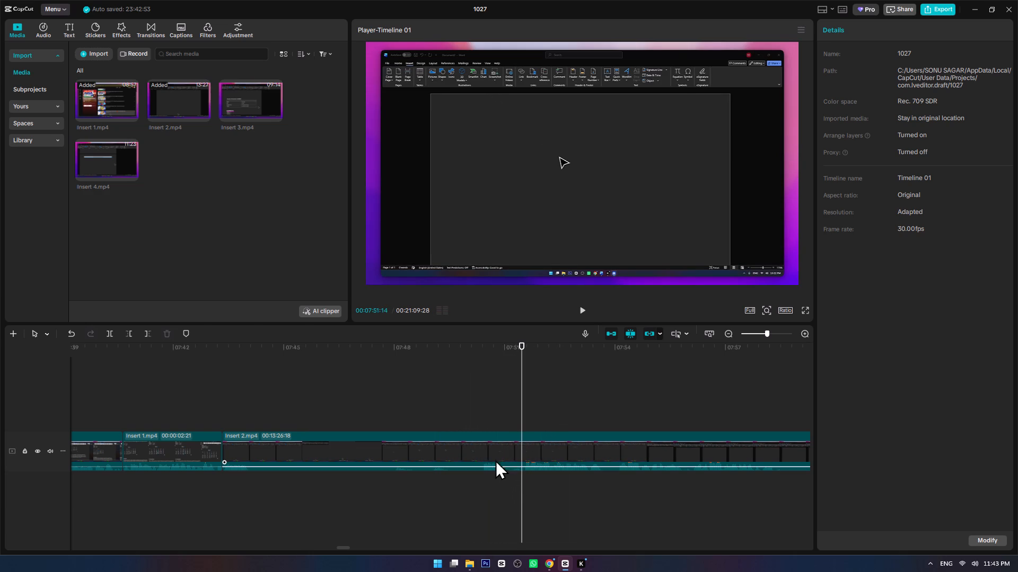
pyautogui.click(485, 448)
pyautogui.hotkey('ctrl', 'b')
pyautogui.click(440, 457)
pyautogui.press('Delete')
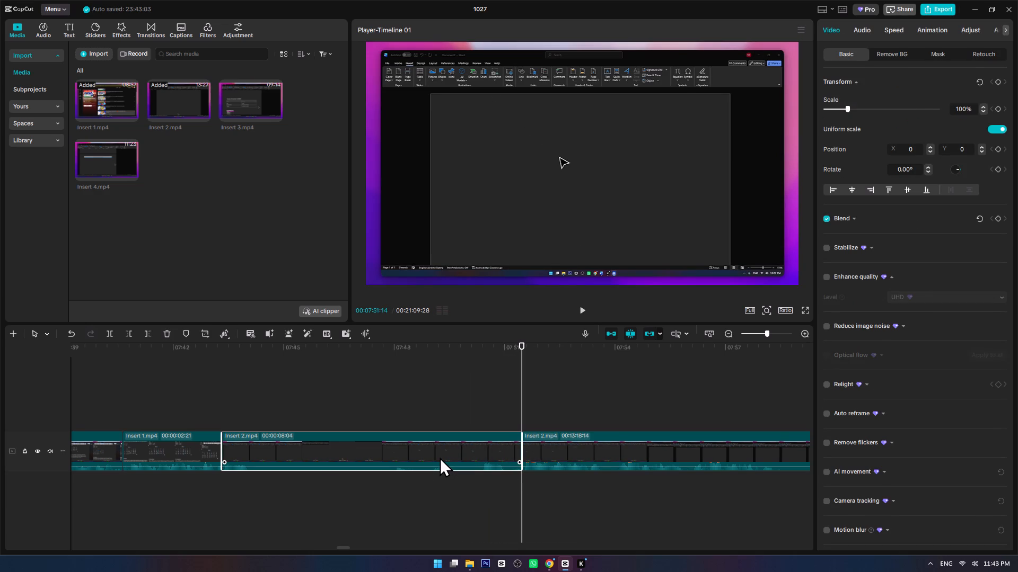
# Play on from the Insert 1–Insert 2 join, split Insert 2 at 00:08:03:24, and delete the 00:00:20:14 part before the cut.
pyautogui.click(146, 400)
pyautogui.click(187, 403)
pyautogui.click(199, 403)
pyautogui.press('space')
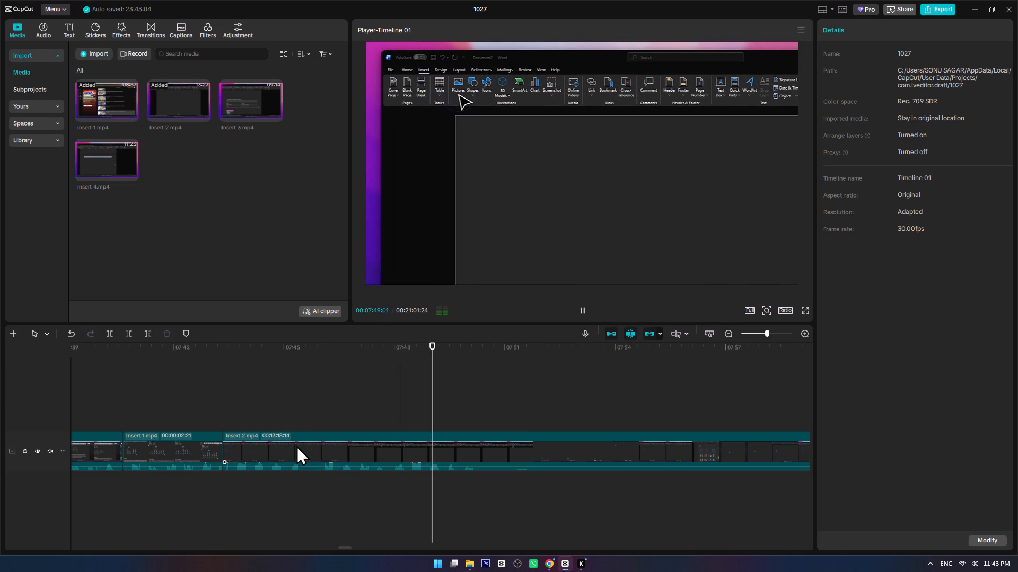
pyautogui.keyDown('ctrl'); pyautogui.scroll(6, 481, 489); pyautogui.keyUp('ctrl')
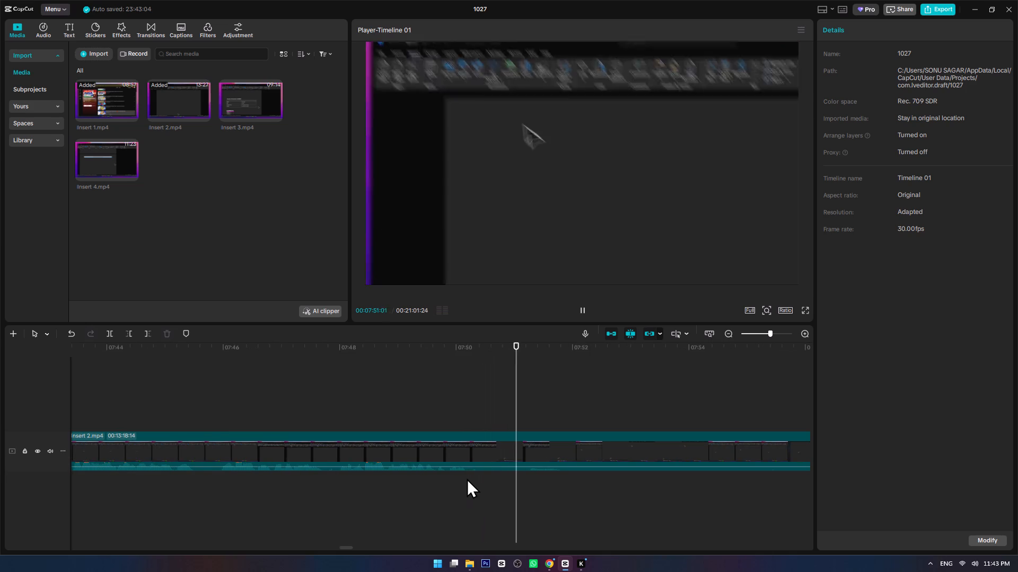
pyautogui.keyDown('ctrl'); pyautogui.scroll(-17, 495, 482); pyautogui.keyUp('ctrl')
pyautogui.keyDown('alt'); pyautogui.scroll(-1, 585, 488); pyautogui.keyUp('alt')
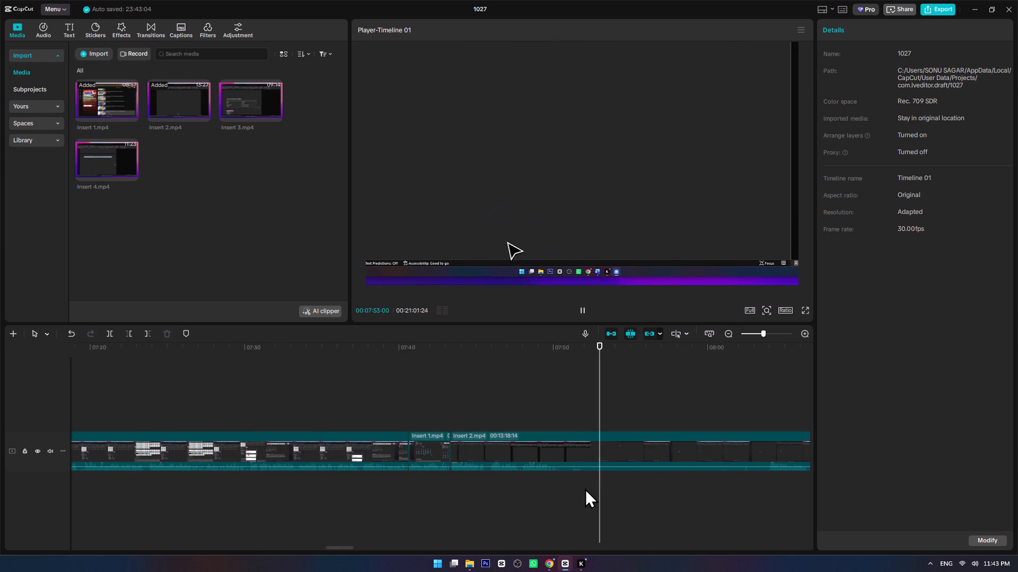
pyautogui.keyDown('alt'); pyautogui.scroll(-6, 585, 488); pyautogui.keyUp('alt')
pyautogui.click(539, 472)
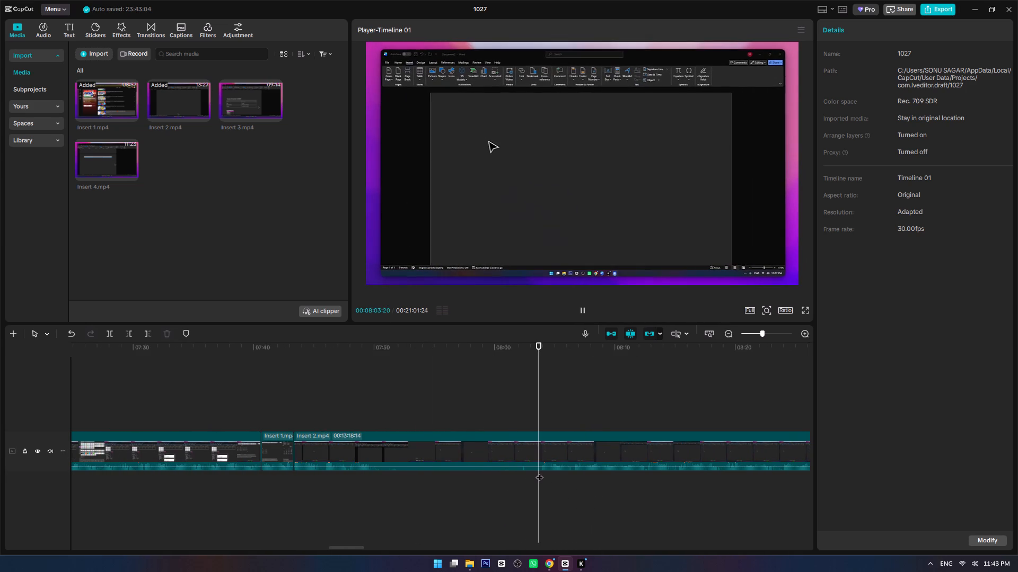
pyautogui.press('space')
pyautogui.press('space')
pyautogui.click(540, 471)
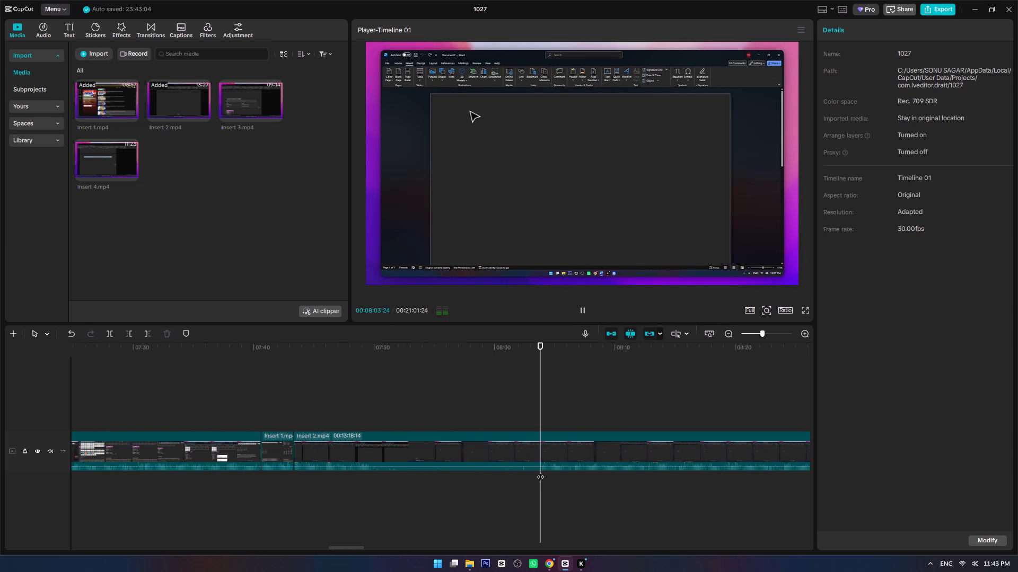
pyautogui.hotkey('ctrl', 'b')
pyautogui.moveTo(510, 393); pyautogui.dragTo(454, 485)
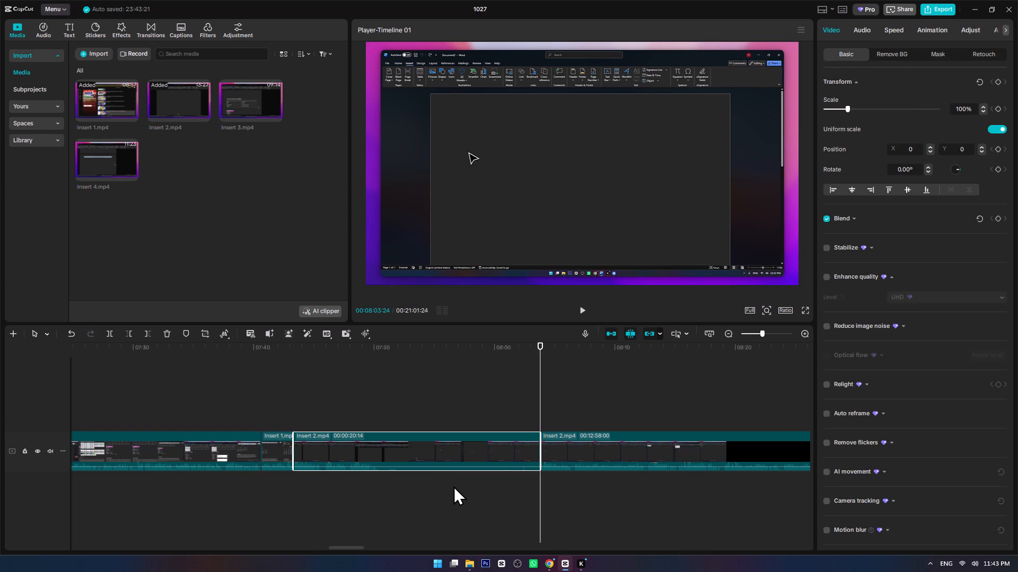
pyautogui.press('Delete')
# Trim the start of Insert 2 to a 00:12:57:24 duration and play across its join with Insert 1.
pyautogui.click(285, 417)
pyautogui.press('space')
pyautogui.keyDown('ctrl'); pyautogui.scroll(9, 346, 480); pyautogui.keyUp('ctrl')
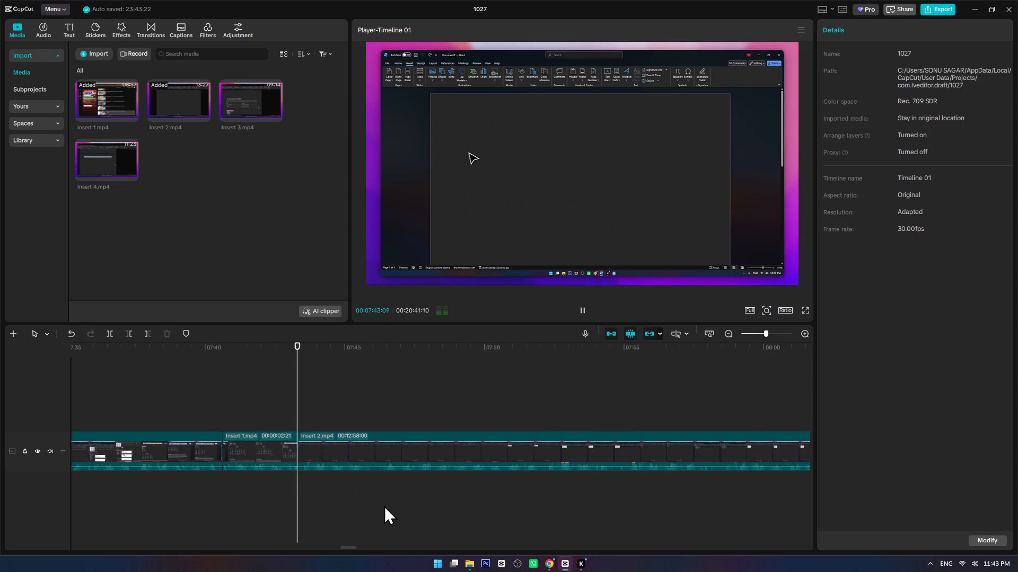
pyautogui.keyDown('ctrl'); pyautogui.scroll(12, 384, 505); pyautogui.keyUp('ctrl')
pyautogui.press('space')
pyautogui.click(304, 448)
pyautogui.moveTo(281, 448); pyautogui.dragTo(290, 448)
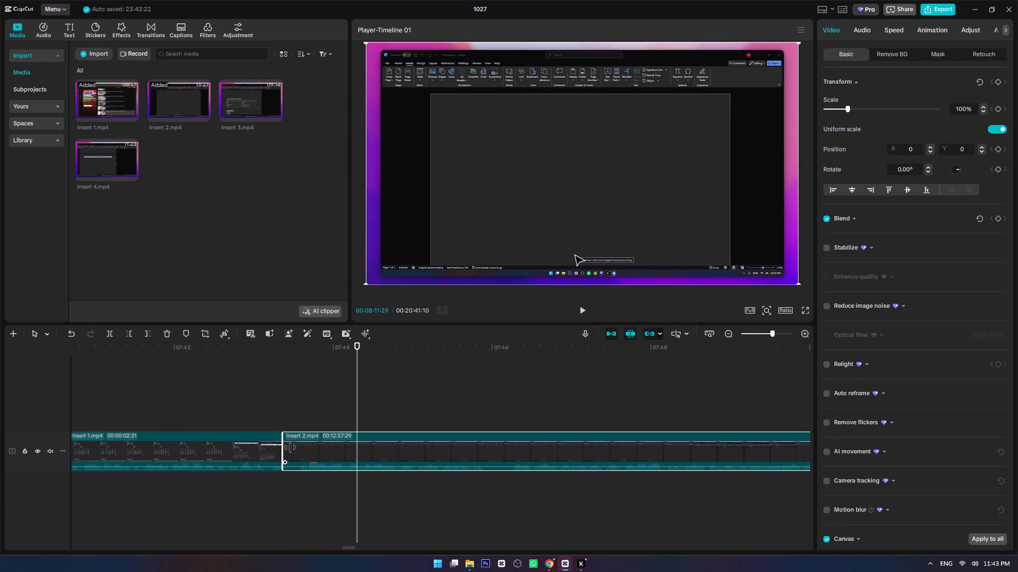
pyautogui.moveTo(290, 448); pyautogui.dragTo(297, 448)
pyautogui.click(226, 378)
pyautogui.press('space')
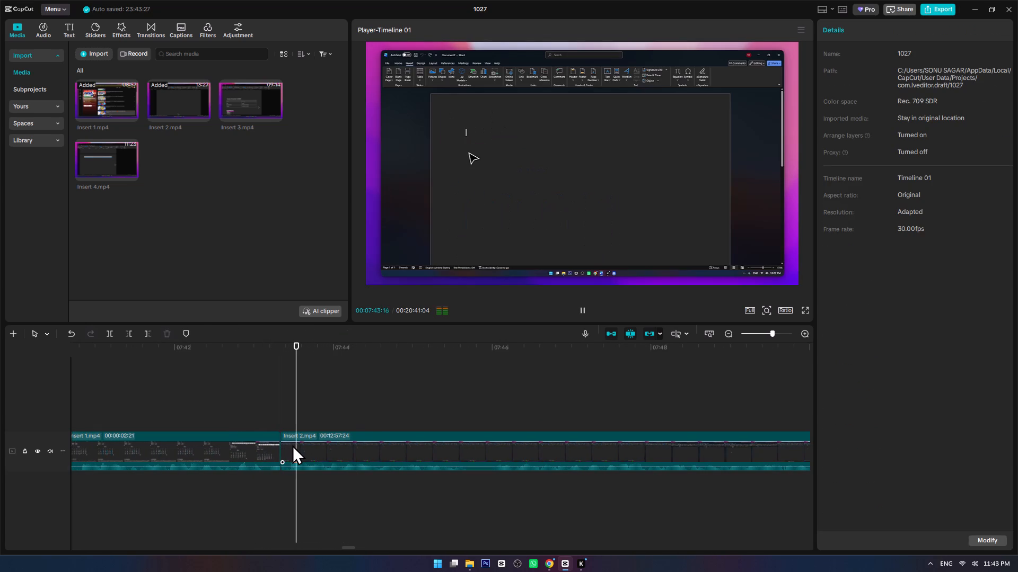
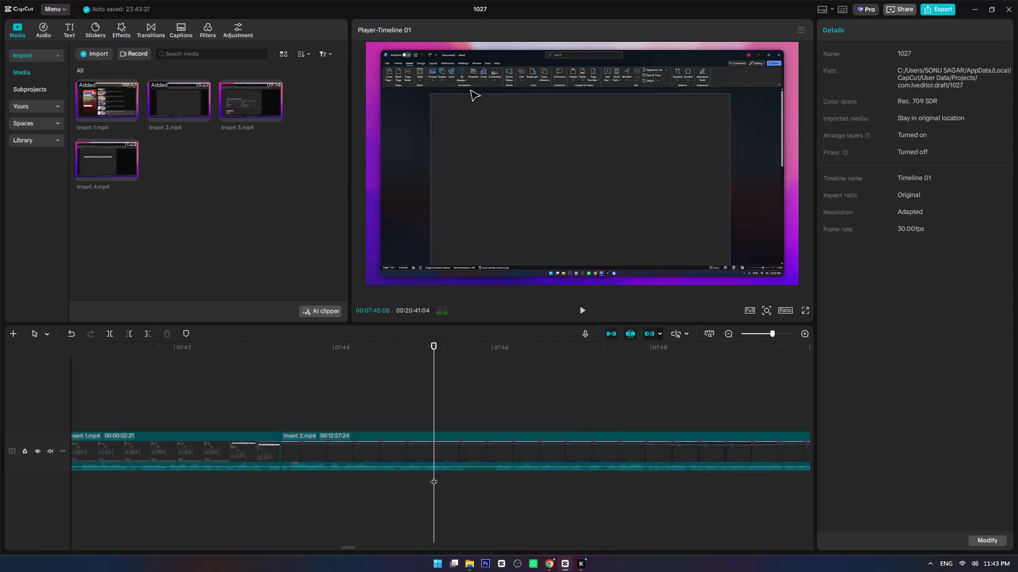
# Play Insert 2 from 00:07:45:08 to about 00:08:35, reviewing the picture-insertion demonstration for the next part to cut.
pyautogui.press('space')
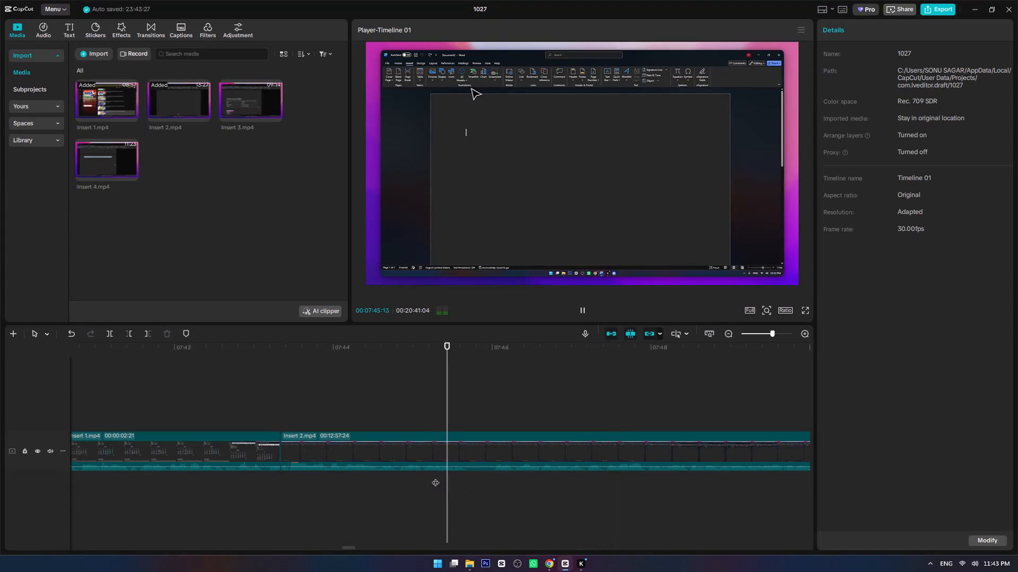
pyautogui.keyDown('ctrl'); pyautogui.scroll(5, 514, 491); pyautogui.keyUp('ctrl')
pyautogui.keyDown('ctrl'); pyautogui.scroll(-6, 514, 491); pyautogui.keyUp('ctrl')
pyautogui.keyDown('alt'); pyautogui.scroll(-6, 514, 491); pyautogui.keyUp('alt')
pyautogui.keyDown('alt'); pyautogui.scroll(-4, 461, 504); pyautogui.keyUp('alt')
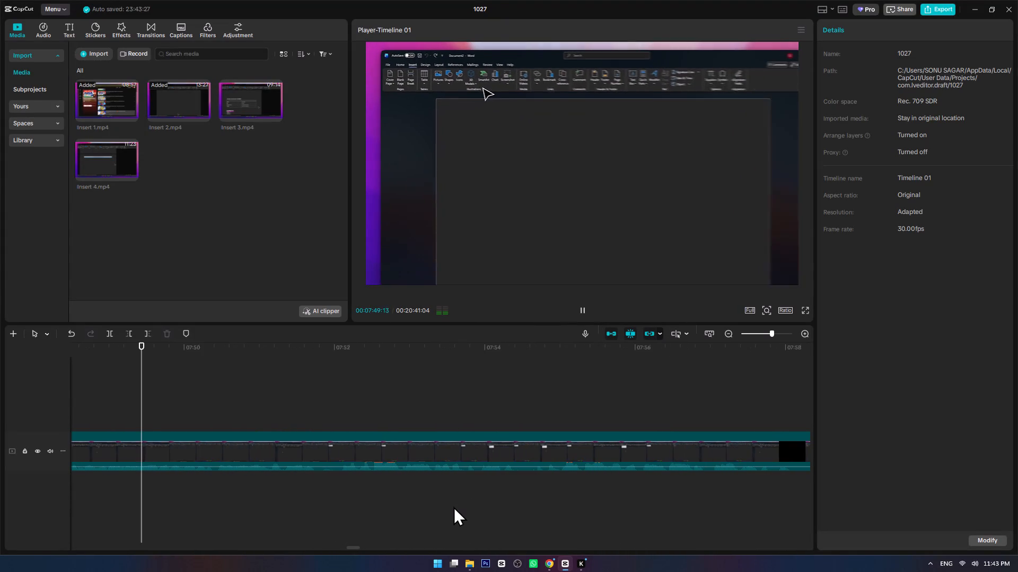
pyautogui.keyDown('ctrl'); pyautogui.scroll(-7, 450, 506); pyautogui.keyUp('ctrl')
pyautogui.keyDown('alt'); pyautogui.scroll(5, 372, 501); pyautogui.keyUp('alt')
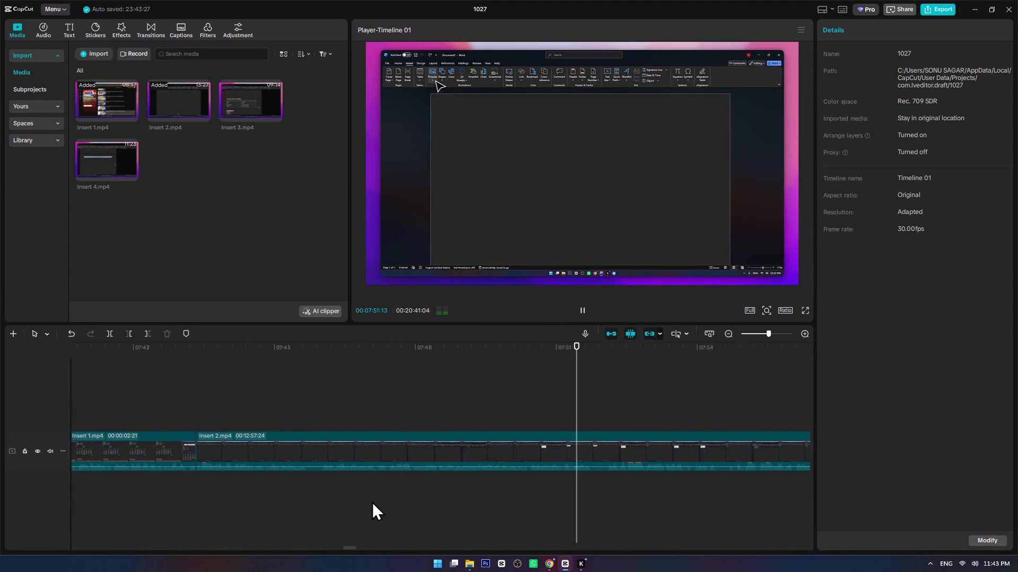
pyautogui.keyDown('alt'); pyautogui.scroll(-5, 372, 501); pyautogui.keyUp('alt')
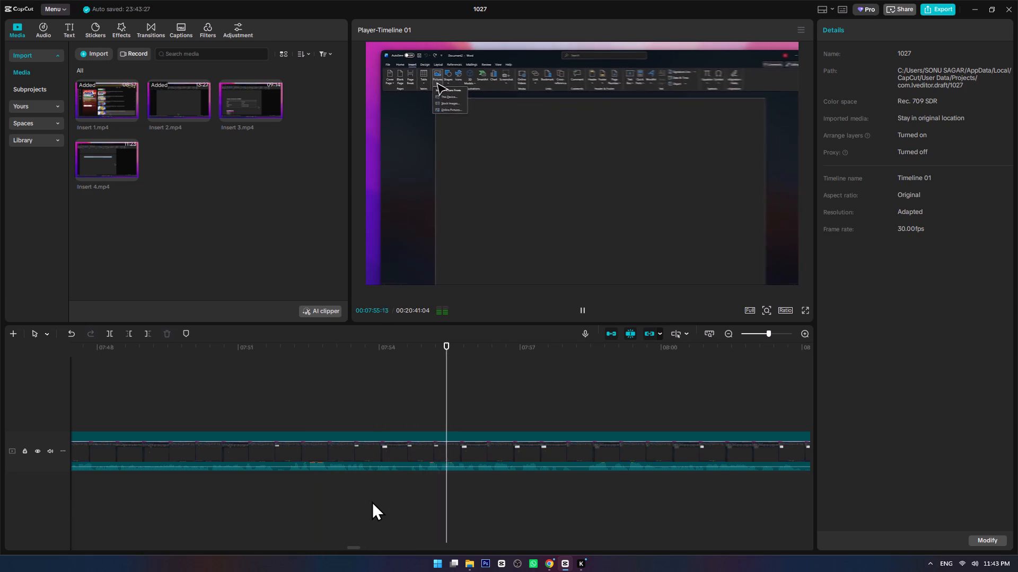
pyautogui.keyDown('alt'); pyautogui.scroll(-2, 372, 501); pyautogui.keyUp('alt')
pyautogui.keyDown('ctrl'); pyautogui.scroll(5, 372, 501); pyautogui.keyUp('ctrl')
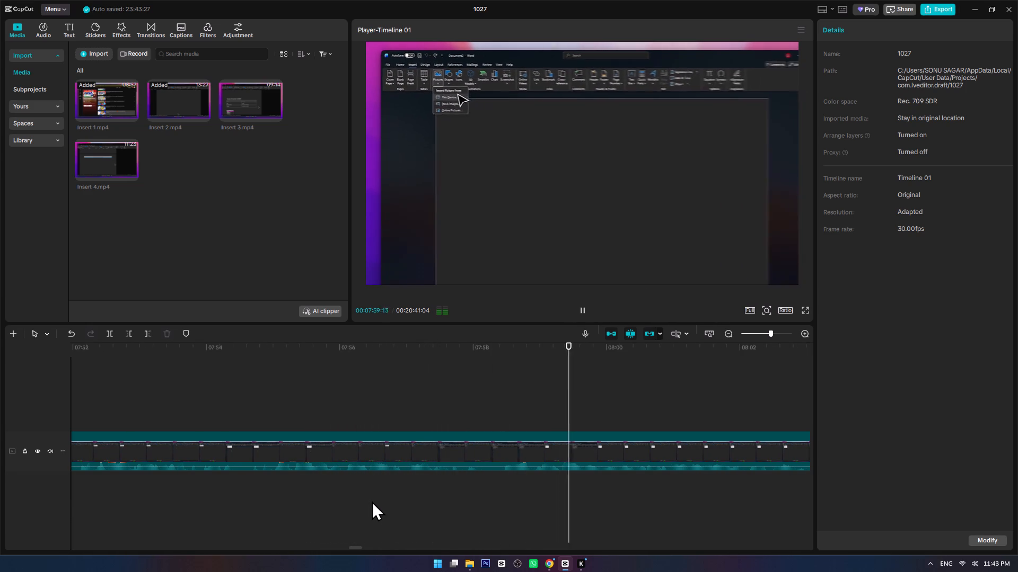
pyautogui.keyDown('alt'); pyautogui.scroll(-3, 372, 501); pyautogui.keyUp('alt')
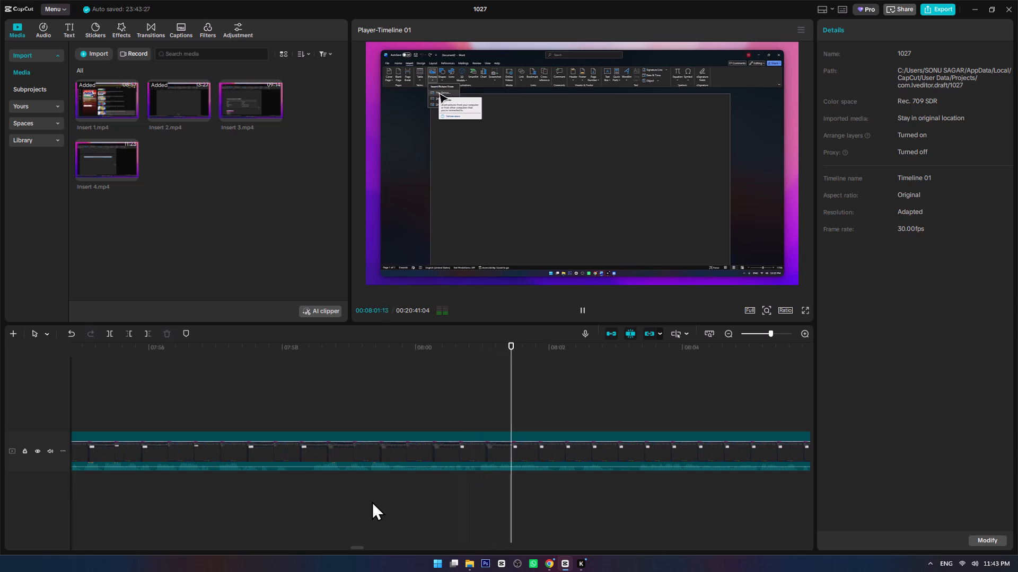
pyautogui.keyDown('alt'); pyautogui.scroll(-4, 372, 501); pyautogui.keyUp('alt')
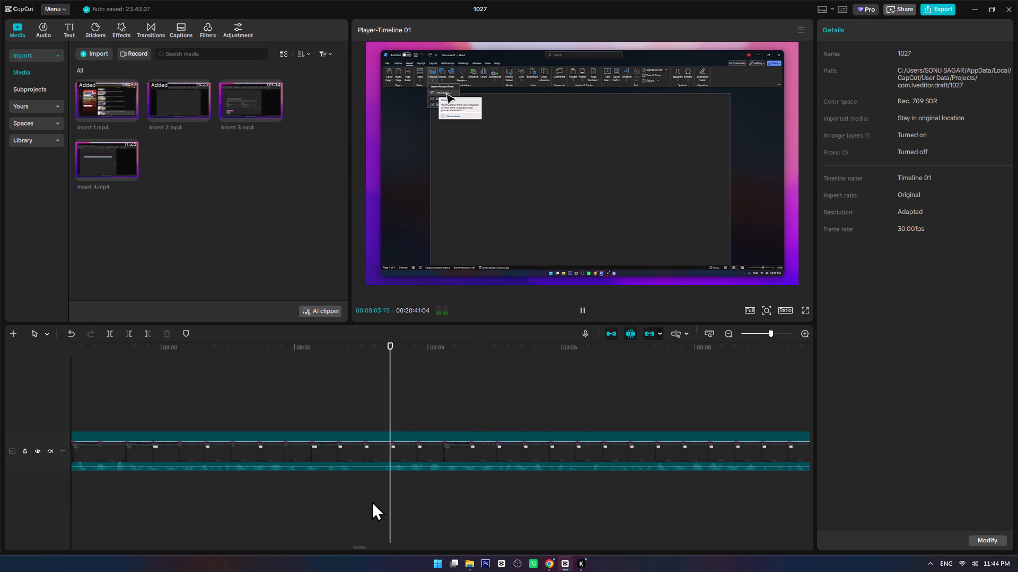
pyautogui.keyDown('alt'); pyautogui.scroll(-2, 372, 501); pyautogui.keyUp('alt')
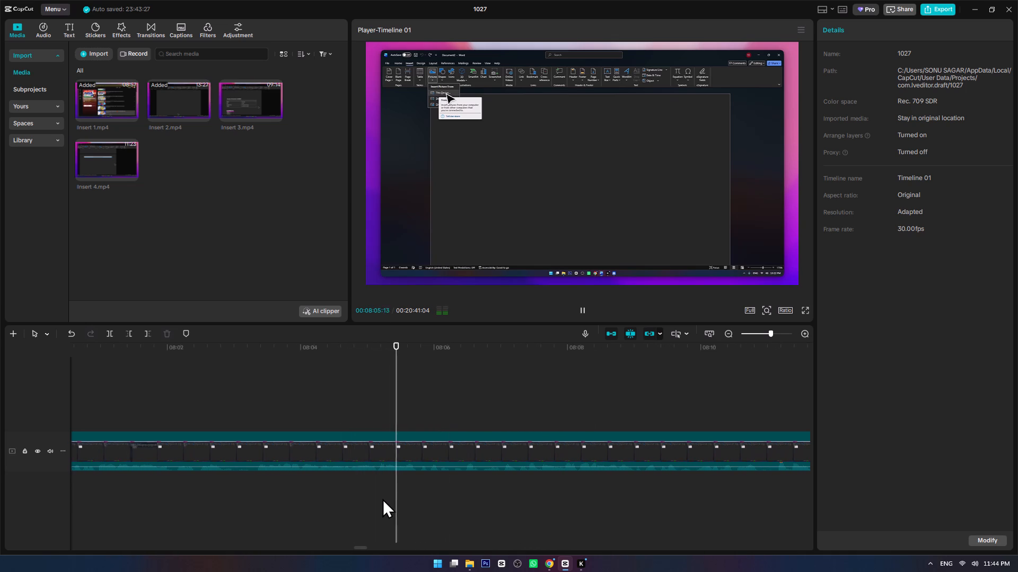
pyautogui.keyDown('alt'); pyautogui.scroll(-2, 382, 498); pyautogui.keyUp('alt')
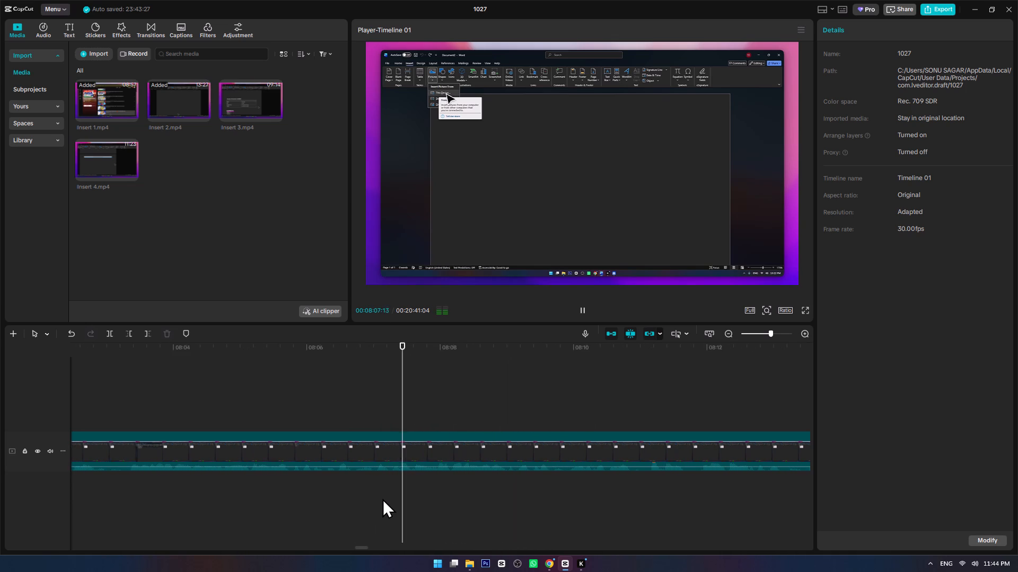
pyautogui.keyDown('ctrl'); pyautogui.scroll(-14, 382, 498); pyautogui.keyUp('ctrl')
pyautogui.keyDown('alt'); pyautogui.scroll(-2, 382, 498); pyautogui.keyUp('alt')
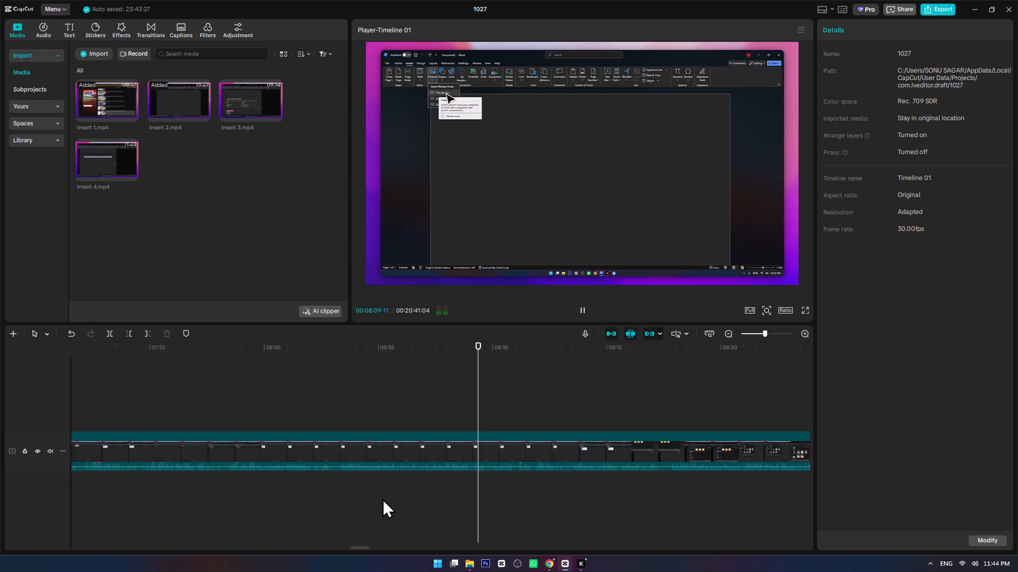
pyautogui.keyDown('alt'); pyautogui.scroll(-2, 382, 498); pyautogui.keyUp('alt')
pyautogui.keyDown('ctrl'); pyautogui.scroll(4, 382, 498); pyautogui.keyUp('ctrl')
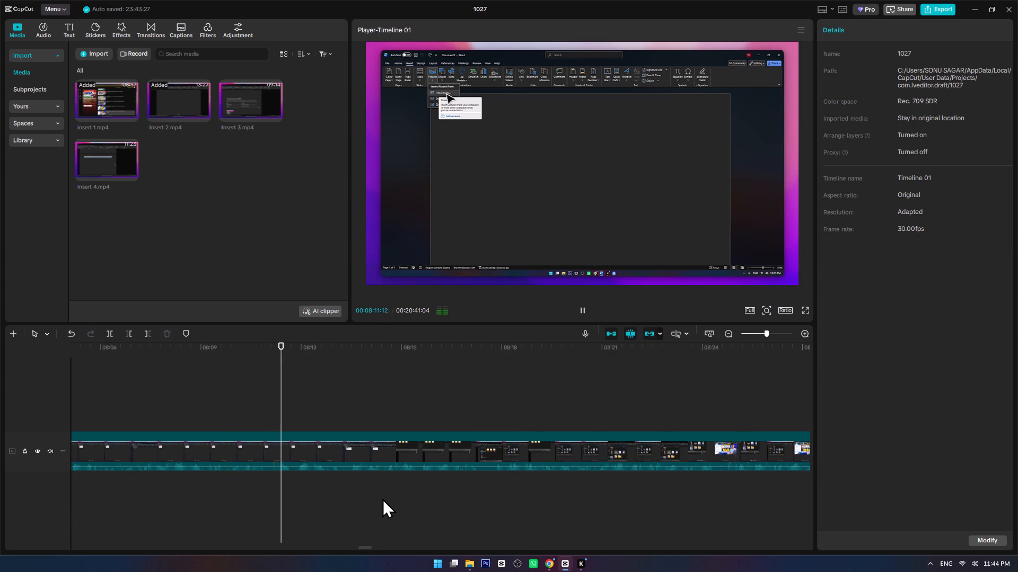
pyautogui.keyDown('ctrl'); pyautogui.scroll(6, 334, 499); pyautogui.keyUp('ctrl')
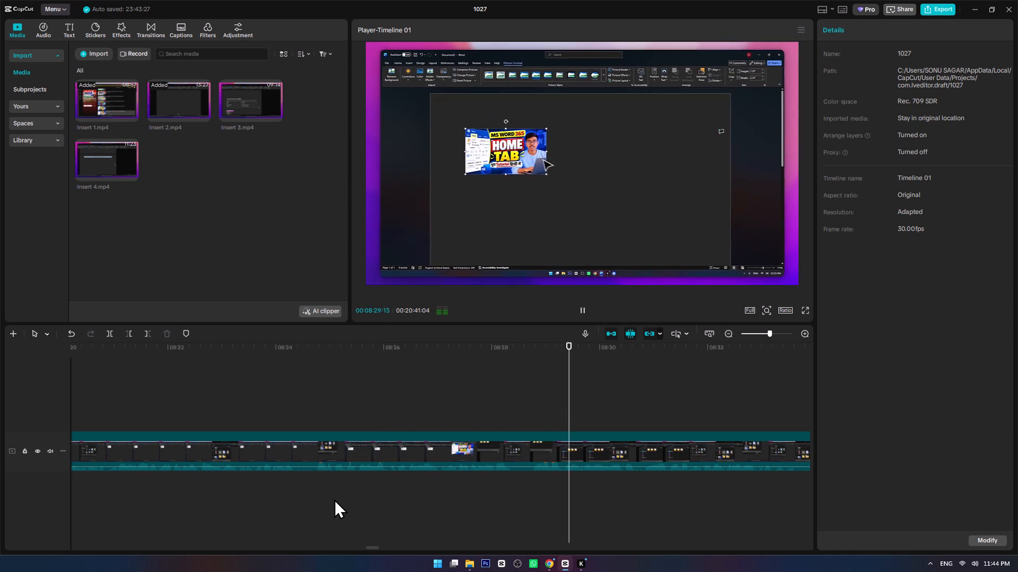
pyautogui.keyDown('alt'); pyautogui.scroll(-6, 586, 507); pyautogui.keyUp('alt')
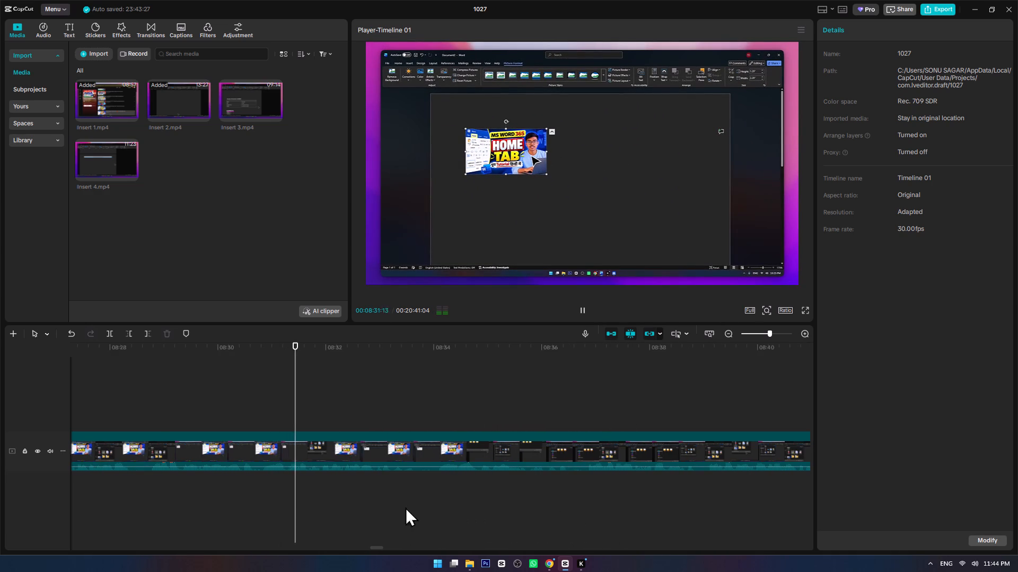
pyautogui.keyDown('ctrl'); pyautogui.scroll(6, 383, 507); pyautogui.keyUp('ctrl')
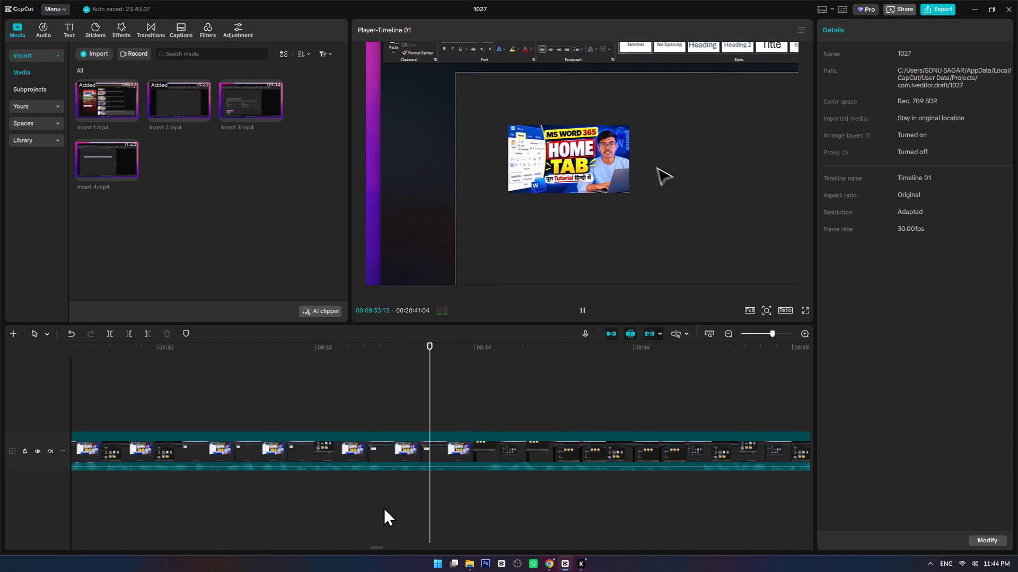
# Split Insert 2 at 00:08:33:20 and 00:08:36:26, and delete the part between the two cuts.
pyautogui.click(448, 481)
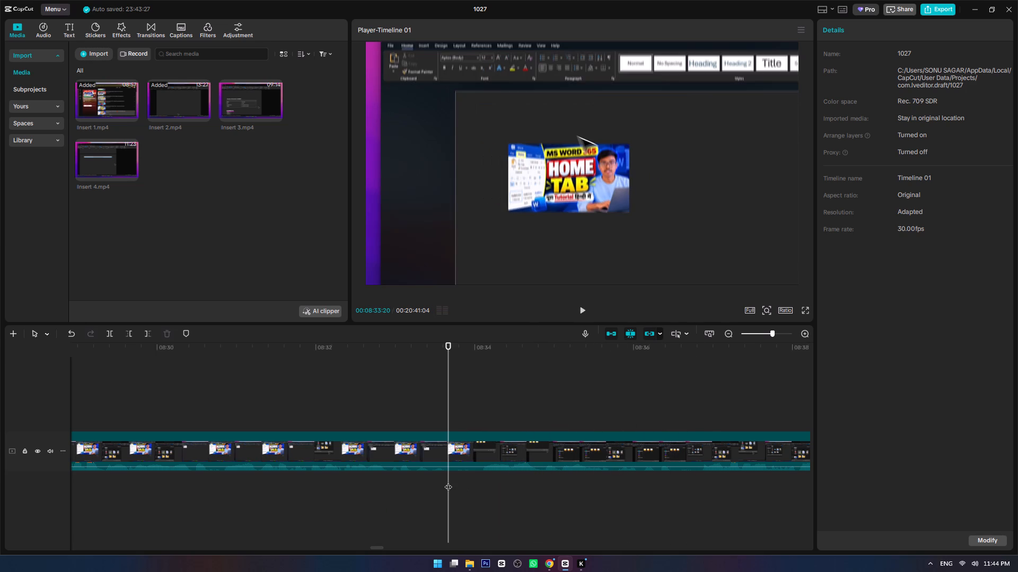
pyautogui.hotkey('ctrl', 'b')
pyautogui.press('space')
pyautogui.click(693, 478)
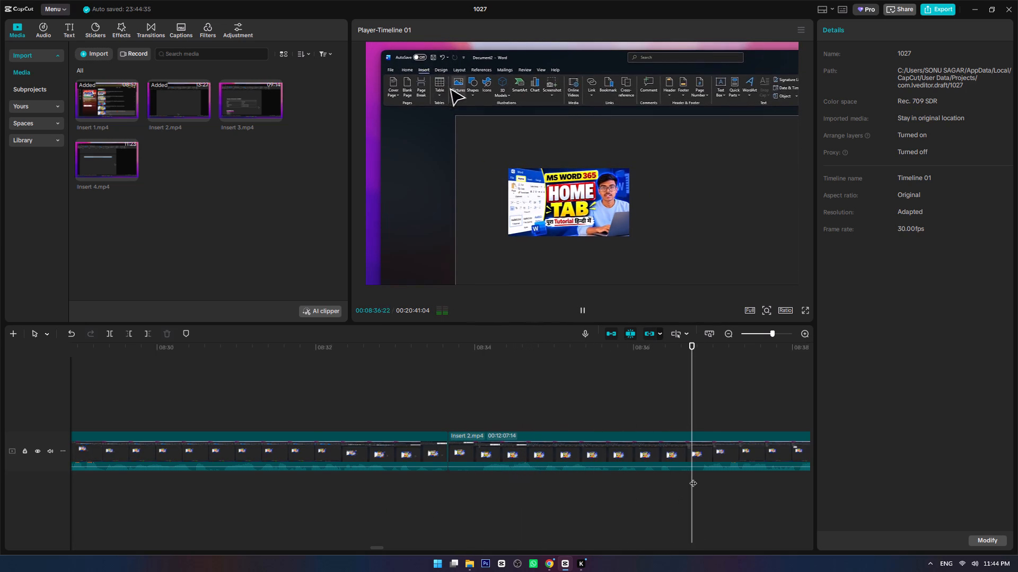
pyautogui.press('space')
pyautogui.click(696, 473)
pyautogui.click(701, 472)
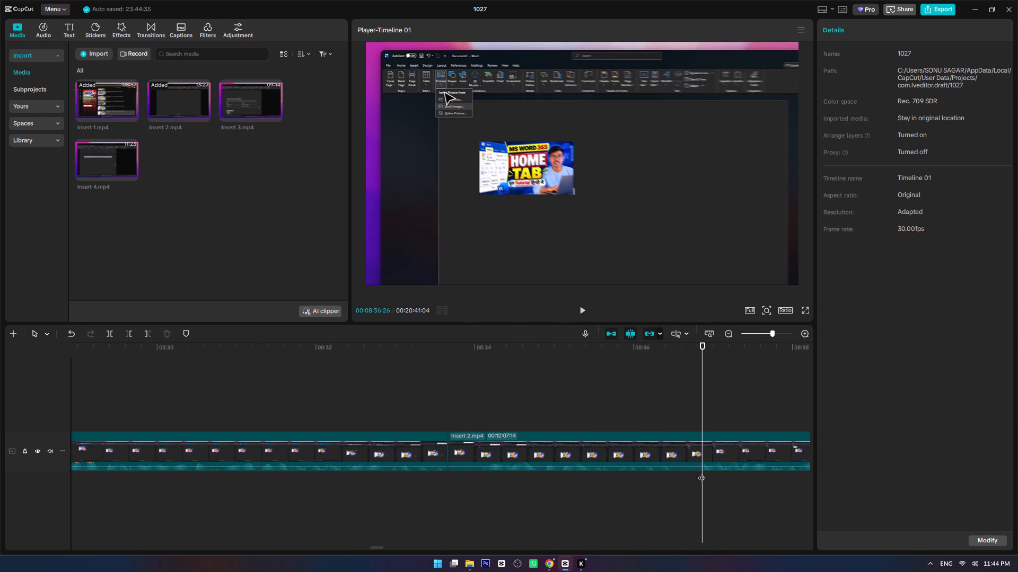
pyautogui.hotkey('ctrl', 'b')
pyautogui.moveTo(620, 514); pyautogui.dragTo(601, 387)
pyautogui.press('Delete')
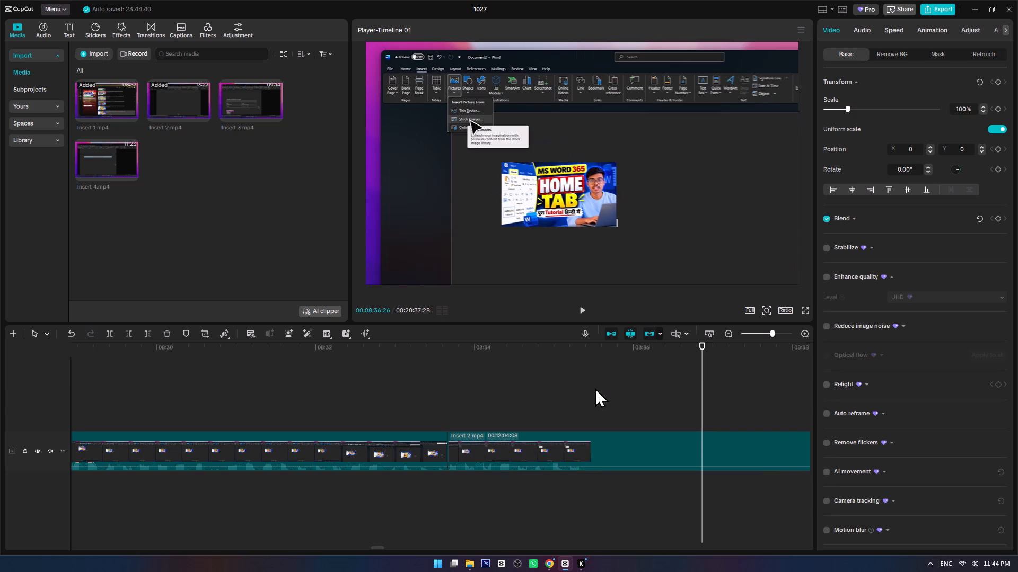
# Play across the new join into the Stock Images section and split Insert 2 at 00:08:43:24.
pyautogui.click(385, 401)
pyautogui.press('space')
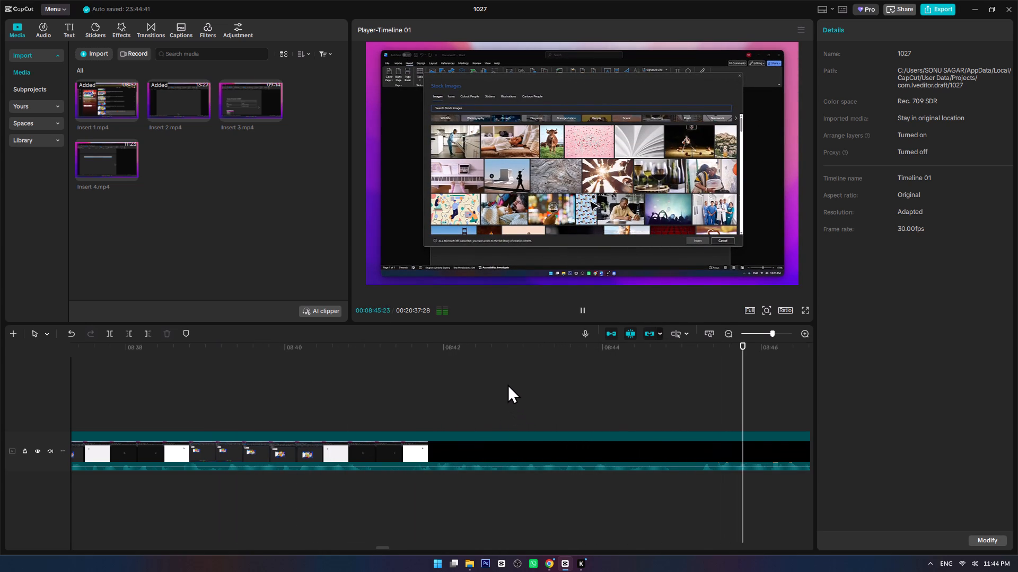
pyautogui.press('space')
pyautogui.press('space')
pyautogui.press('space')
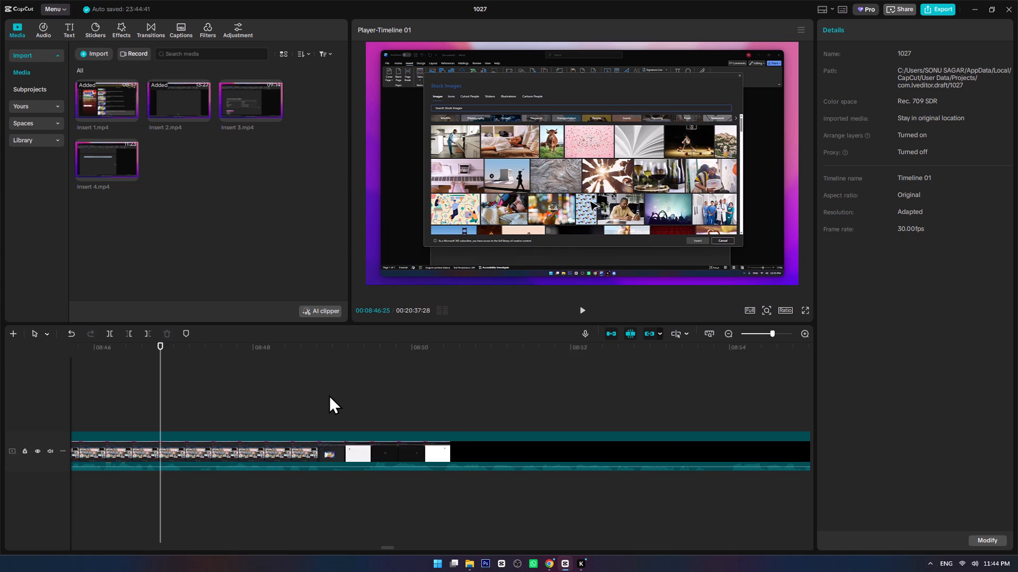
pyautogui.keyDown('alt'); pyautogui.scroll(5, 329, 395); pyautogui.keyUp('alt')
pyautogui.keyDown('alt'); pyautogui.scroll(2, 211, 378); pyautogui.keyUp('alt')
pyautogui.click(211, 381)
pyautogui.press('space')
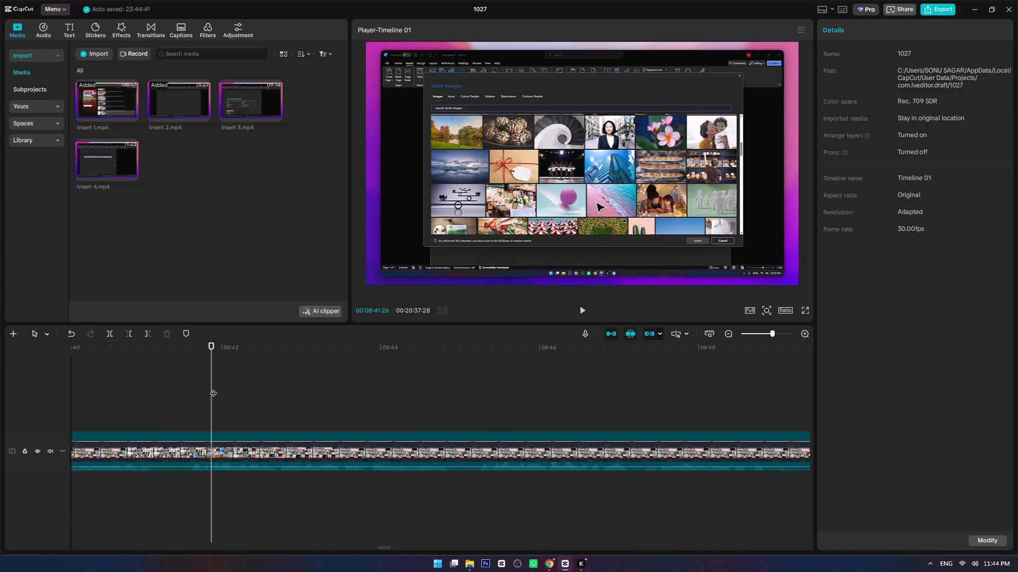
pyautogui.press('space')
pyautogui.click(365, 474)
pyautogui.press('space')
pyautogui.click(365, 474)
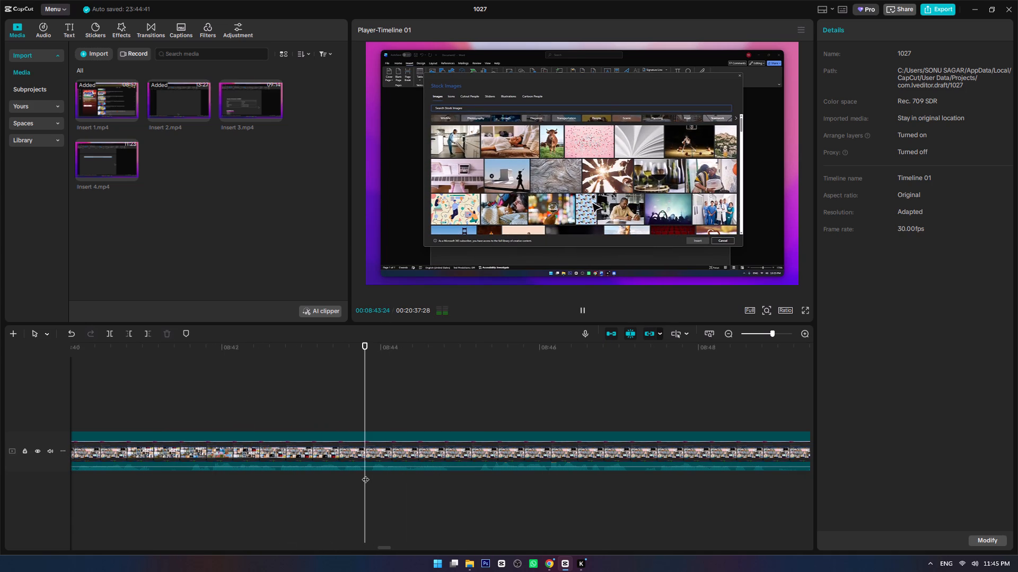
pyautogui.hotkey('ctrl', 'b')
# Review the Stock Images section, split Insert 2 at 00:08:51:10, and delete the 00:00:07:16 part before the cut.
pyautogui.press('space')
pyautogui.keyDown('ctrl'); pyautogui.scroll(-16, 639, 487); pyautogui.keyUp('ctrl')
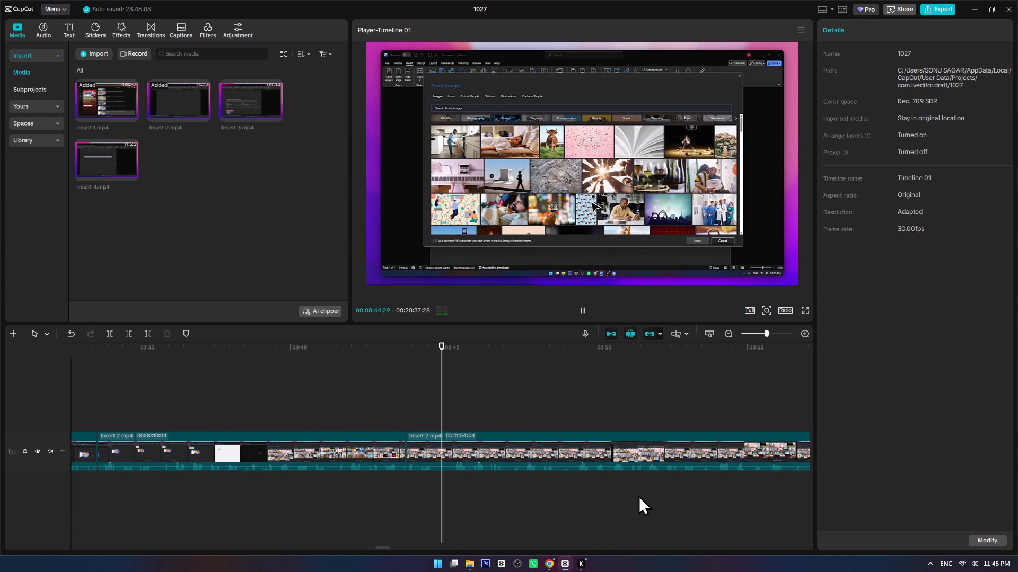
pyautogui.click(609, 476)
pyautogui.press('space')
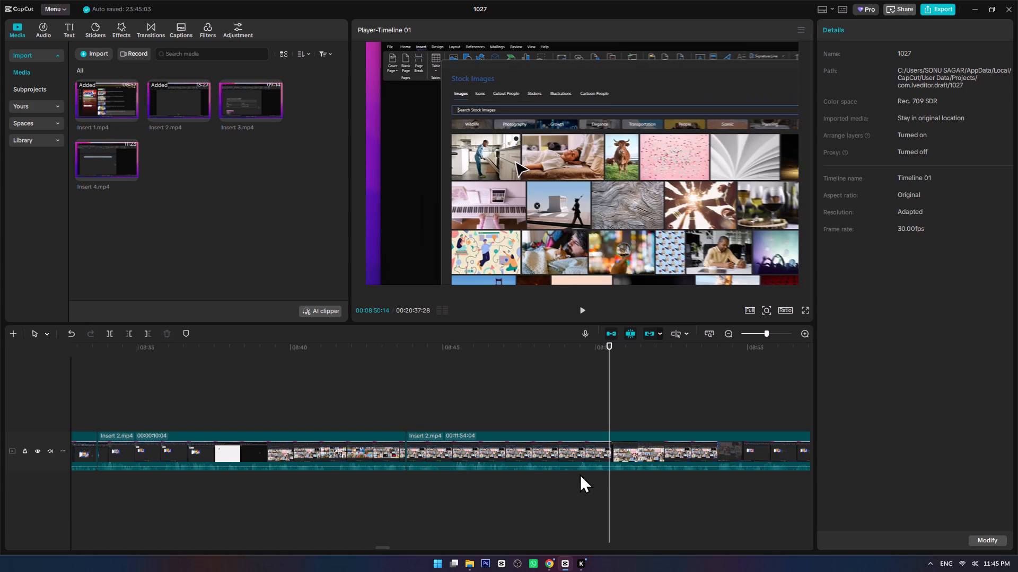
pyautogui.click(580, 473)
pyautogui.press('space')
pyautogui.keyDown('ctrl'); pyautogui.scroll(6, 578, 473); pyautogui.keyUp('ctrl')
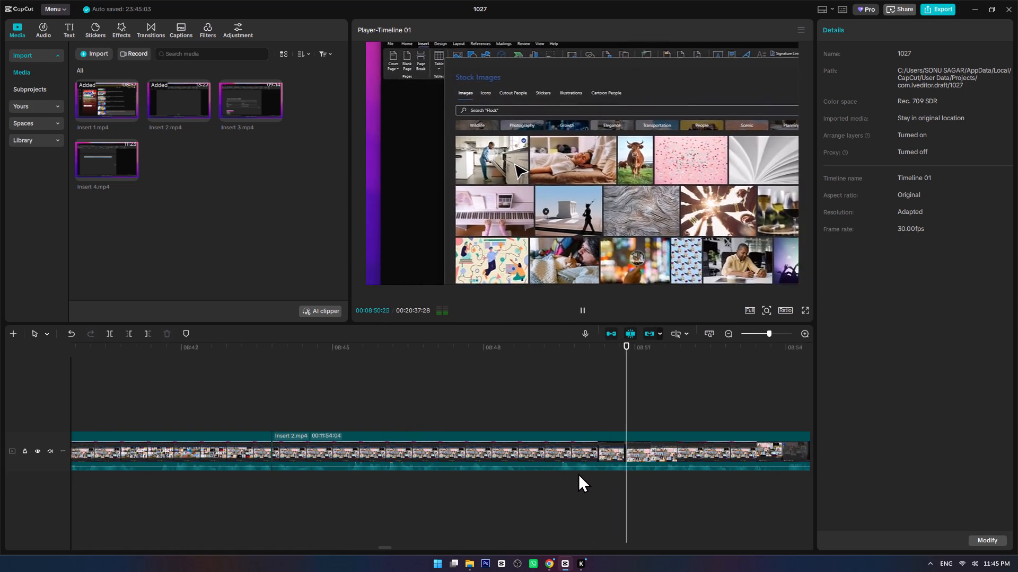
pyautogui.keyDown('ctrl'); pyautogui.scroll(-5, 578, 473); pyautogui.keyUp('ctrl')
pyautogui.keyDown('alt'); pyautogui.scroll(-2, 662, 481); pyautogui.keyUp('alt')
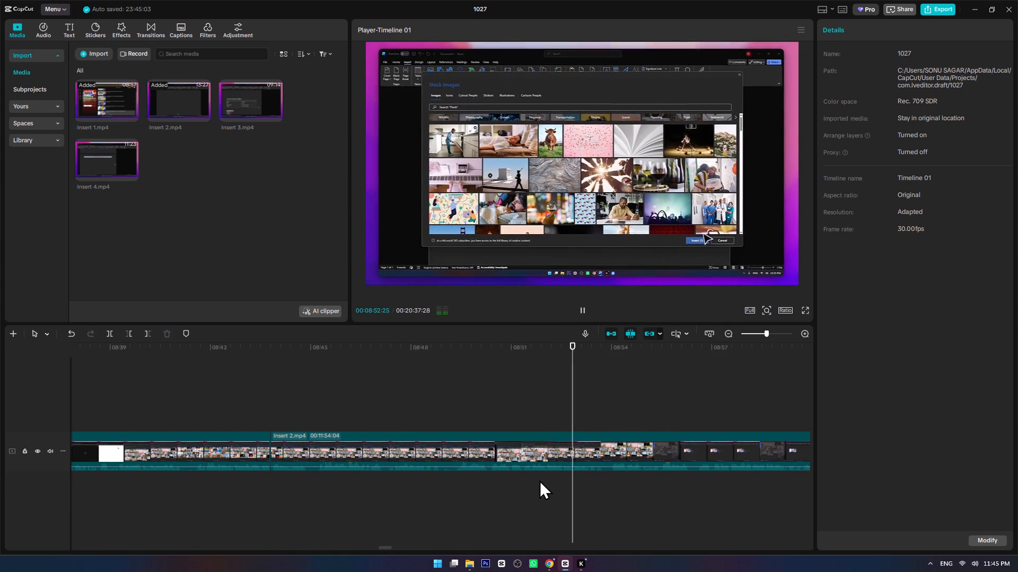
pyautogui.click(528, 477)
pyautogui.click(521, 476)
pyautogui.press('space')
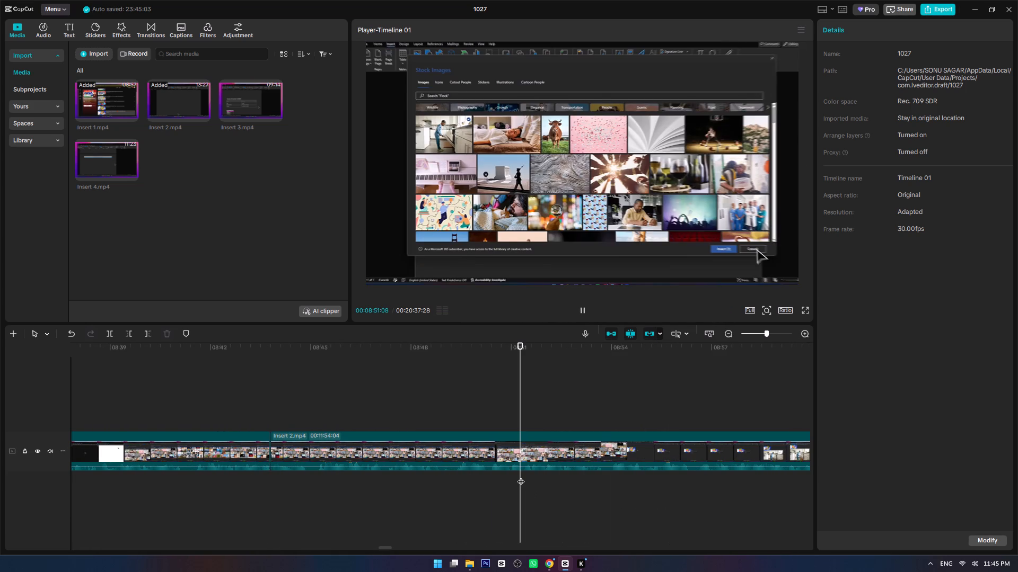
pyautogui.press('space')
pyautogui.click(511, 475)
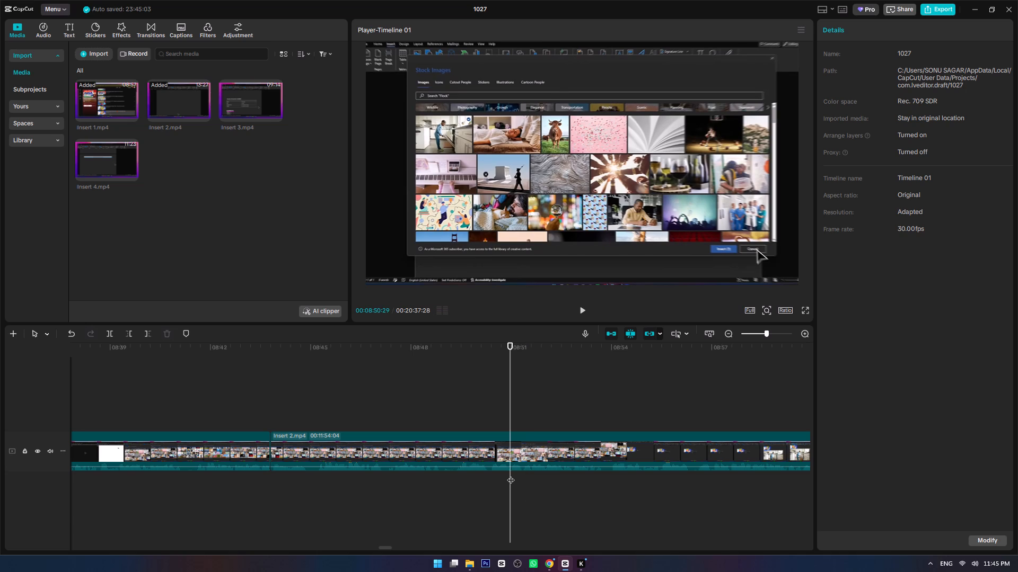
pyautogui.press('space')
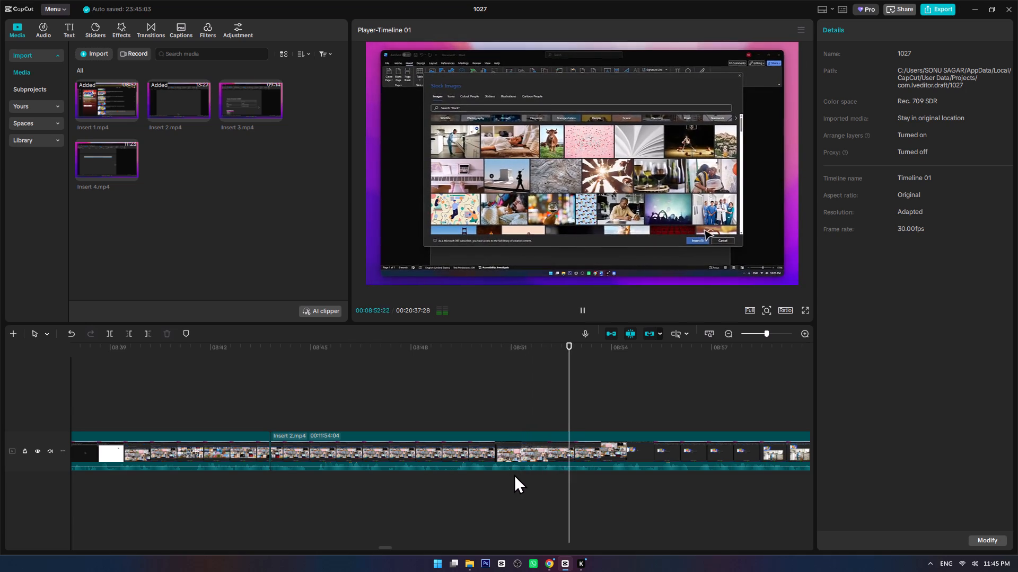
pyautogui.click(522, 472)
pyautogui.hotkey('ctrl', 'b')
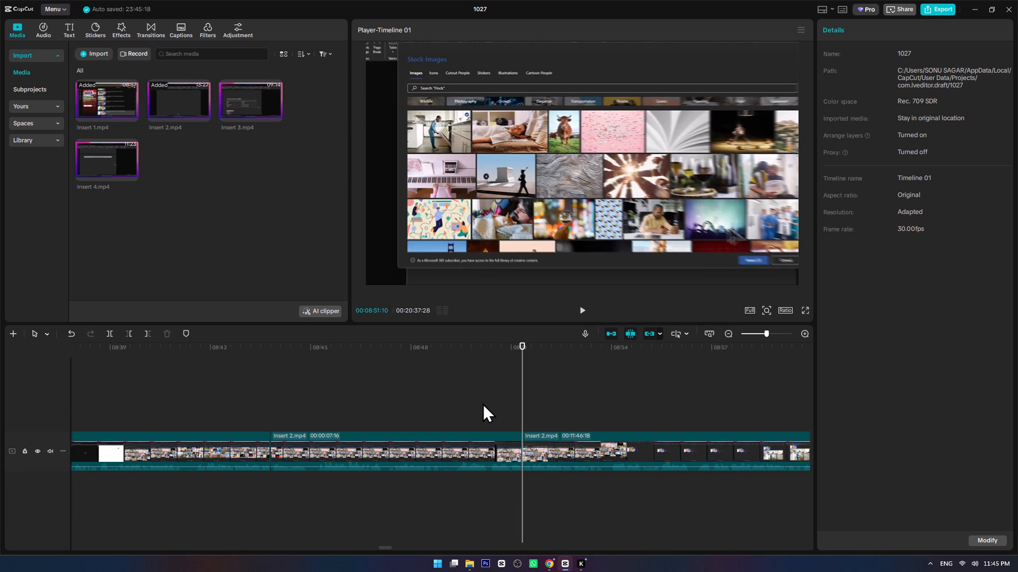
pyautogui.moveTo(485, 402); pyautogui.dragTo(450, 490)
pyautogui.press('Delete')
# Play across the new join, split Insert 2 at 00:08:47:26 and 00:08:49:01 during the image download, and delete the part between the cuts.
pyautogui.click(224, 401)
pyautogui.press('space')
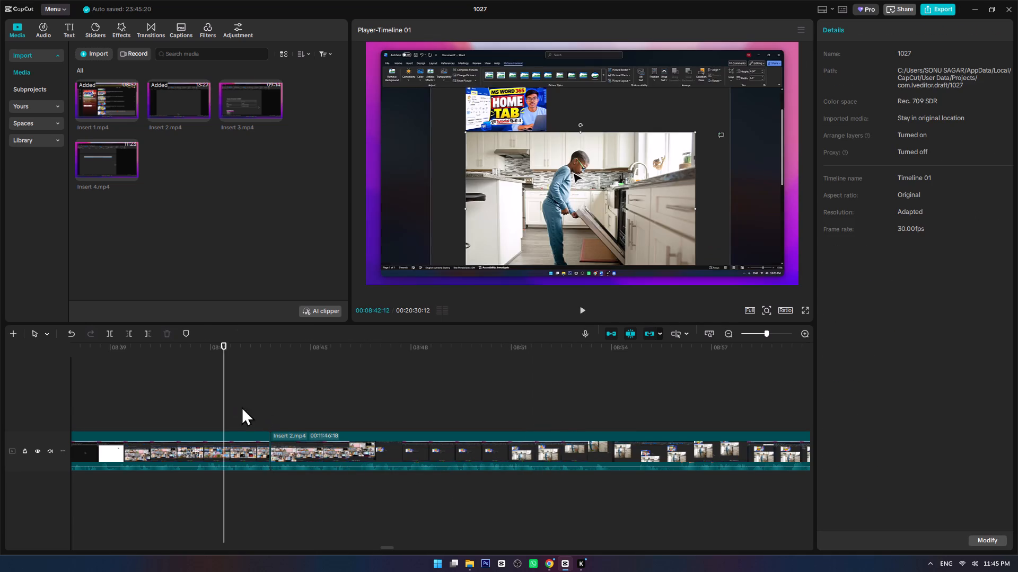
pyautogui.keyDown('ctrl'); pyautogui.scroll(9, 389, 479); pyautogui.keyUp('ctrl')
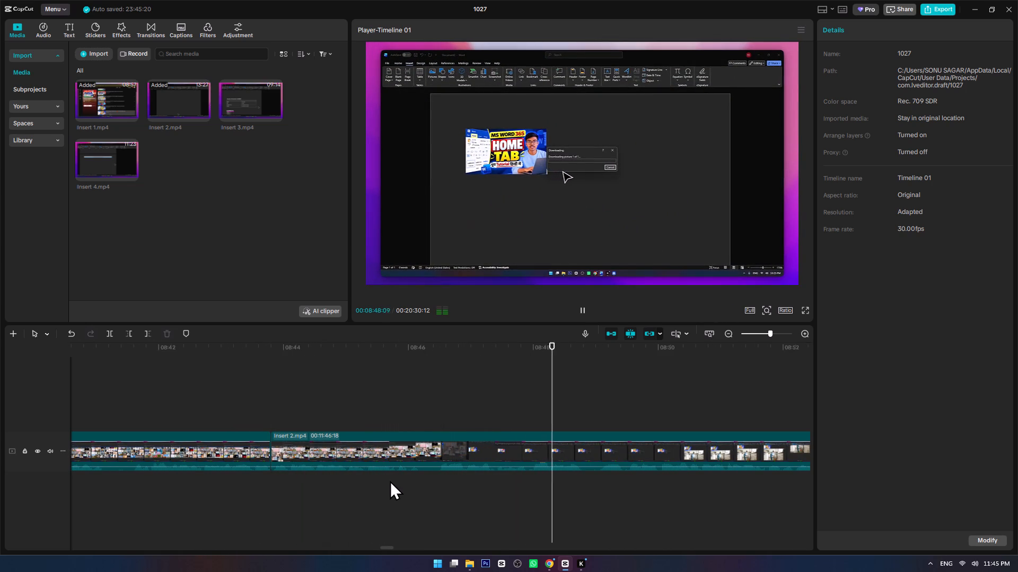
pyautogui.keyDown('ctrl'); pyautogui.scroll(9, 571, 498); pyautogui.keyUp('ctrl')
pyautogui.press('space')
pyautogui.click(454, 484)
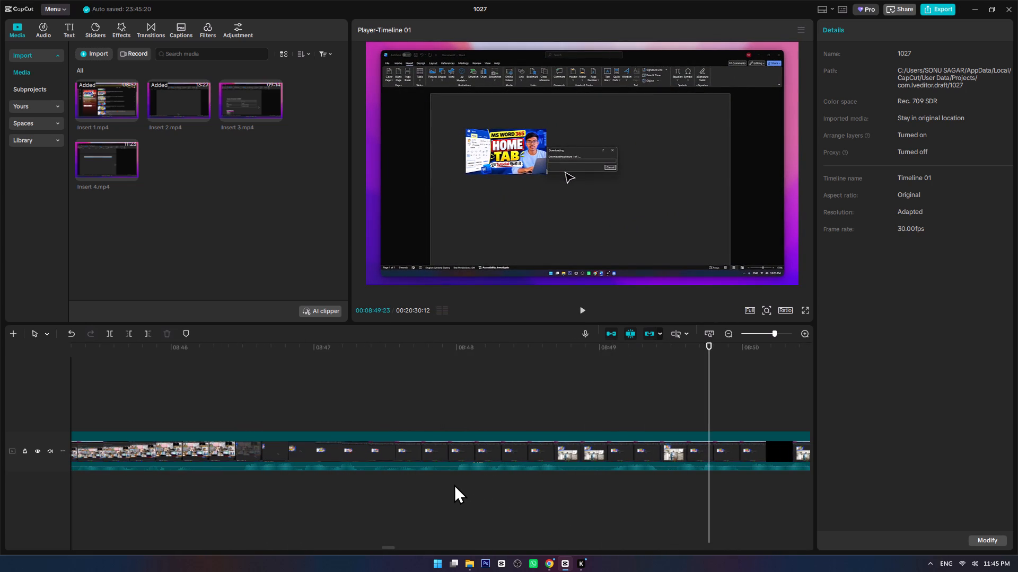
pyautogui.click(445, 479)
pyautogui.press('space')
pyautogui.click(440, 476)
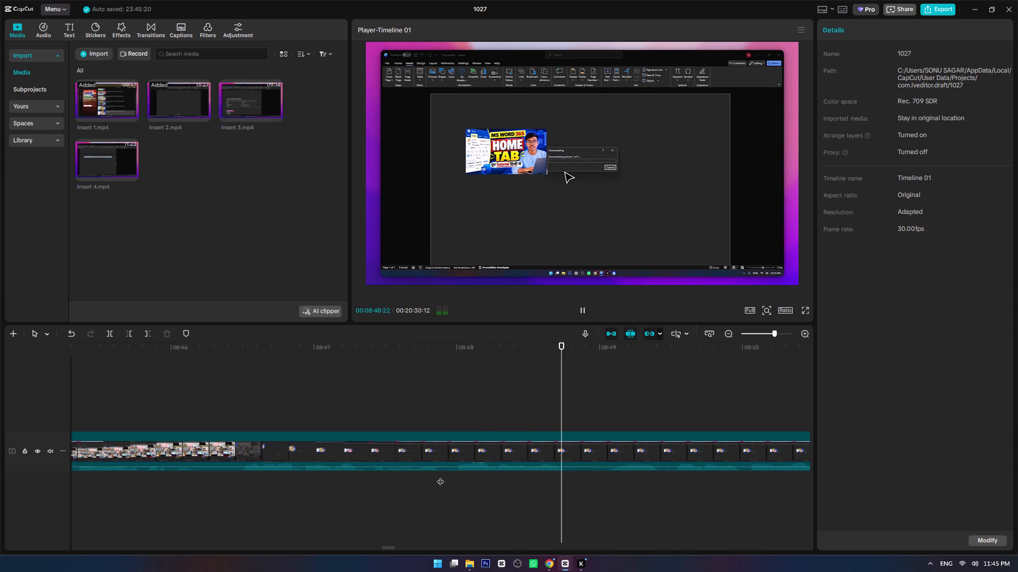
pyautogui.hotkey('ctrl', 'b')
pyautogui.click(607, 477)
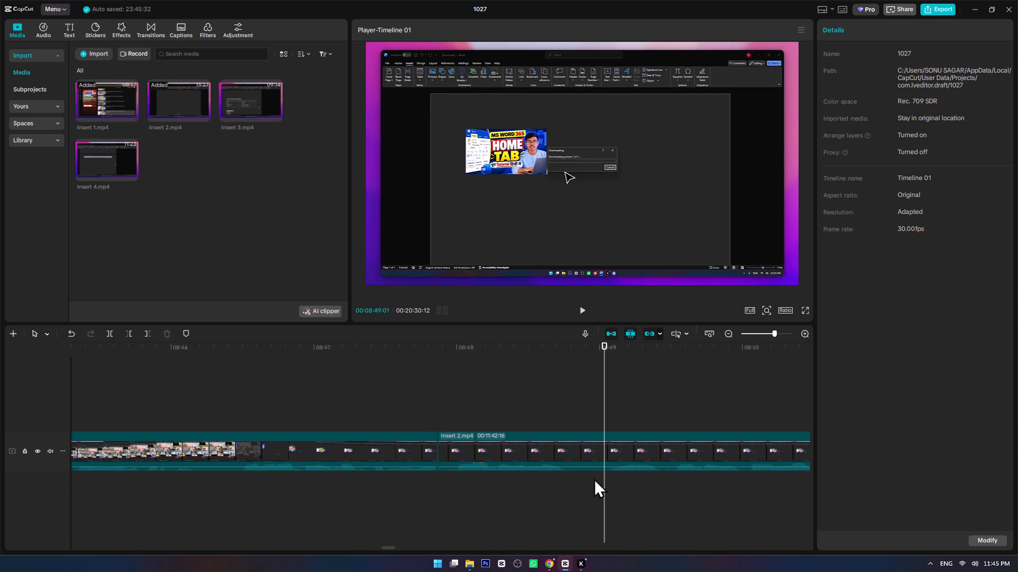
pyautogui.hotkey('ctrl', 'b')
pyautogui.moveTo(561, 497); pyautogui.dragTo(451, 373)
pyautogui.press('Delete')
# Replay the join at 00:08:47:26 and trim 15 frames off the start of the Insert 2 part after it.
pyautogui.click(375, 405)
pyautogui.press('space')
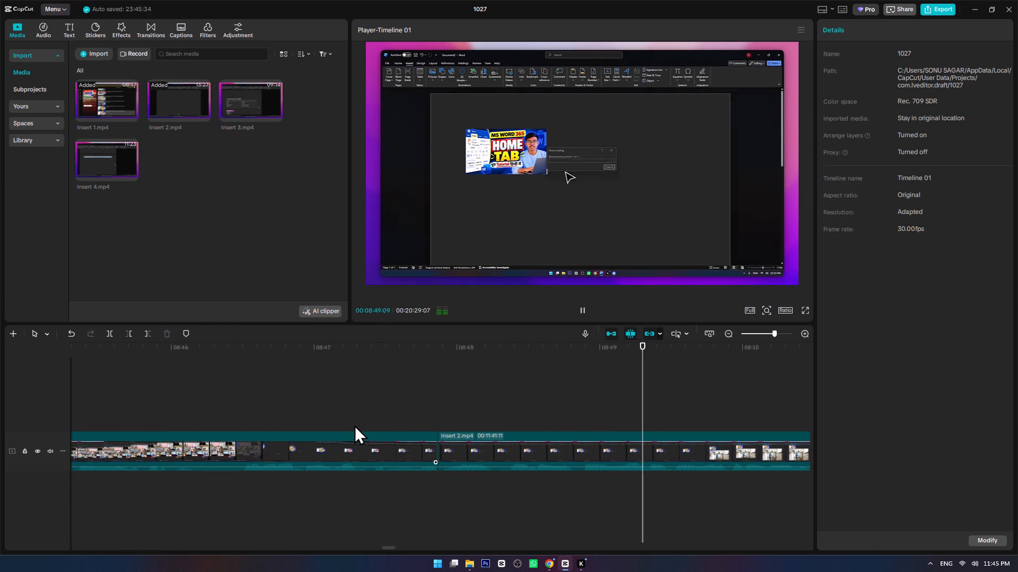
pyautogui.click(353, 416)
pyautogui.press('space')
pyautogui.press('space')
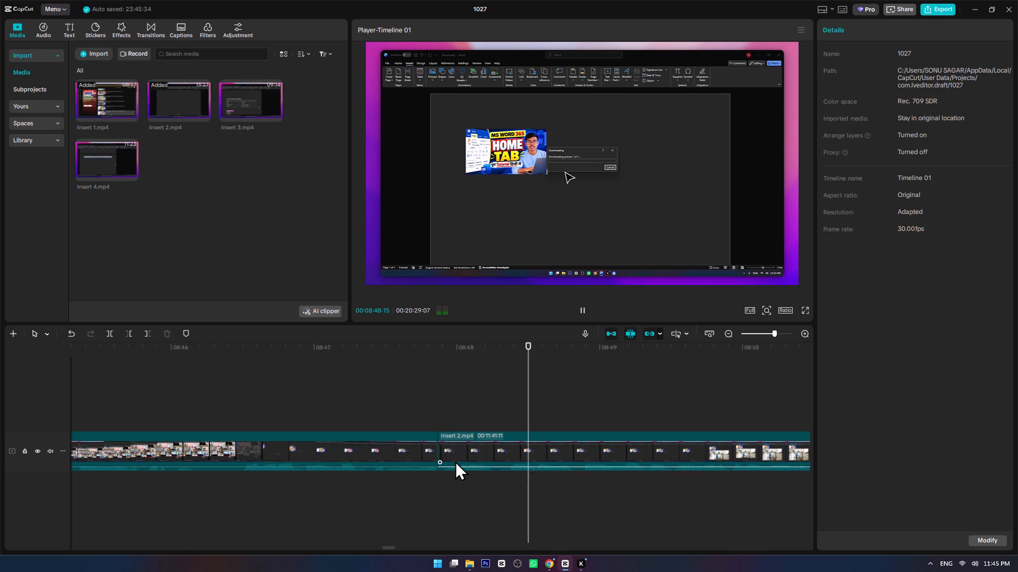
pyautogui.click(456, 460)
pyautogui.moveTo(440, 448); pyautogui.dragTo(510, 448)
# Play on through the inserted stock image, split Insert 2 at 00:08:52:10 and 00:08:53:05, and delete the part between the cuts.
pyautogui.click(410, 395)
pyautogui.press('space')
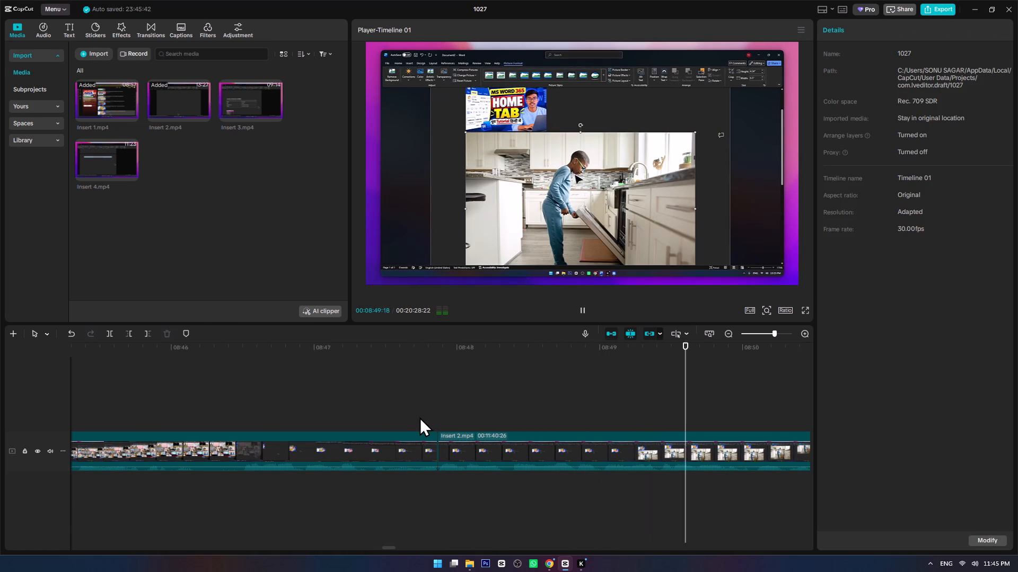
pyautogui.keyDown('ctrl'); pyautogui.scroll(-7, 536, 468); pyautogui.keyUp('ctrl')
pyautogui.keyDown('alt'); pyautogui.scroll(-3, 536, 471); pyautogui.keyUp('alt')
pyautogui.keyDown('ctrl'); pyautogui.scroll(-7, 536, 472); pyautogui.keyUp('ctrl')
pyautogui.keyDown('alt'); pyautogui.scroll(-4, 536, 472); pyautogui.keyUp('alt')
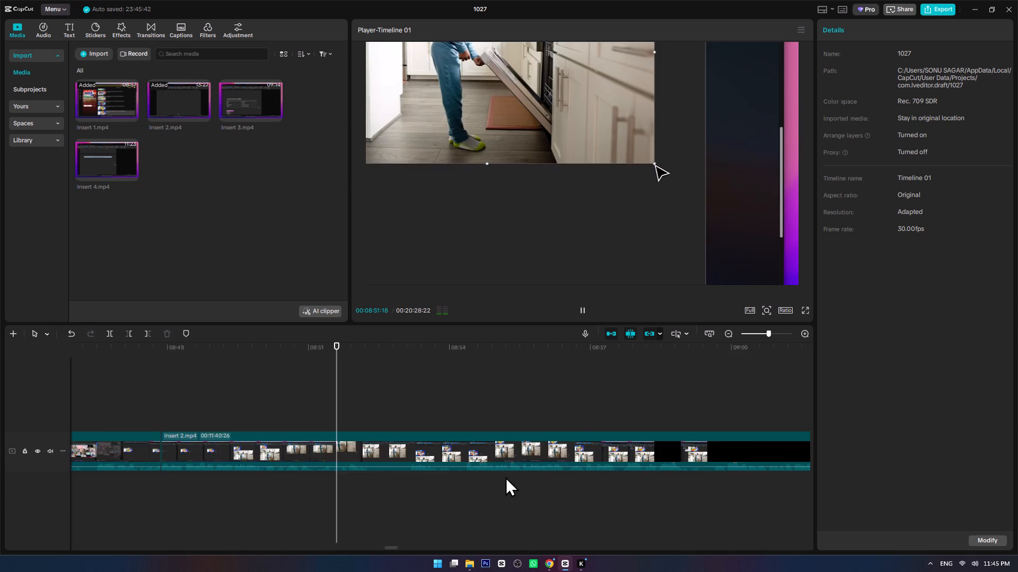
pyautogui.keyDown('alt'); pyautogui.scroll(-3, 505, 477); pyautogui.keyUp('alt')
pyautogui.keyDown('ctrl'); pyautogui.scroll(8, 474, 481); pyautogui.keyUp('ctrl')
pyautogui.click(315, 473)
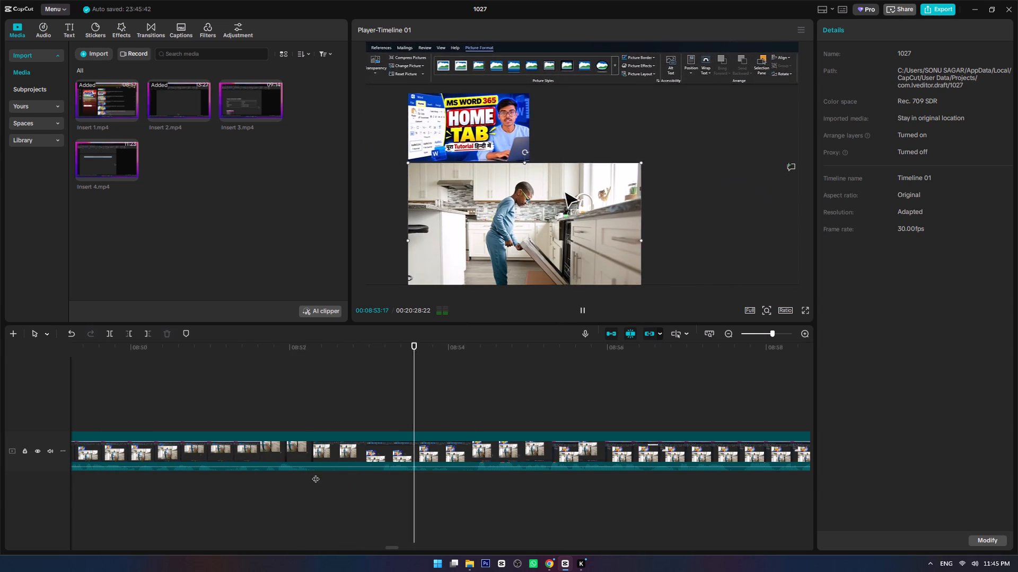
pyautogui.hotkey('ctrl', 'b')
pyautogui.click(382, 473)
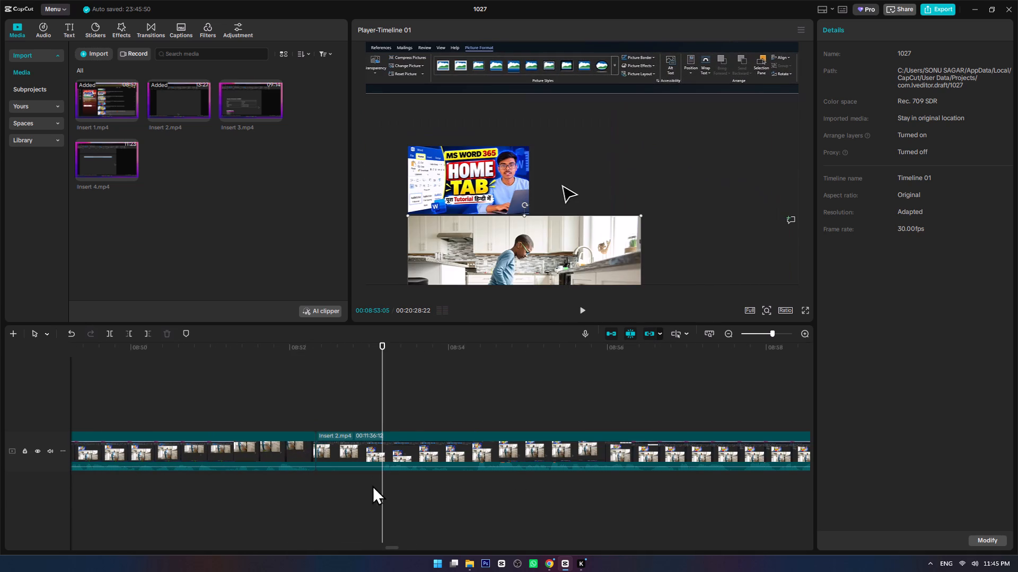
pyautogui.hotkey('ctrl', 'b')
pyautogui.moveTo(359, 493); pyautogui.dragTo(334, 414)
pyautogui.press('Delete')
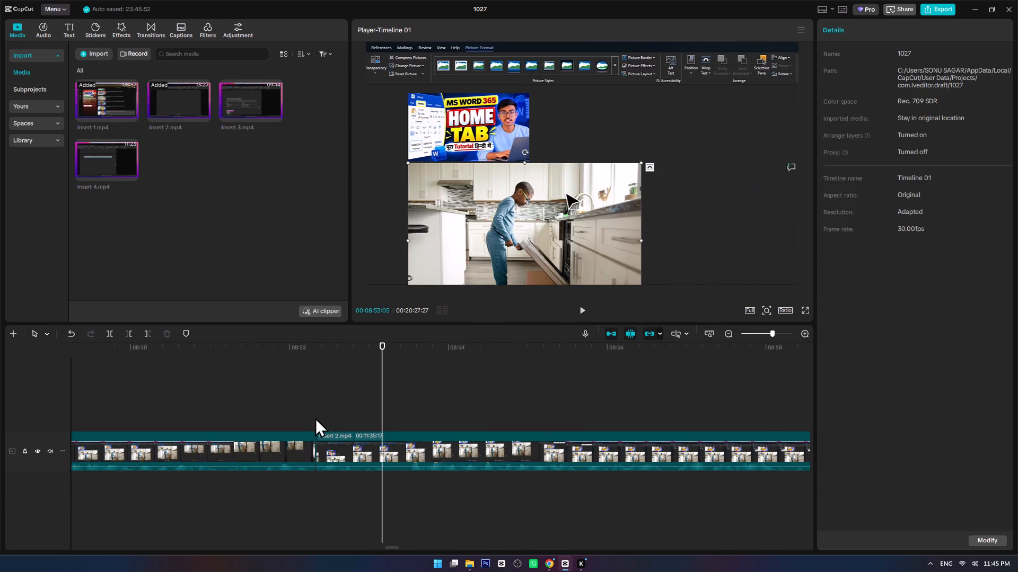
# Play from before the new join into the Online Pictures section, stop at 00:09:03:19, and save the project.
pyautogui.click(282, 399)
pyautogui.press('space')
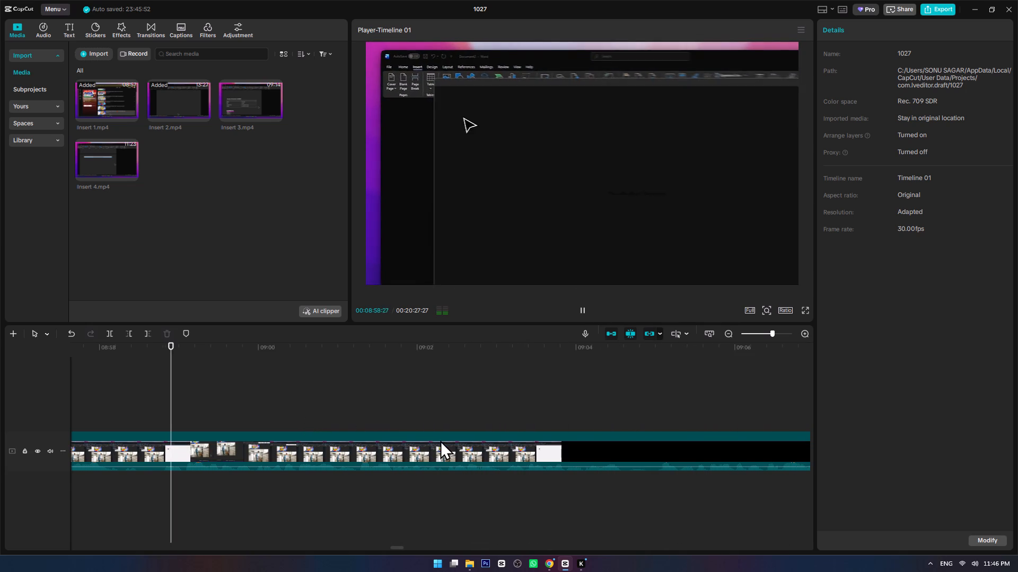
pyautogui.keyDown('ctrl'); pyautogui.scroll(-15, 511, 455); pyautogui.keyUp('ctrl')
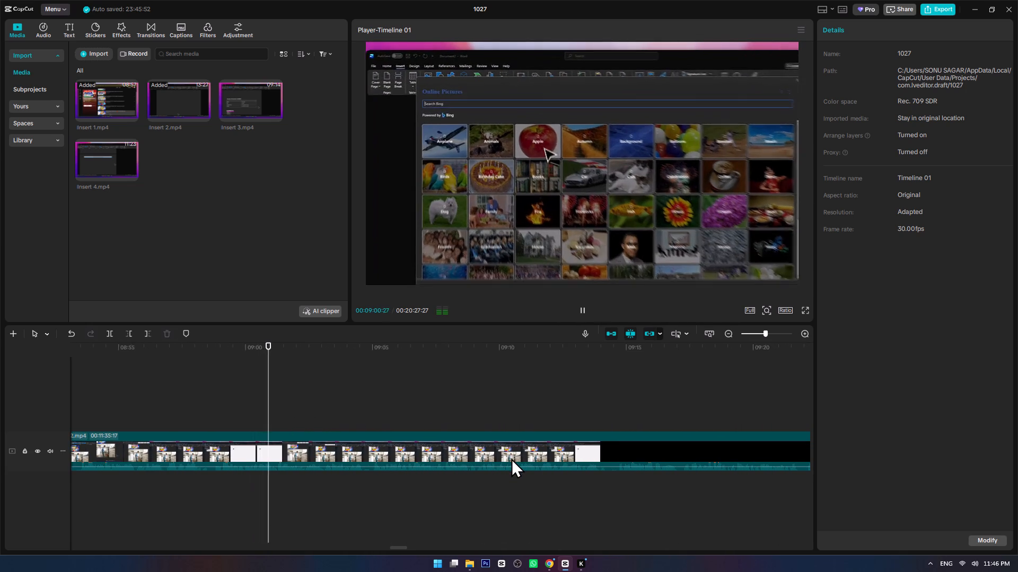
pyautogui.keyDown('alt'); pyautogui.scroll(2, 511, 458); pyautogui.keyUp('alt')
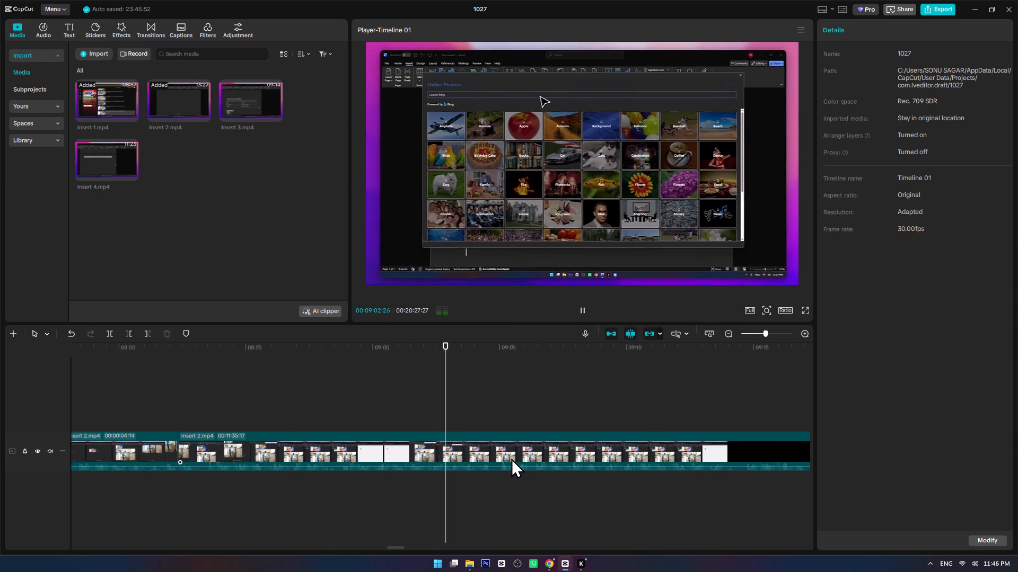
pyautogui.keyDown('ctrl'); pyautogui.scroll(-3, 511, 458); pyautogui.keyUp('ctrl')
pyautogui.press('space')
pyautogui.hotkey('ctrl', 's')
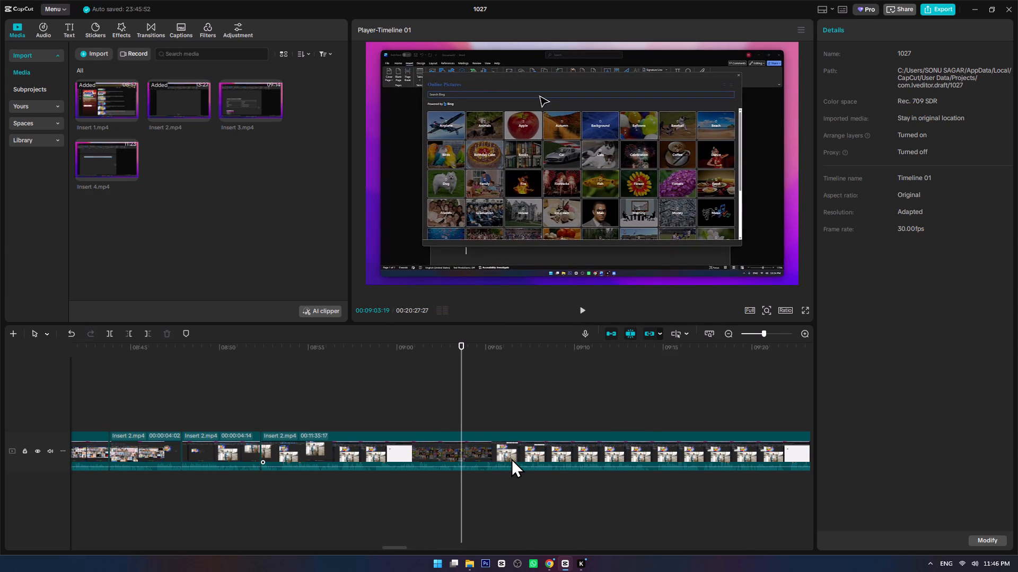
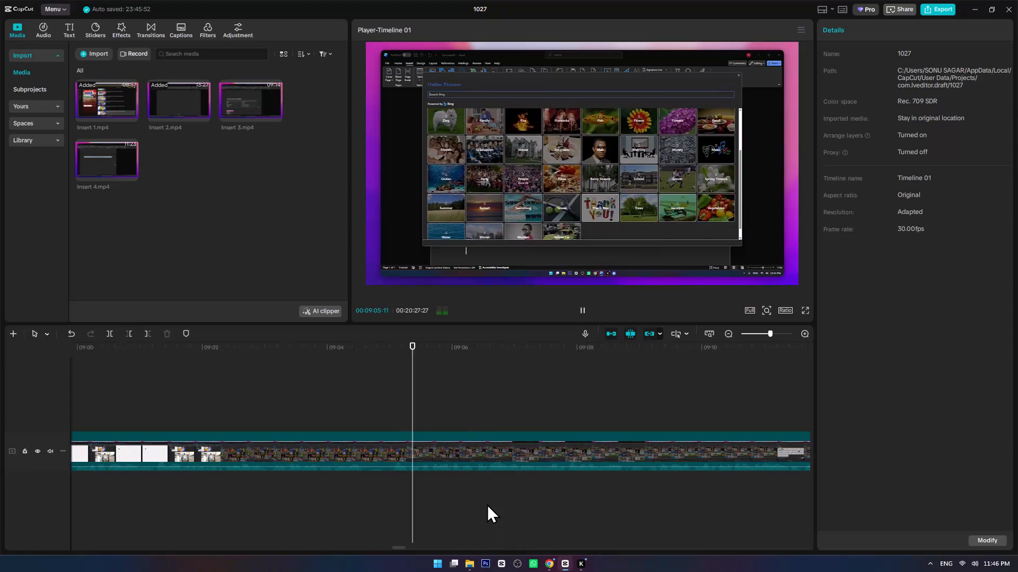
# Play Insert 2 through the Online Pictures search and failed image download, replaying from 00:09:23:12 to check the codec message part.
pyautogui.keyDown('ctrl'); pyautogui.scroll(5, 487, 504); pyautogui.keyUp('ctrl')
pyautogui.keyDown('alt'); pyautogui.scroll(-2, 487, 504); pyautogui.keyUp('alt')
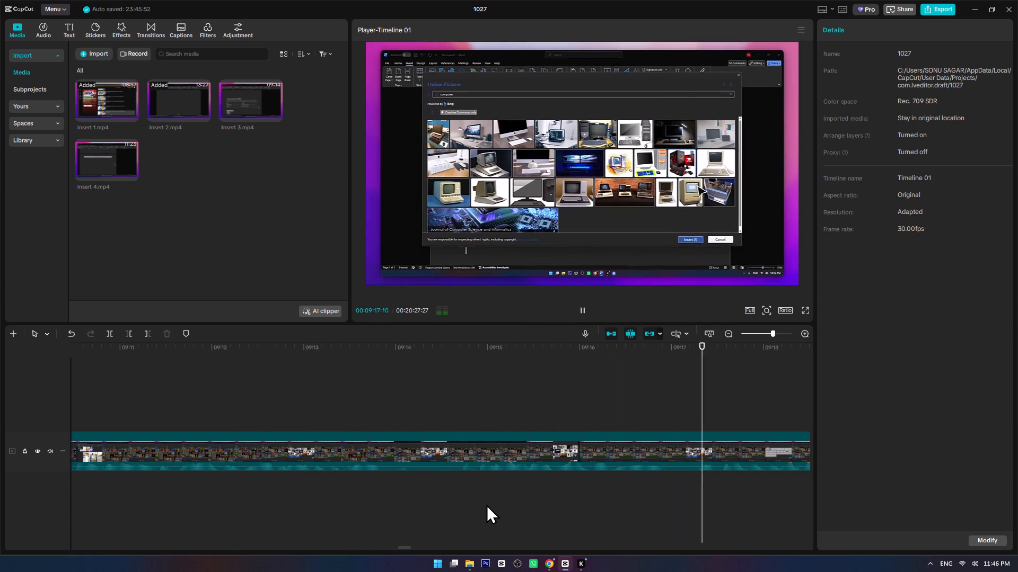
pyautogui.press('space')
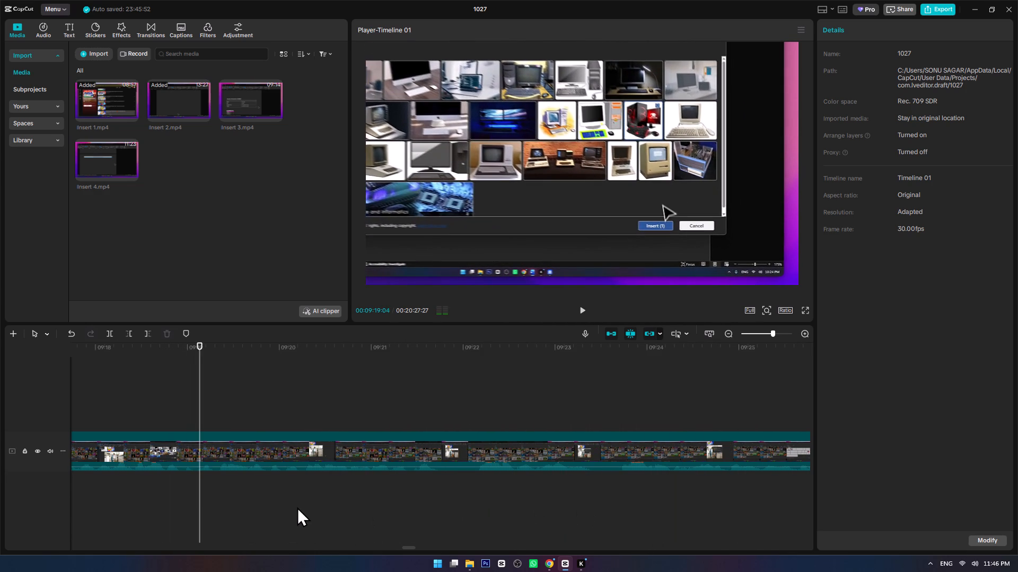
pyautogui.keyDown('alt'); pyautogui.scroll(5, 297, 507); pyautogui.keyUp('alt')
pyautogui.scroll(-5, 297, 507)
pyautogui.press('space')
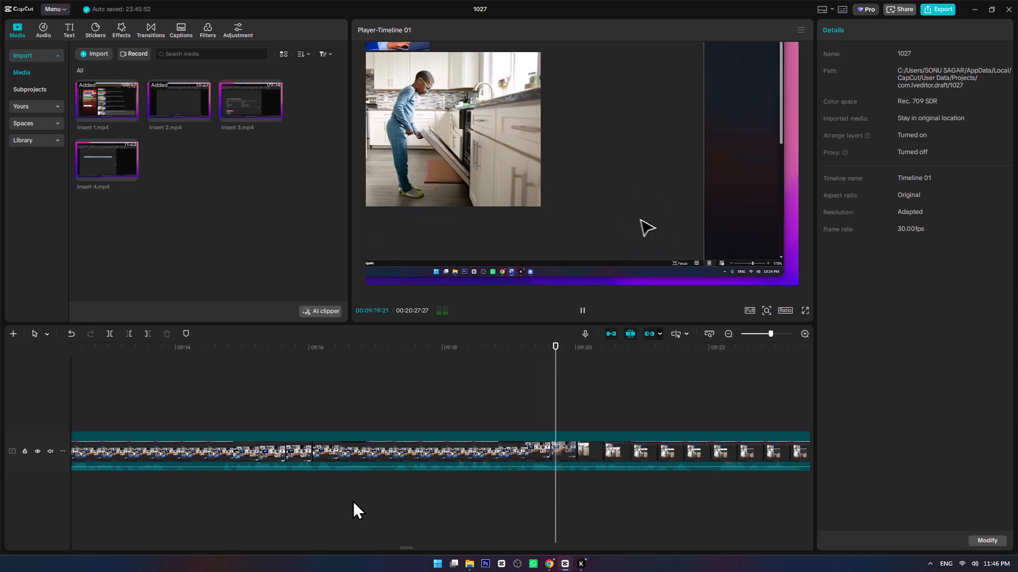
pyautogui.keyDown('ctrl'); pyautogui.scroll(7, 565, 497); pyautogui.keyUp('ctrl')
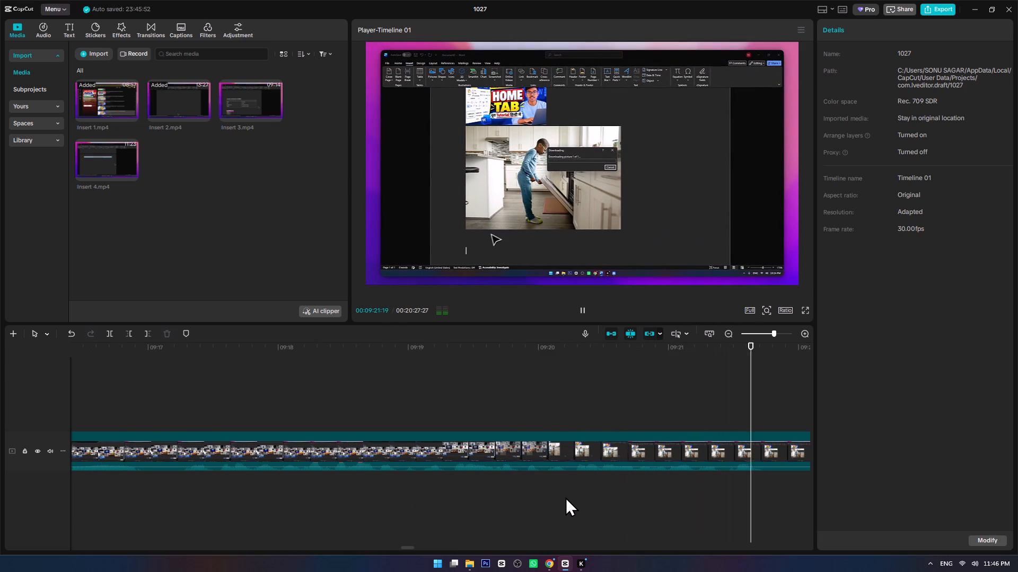
pyautogui.keyDown('alt'); pyautogui.scroll(-5, 565, 497); pyautogui.keyUp('alt')
pyautogui.keyDown('alt'); pyautogui.scroll(1, 327, 495); pyautogui.keyUp('alt')
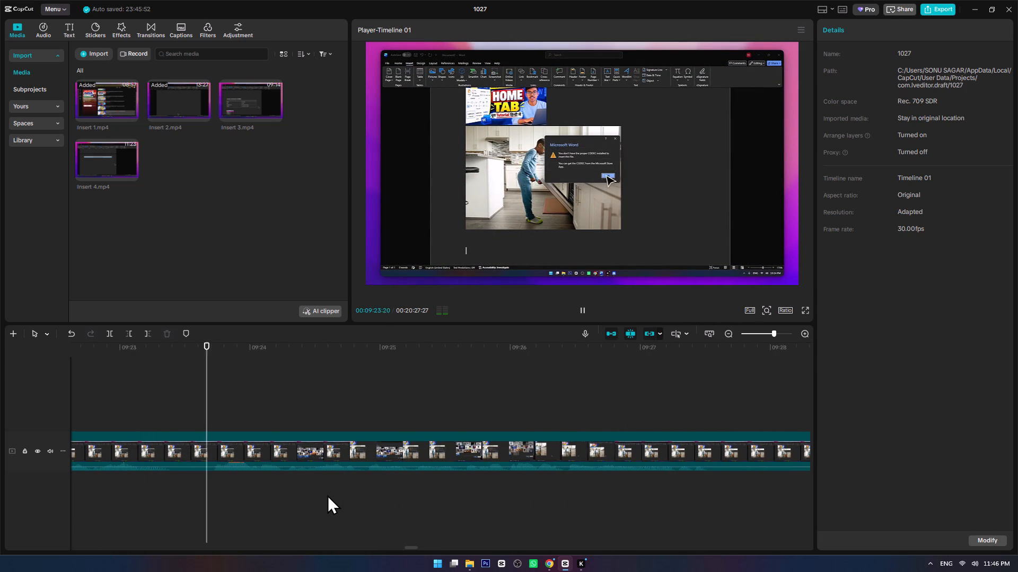
pyautogui.keyDown('alt'); pyautogui.scroll(5, 327, 495); pyautogui.keyUp('alt')
pyautogui.press('space')
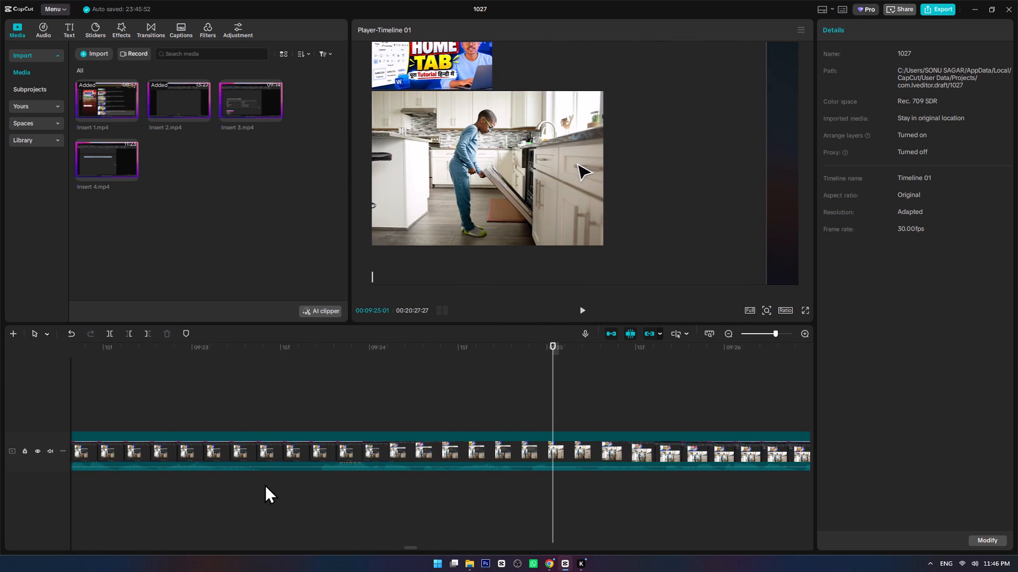
pyautogui.click(265, 484)
pyautogui.press('space')
pyautogui.click(265, 484)
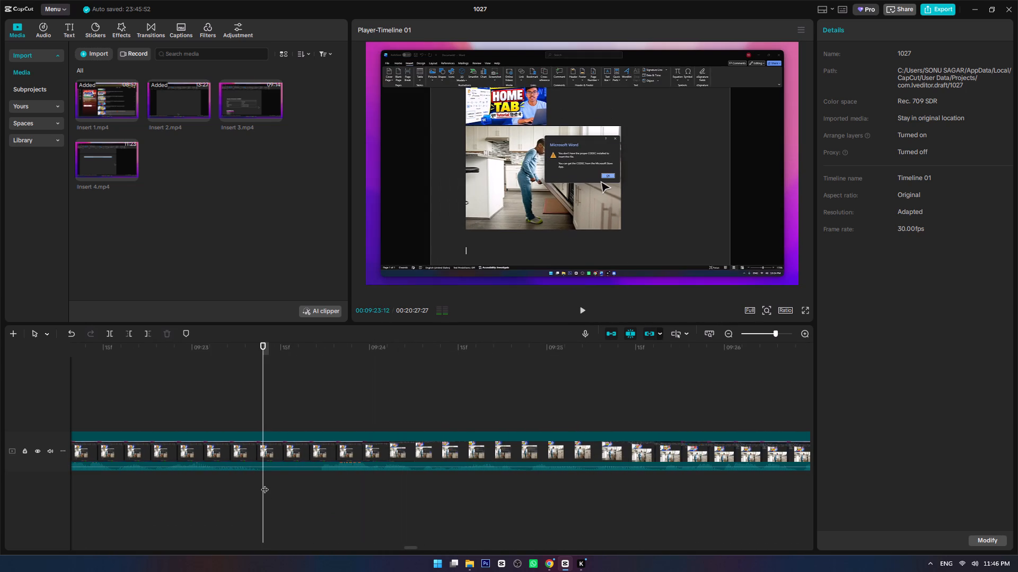
pyautogui.press('space')
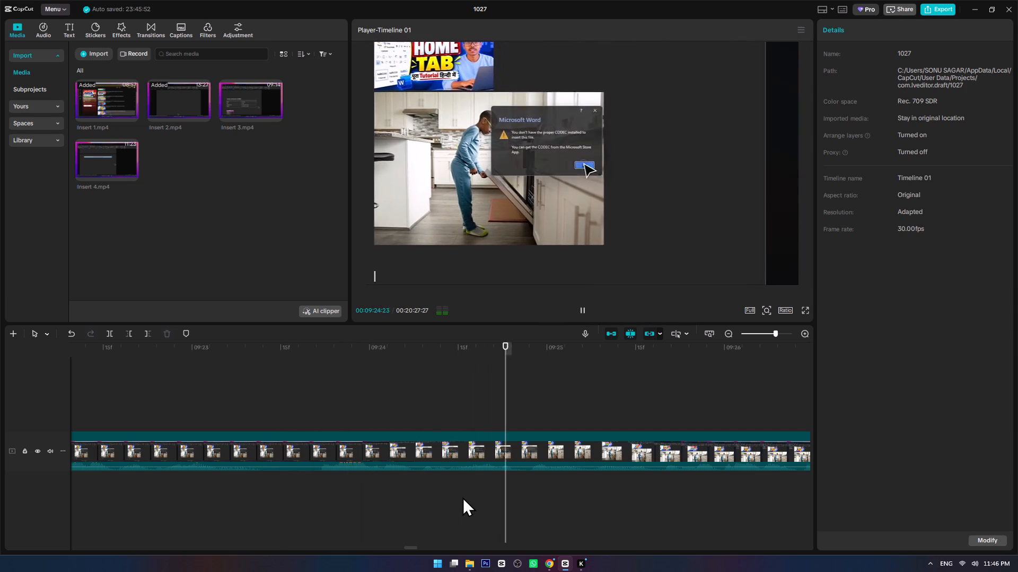
pyautogui.keyDown('ctrl'); pyautogui.scroll(-15, 532, 497); pyautogui.keyUp('ctrl')
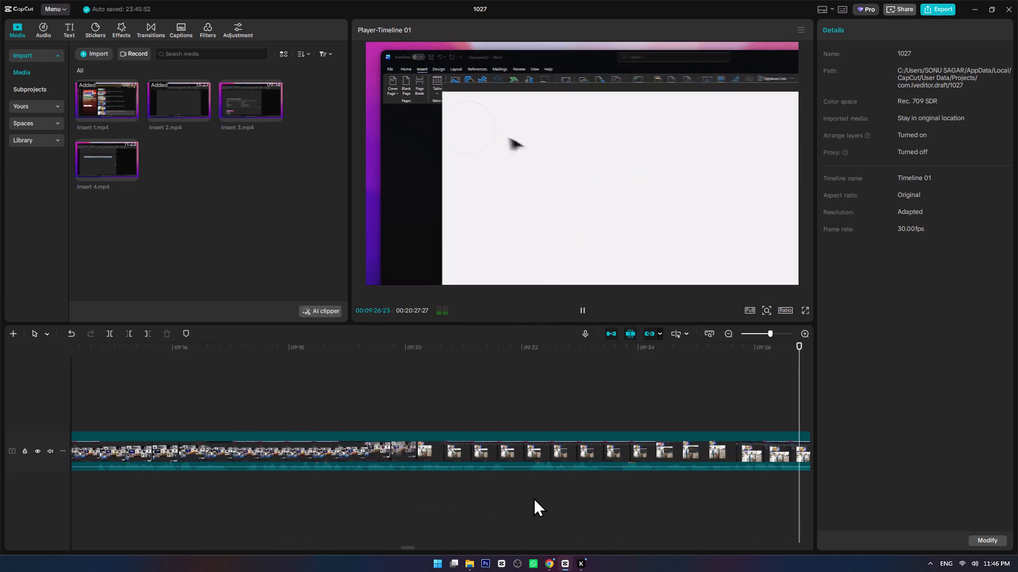
# Split Insert 2 at 00:09:27:16 and 00:09:28:14 while the Online Pictures window loads, and delete the part between the cuts.
pyautogui.keyDown('alt'); pyautogui.scroll(-6, 533, 497); pyautogui.keyUp('alt')
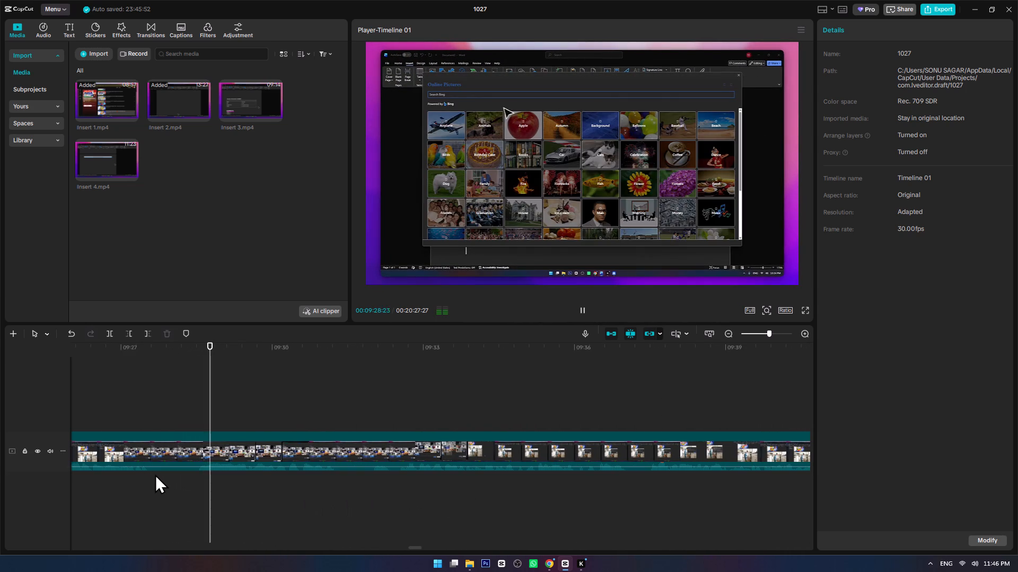
pyautogui.click(148, 471)
pyautogui.hotkey('ctrl', 'b')
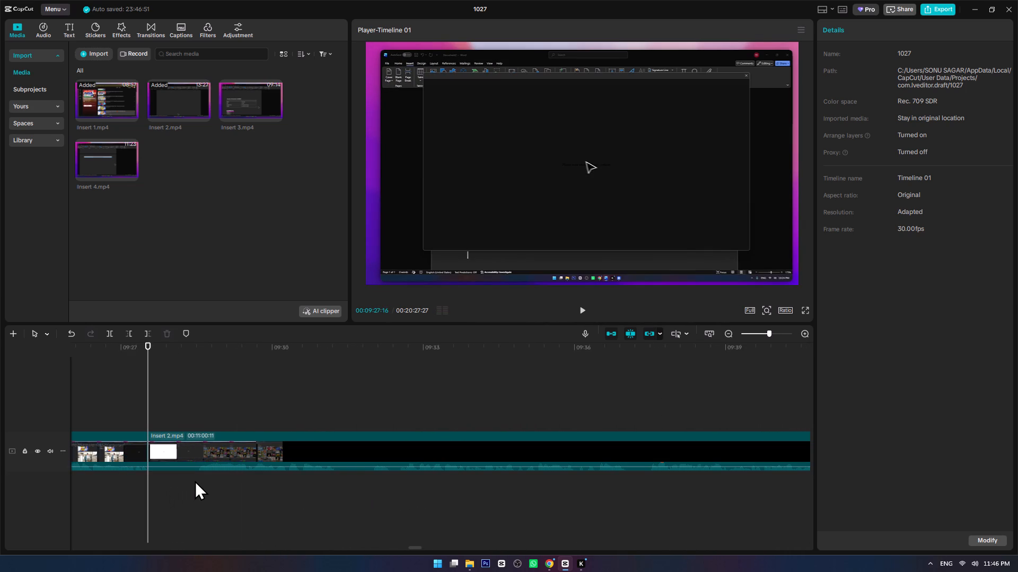
pyautogui.click(198, 473)
pyautogui.click(195, 475)
pyautogui.hotkey('ctrl', 'b')
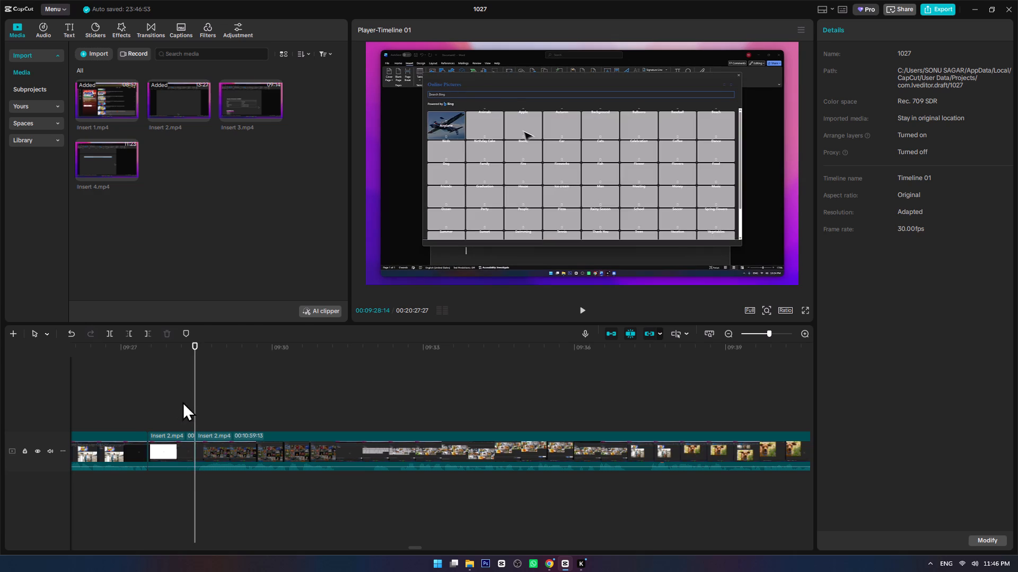
pyautogui.moveTo(182, 401); pyautogui.dragTo(177, 453)
pyautogui.press('Delete')
# Play from before the new join past the inserted dog picture, split Insert 2 at 00:09:43:12 and about 00:09:44:25, and delete the part between.
pyautogui.click(121, 409)
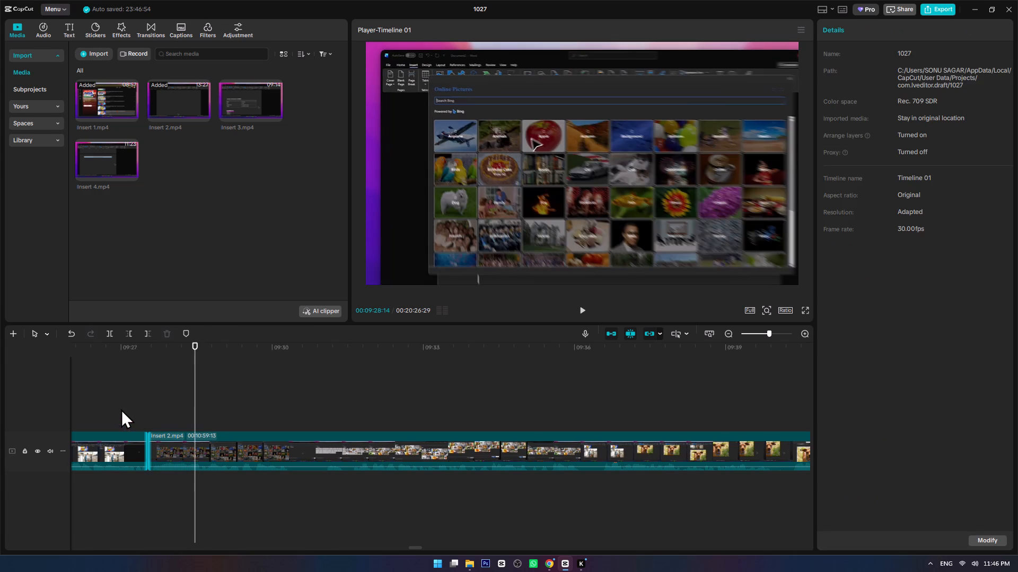
pyautogui.press('space')
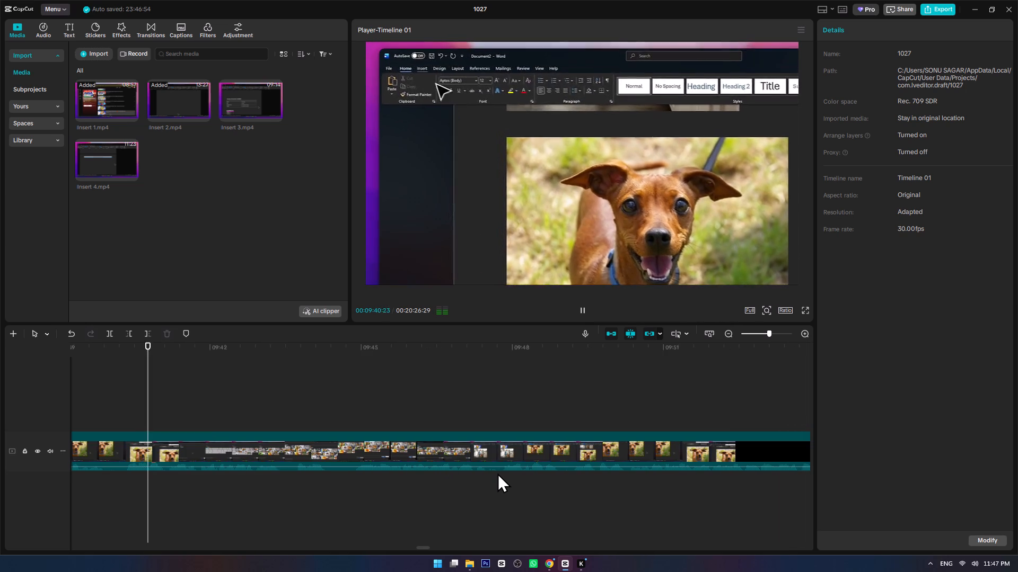
pyautogui.keyDown('ctrl'); pyautogui.scroll(3, 280, 491); pyautogui.keyUp('ctrl')
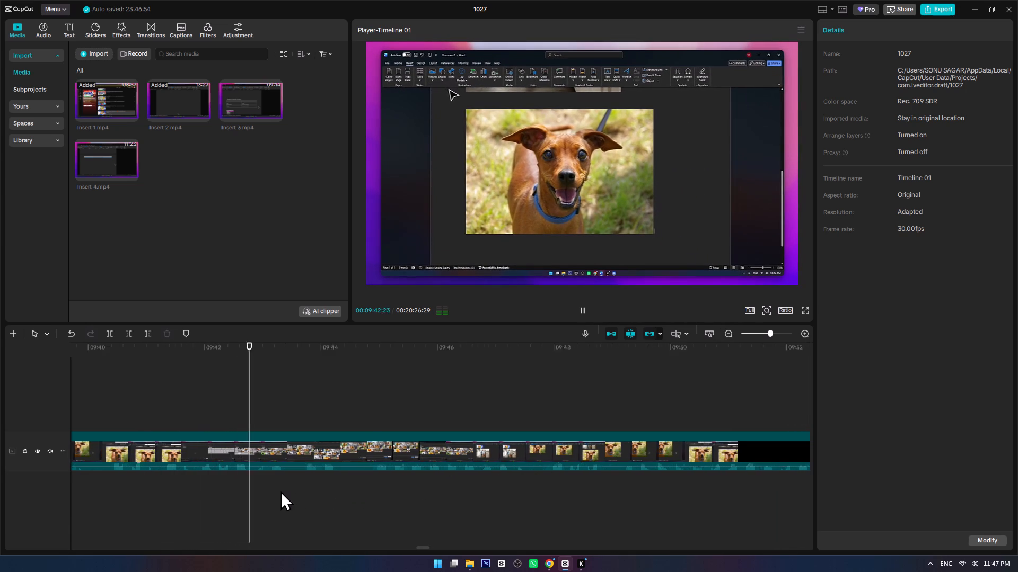
pyautogui.keyDown('ctrl'); pyautogui.scroll(2, 280, 491); pyautogui.keyUp('ctrl')
pyautogui.keyDown('ctrl'); pyautogui.scroll(-8, 280, 491); pyautogui.keyUp('ctrl')
pyautogui.keyDown('alt'); pyautogui.scroll(10, 280, 491); pyautogui.keyUp('alt')
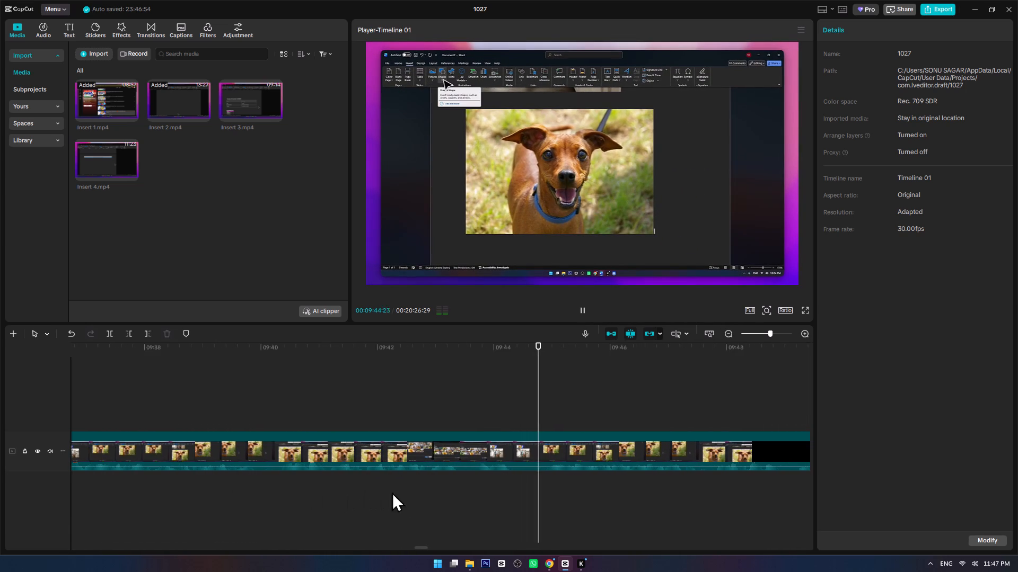
pyautogui.keyDown('ctrl'); pyautogui.scroll(5, 432, 497); pyautogui.keyUp('ctrl')
pyautogui.click(419, 473)
pyautogui.click(425, 473)
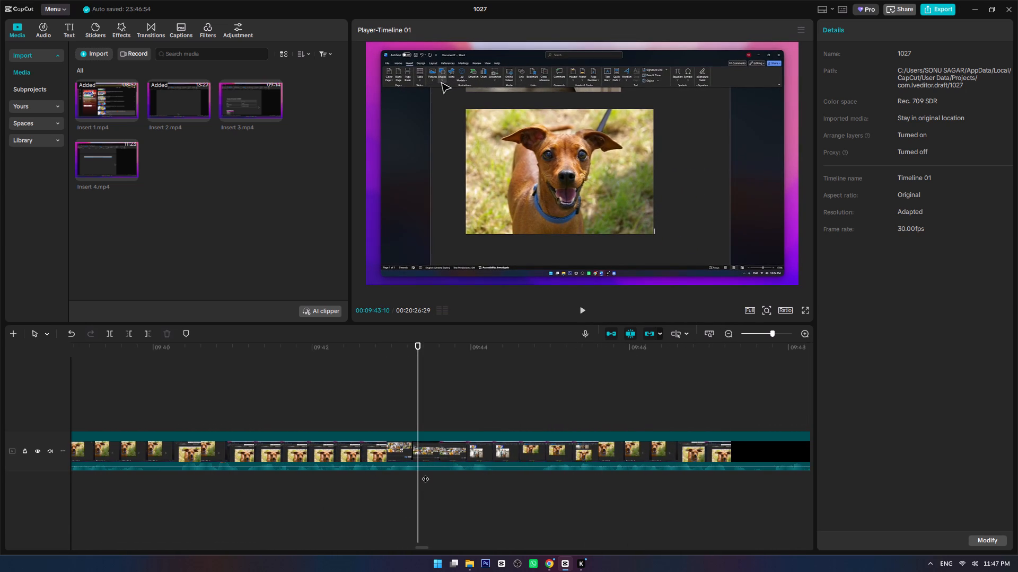
pyautogui.click(425, 473)
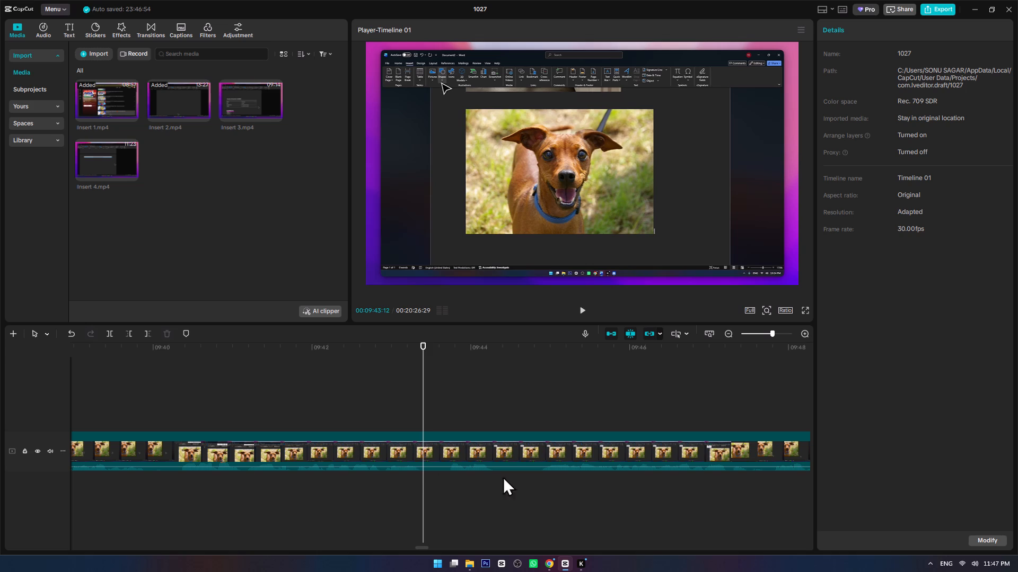
pyautogui.hotkey('ctrl', 'b')
pyautogui.click(538, 472)
pyautogui.hotkey('ctrl', 'b')
pyautogui.moveTo(500, 407); pyautogui.dragTo(488, 497)
pyautogui.press('Delete')
# Play from before the new join through the Shapes gallery and the drawn rectangle, checking for pauses up to about 00:10:12.
pyautogui.click(388, 403)
pyautogui.click(359, 396)
pyautogui.press('space')
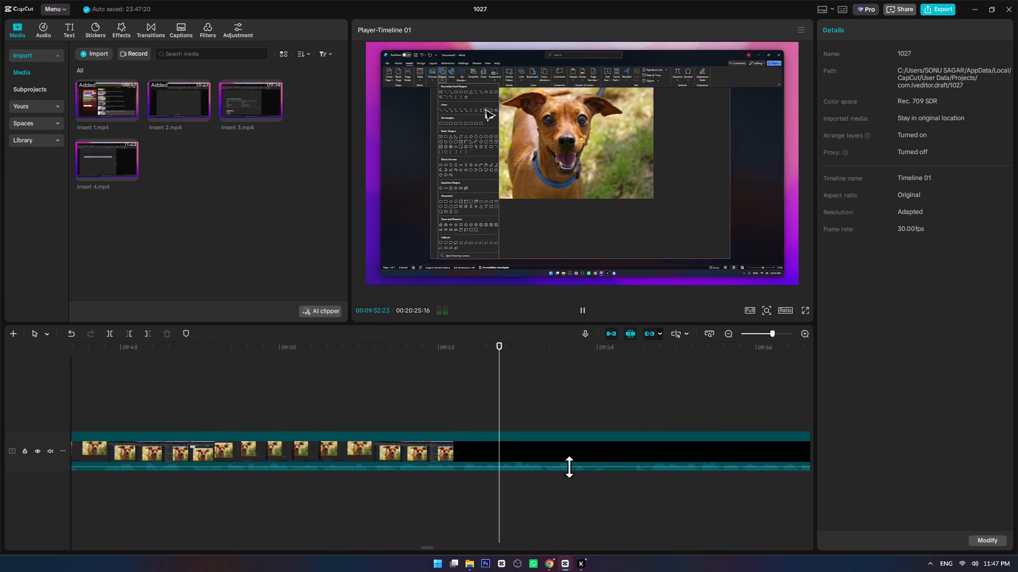
pyautogui.keyDown('ctrl'); pyautogui.scroll(-7, 583, 490); pyautogui.keyUp('ctrl')
pyautogui.keyDown('alt'); pyautogui.scroll(-3, 583, 493); pyautogui.keyUp('alt')
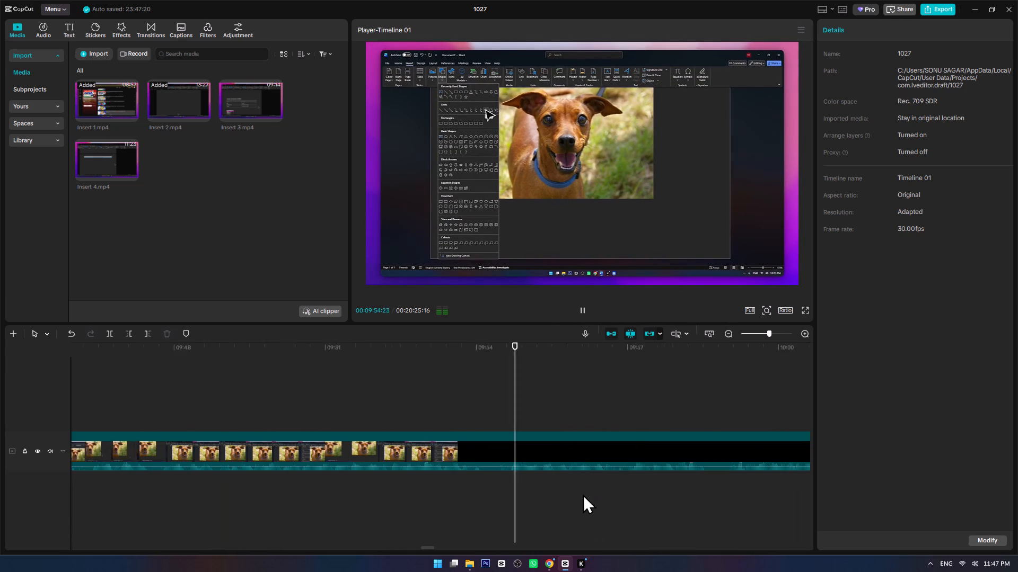
pyautogui.keyDown('alt'); pyautogui.scroll(-3, 583, 494); pyautogui.keyUp('alt')
pyautogui.keyDown('ctrl'); pyautogui.scroll(6, 484, 491); pyautogui.keyUp('ctrl')
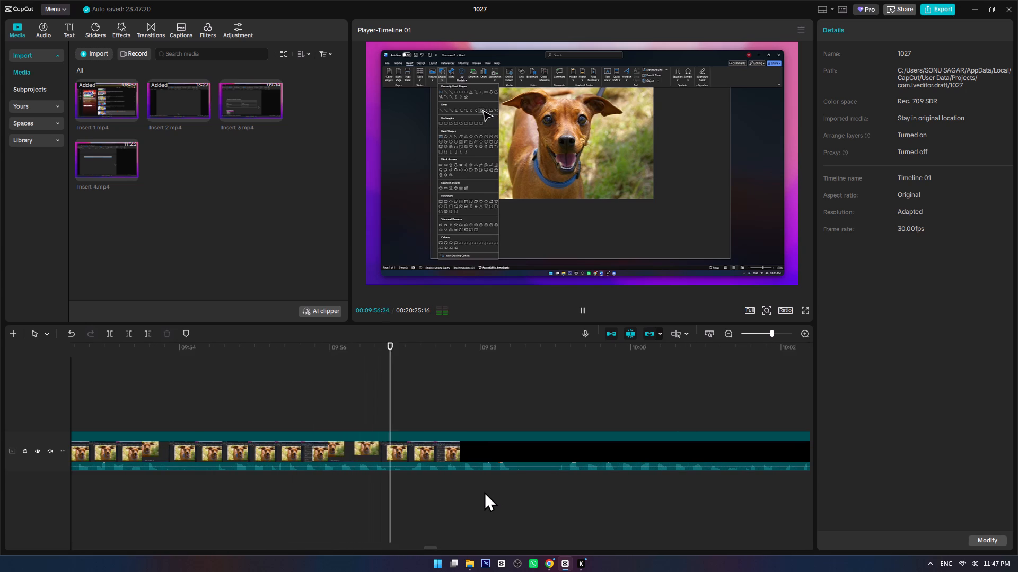
pyautogui.keyDown('alt'); pyautogui.scroll(-5, 484, 491); pyautogui.keyUp('alt')
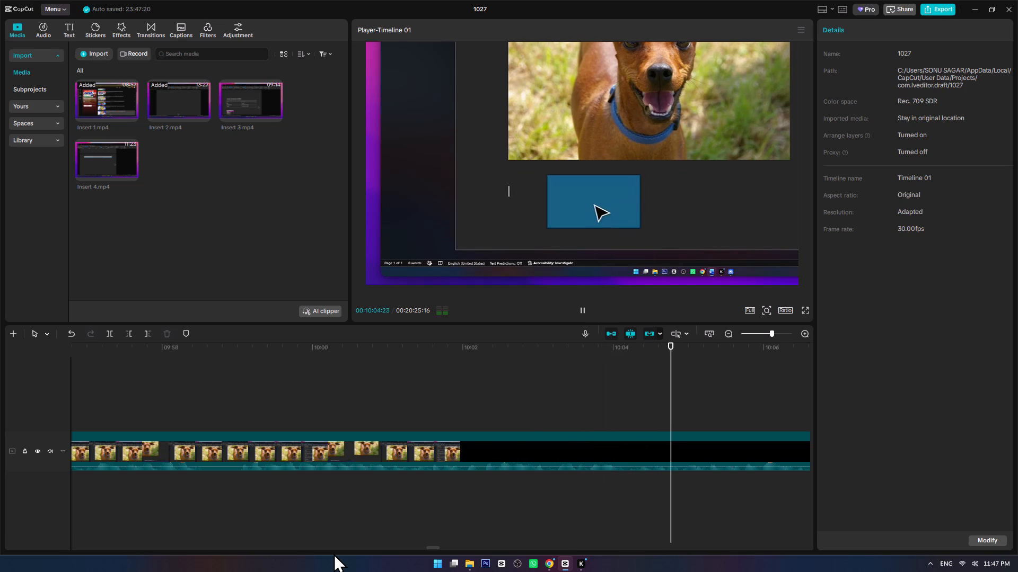
pyautogui.keyDown('alt'); pyautogui.scroll(-6, 344, 553); pyautogui.keyUp('alt')
pyautogui.scroll(-5, 444, 501)
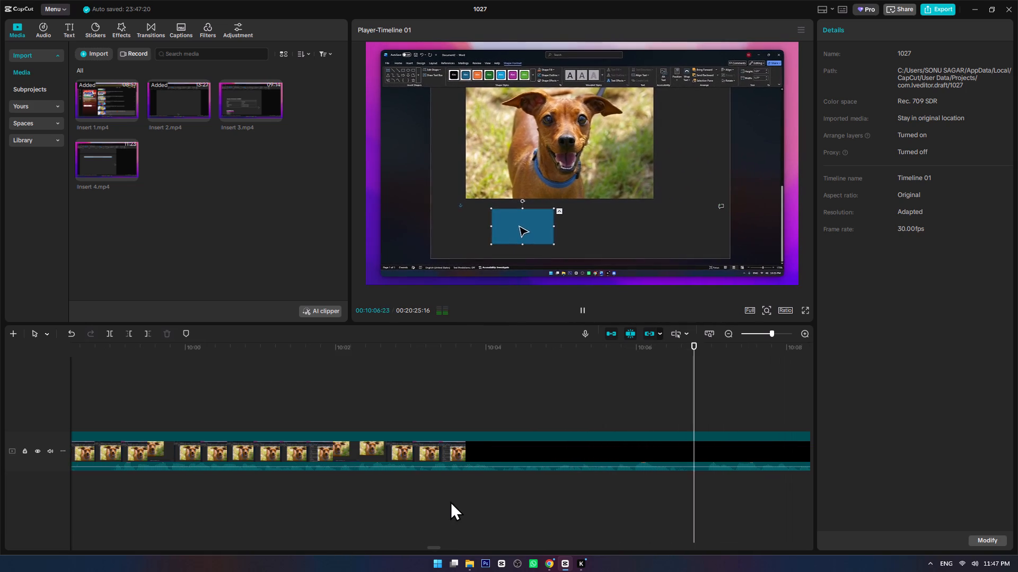
pyautogui.keyDown('alt'); pyautogui.scroll(-10, 450, 501); pyautogui.keyUp('alt')
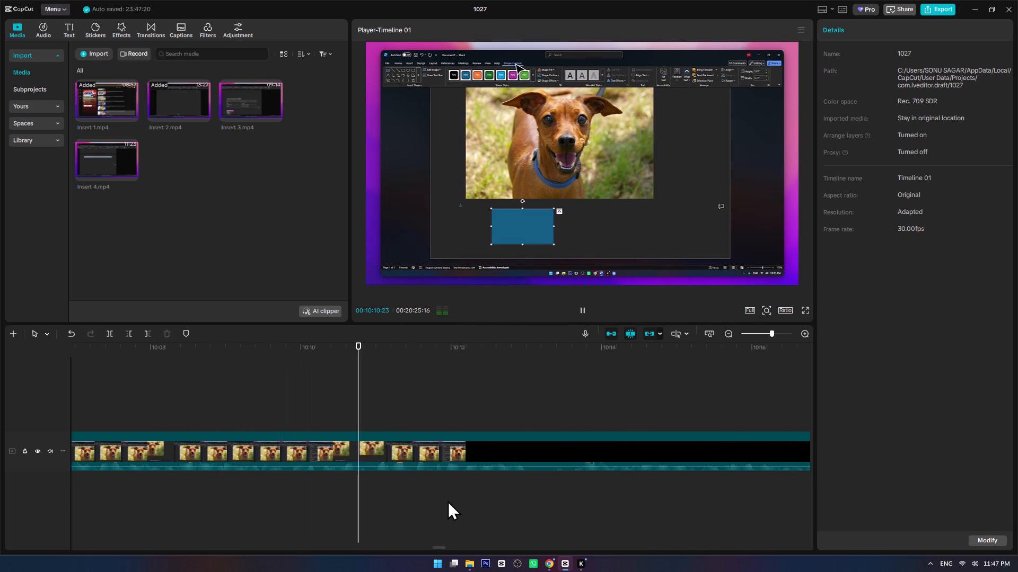
pyautogui.keyDown('alt'); pyautogui.scroll(-3, 510, 490); pyautogui.keyUp('alt')
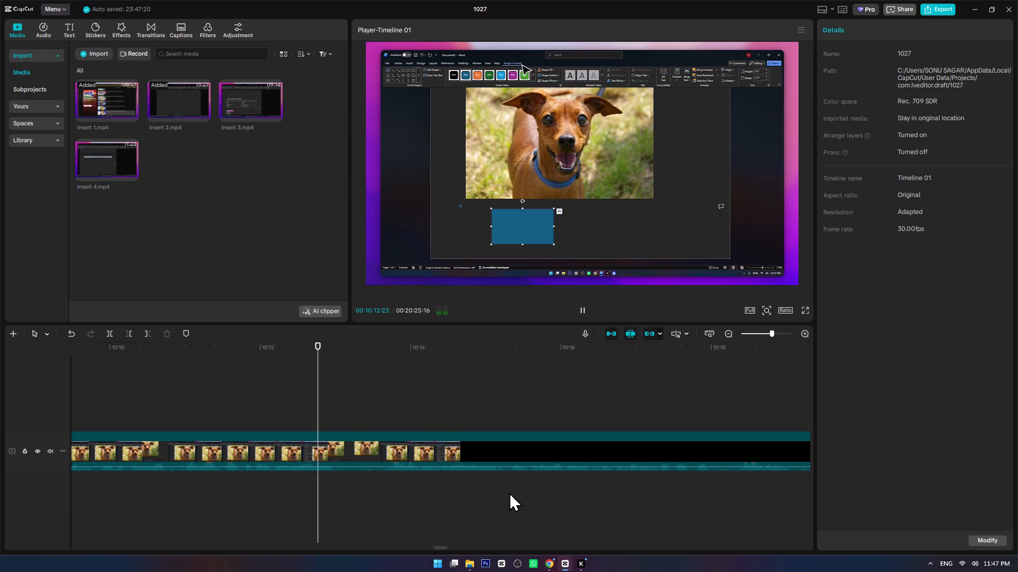
# Split Insert 2 at 00:10:13:00 and 00:10:13:19 in the Shape Format part, and delete the part between the cuts.
pyautogui.keyDown('ctrl'); pyautogui.scroll(6, 472, 494); pyautogui.keyUp('ctrl')
pyautogui.click(321, 472)
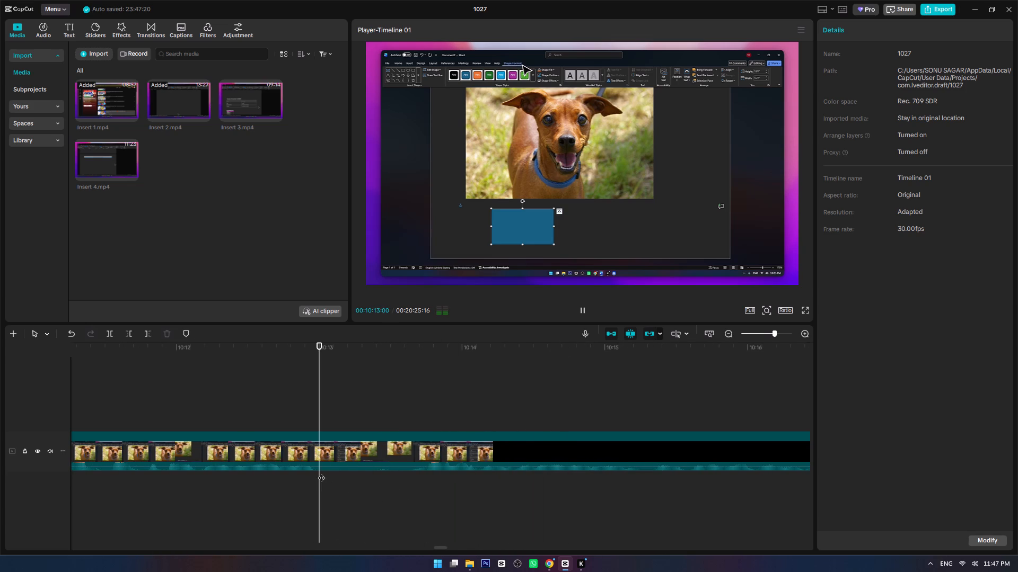
pyautogui.hotkey('ctrl', 'b')
pyautogui.click(408, 472)
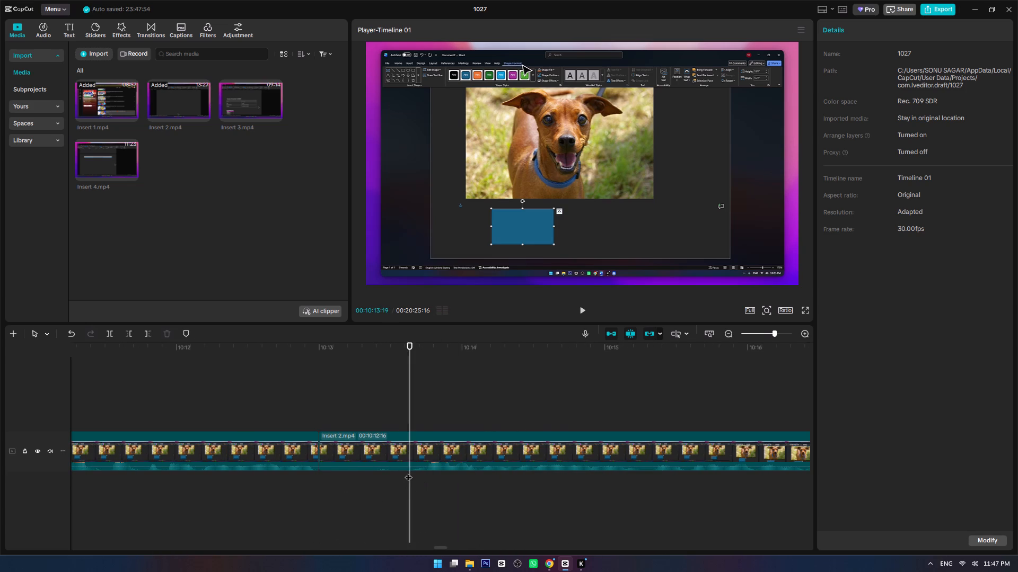
pyautogui.press('space')
pyautogui.click(408, 472)
pyautogui.hotkey('ctrl', 'b')
pyautogui.click(381, 459)
pyautogui.press('Delete')
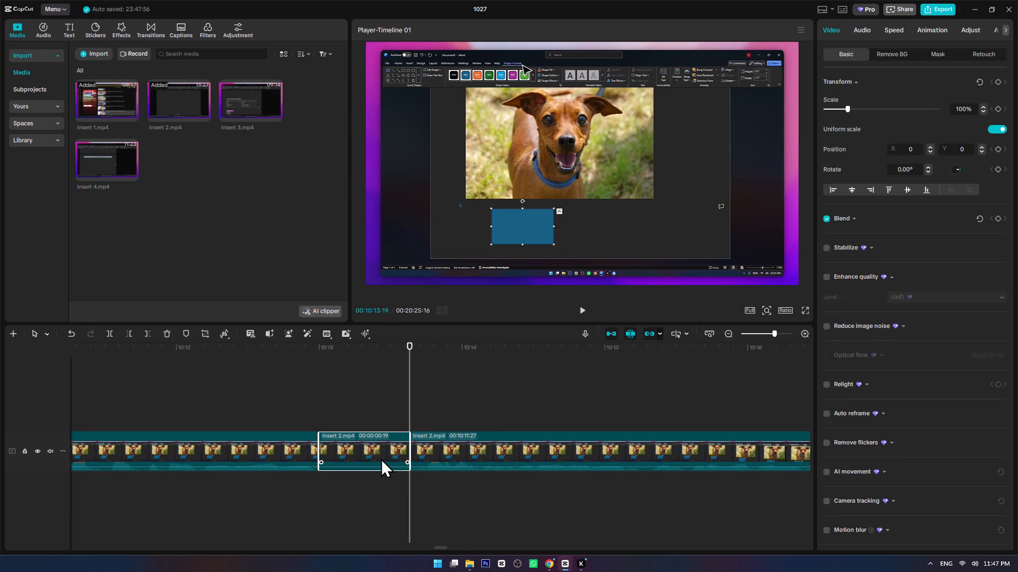
# Play across the new join at 00:10:13:00 to check the cut.
pyautogui.click(274, 396)
pyautogui.press('space')
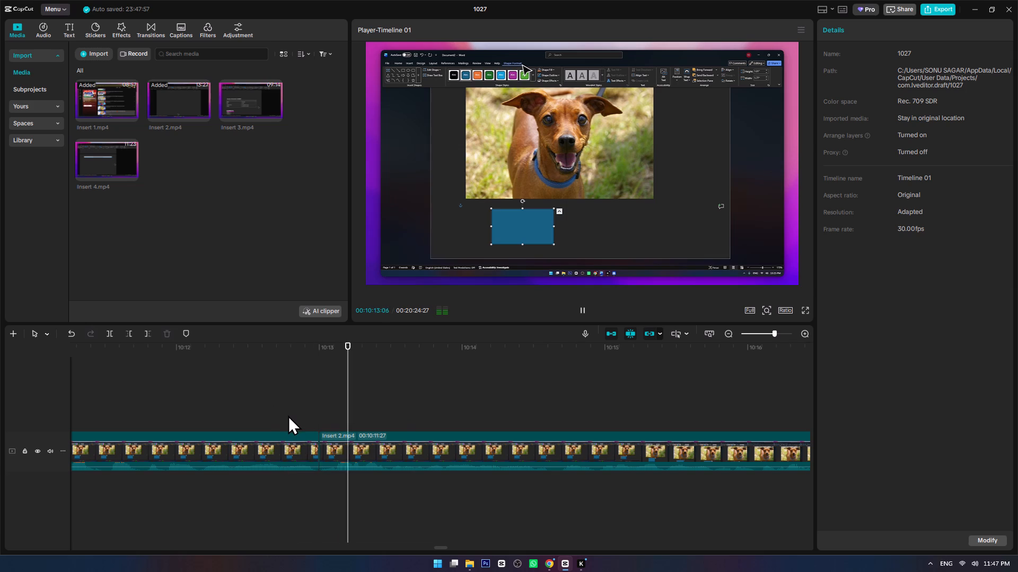
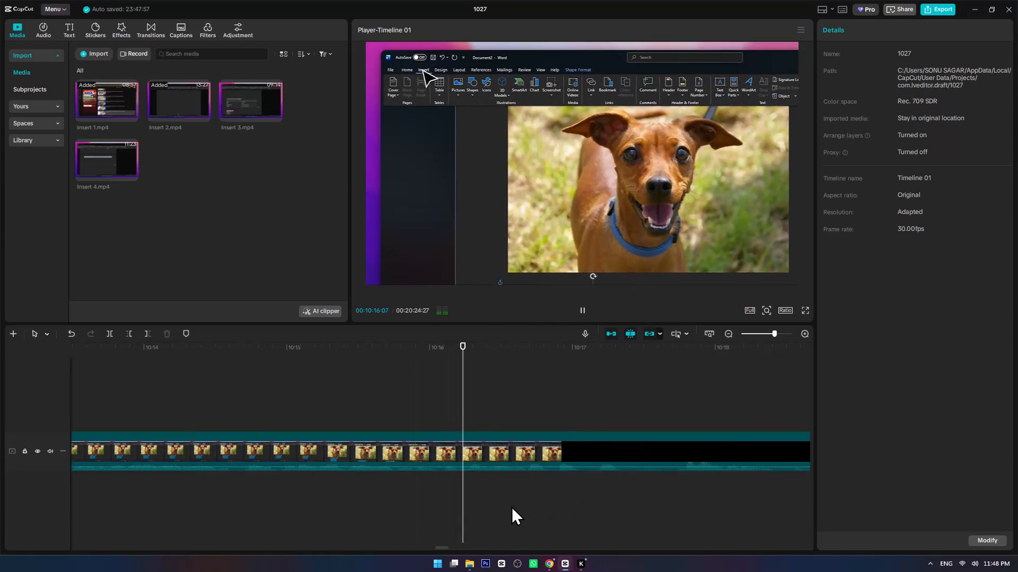
# Play and replay Insert 2 around the dog picture and blue rectangle from about 00:10:16 to 00:10:24, checking for unwanted parts.
pyautogui.keyDown('alt'); pyautogui.scroll(-3, 511, 506); pyautogui.keyUp('alt')
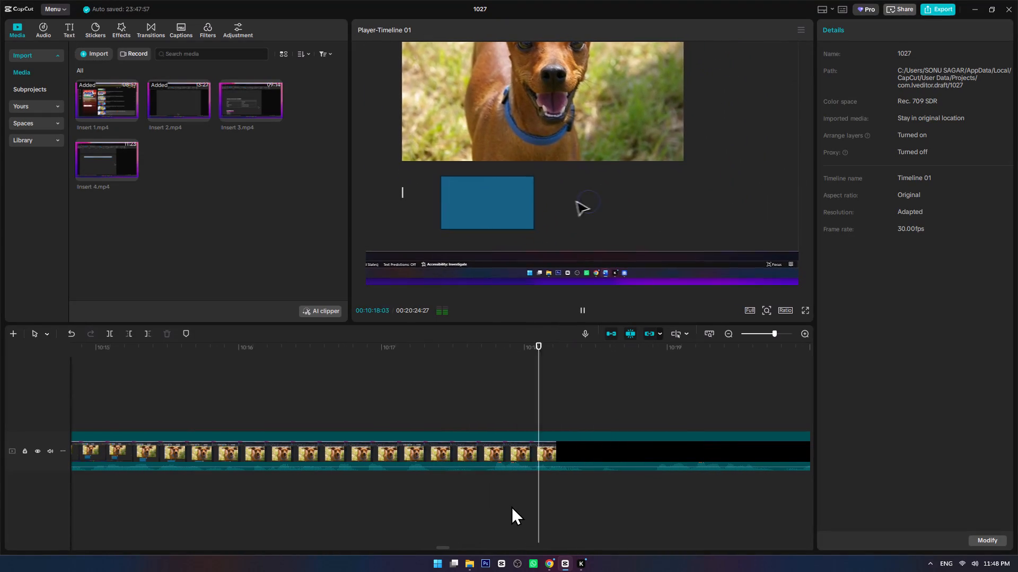
pyautogui.keyDown('ctrl'); pyautogui.scroll(-14, 481, 493); pyautogui.keyUp('ctrl')
pyautogui.keyDown('alt'); pyautogui.scroll(-5, 480, 493); pyautogui.keyUp('alt')
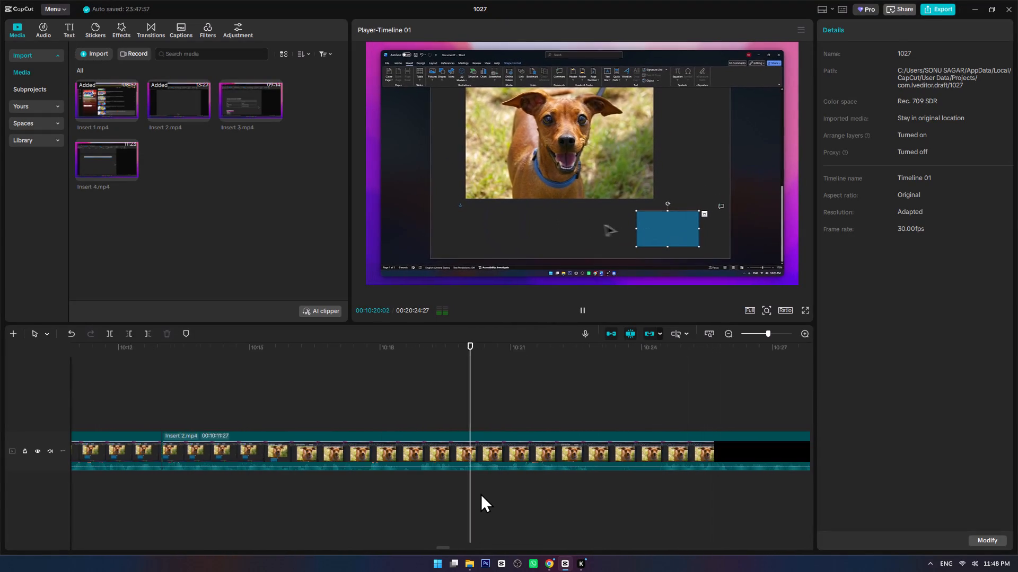
pyautogui.keyDown('alt'); pyautogui.scroll(-2, 480, 493); pyautogui.keyUp('alt')
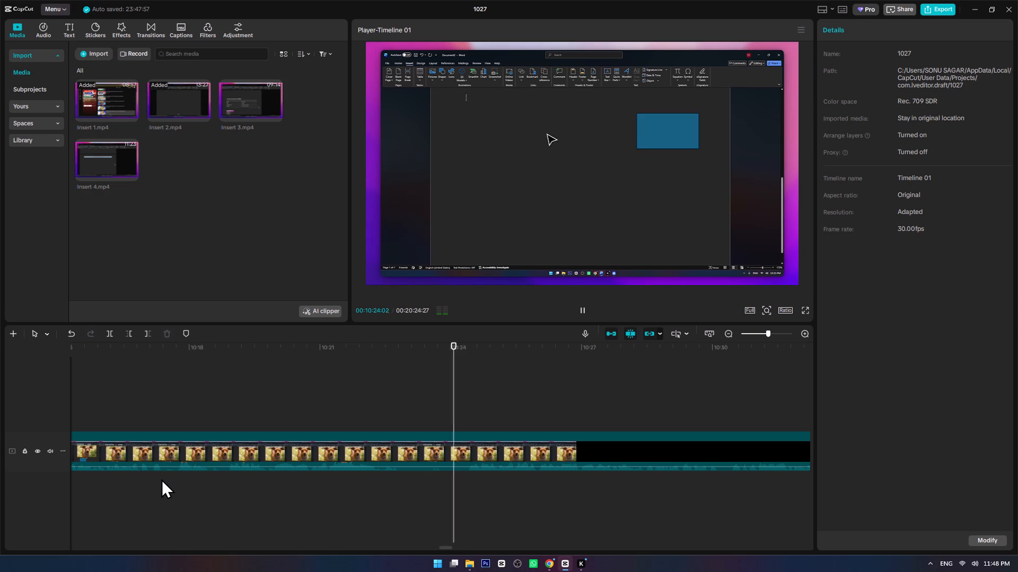
pyautogui.click(161, 479)
pyautogui.press('space')
pyautogui.press('space')
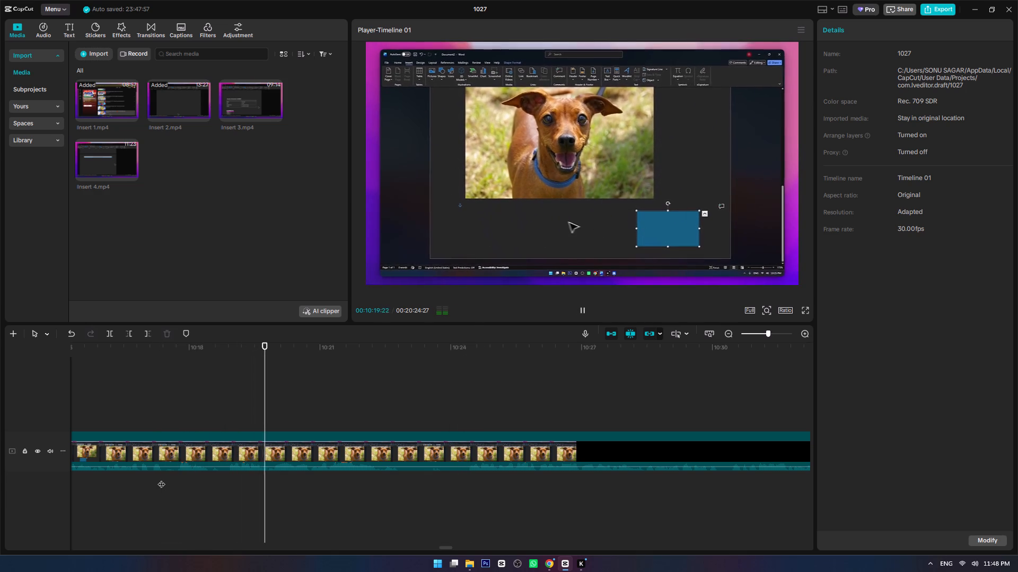
pyautogui.keyDown('ctrl'); pyautogui.scroll(7, 226, 485); pyautogui.keyUp('ctrl')
pyautogui.click(239, 476)
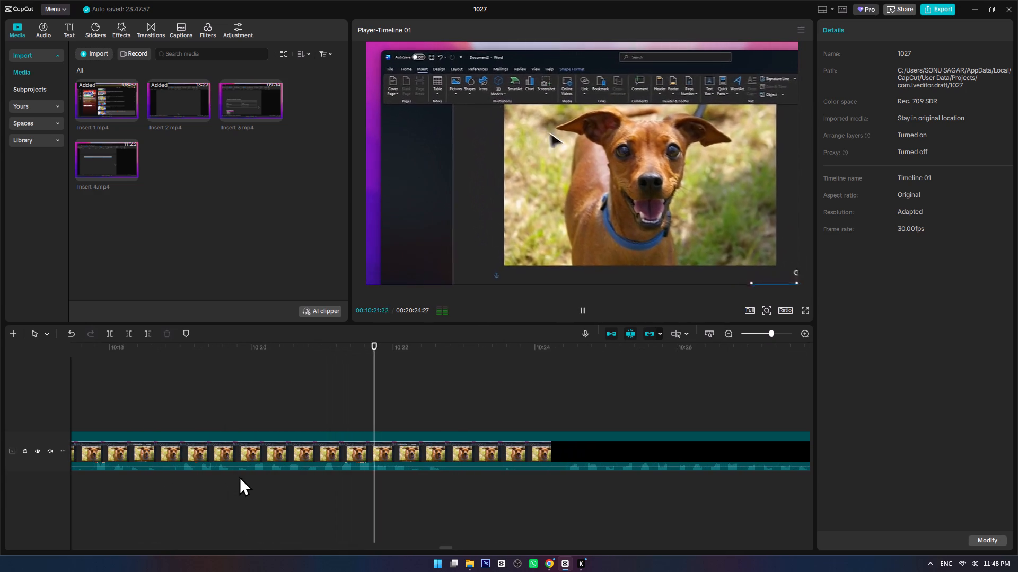
pyautogui.press('space')
pyautogui.keyDown('ctrl'); pyautogui.scroll(8, 269, 487); pyautogui.keyUp('ctrl')
pyautogui.press('space')
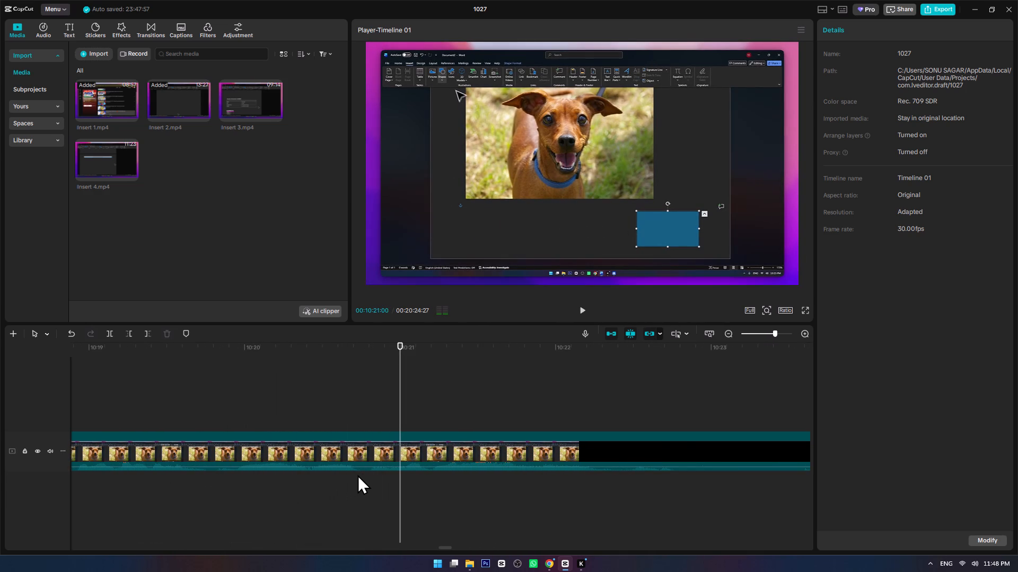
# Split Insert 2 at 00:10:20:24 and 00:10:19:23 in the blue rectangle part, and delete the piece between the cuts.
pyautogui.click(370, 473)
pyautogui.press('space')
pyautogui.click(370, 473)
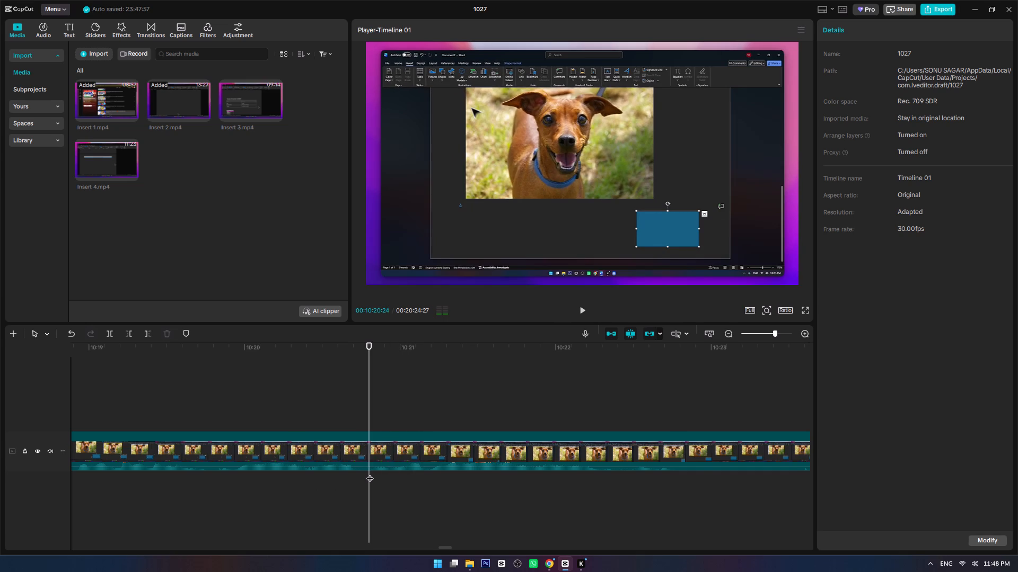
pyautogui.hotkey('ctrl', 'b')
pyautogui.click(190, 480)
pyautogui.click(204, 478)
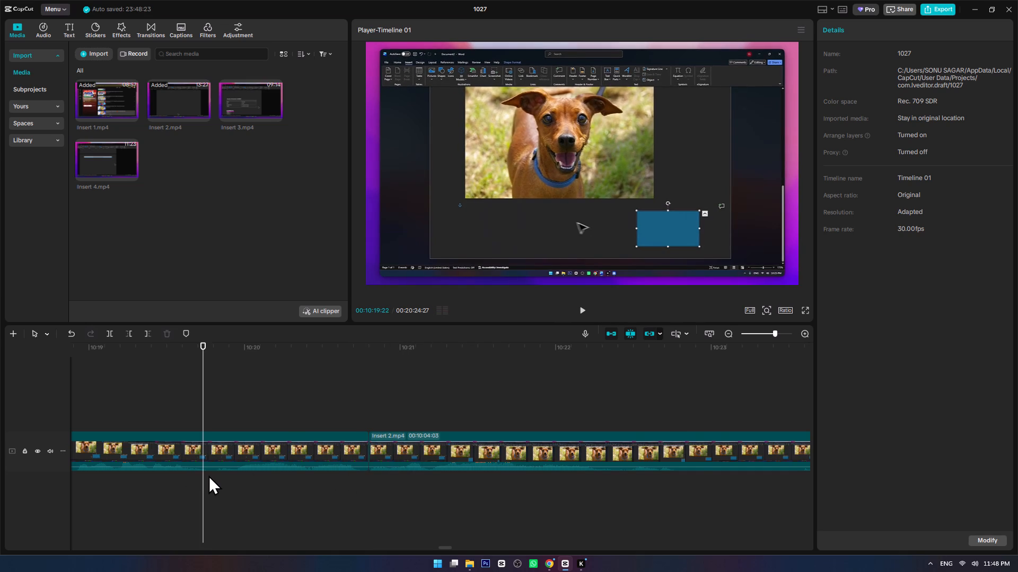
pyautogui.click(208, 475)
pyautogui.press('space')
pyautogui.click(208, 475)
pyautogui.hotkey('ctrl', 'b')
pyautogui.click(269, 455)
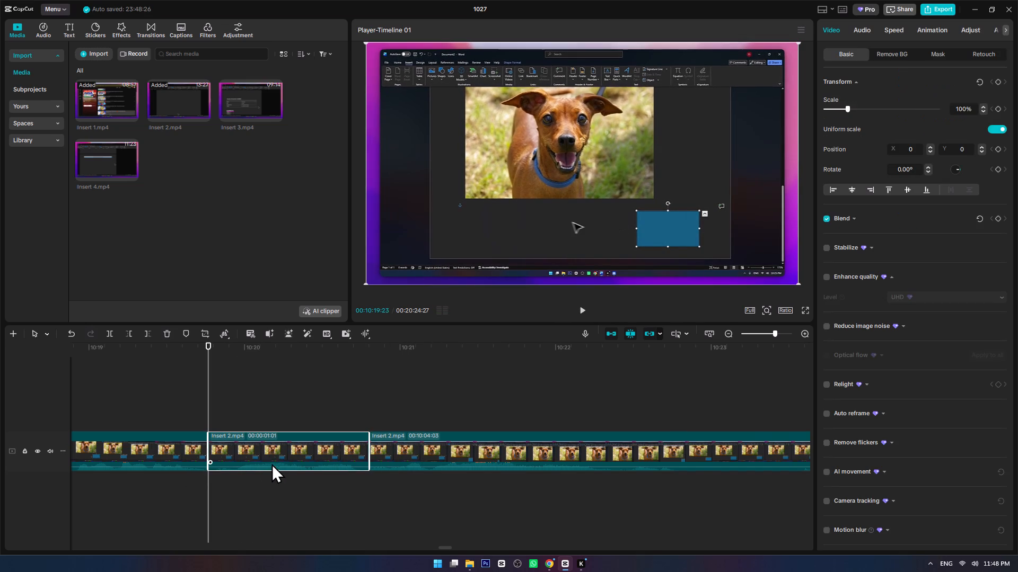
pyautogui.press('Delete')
# Play past the new join, split Insert 2 at 00:10:23:10 and 00:10:18:22, and delete everything between those cuts.
pyautogui.press('space')
pyautogui.keyDown('ctrl'); pyautogui.scroll(-9, 277, 476); pyautogui.keyUp('ctrl')
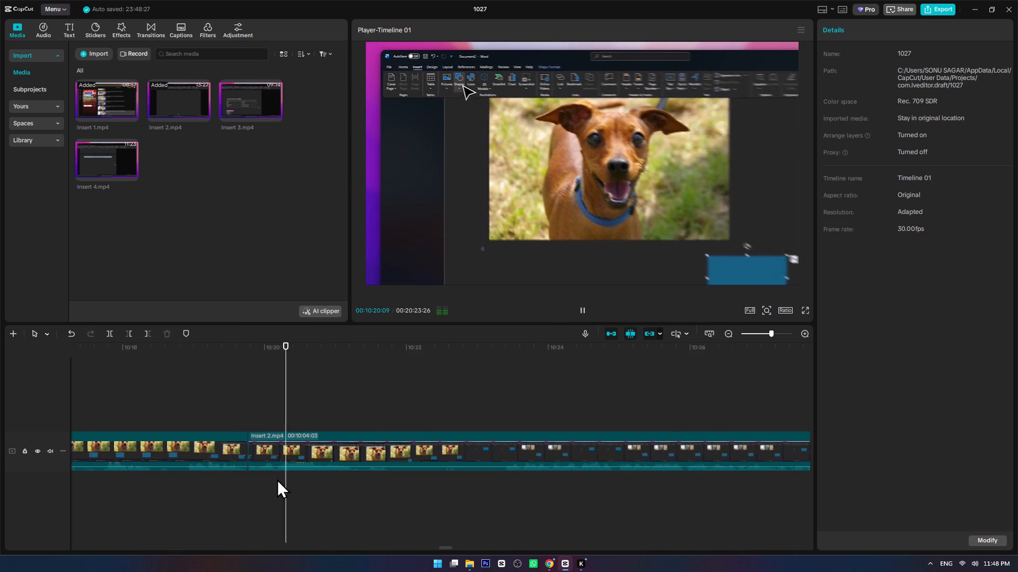
pyautogui.keyDown('ctrl'); pyautogui.scroll(-3, 277, 479); pyautogui.keyUp('ctrl')
pyautogui.keyDown('alt'); pyautogui.scroll(1, 277, 479); pyautogui.keyUp('alt')
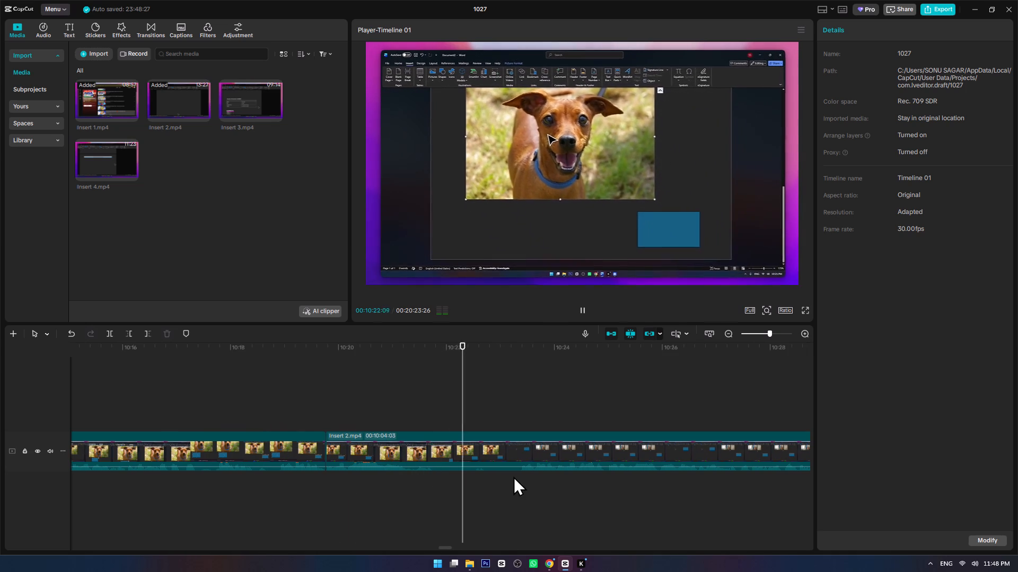
pyautogui.click(518, 476)
pyautogui.press('space')
pyautogui.click(518, 476)
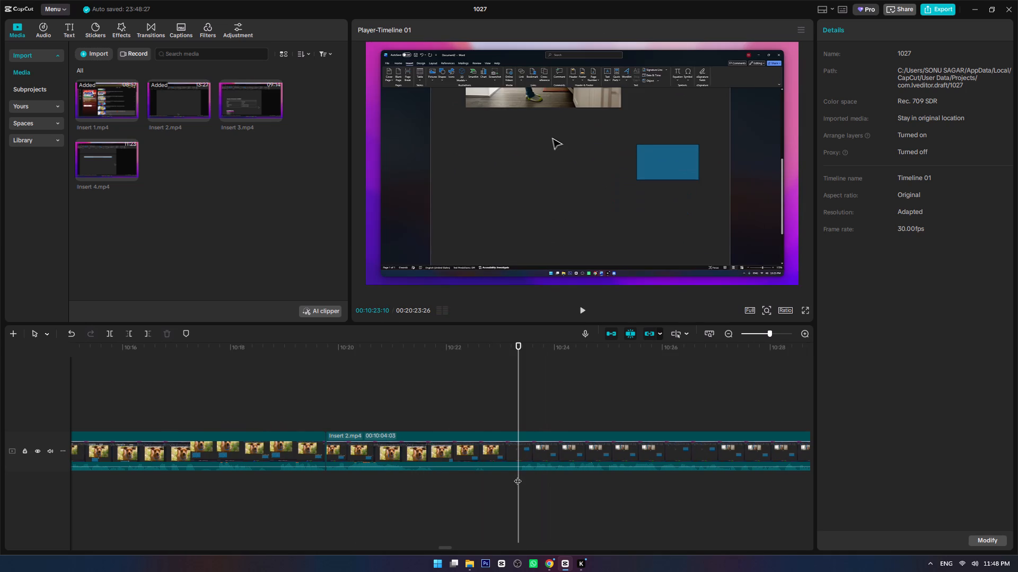
pyautogui.hotkey('ctrl', 'b')
pyautogui.click(194, 409)
pyautogui.press('space')
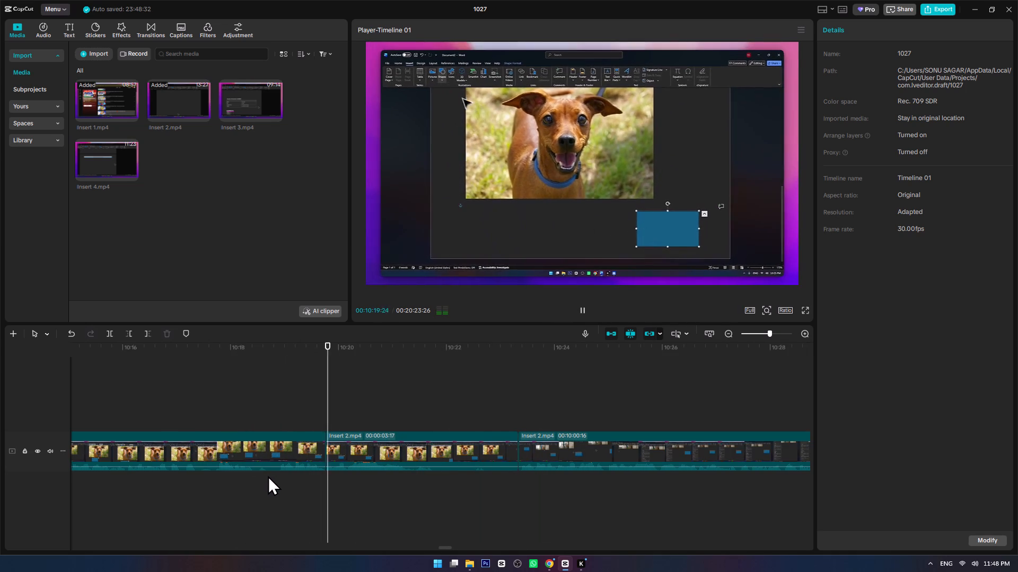
pyautogui.click(270, 475)
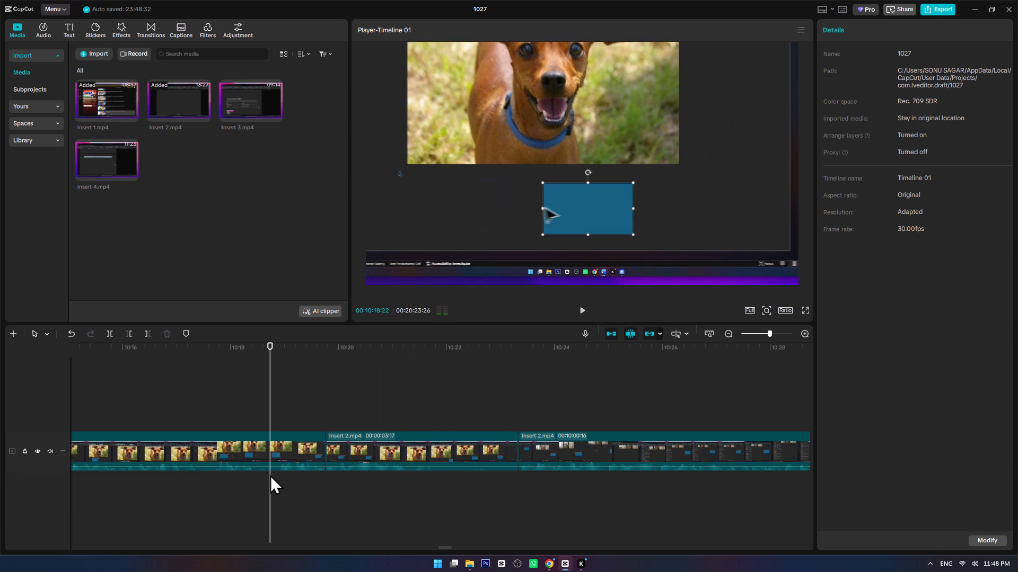
pyautogui.hotkey('ctrl', 'b')
pyautogui.moveTo(294, 489); pyautogui.dragTo(383, 434)
pyautogui.press('Delete')
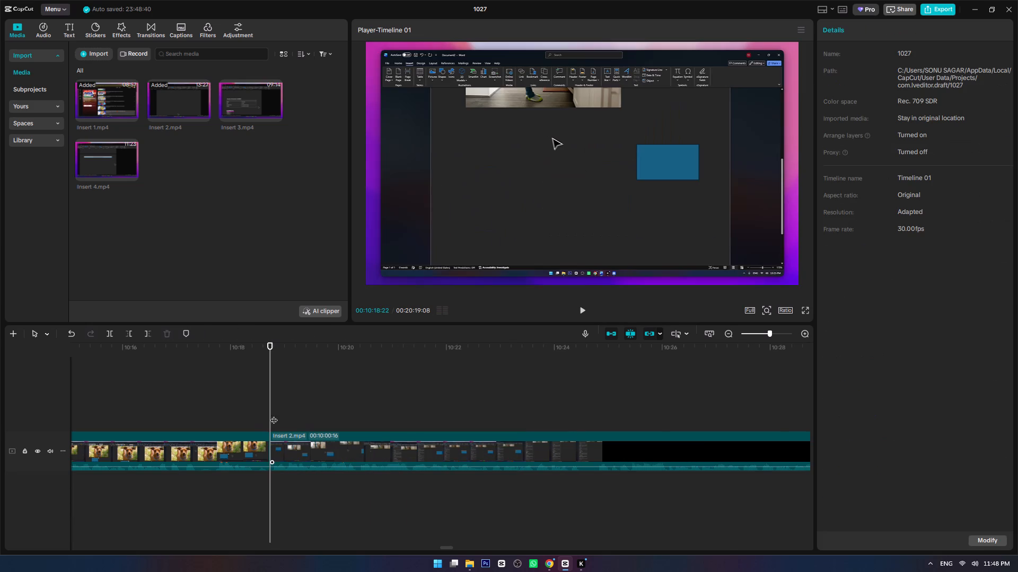
# Play from before the join at 00:10:18:22 through the cross shape and Shapes gallery up to about 00:10:35, checking for pauses.
pyautogui.click(244, 405)
pyautogui.press('space')
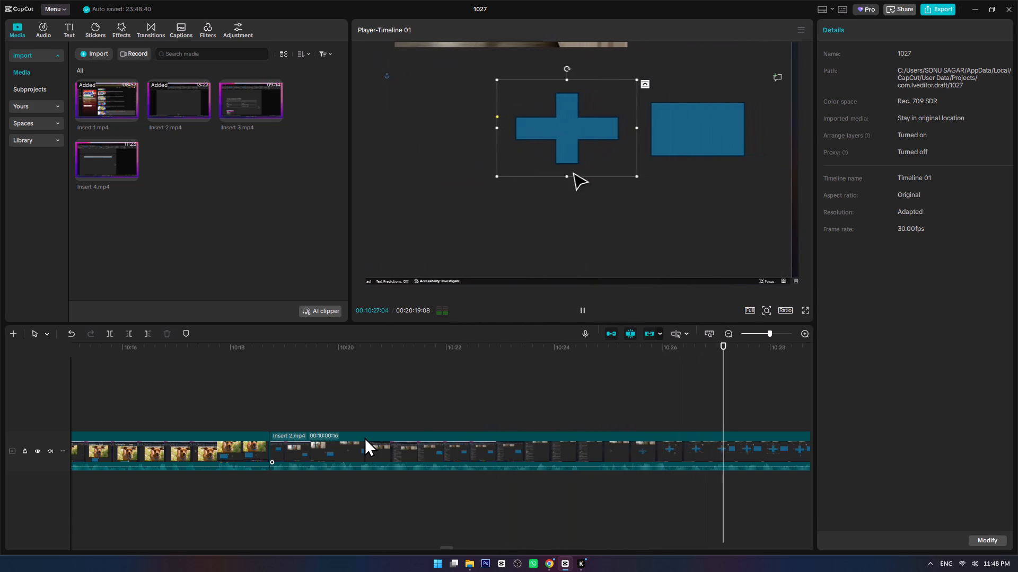
pyautogui.keyDown('ctrl'); pyautogui.scroll(-7, 586, 478); pyautogui.keyUp('ctrl')
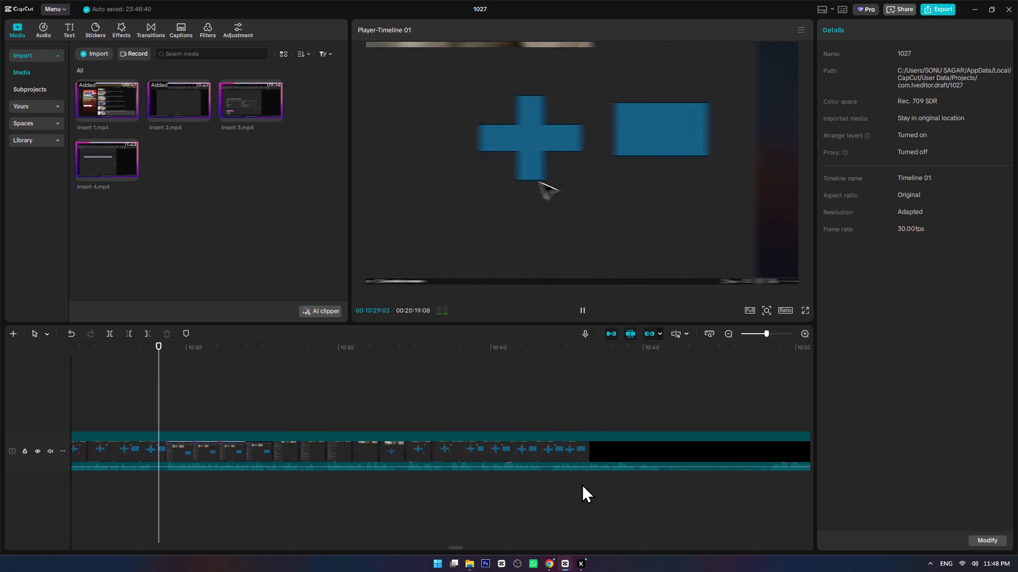
pyautogui.keyDown('ctrl'); pyautogui.scroll(6, 323, 497); pyautogui.keyUp('ctrl')
pyautogui.keyDown('alt'); pyautogui.scroll(5, 323, 497); pyautogui.keyUp('alt')
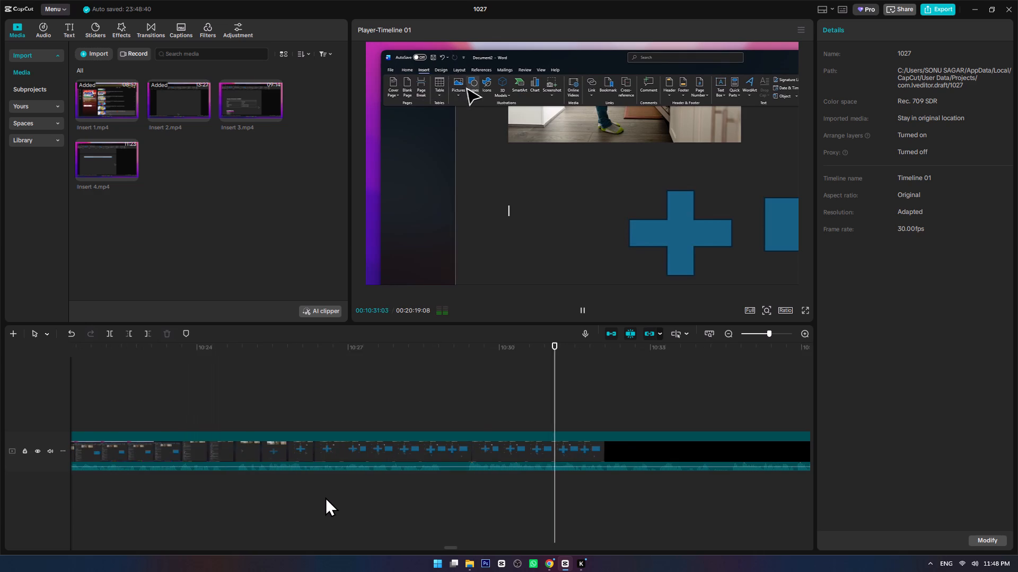
pyautogui.keyDown('ctrl'); pyautogui.scroll(7, 467, 499); pyautogui.keyUp('ctrl')
pyautogui.keyDown('alt'); pyautogui.scroll(-6, 457, 499); pyautogui.keyUp('alt')
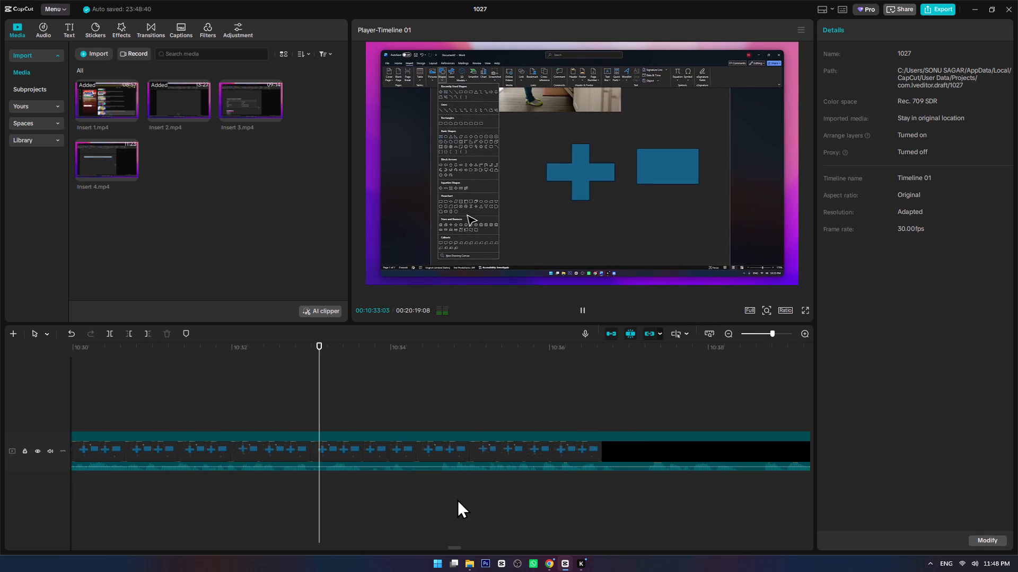
pyautogui.keyDown('alt'); pyautogui.scroll(-2, 457, 499); pyautogui.keyUp('alt')
pyautogui.press('space')
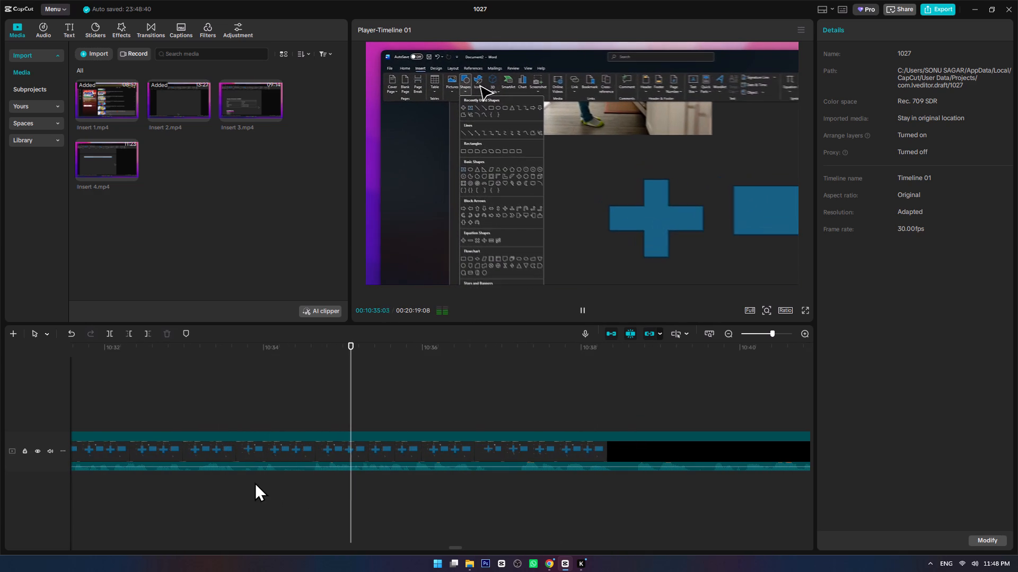
# Split Insert 2 at 00:10:33:26 and 00:10:34:19 where the Shapes gallery is open, and delete the part between.
pyautogui.click(245, 477)
pyautogui.press('space')
pyautogui.scroll(7, 300, 488)
pyautogui.press('space')
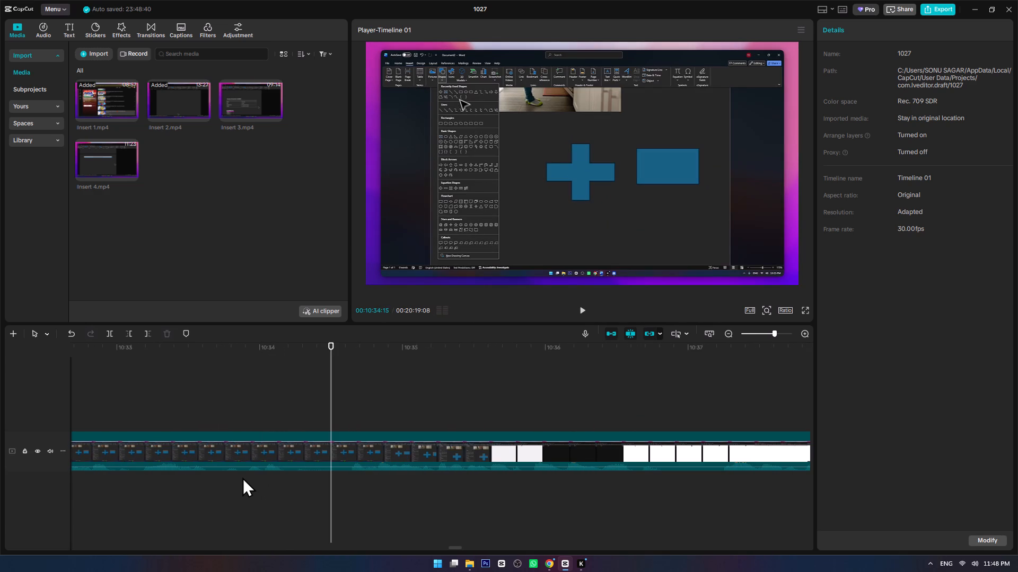
pyautogui.click(242, 477)
pyautogui.hotkey('ctrl', 'b')
pyautogui.click(350, 479)
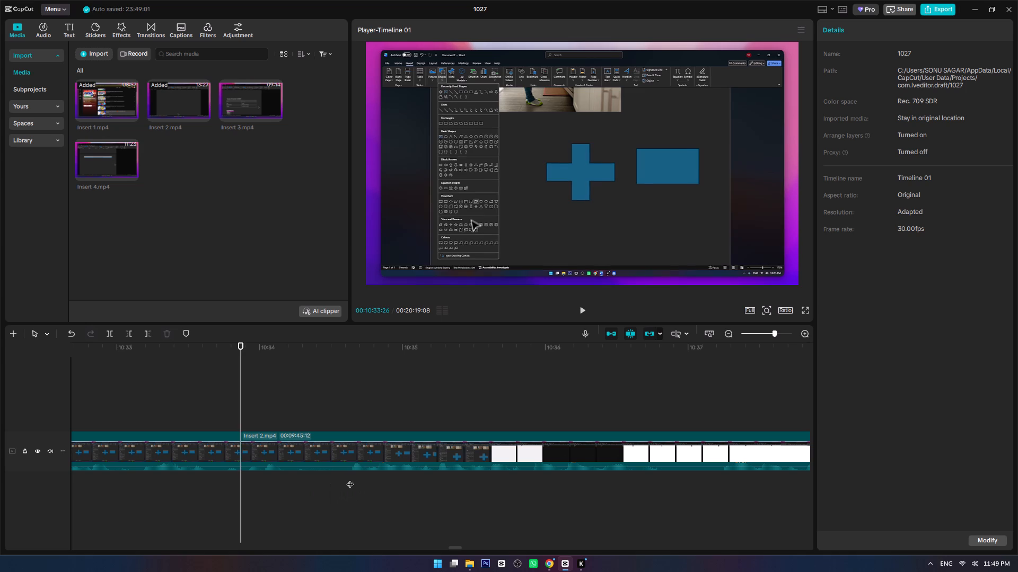
pyautogui.hotkey('ctrl', 'b')
pyautogui.moveTo(319, 398); pyautogui.dragTo(294, 493)
pyautogui.press('Delete')
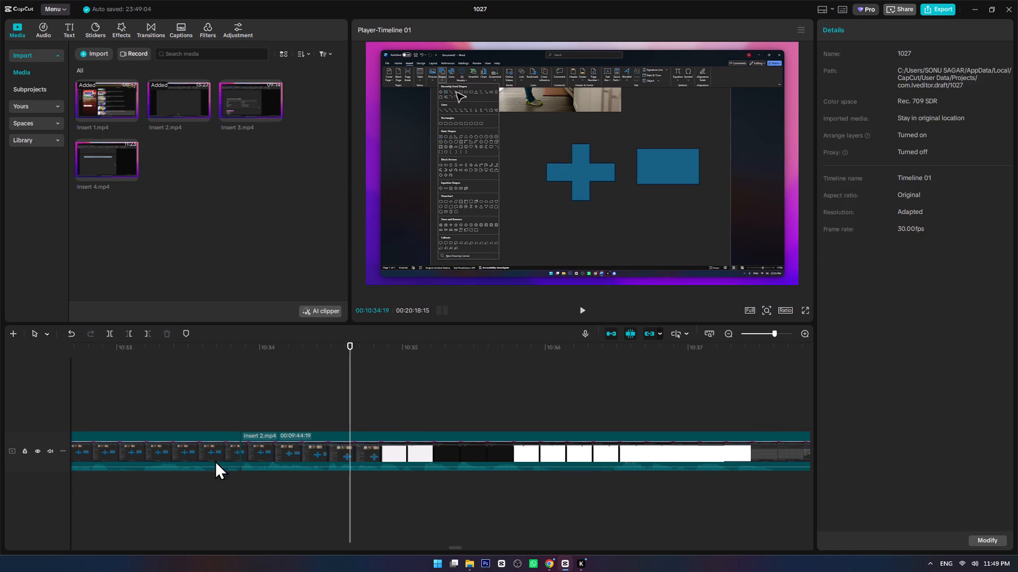
# Play across the new join into the Stock Images icons dialog, split Insert 2 at 00:10:37:19 and 00:10:38:27, and delete the part between.
pyautogui.click(196, 412)
pyautogui.press('space')
pyautogui.keyDown('ctrl'); pyautogui.scroll(-7, 398, 471); pyautogui.keyUp('ctrl')
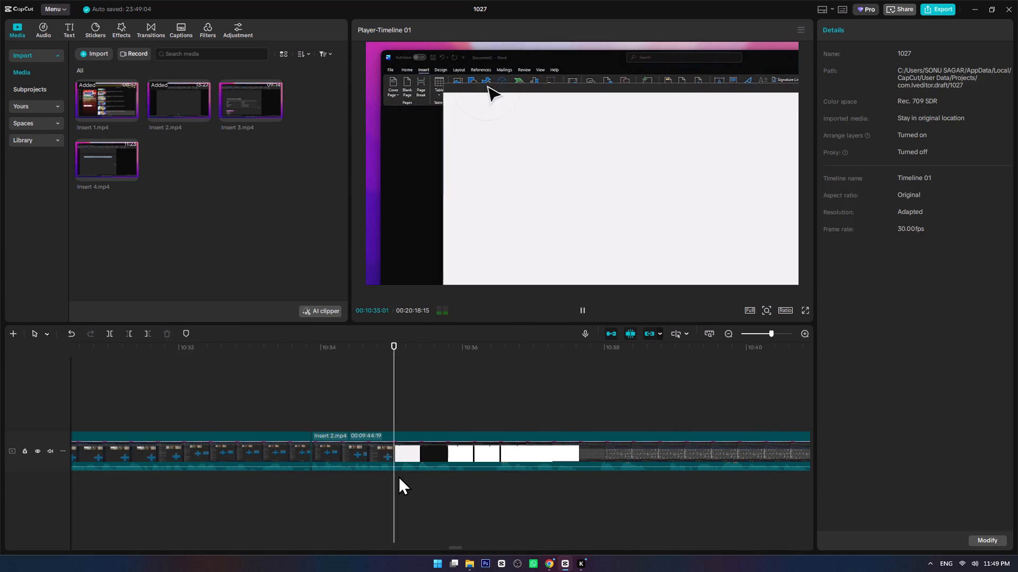
pyautogui.keyDown('alt'); pyautogui.scroll(-2, 401, 482); pyautogui.keyUp('alt')
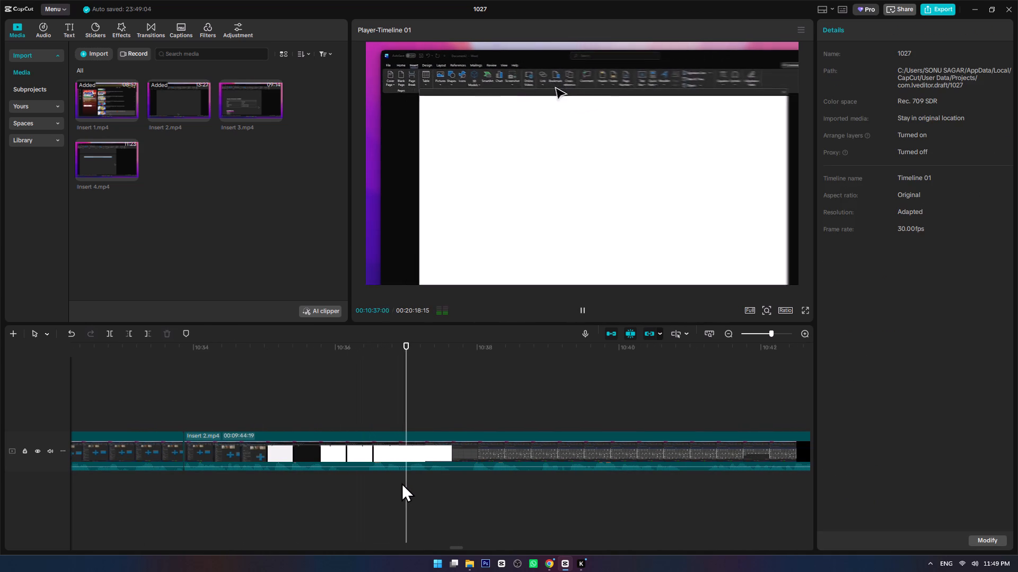
pyautogui.keyDown('alt'); pyautogui.scroll(-2, 401, 482); pyautogui.keyUp('alt')
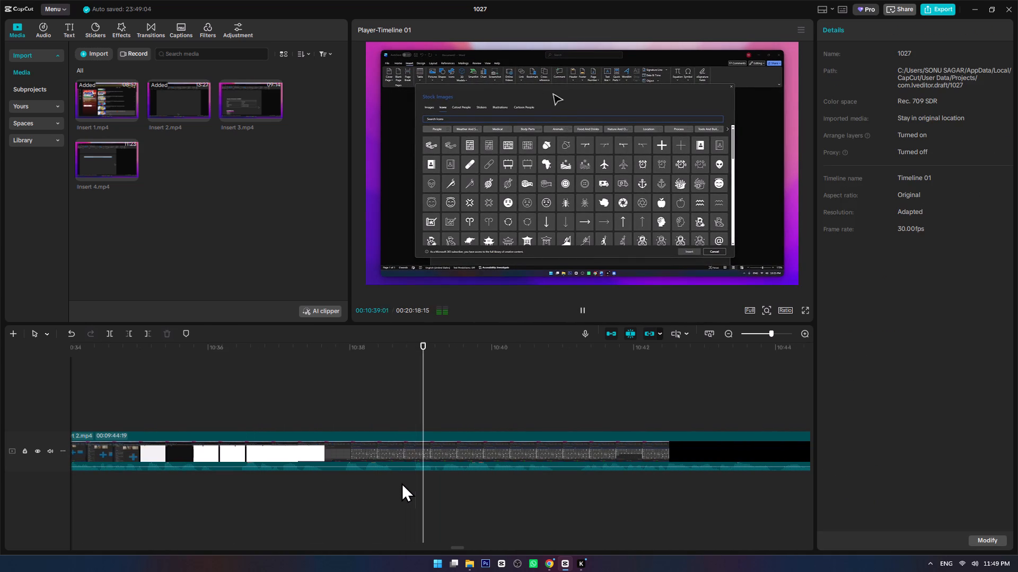
pyautogui.keyDown('ctrl'); pyautogui.scroll(5, 401, 482); pyautogui.keyUp('ctrl')
pyautogui.press('space')
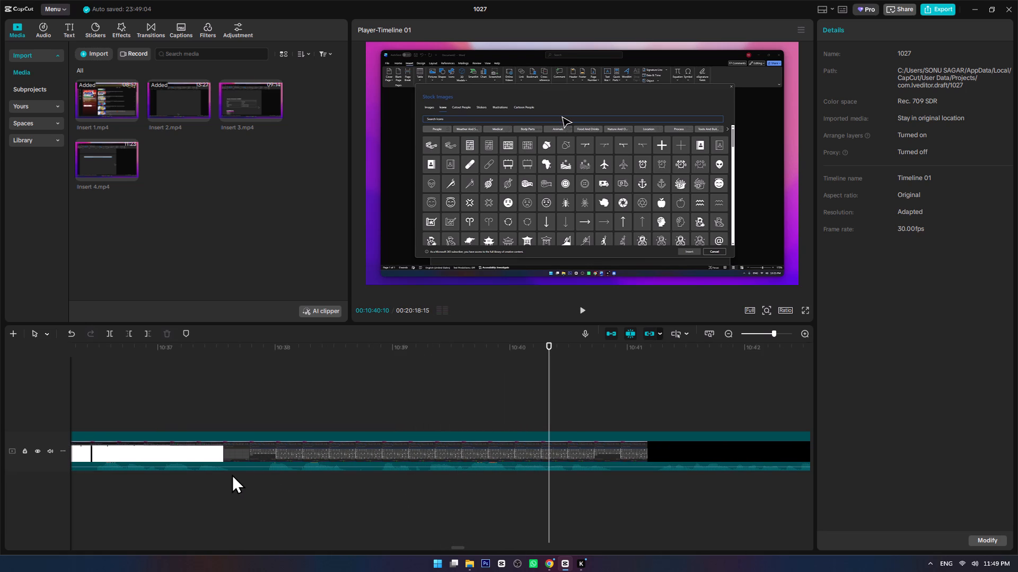
pyautogui.click(232, 474)
pyautogui.hotkey('ctrl', 'b')
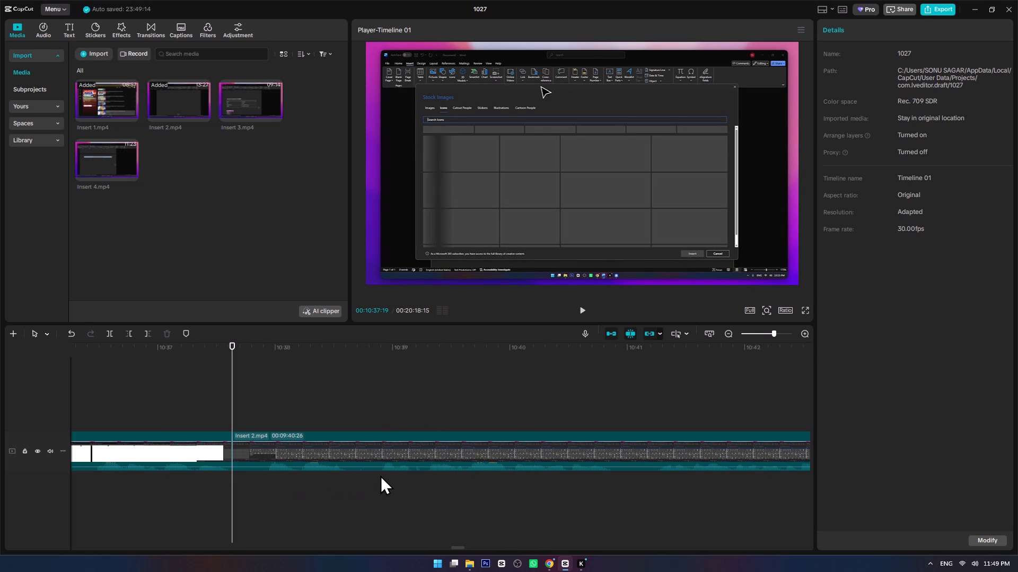
pyautogui.click(380, 475)
pyautogui.hotkey('ctrl', 'b')
pyautogui.moveTo(346, 387); pyautogui.dragTo(328, 488)
pyautogui.press('Delete')
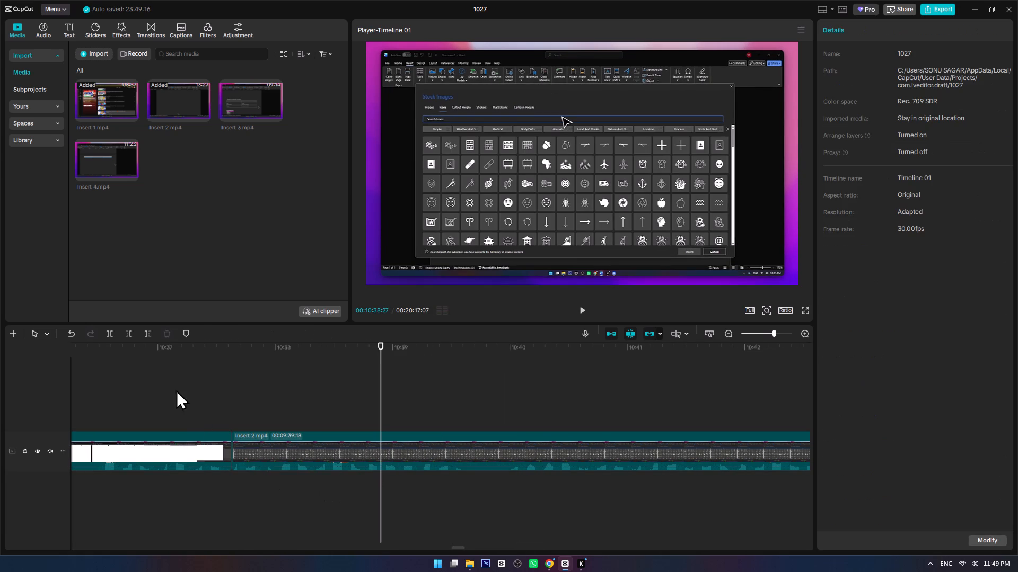
# Play across the new join in the icons dialog part and split Insert 2 at 00:10:39:18.
pyautogui.click(174, 388)
pyautogui.press('space')
pyautogui.keyDown('ctrl'); pyautogui.scroll(-8, 317, 450); pyautogui.keyUp('ctrl')
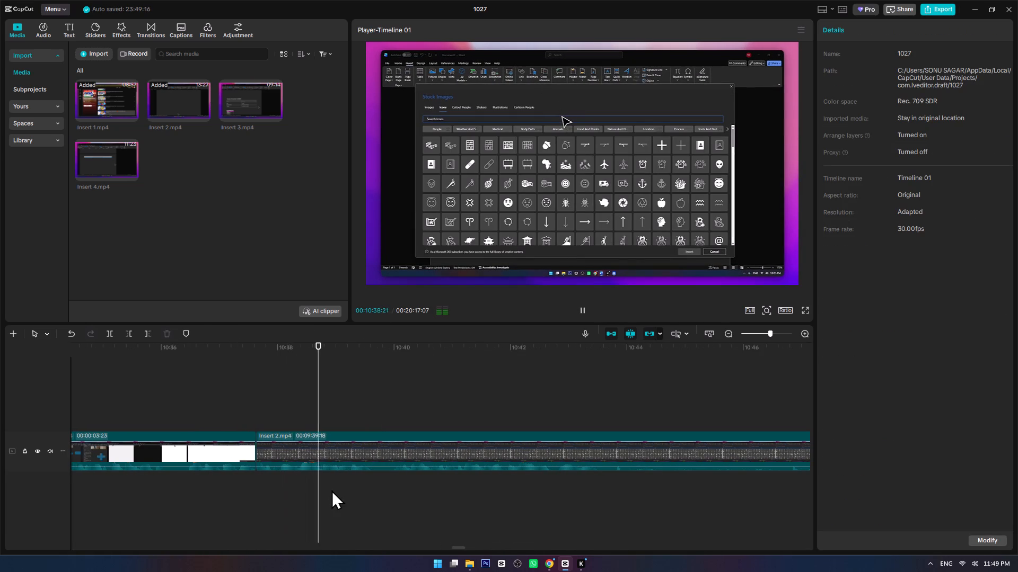
pyautogui.keyDown('ctrl'); pyautogui.scroll(8, 370, 487); pyautogui.keyUp('ctrl')
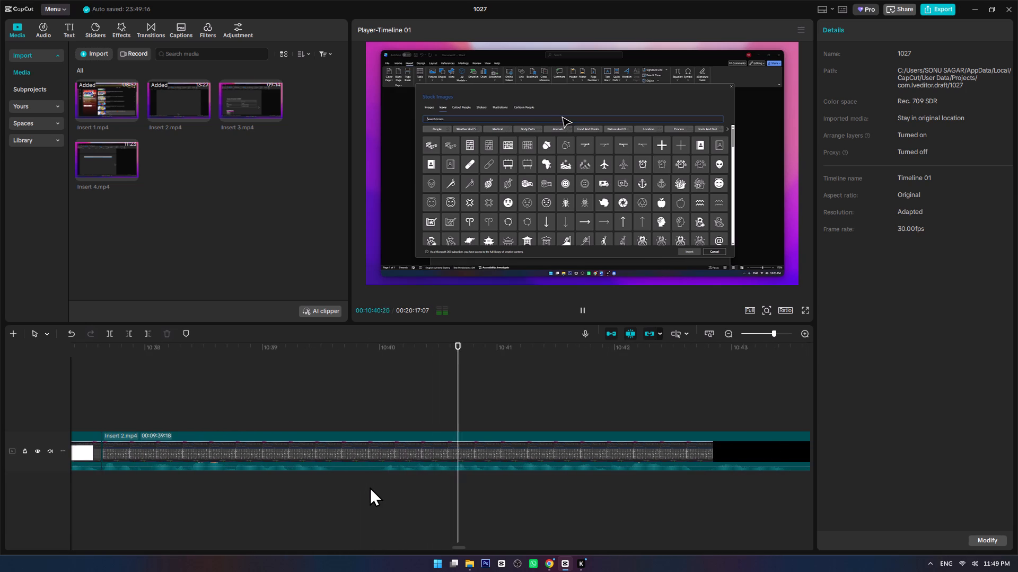
pyautogui.click(334, 475)
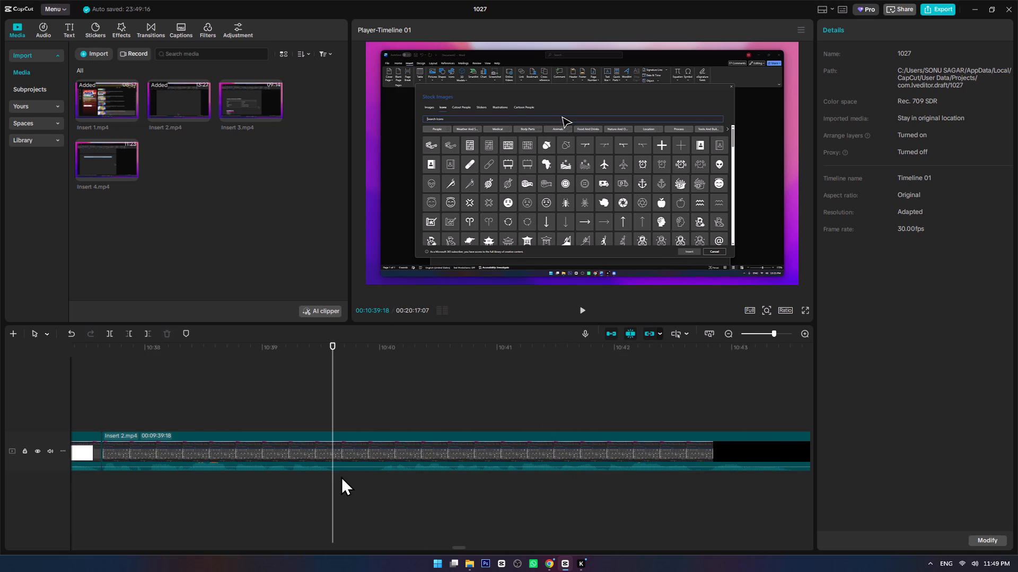
pyautogui.hotkey('ctrl', 'b')
# Play on through the icons dialog, split Insert 2 at 00:10:47:02, and delete the part from 00:10:39:18 to there.
pyautogui.press('space')
pyautogui.keyDown('ctrl'); pyautogui.scroll(-9, 476, 499); pyautogui.keyUp('ctrl')
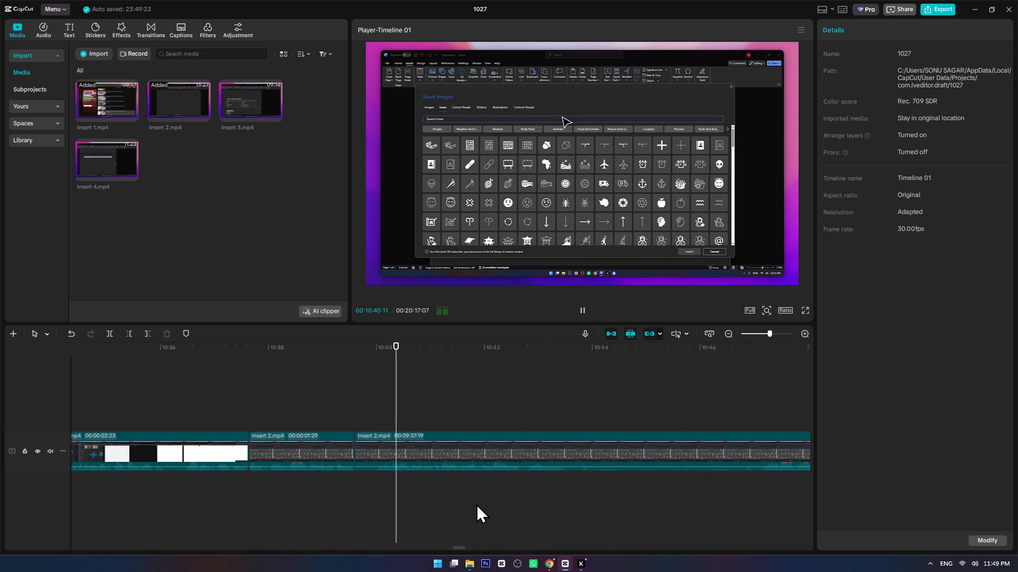
pyautogui.keyDown('ctrl'); pyautogui.scroll(-5, 476, 504); pyautogui.keyUp('ctrl')
pyautogui.keyDown('alt'); pyautogui.scroll(-2, 475, 505); pyautogui.keyUp('alt')
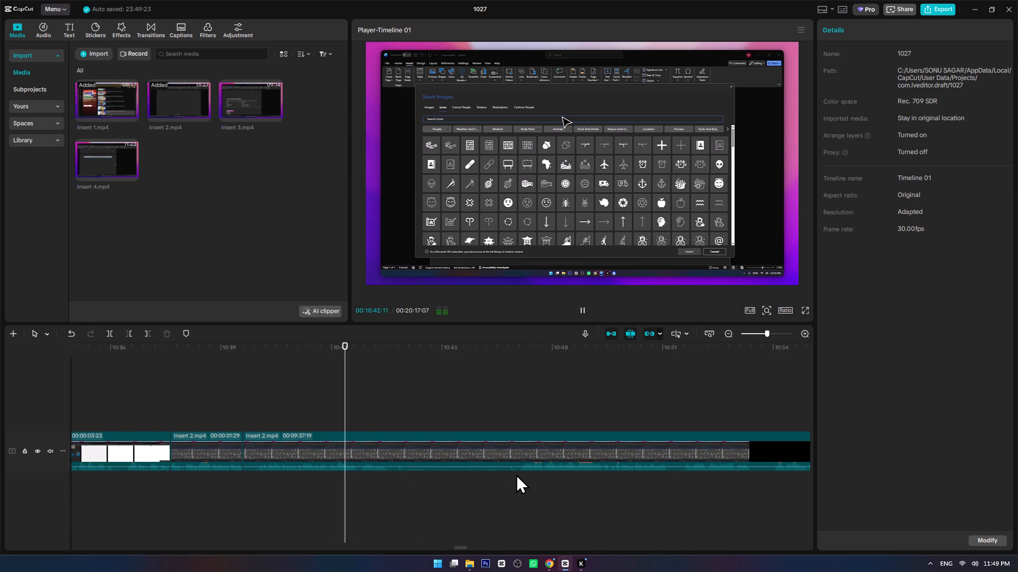
pyautogui.click(517, 473)
pyautogui.press('space')
pyautogui.click(518, 473)
pyautogui.press('space')
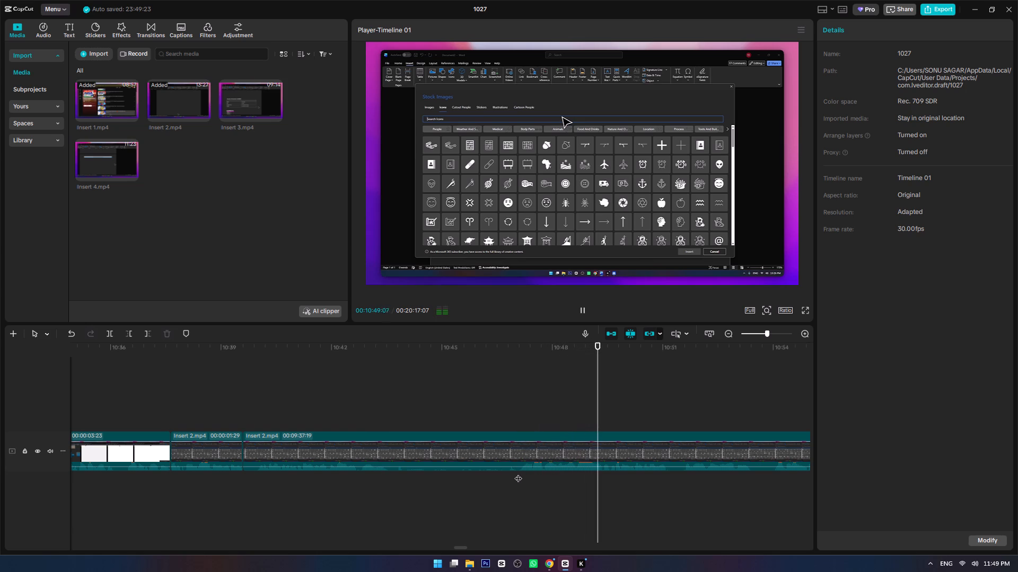
pyautogui.click(518, 473)
pyautogui.hotkey('ctrl', 'b')
pyautogui.keyDown('ctrl'); pyautogui.moveTo(450, 505); pyautogui.dragTo(350, 410); pyautogui.keyUp('ctrl')
pyautogui.press('Delete')
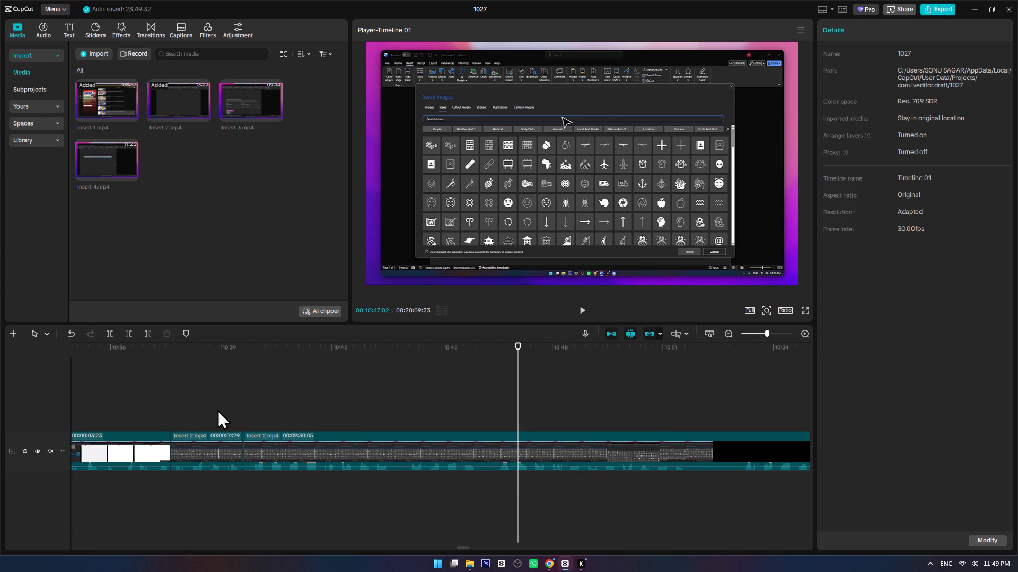
# Play across the new join at 00:10:39:18 in the icons dialog part and split Insert 2 at 00:10:41:27.
pyautogui.click(215, 407)
pyautogui.press('space')
pyautogui.keyDown('ctrl'); pyautogui.scroll(7, 299, 497); pyautogui.keyUp('ctrl')
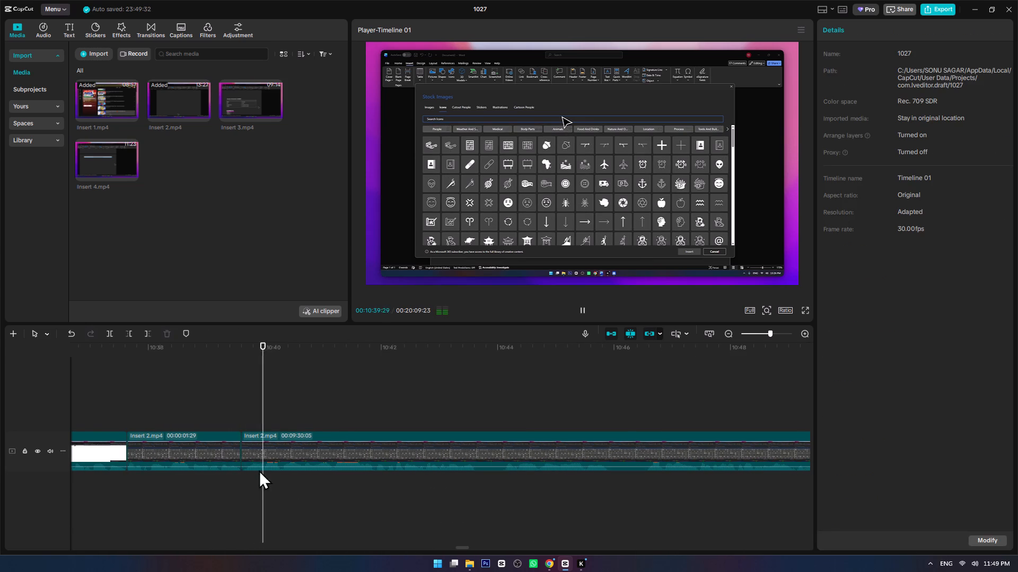
pyautogui.click(138, 391)
pyautogui.press('space')
pyautogui.keyDown('ctrl'); pyautogui.scroll(12, 277, 471); pyautogui.keyUp('ctrl')
pyautogui.keyDown('ctrl'); pyautogui.scroll(-10, 337, 496); pyautogui.keyUp('ctrl')
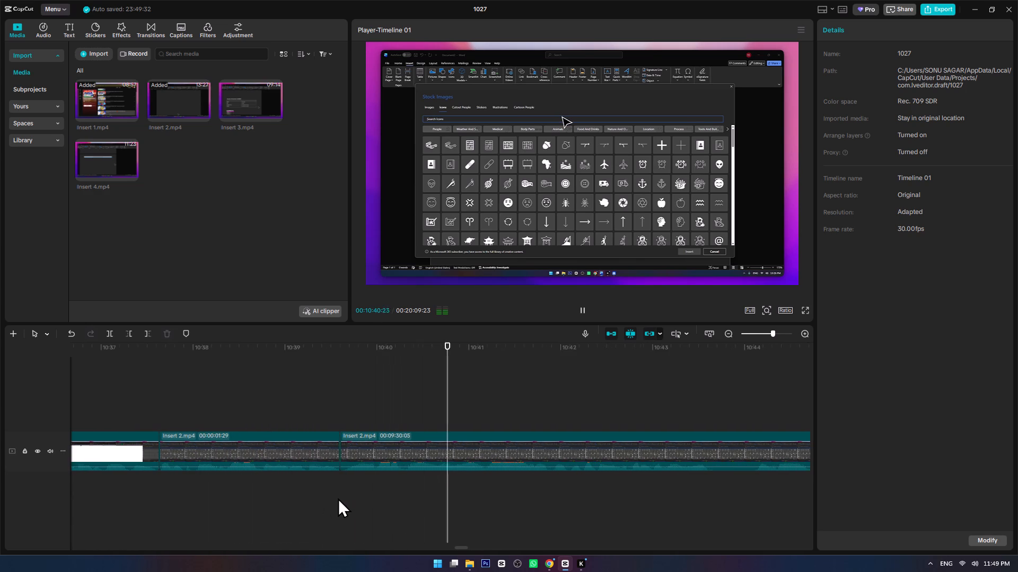
pyautogui.keyDown('ctrl'); pyautogui.scroll(-2, 338, 498); pyautogui.keyUp('ctrl')
pyautogui.keyDown('alt'); pyautogui.scroll(-3, 349, 499); pyautogui.keyUp('alt')
pyautogui.keyDown('ctrl'); pyautogui.scroll(6, 350, 499); pyautogui.keyUp('ctrl')
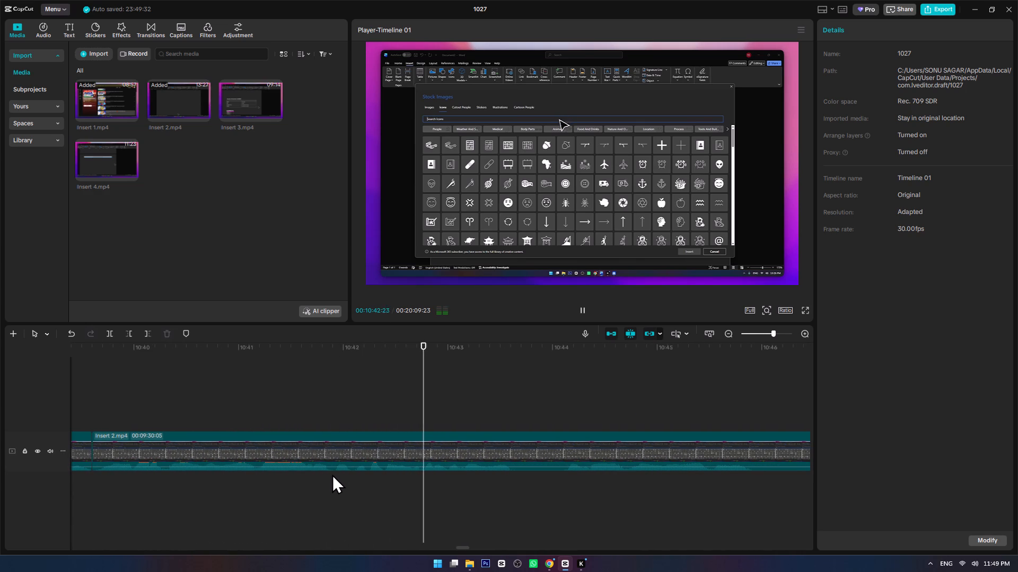
pyautogui.click(332, 474)
pyautogui.hotkey('ctrl', 'b')
# Set the audio volume of the Insert 2 part ending at 00:10:41:27 to -8 dB.
pyautogui.click(266, 446)
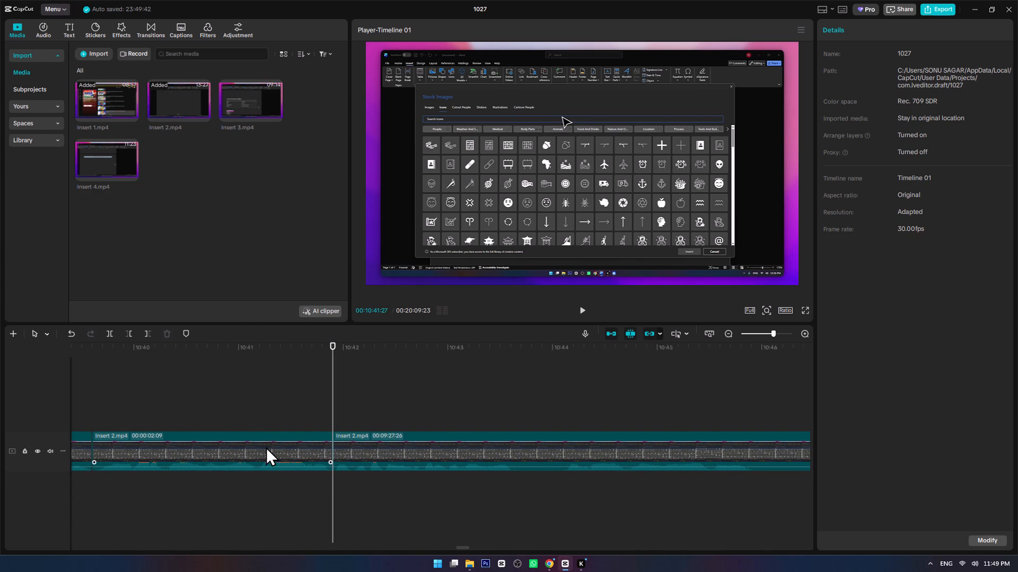
pyautogui.click(862, 29)
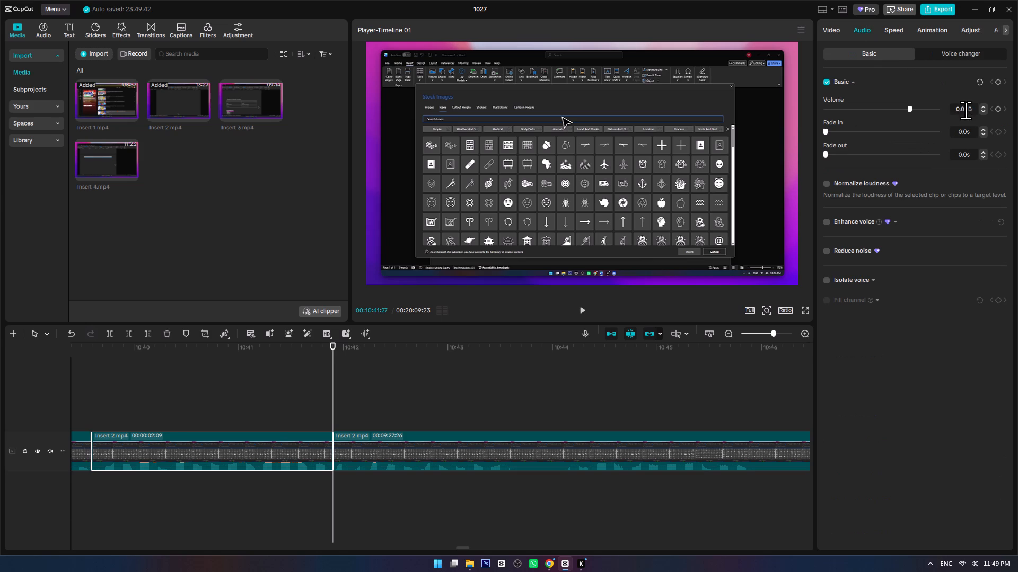
pyautogui.moveTo(966, 110); pyautogui.dragTo(929, 106)
pyautogui.write('-8')
pyautogui.press('Return')
# Play the quieter part and beyond, split Insert 2 at 00:10:42:07, and delete the short part between 00:10:41:27 and there.
pyautogui.click(80, 386)
pyautogui.press('space')
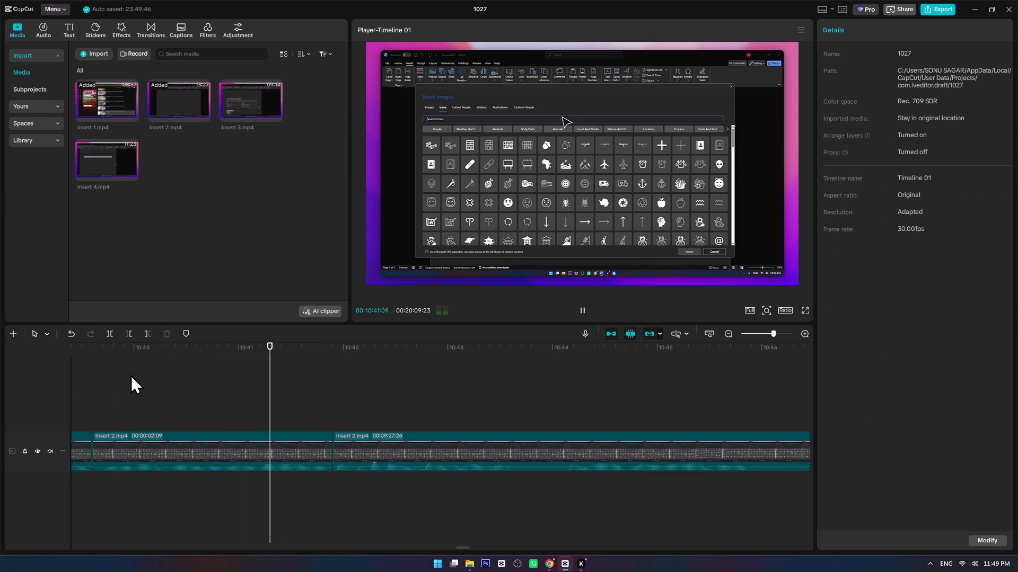
pyautogui.press('space')
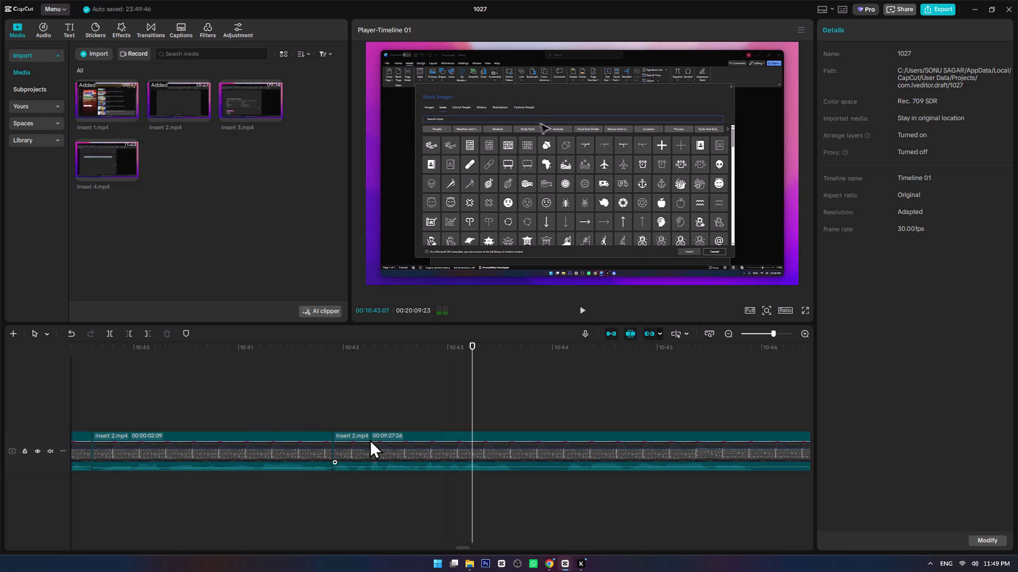
pyautogui.click(351, 405)
pyautogui.press('space')
pyautogui.click(367, 405)
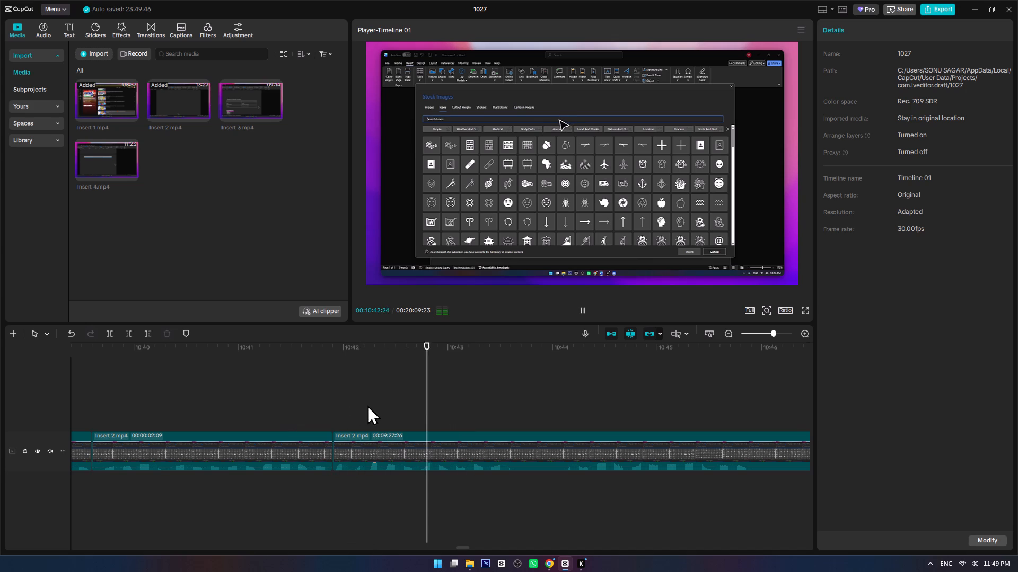
pyautogui.click(356, 447)
pyautogui.hotkey('ctrl', 'b')
pyautogui.click(354, 446)
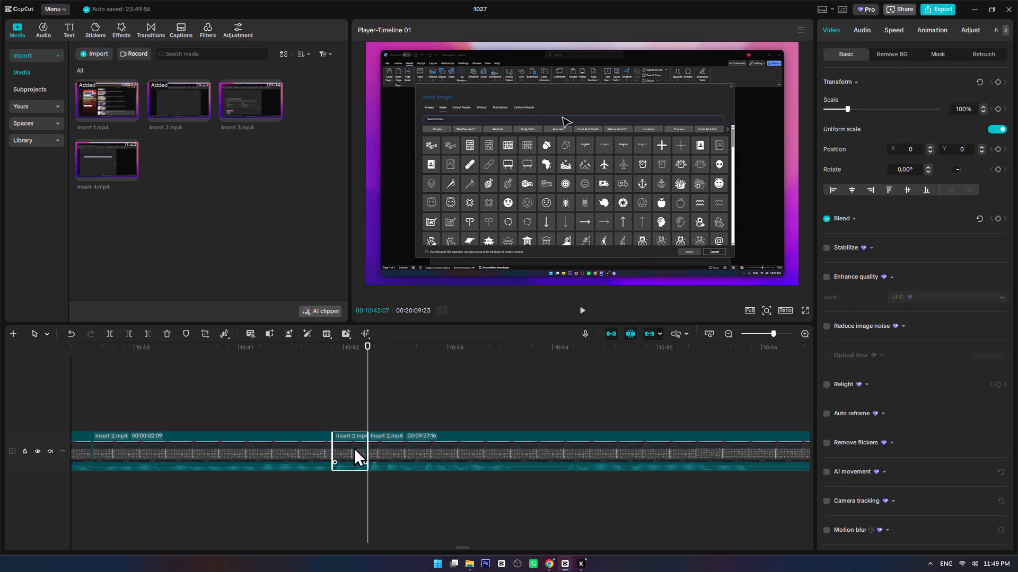
pyautogui.press('Delete')
# Play across the new join, split Insert 2 at 00:10:46:06 where the icons are being scrolled, and delete the part before it back to 00:10:41:27.
pyautogui.click(303, 394)
pyautogui.press('space')
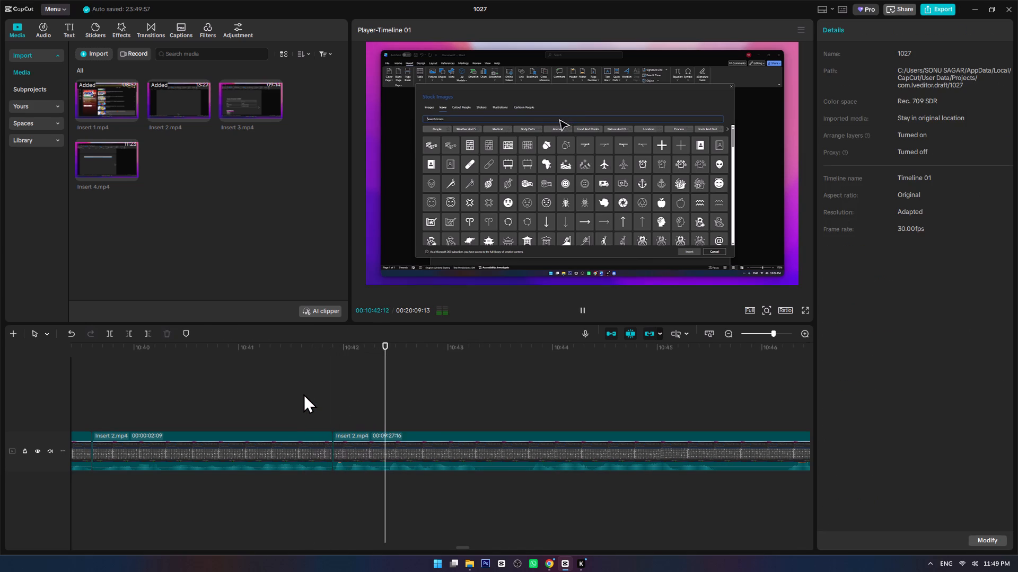
pyautogui.click(478, 473)
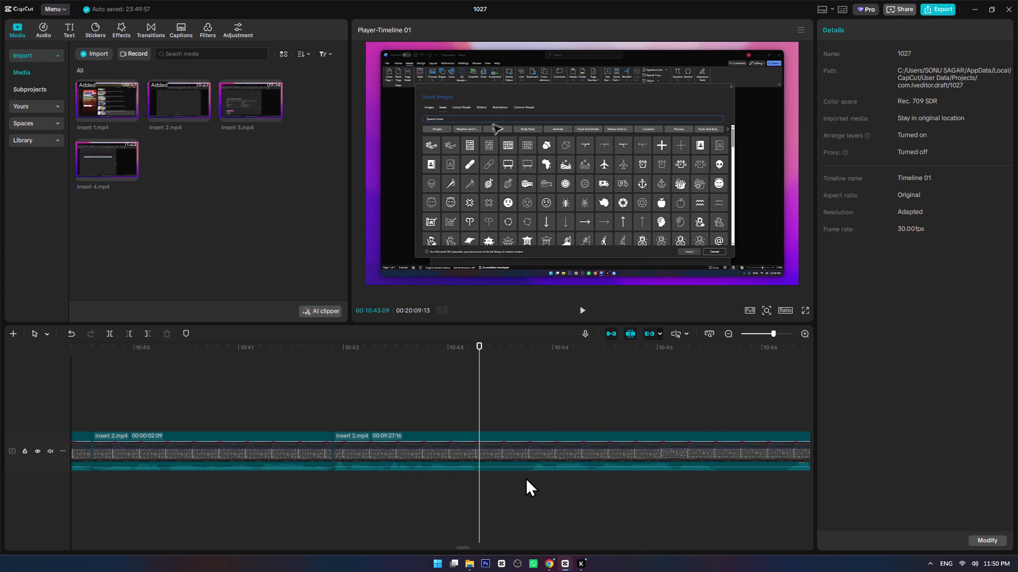
pyautogui.press('space')
pyautogui.keyDown('ctrl'); pyautogui.scroll(-9, 595, 487); pyautogui.keyUp('ctrl')
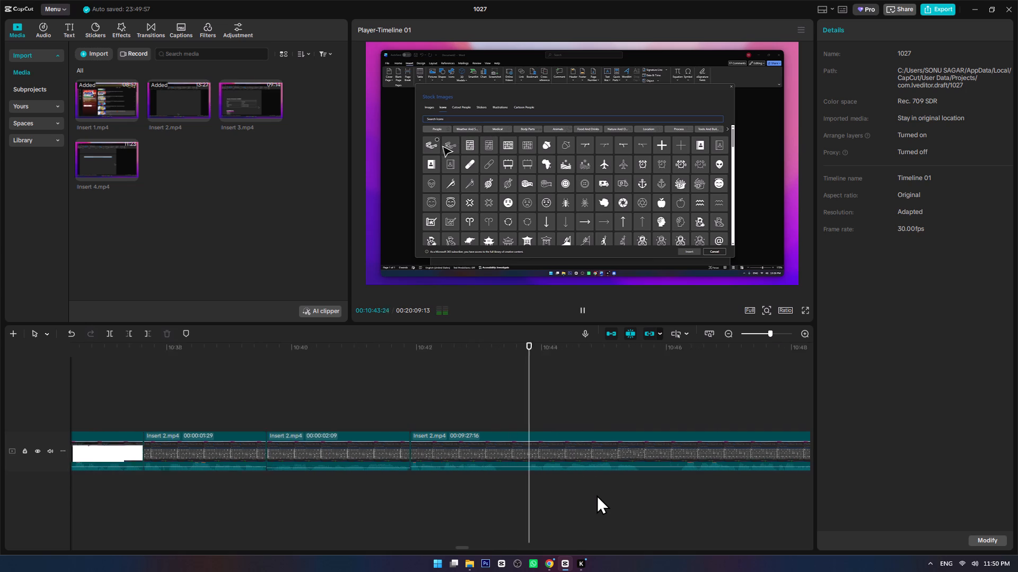
pyautogui.click(648, 473)
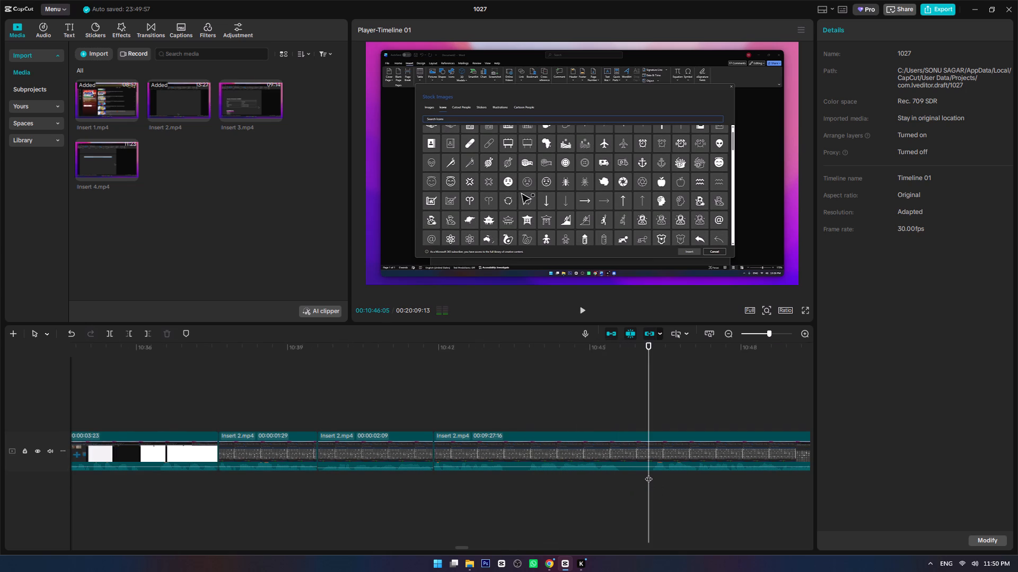
pyautogui.press('space')
pyautogui.click(650, 473)
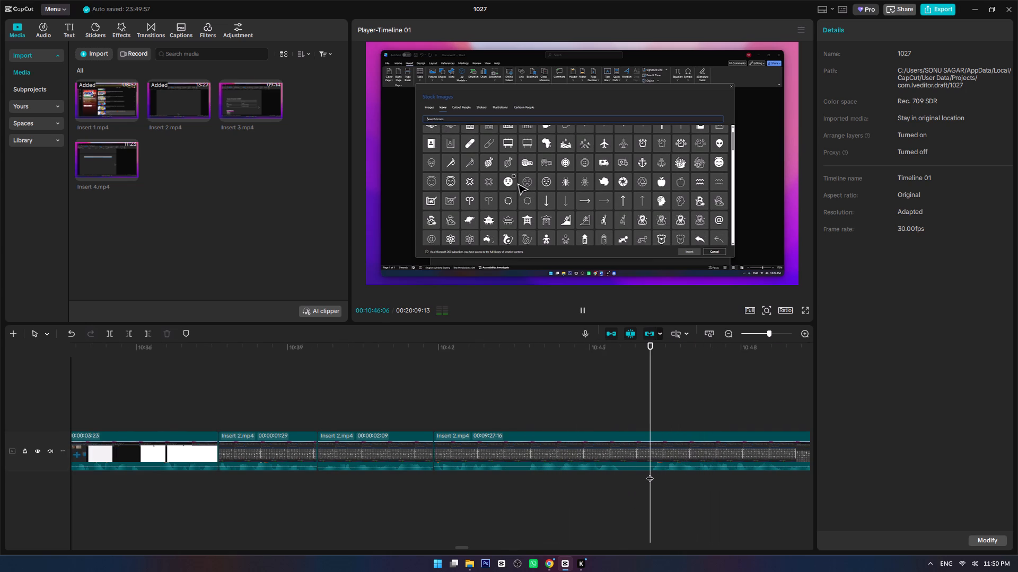
pyautogui.hotkey('ctrl', 'b')
pyautogui.moveTo(612, 391); pyautogui.dragTo(472, 501)
pyautogui.press('Delete')
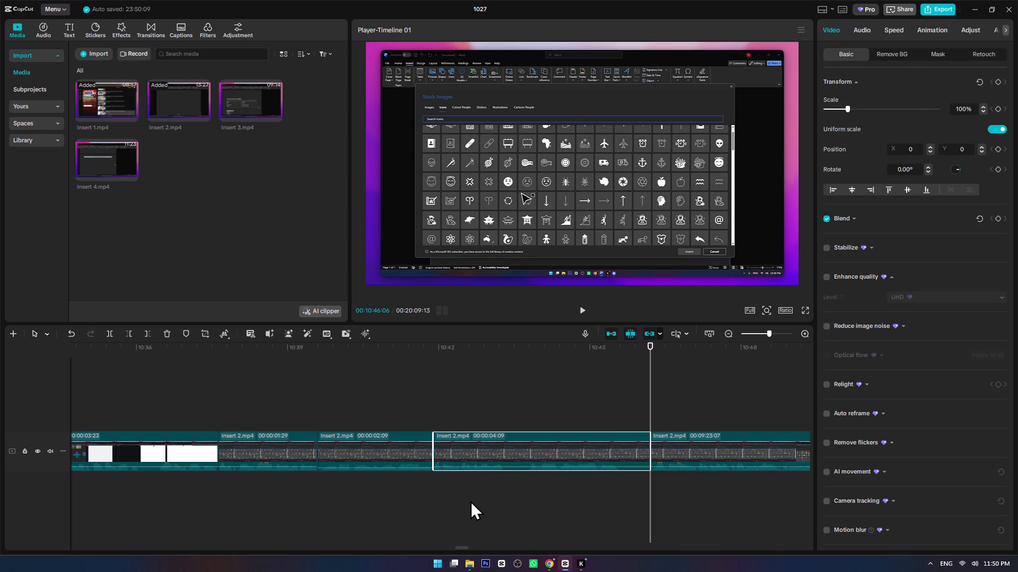
# Play across the new join to the "happy" icon search, split Insert 2 at 00:10:47:00 and 00:10:48:07, and delete the part between.
pyautogui.click(364, 397)
pyautogui.press('space')
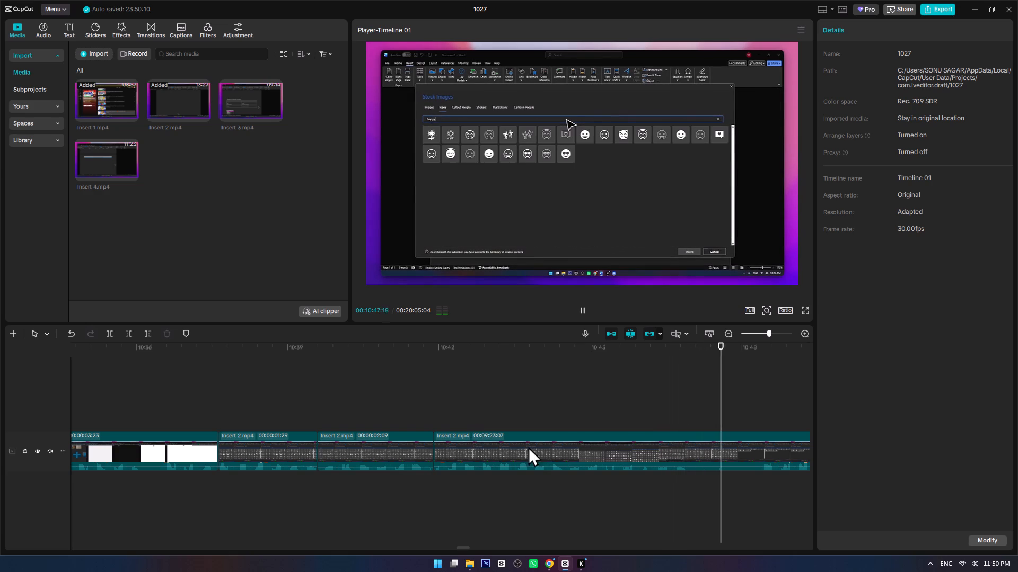
pyautogui.press('space')
pyautogui.click(690, 473)
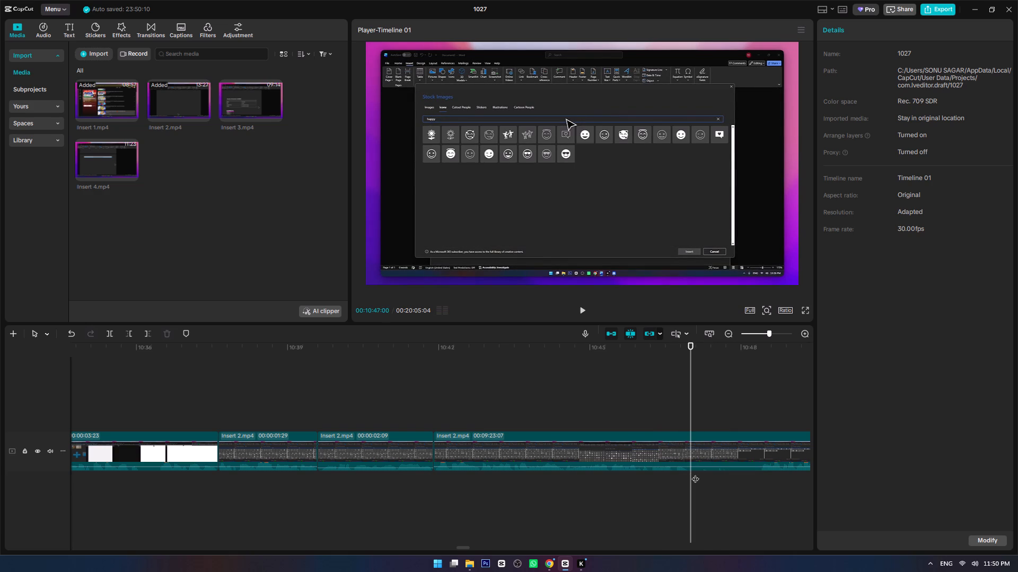
pyautogui.hotkey('ctrl', 'b')
pyautogui.click(753, 474)
pyautogui.hotkey('ctrl', 'b')
pyautogui.click(729, 445)
pyautogui.press('Delete')
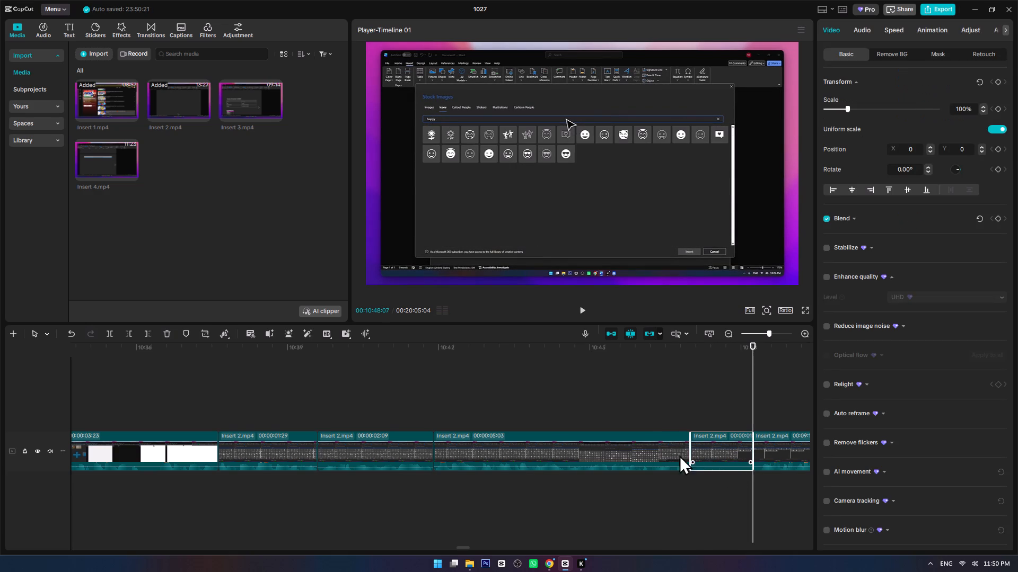
# Play from before the join at 00:10:47:00 through the smiley icon section up to about 00:11:03, checking for pauses.
pyautogui.click(647, 398)
pyautogui.press('space')
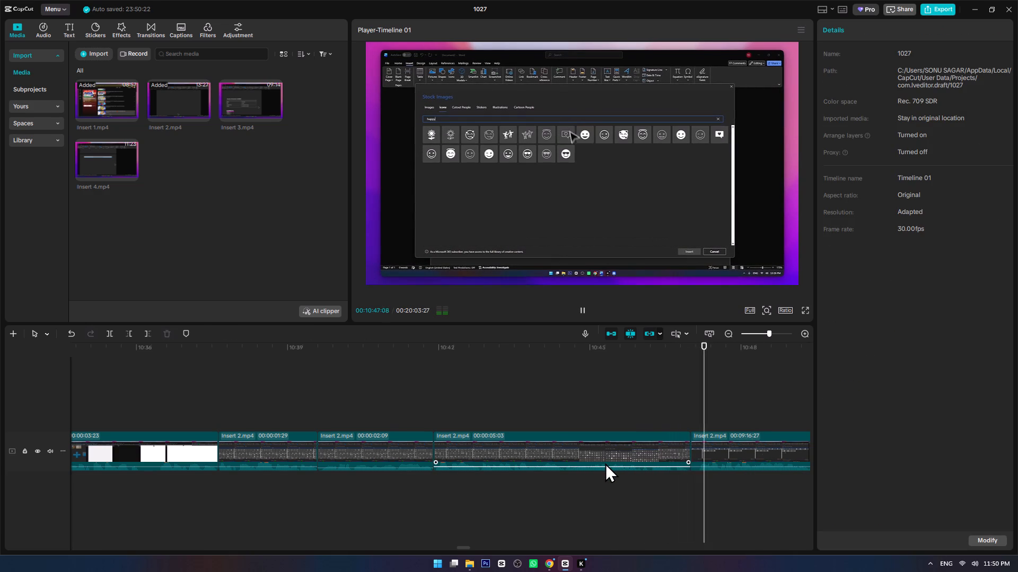
pyautogui.keyDown('alt'); pyautogui.scroll(-6, 563, 454); pyautogui.keyUp('alt')
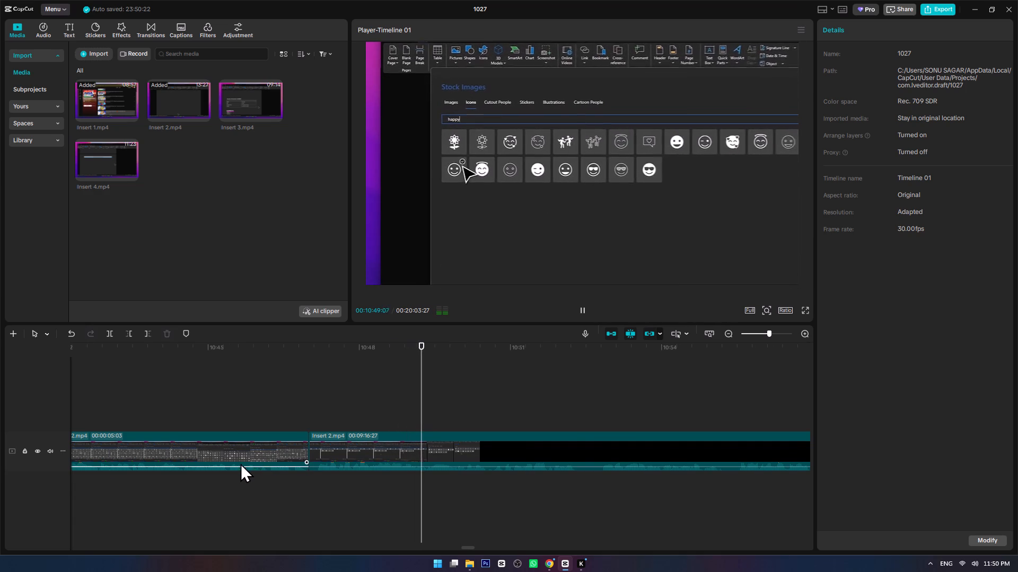
pyautogui.keyDown('alt'); pyautogui.scroll(-3, 238, 463); pyautogui.keyUp('alt')
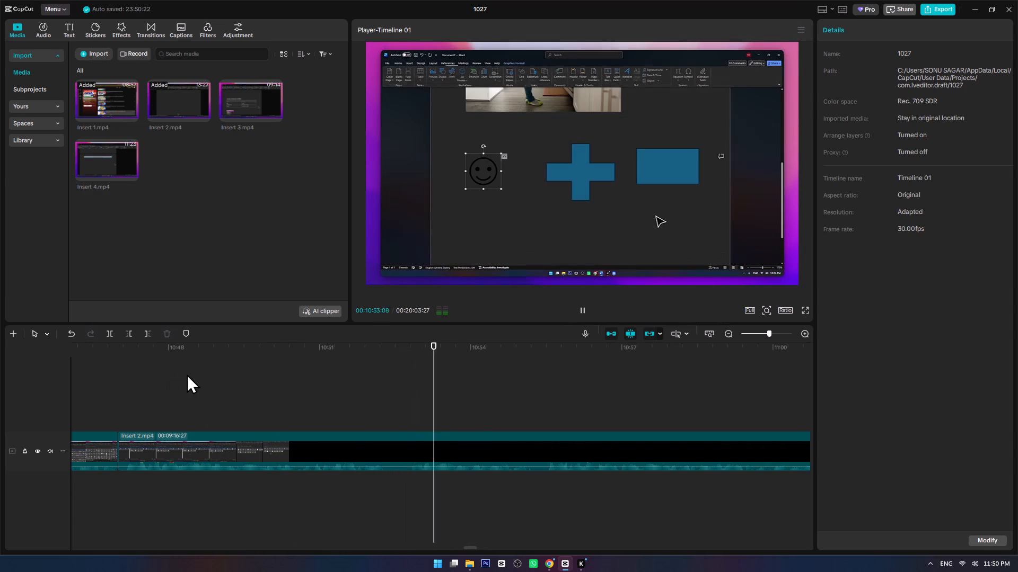
pyautogui.keyDown('ctrl'); pyautogui.scroll(9, 513, 508); pyautogui.keyUp('ctrl')
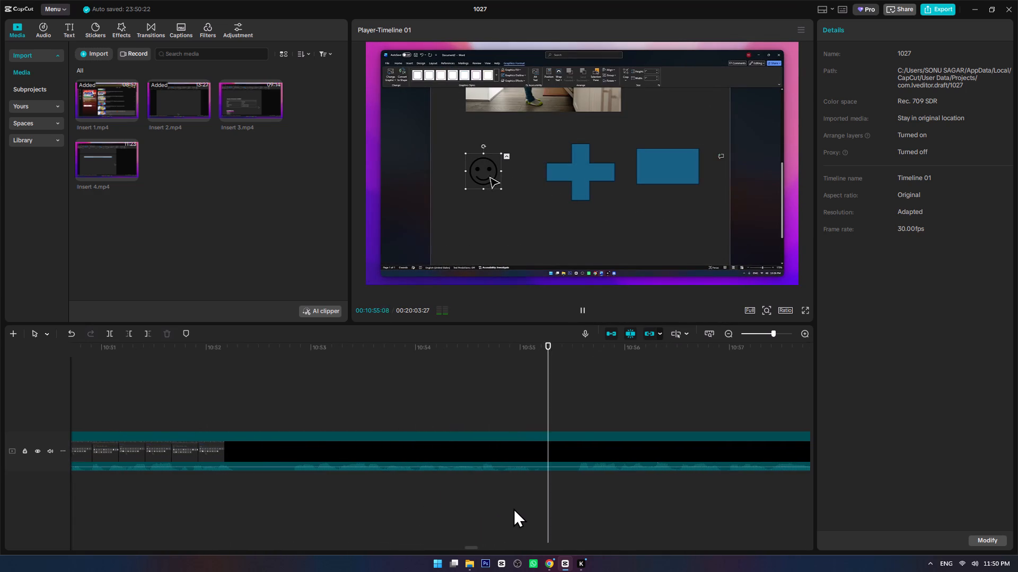
pyautogui.keyDown('alt'); pyautogui.scroll(-5, 513, 508); pyautogui.keyUp('alt')
pyautogui.keyDown('ctrl'); pyautogui.scroll(-5, 417, 488); pyautogui.keyUp('ctrl')
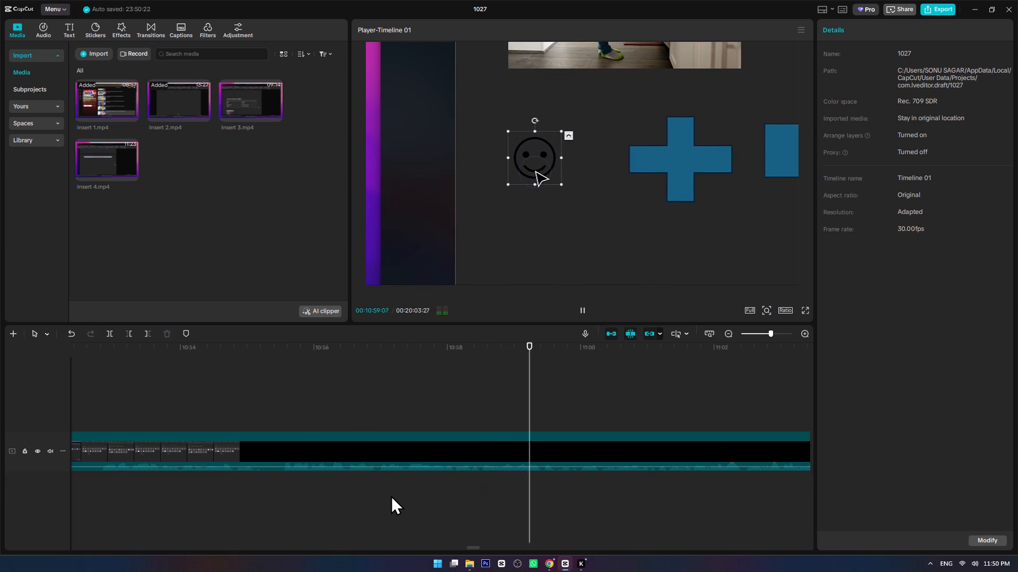
pyautogui.keyDown('alt'); pyautogui.scroll(-5, 391, 495); pyautogui.keyUp('alt')
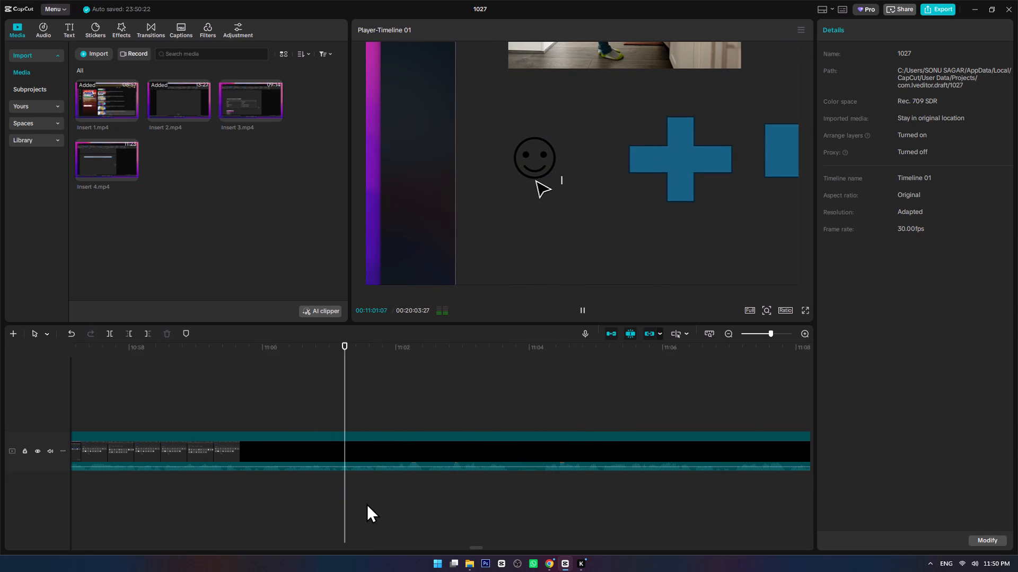
pyautogui.keyDown('ctrl'); pyautogui.scroll(-7, 366, 503); pyautogui.keyUp('ctrl')
pyautogui.keyDown('alt'); pyautogui.scroll(-3, 366, 503); pyautogui.keyUp('alt')
pyautogui.keyDown('ctrl'); pyautogui.scroll(9, 315, 504); pyautogui.keyUp('ctrl')
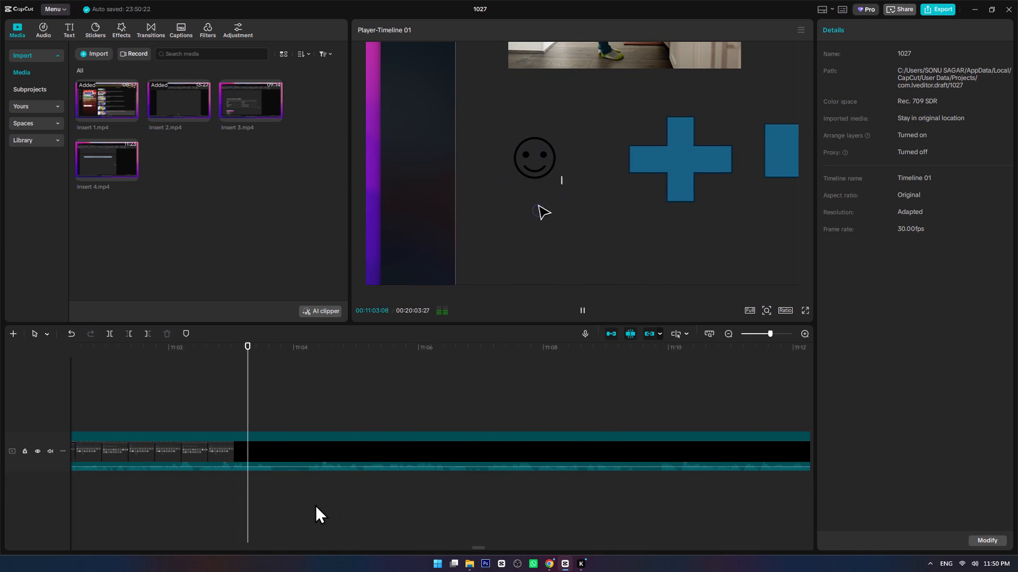
# Split Insert 2 just before 00:11:04 and at 00:11:04:06, and delete the short part between.
pyautogui.click(281, 474)
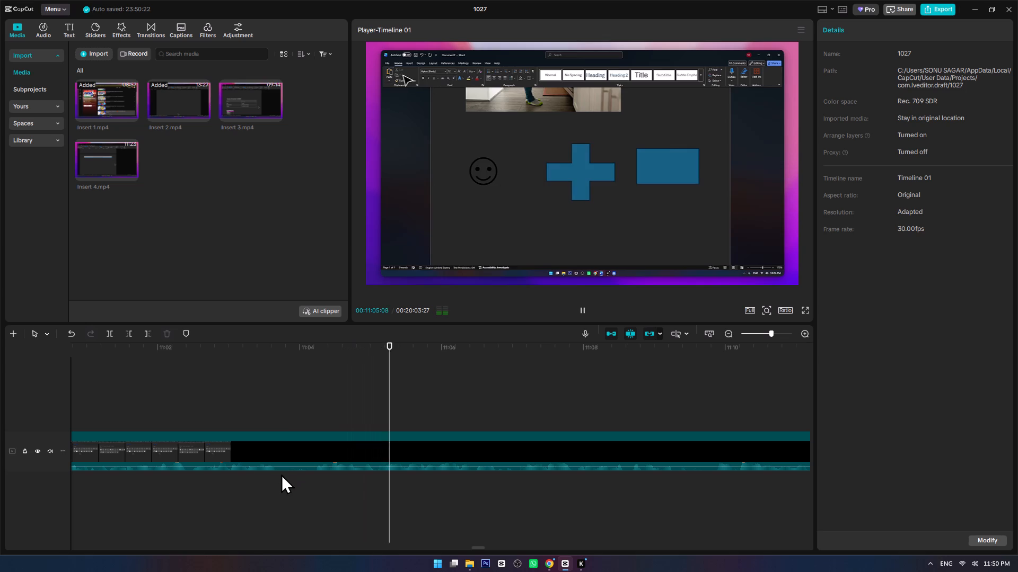
pyautogui.hotkey('ctrl', 'b')
pyautogui.click(314, 476)
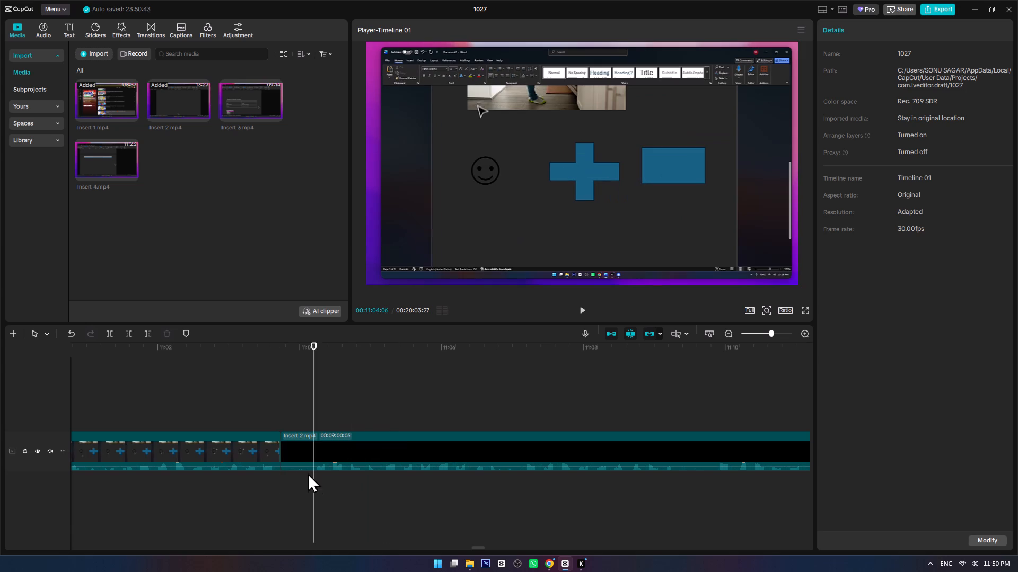
pyautogui.hotkey('ctrl', 'b')
pyautogui.click(299, 441)
pyautogui.press('Delete')
# Play on from before the last join, split Insert 2 at 00:11:24:16 and about 00:11:25:01, and delete the short part between.
pyautogui.click(239, 387)
pyautogui.press('space')
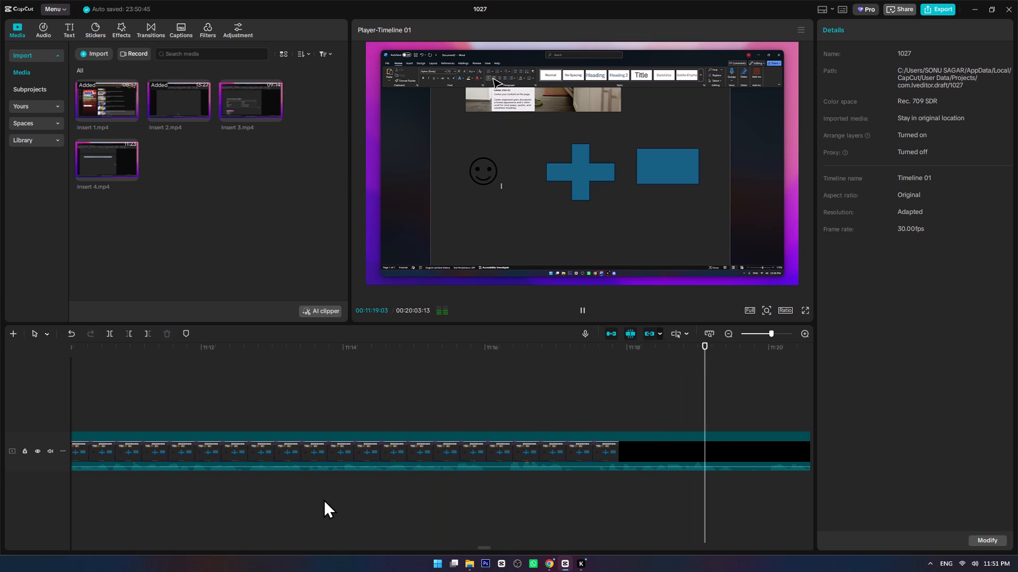
pyautogui.press('space')
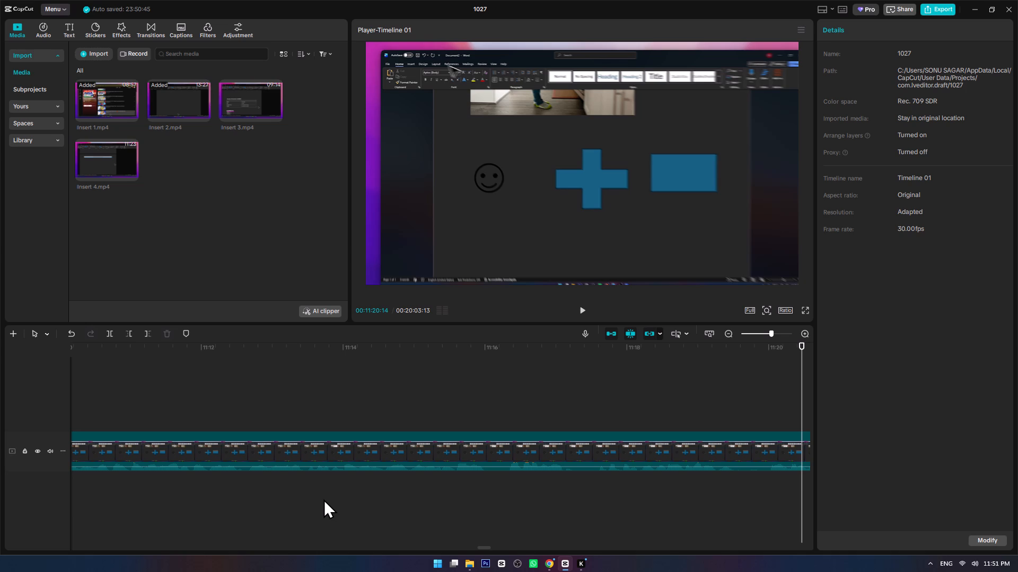
pyautogui.press('space')
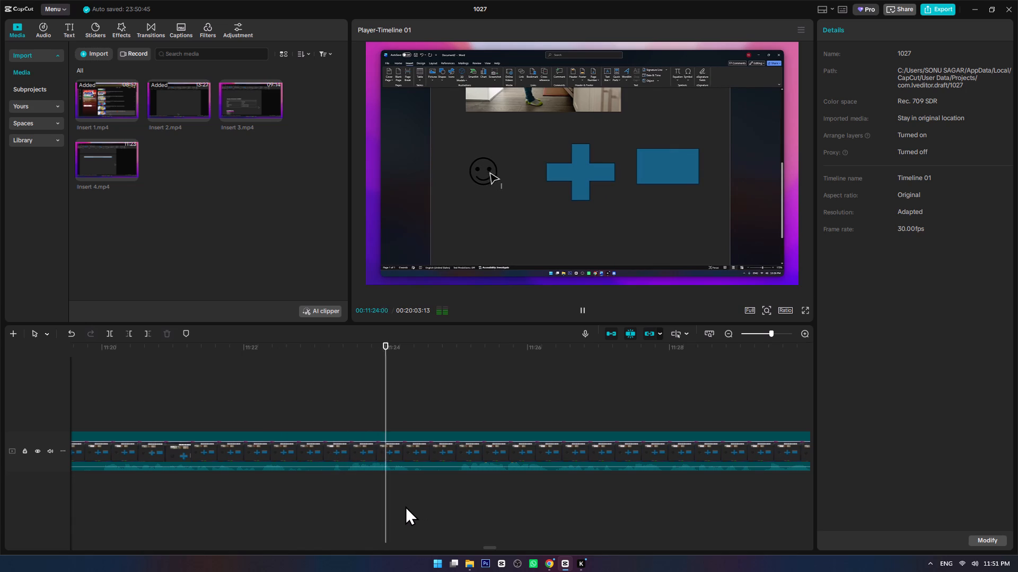
pyautogui.keyDown('ctrl'); pyautogui.scroll(6, 417, 496); pyautogui.keyUp('ctrl')
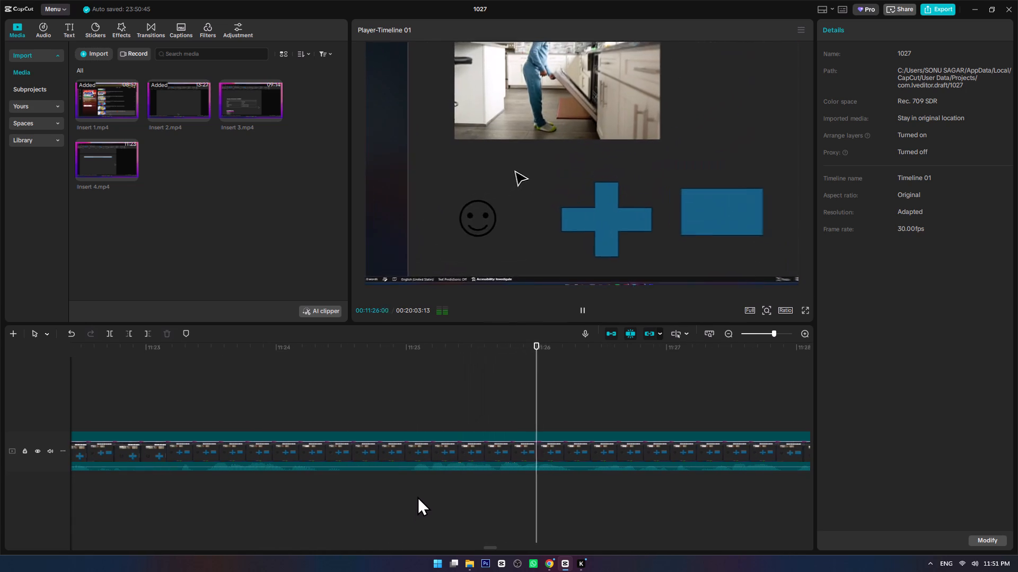
pyautogui.press('space')
pyautogui.click(319, 480)
pyautogui.press('space')
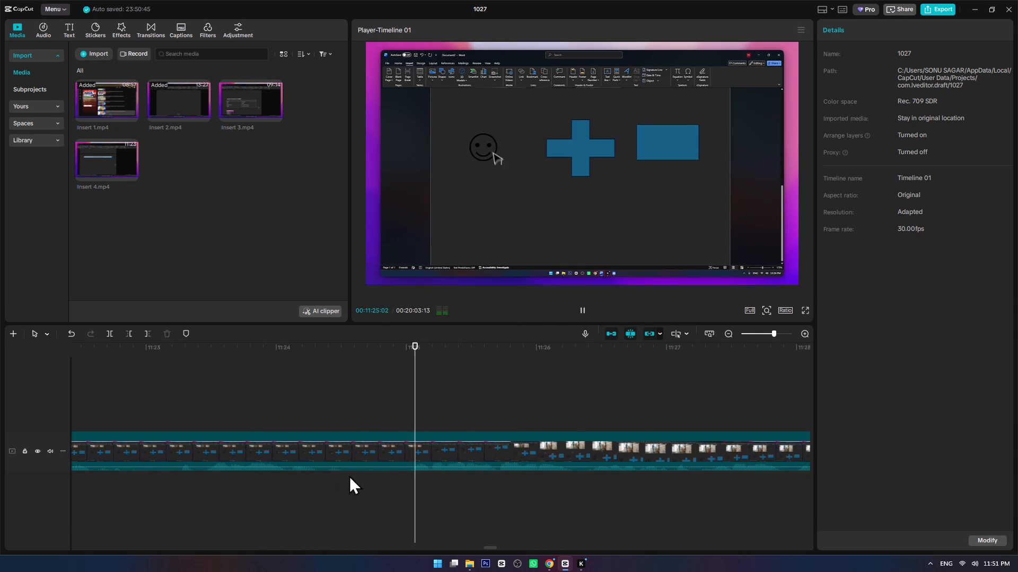
pyautogui.click(346, 475)
pyautogui.hotkey('ctrl', 'b')
pyautogui.click(409, 477)
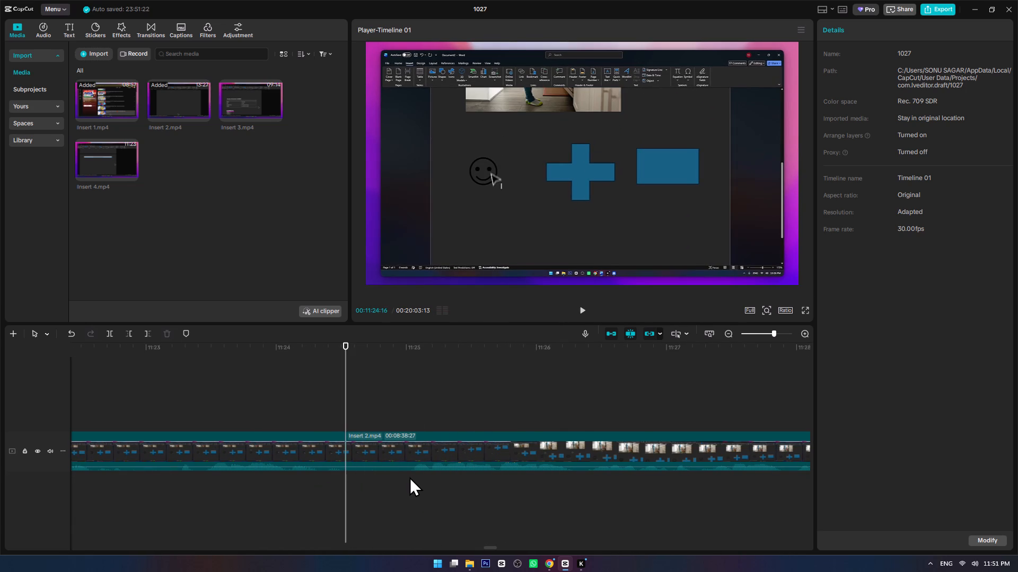
pyautogui.hotkey('ctrl', 'b')
pyautogui.click(368, 438)
pyautogui.press('Delete')
# Play from 00:11:23:27 across the new join into the 3D models section up to about 00:11:41, checking for pauses.
pyautogui.click(263, 398)
pyautogui.press('space')
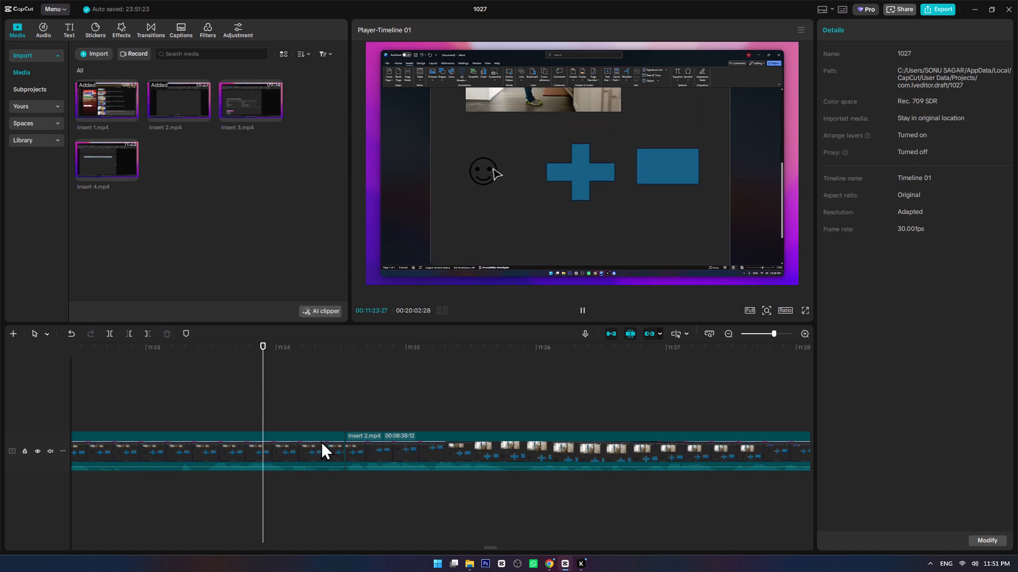
pyautogui.keyDown('ctrl'); pyautogui.scroll(-12, 389, 498); pyautogui.keyUp('ctrl')
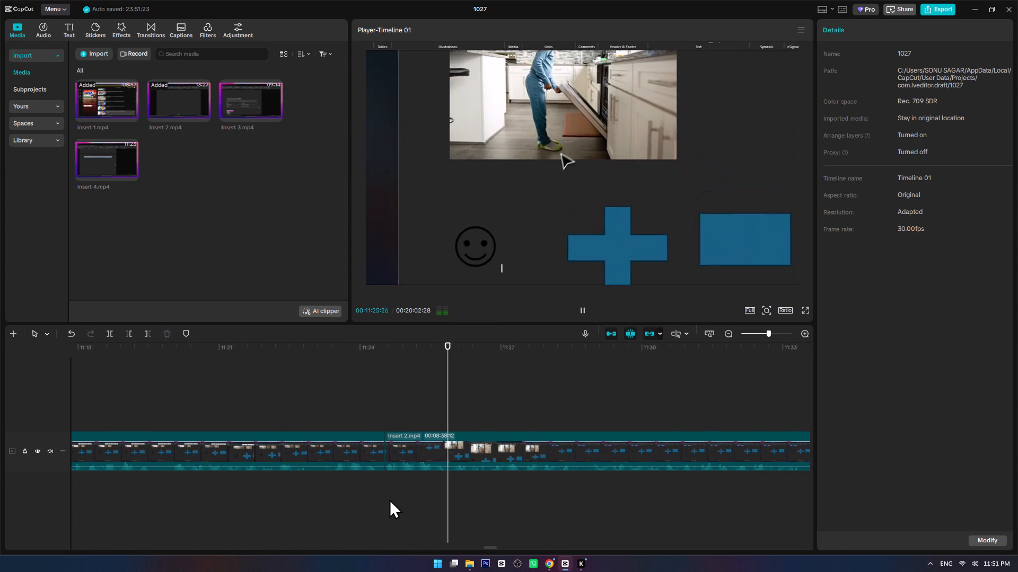
pyautogui.keyDown('alt'); pyautogui.scroll(-4, 417, 493); pyautogui.keyUp('alt')
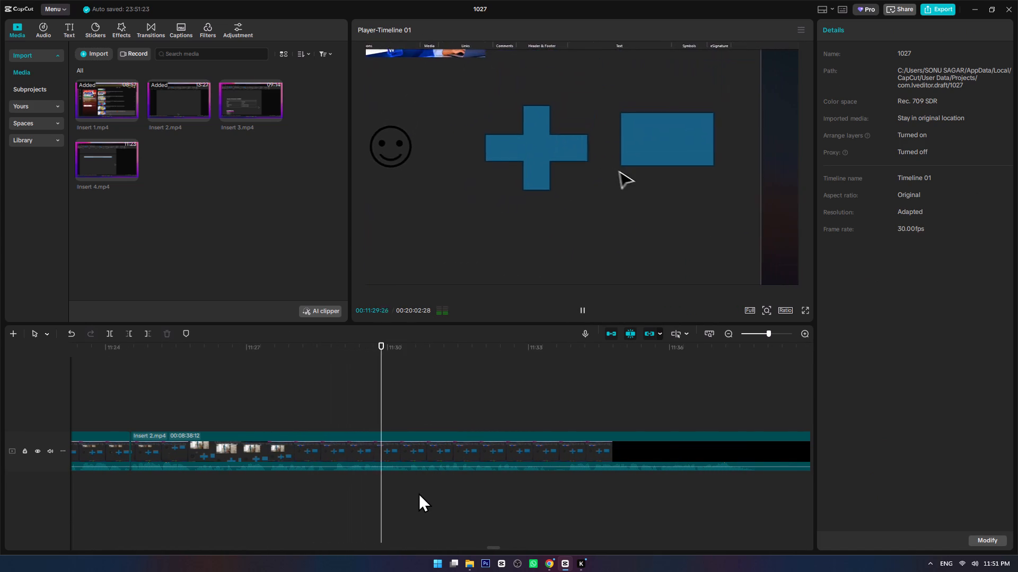
pyautogui.keyDown('alt'); pyautogui.scroll(-3, 418, 493); pyautogui.keyUp('alt')
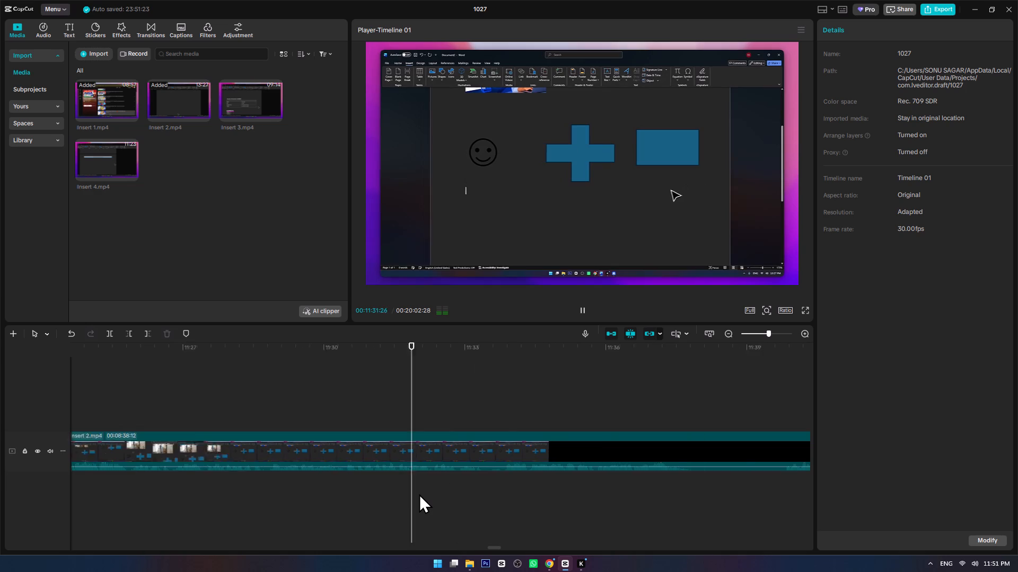
pyautogui.keyDown('alt'); pyautogui.scroll(-2, 403, 496); pyautogui.keyUp('alt')
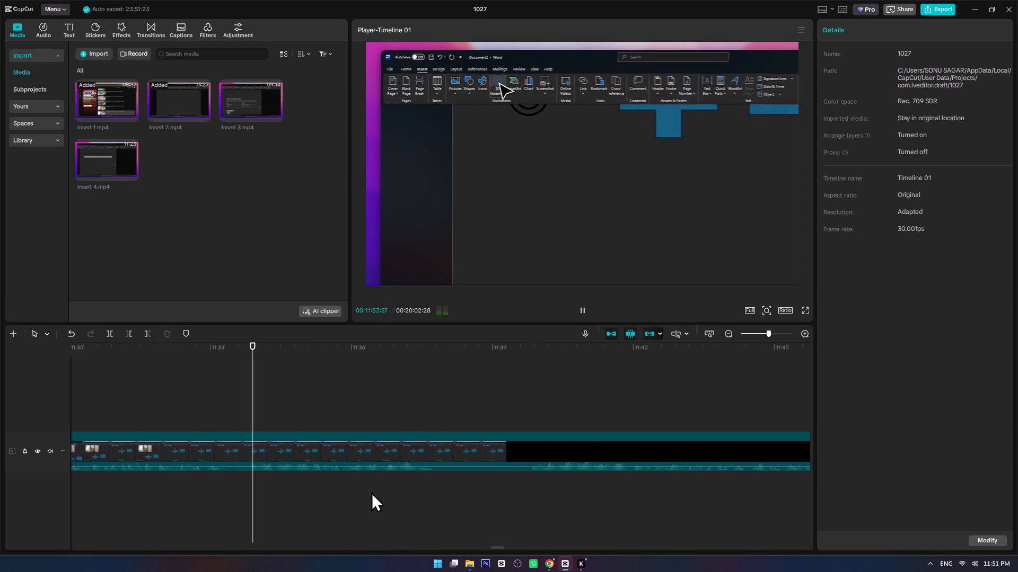
pyautogui.keyDown('ctrl'); pyautogui.scroll(4, 374, 491); pyautogui.keyUp('ctrl')
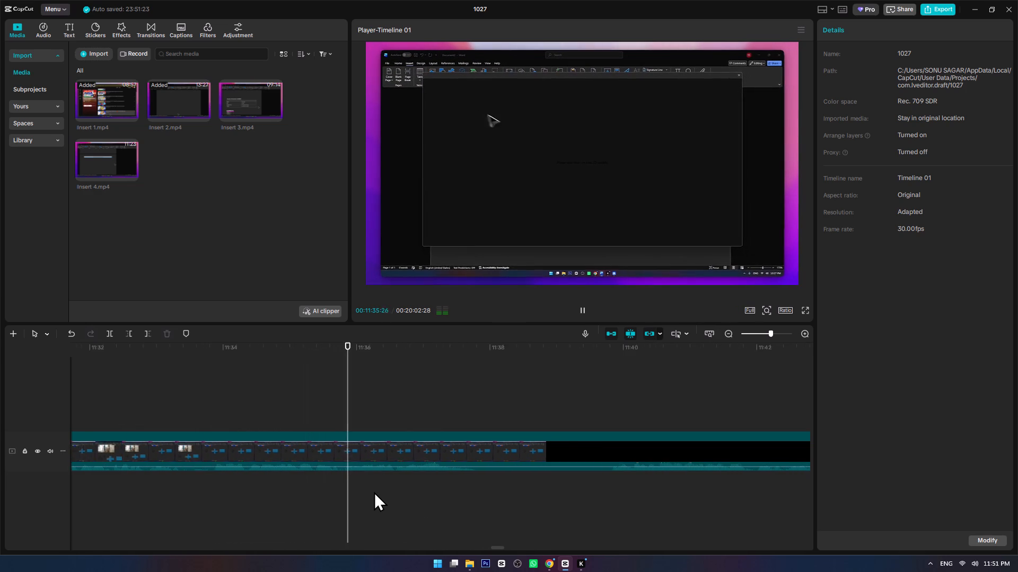
pyautogui.keyDown('ctrl'); pyautogui.scroll(2, 374, 491); pyautogui.keyUp('ctrl')
pyautogui.keyDown('alt'); pyautogui.scroll(-2, 374, 491); pyautogui.keyUp('alt')
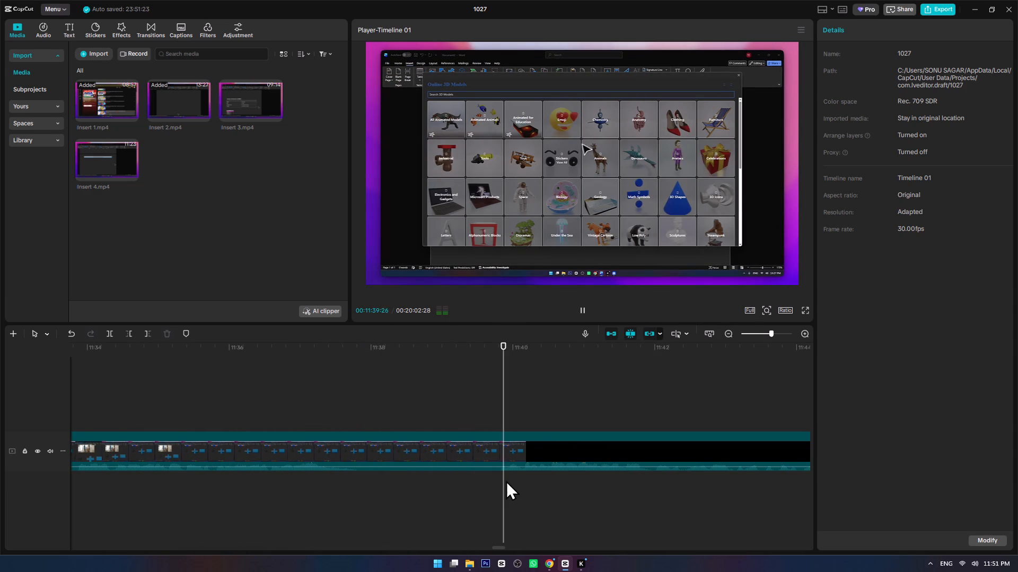
pyautogui.keyDown('ctrl'); pyautogui.scroll(-8, 506, 480); pyautogui.keyUp('ctrl')
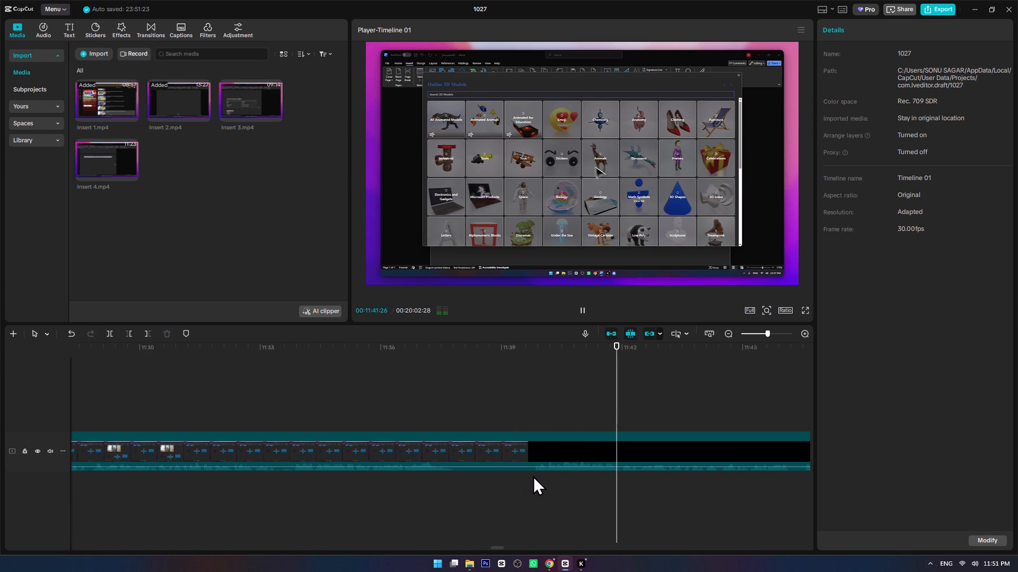
# Split Insert 2 at 00:11:39:24 and at 00:11:35:24 where the 3D models window is loading, and delete the four-second part between.
pyautogui.click(533, 475)
pyautogui.hotkey('ctrl', 'b')
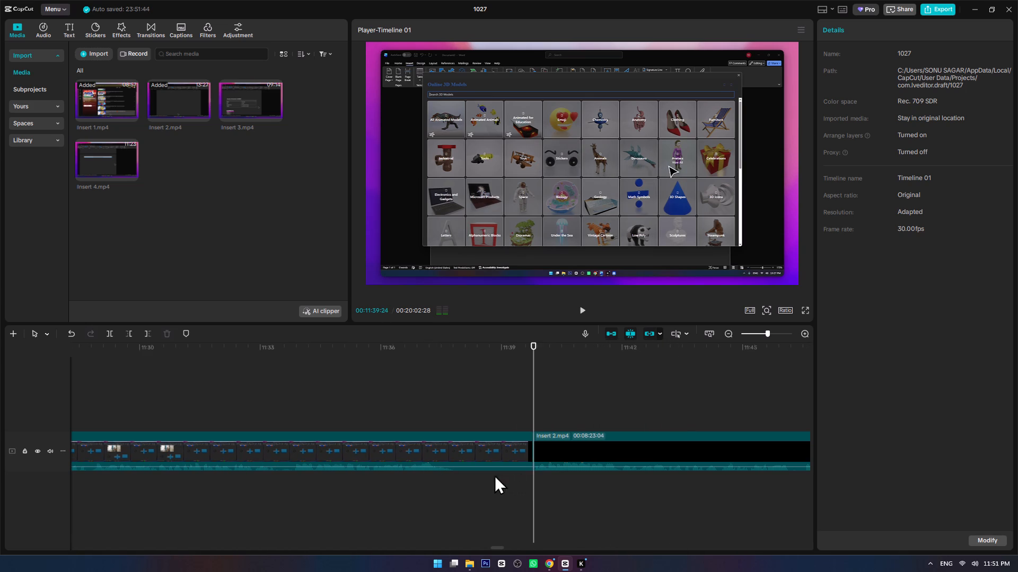
pyautogui.click(300, 478)
pyautogui.click(291, 477)
pyautogui.press('space')
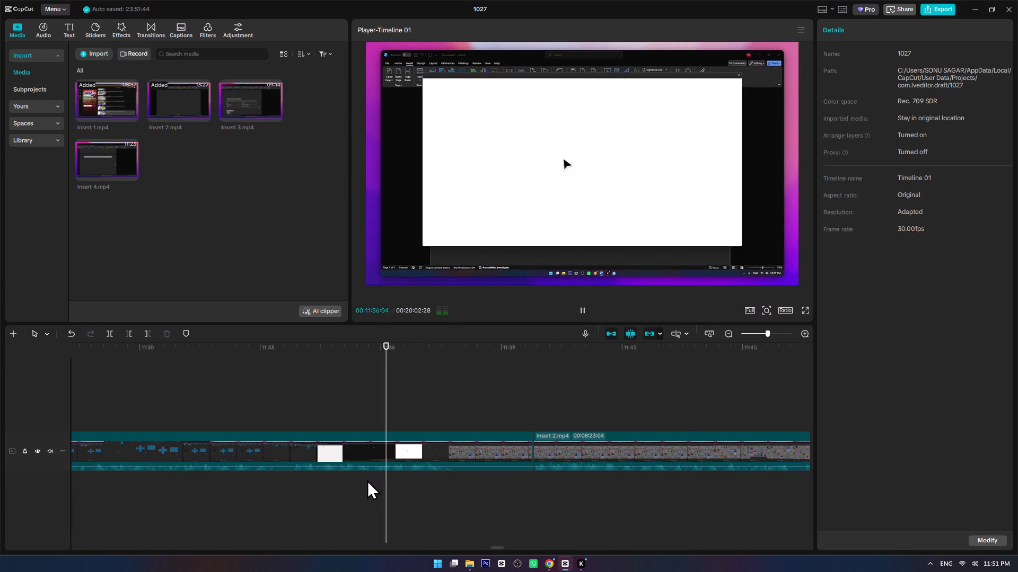
pyautogui.click(372, 476)
pyautogui.press('space')
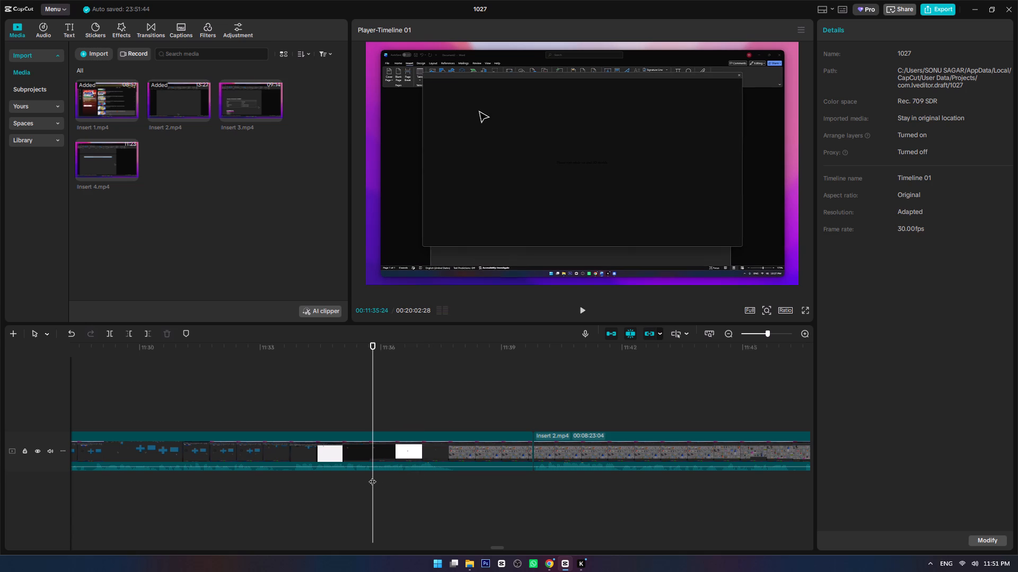
pyautogui.press('space')
pyautogui.click(372, 476)
pyautogui.hotkey('ctrl', 'b')
pyautogui.moveTo(409, 488); pyautogui.dragTo(477, 417)
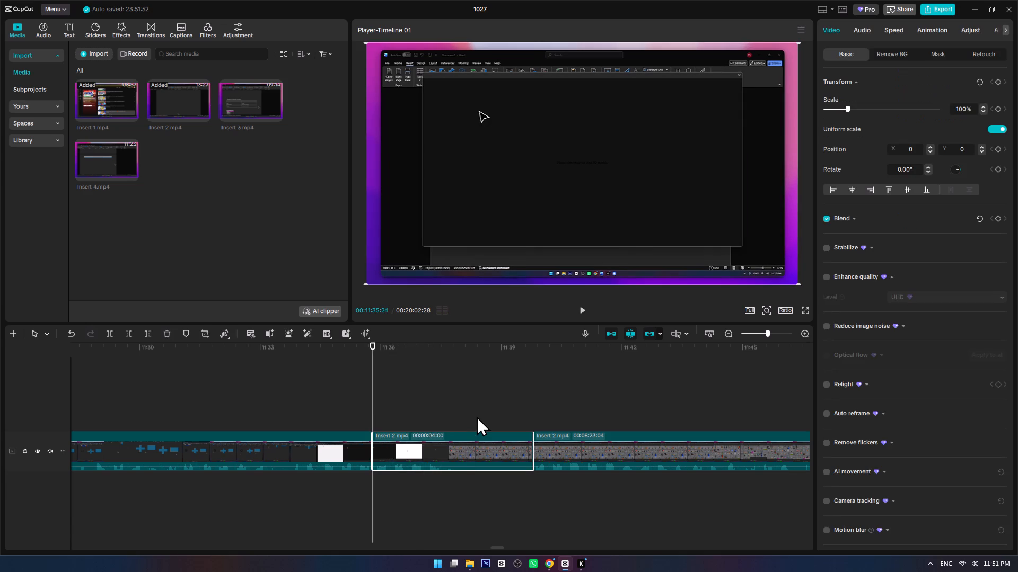
pyautogui.press('Delete')
# Play across the new join to the inserted panda model, split Insert 2 at about 00:11:56:13 and 00:11:57:13, and delete the one-second part between.
pyautogui.click(337, 403)
pyautogui.press('space')
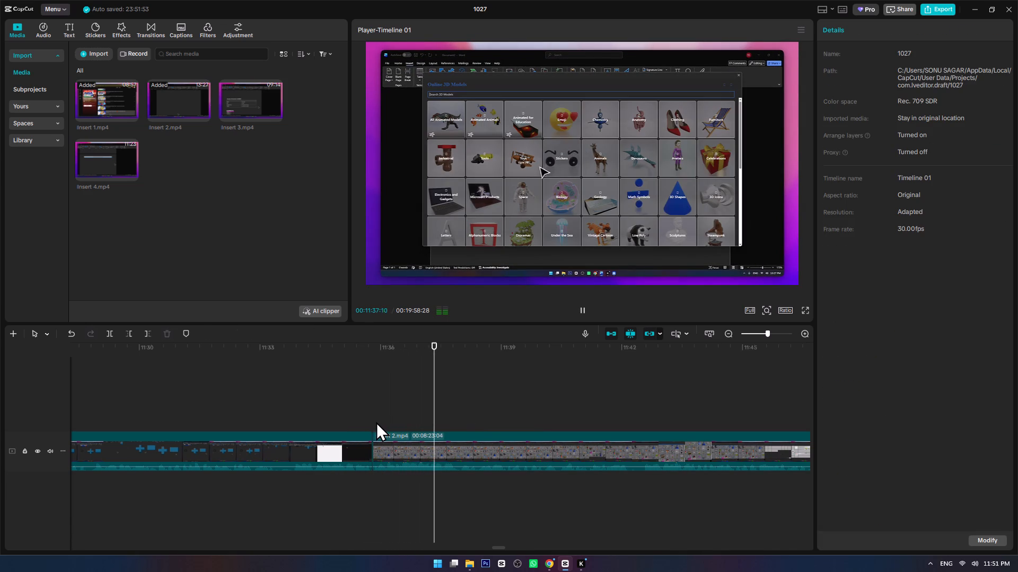
pyautogui.keyDown('alt'); pyautogui.scroll(-3, 542, 441); pyautogui.keyUp('alt')
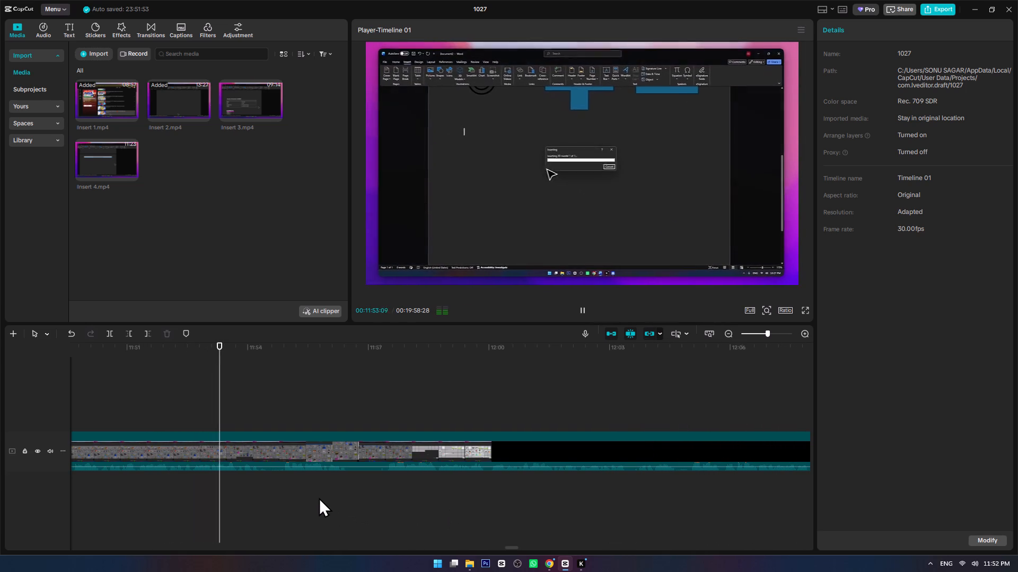
pyautogui.keyDown('ctrl'); pyautogui.scroll(9, 319, 497); pyautogui.keyUp('ctrl')
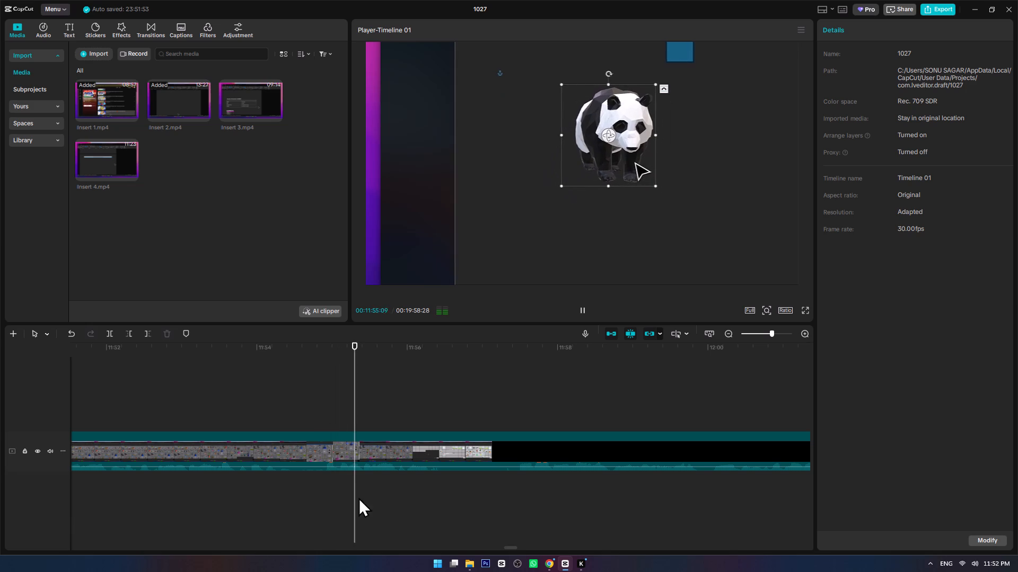
pyautogui.click(440, 476)
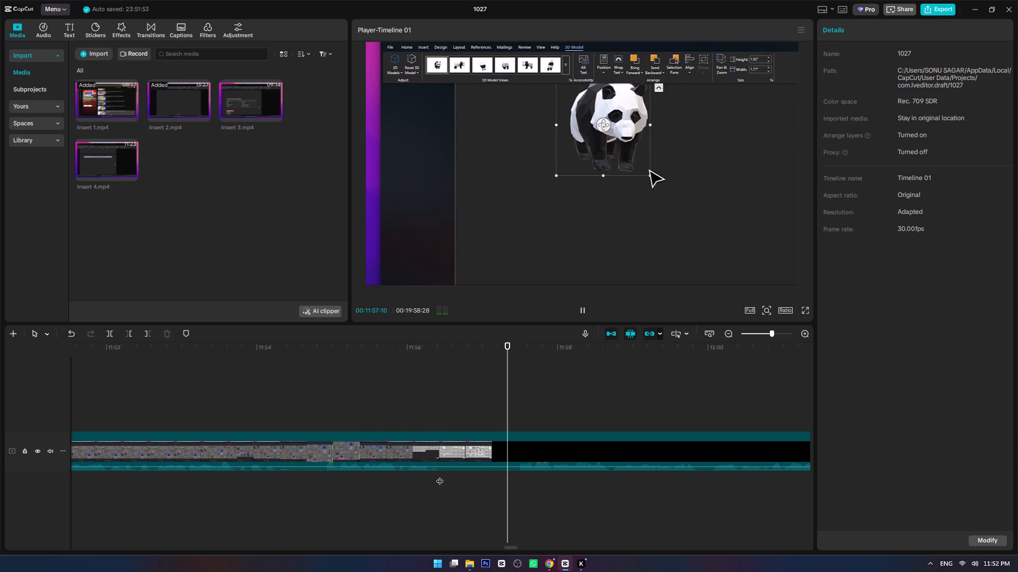
pyautogui.hotkey('ctrl', 'b')
pyautogui.click(515, 477)
pyautogui.hotkey('ctrl', 'b')
pyautogui.click(495, 446)
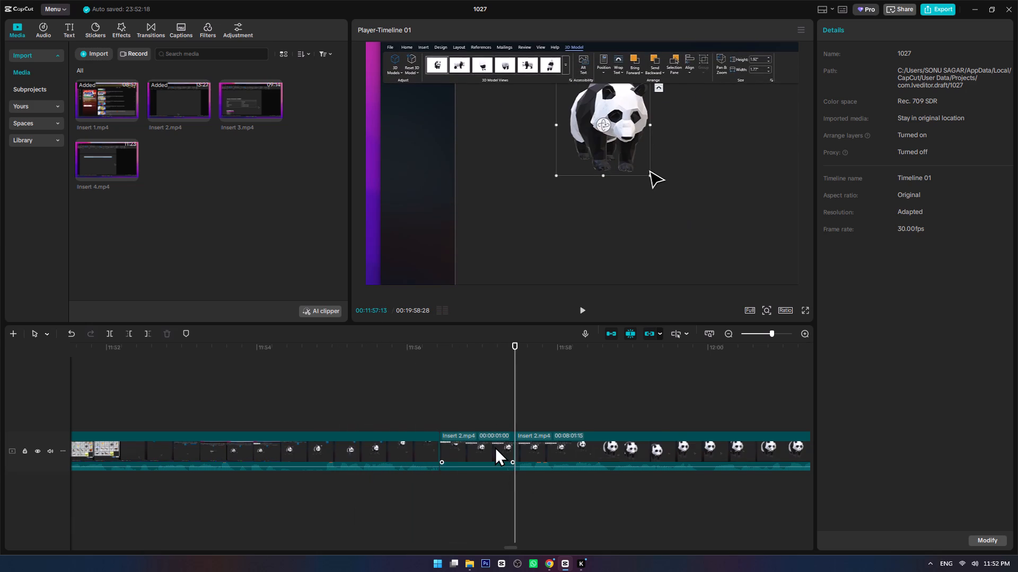
pyautogui.press('Delete')
# Play from before the new join through the panda 3D model section up to about 00:12:24, checking for pauses.
pyautogui.click(389, 411)
pyautogui.press('space')
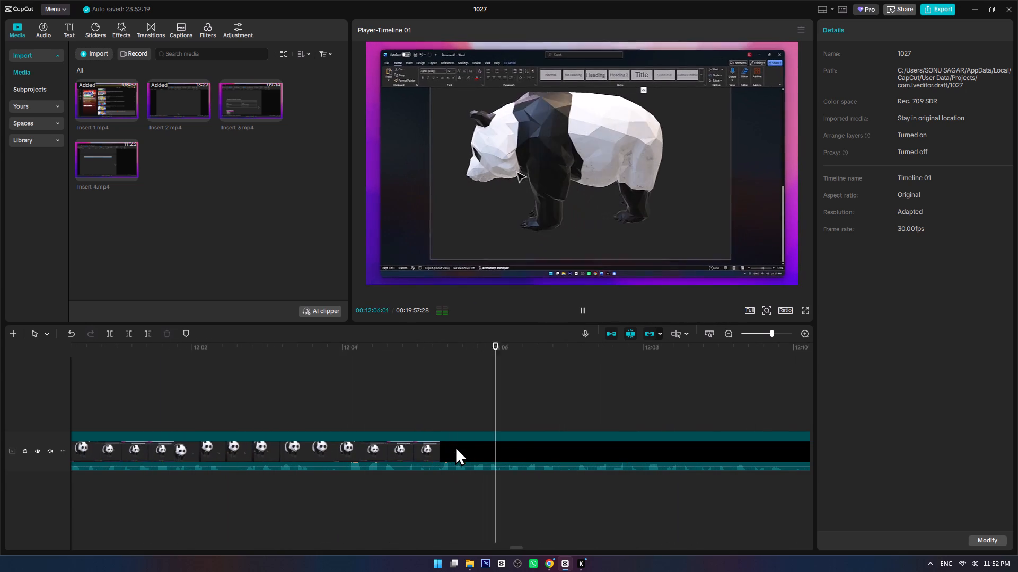
pyautogui.keyDown('alt'); pyautogui.scroll(-5, 535, 516); pyautogui.keyUp('alt')
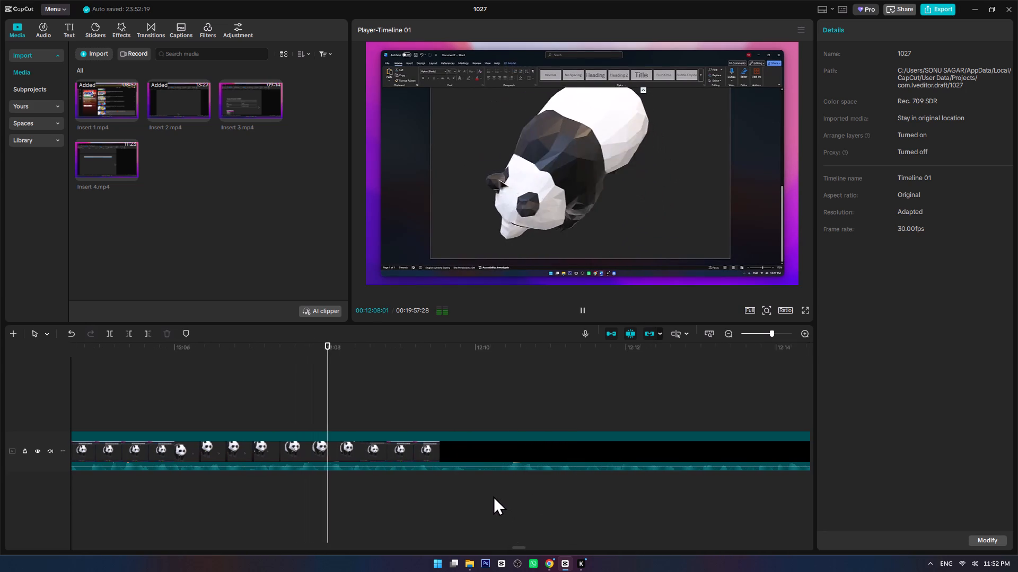
pyautogui.keyDown('alt'); pyautogui.scroll(-3, 468, 498); pyautogui.keyUp('alt')
pyautogui.keyDown('ctrl'); pyautogui.scroll(-7, 444, 501); pyautogui.keyUp('ctrl')
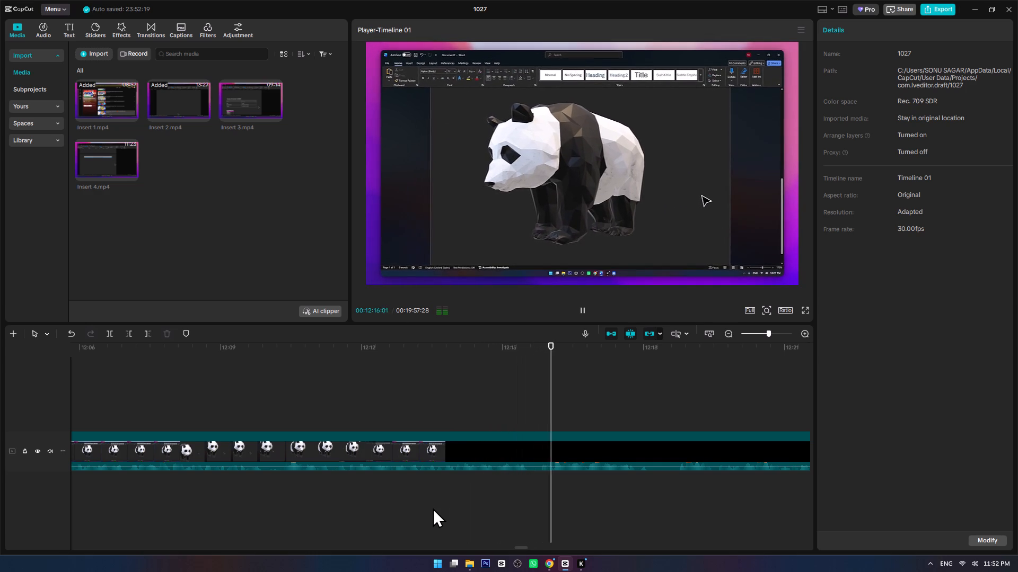
pyautogui.keyDown('alt'); pyautogui.scroll(-4, 433, 508); pyautogui.keyUp('alt')
pyautogui.keyDown('ctrl'); pyautogui.scroll(-3, 433, 508); pyautogui.keyUp('ctrl')
pyautogui.keyDown('ctrl'); pyautogui.scroll(7, 415, 506); pyautogui.keyUp('ctrl')
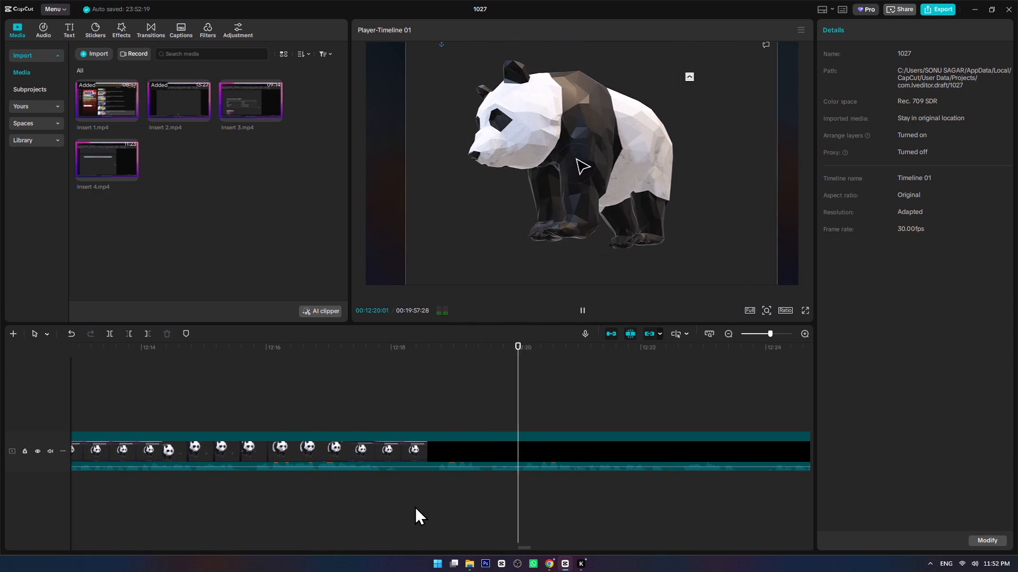
pyautogui.keyDown('ctrl'); pyautogui.scroll(-3, 415, 506); pyautogui.keyUp('ctrl')
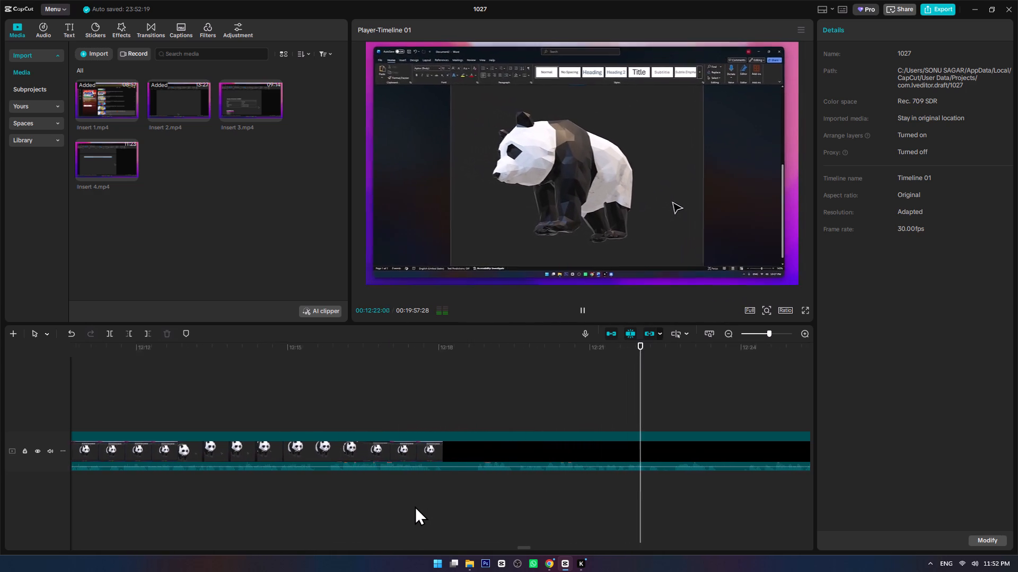
pyautogui.keyDown('ctrl'); pyautogui.scroll(-2, 415, 506); pyautogui.keyUp('ctrl')
pyautogui.keyDown('alt'); pyautogui.scroll(-6, 415, 506); pyautogui.keyUp('alt')
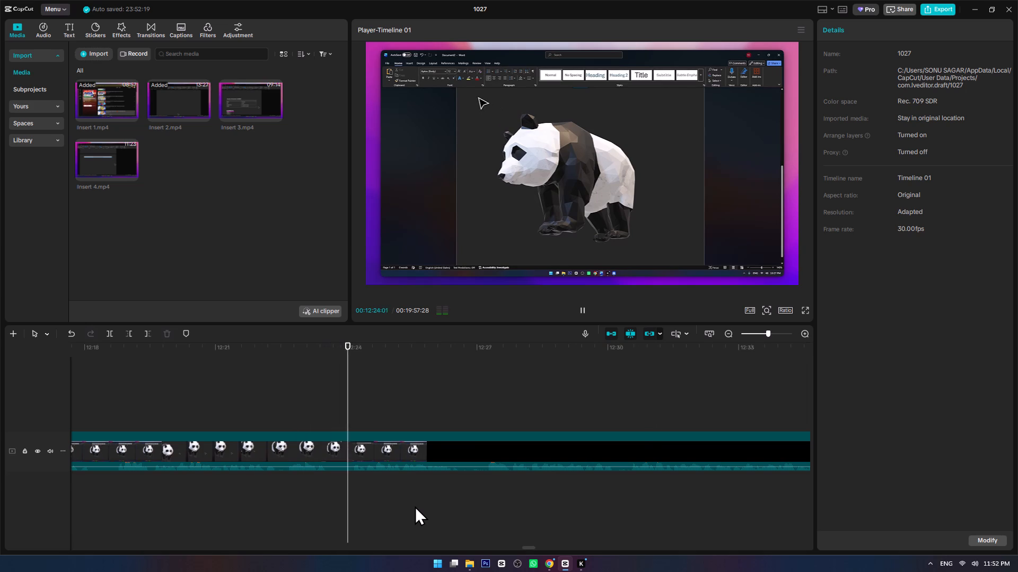
# Split Insert 2 at about 00:12:22:12 and at 00:12:24:04 after the panda model demonstration, and delete the part between.
pyautogui.click(277, 483)
pyautogui.press('space')
pyautogui.keyDown('ctrl'); pyautogui.scroll(9, 277, 483); pyautogui.keyUp('ctrl')
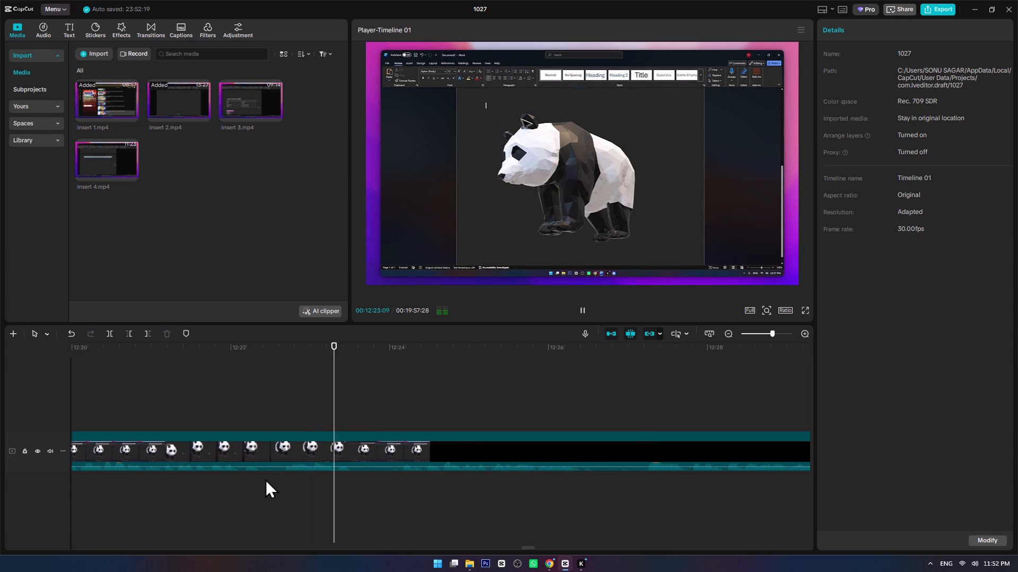
pyautogui.click(262, 477)
pyautogui.hotkey('ctrl', 'b')
pyautogui.press('space')
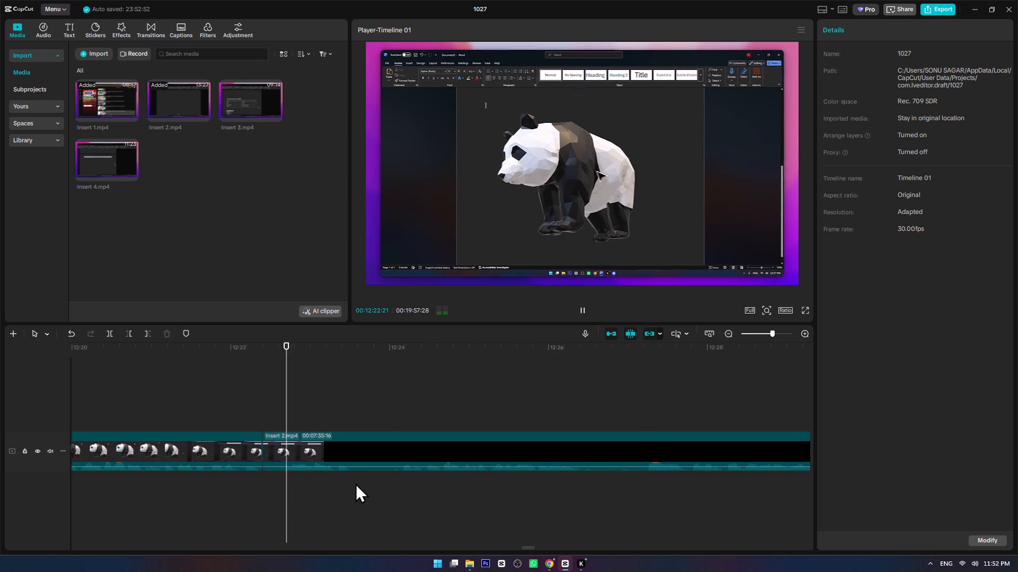
pyautogui.click(399, 472)
pyautogui.press('space')
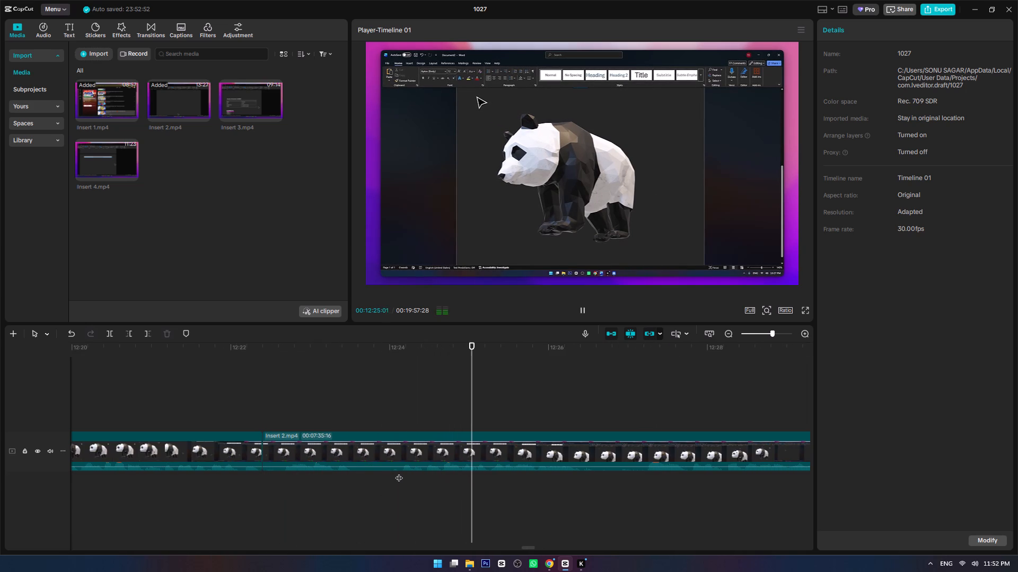
pyautogui.click(399, 472)
pyautogui.press('space')
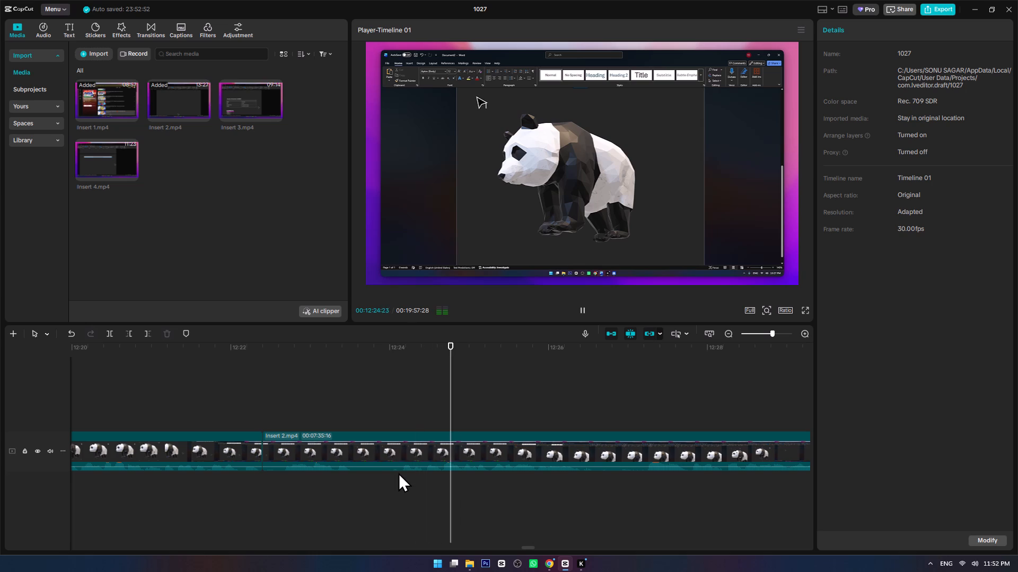
pyautogui.click(398, 472)
pyautogui.click(401, 472)
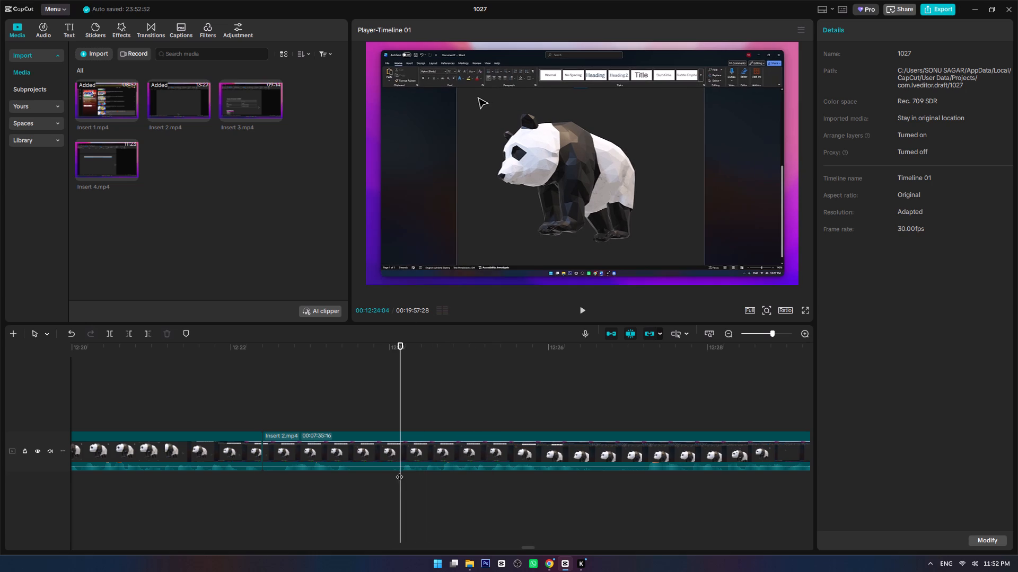
pyautogui.hotkey('ctrl', 'b')
pyautogui.moveTo(355, 385); pyautogui.dragTo(329, 480)
pyautogui.press('Delete')
# Play across the last join, split Insert 2 at 00:12:24:25 and 00:12:25:14 before the SmartArt introduction, and delete the part between.
pyautogui.click(183, 390)
pyautogui.press('space')
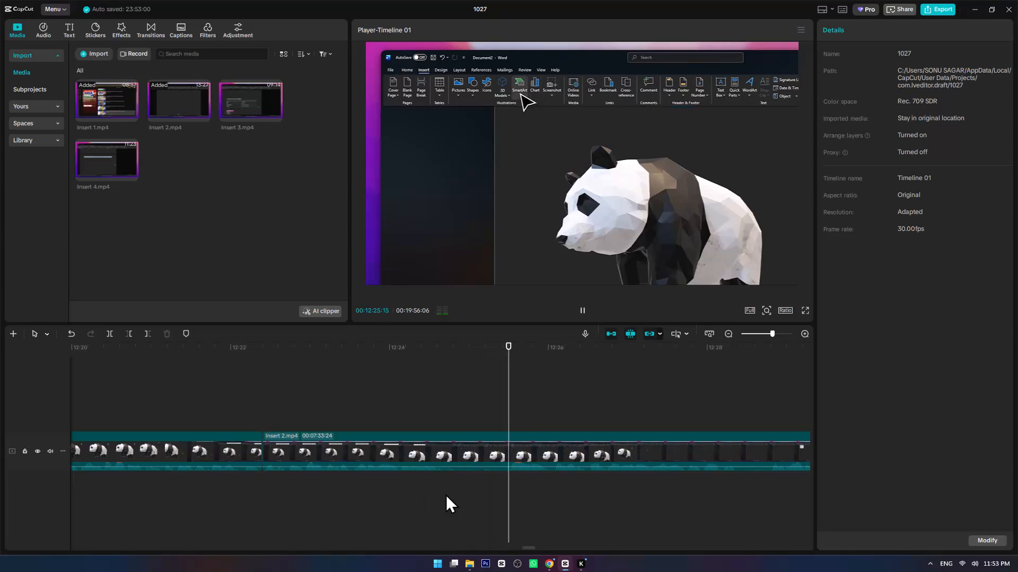
pyautogui.click(444, 475)
pyautogui.press('space')
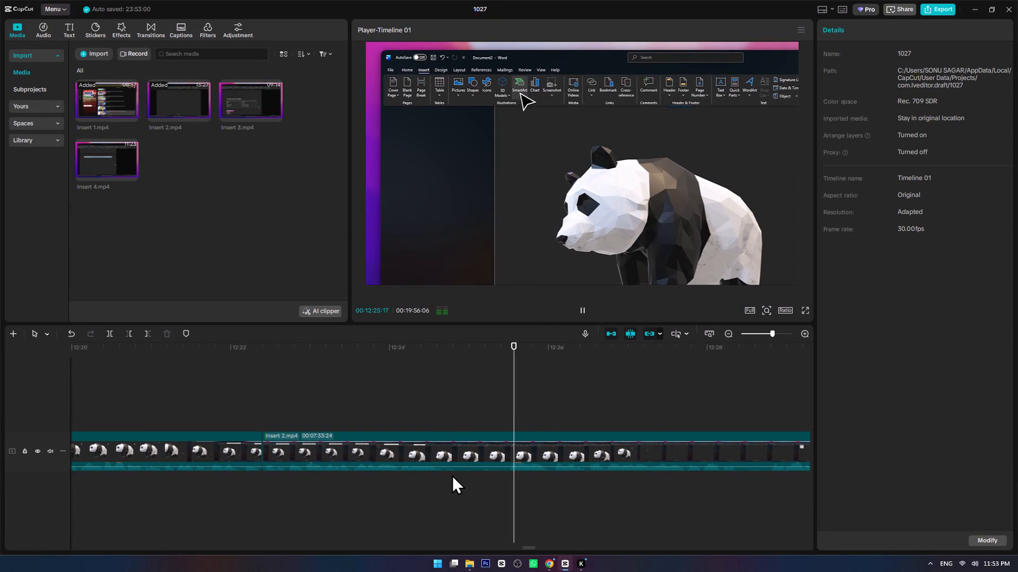
pyautogui.click(455, 473)
pyautogui.hotkey('ctrl', 'b')
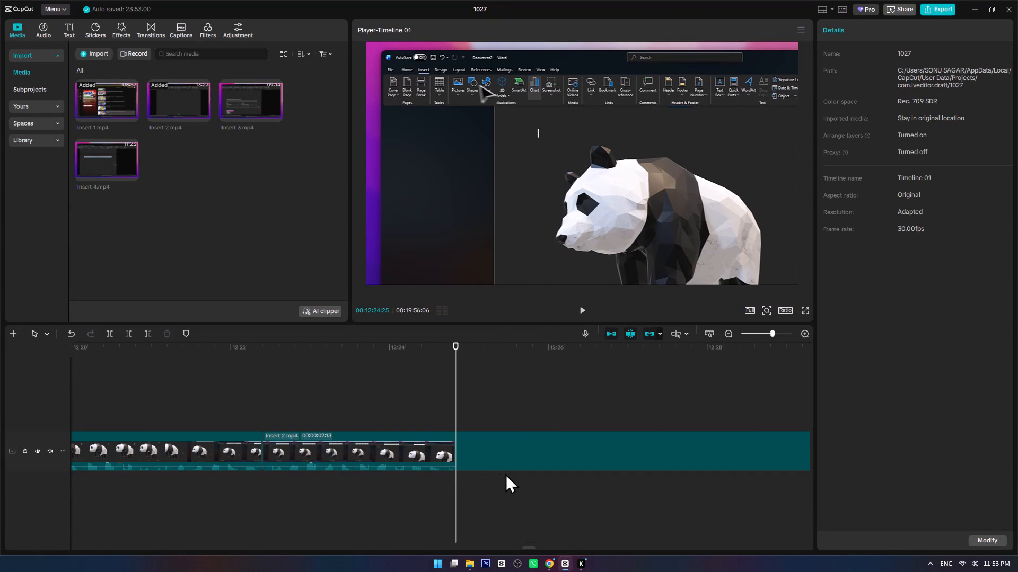
pyautogui.click(507, 473)
pyautogui.hotkey('ctrl', 'b')
pyautogui.moveTo(488, 392); pyautogui.dragTo(478, 480)
pyautogui.press('Delete')
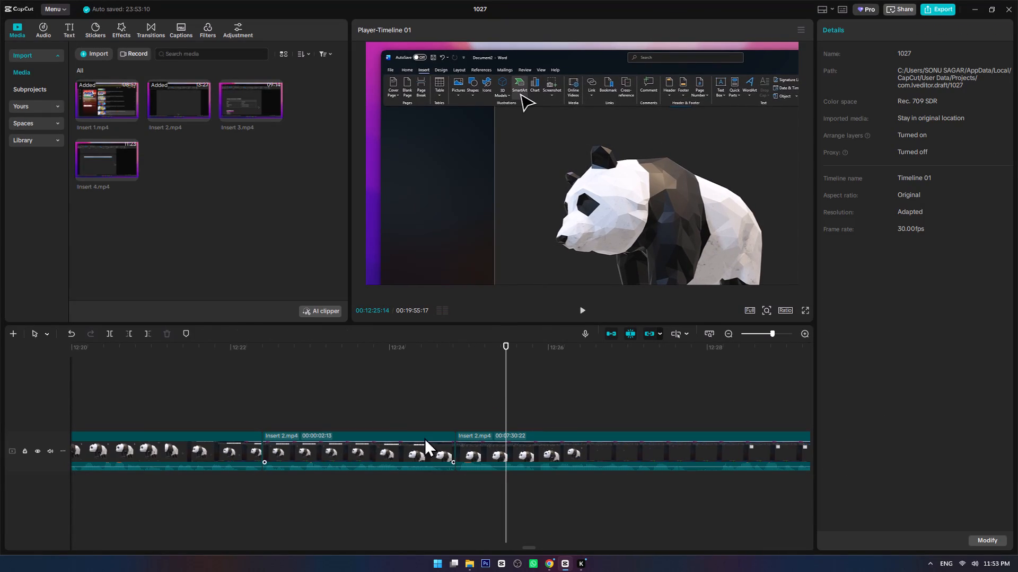
# Play from before the new join through the opening of the SmartArt window up to about 00:12:40, checking for pauses.
pyautogui.click(401, 396)
pyautogui.press('space')
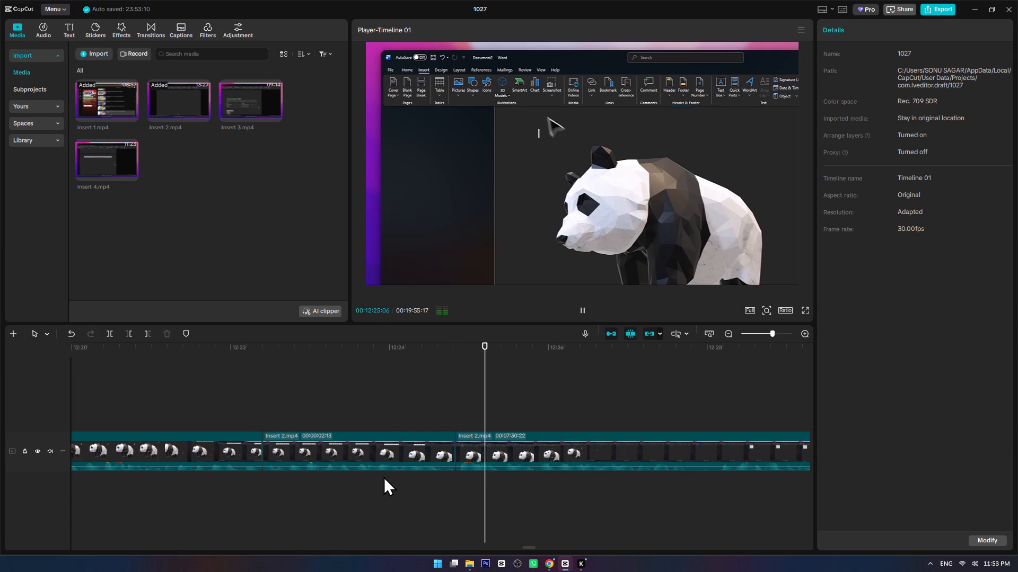
pyautogui.keyDown('alt'); pyautogui.scroll(-6, 595, 475); pyautogui.keyUp('alt')
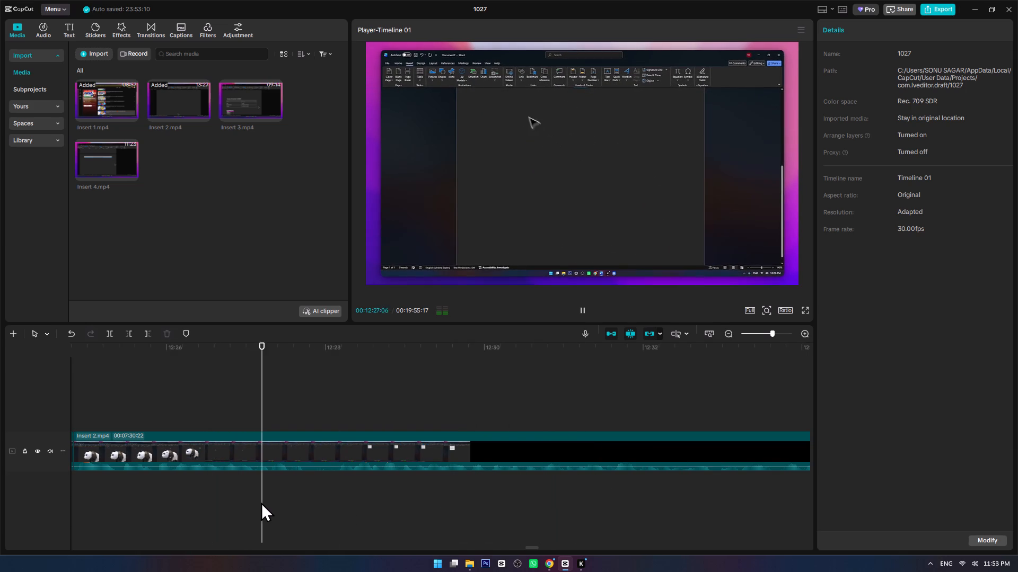
pyautogui.keyDown('ctrl'); pyautogui.scroll(8, 260, 502); pyautogui.keyUp('ctrl')
pyautogui.keyDown('ctrl'); pyautogui.scroll(1, 305, 502); pyautogui.keyUp('ctrl')
pyautogui.keyDown('ctrl'); pyautogui.scroll(-5, 305, 502); pyautogui.keyUp('ctrl')
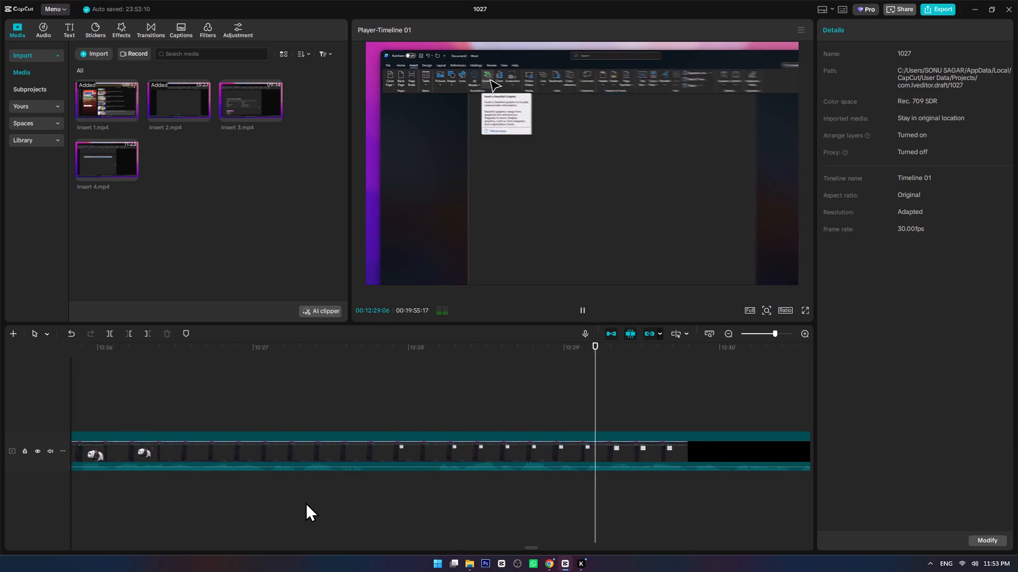
pyautogui.keyDown('ctrl'); pyautogui.scroll(-9, 305, 502); pyautogui.keyUp('ctrl')
pyautogui.keyDown('alt'); pyautogui.scroll(-5, 305, 502); pyautogui.keyUp('alt')
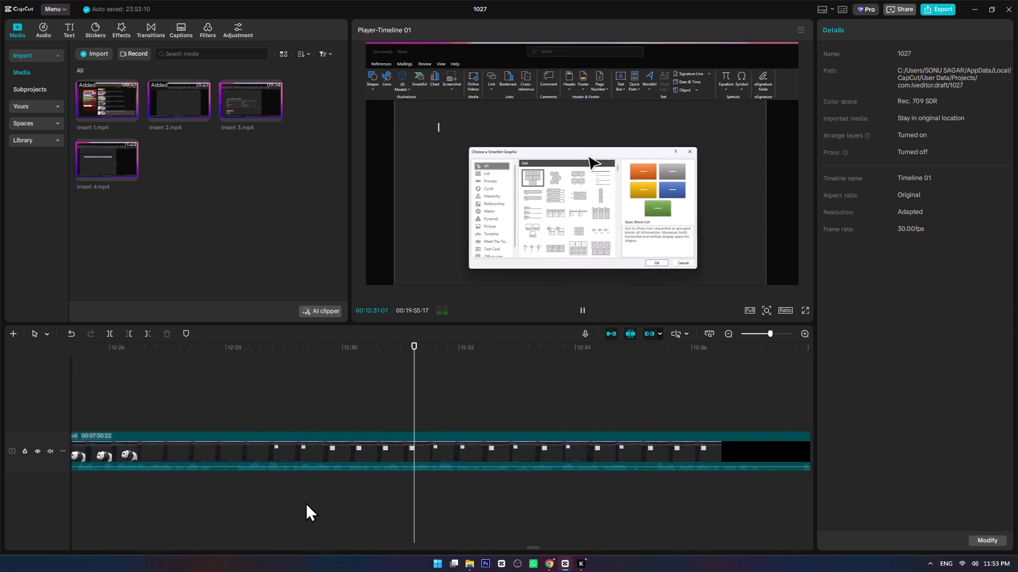
pyautogui.keyDown('alt'); pyautogui.scroll(-4, 305, 502); pyautogui.keyUp('alt')
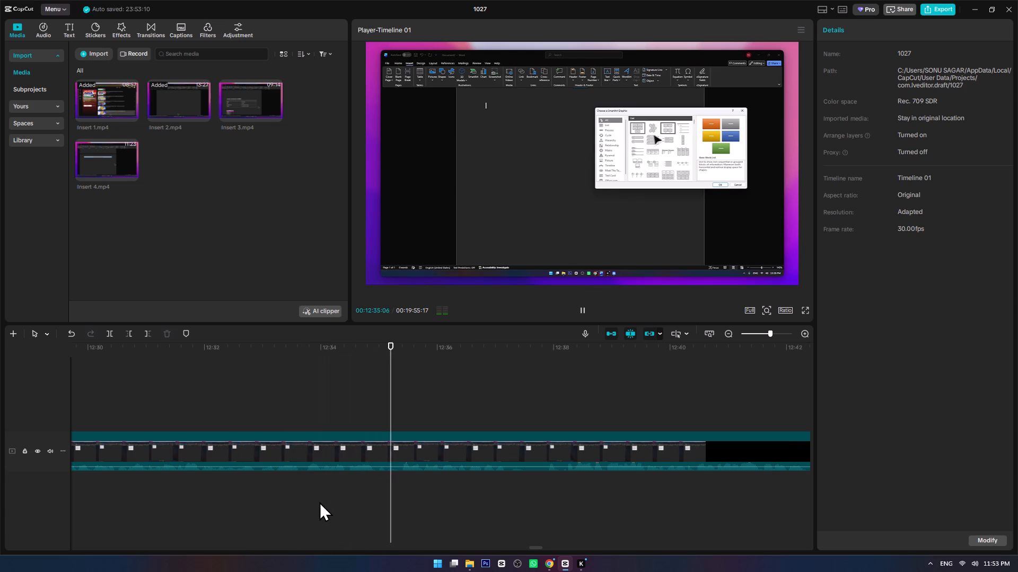
pyautogui.keyDown('alt'); pyautogui.scroll(-1, 393, 509); pyautogui.keyUp('alt')
pyautogui.keyDown('ctrl'); pyautogui.scroll(5, 389, 509); pyautogui.keyUp('ctrl')
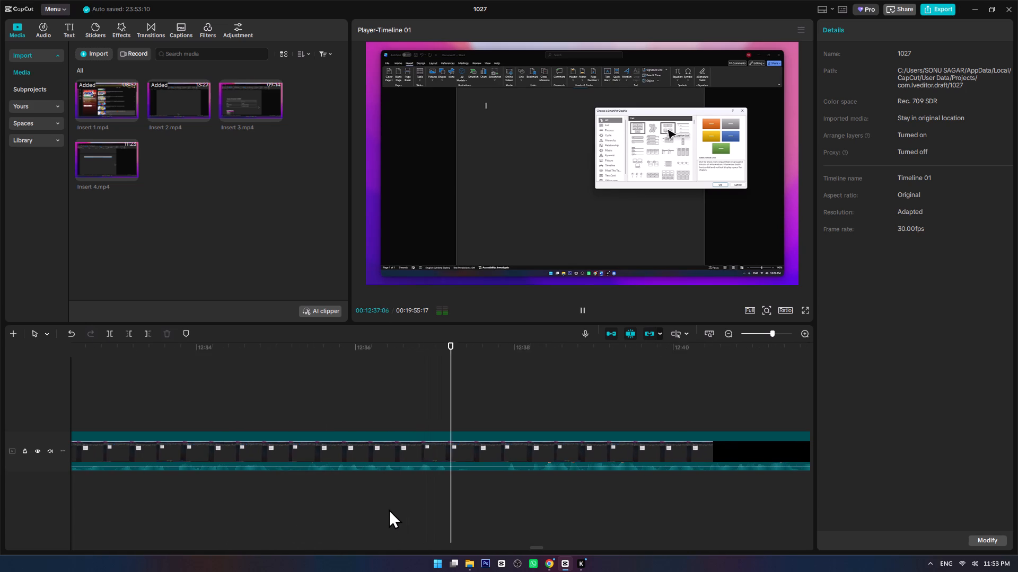
pyautogui.keyDown('ctrl'); pyautogui.scroll(2, 389, 509); pyautogui.keyUp('ctrl')
pyautogui.click(444, 477)
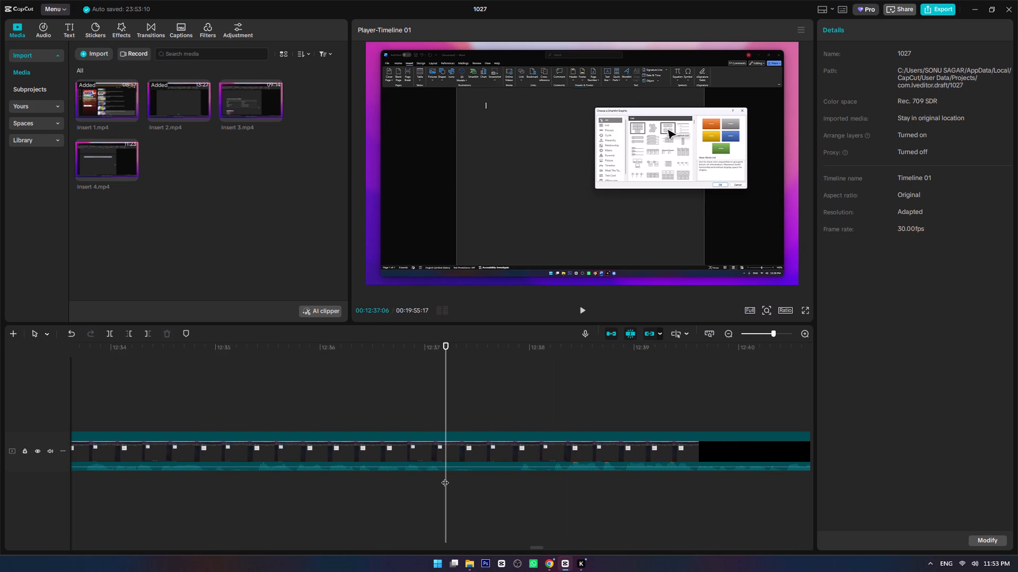
pyautogui.press('space')
pyautogui.keyDown('ctrl'); pyautogui.scroll(-7, 445, 477); pyautogui.keyUp('ctrl')
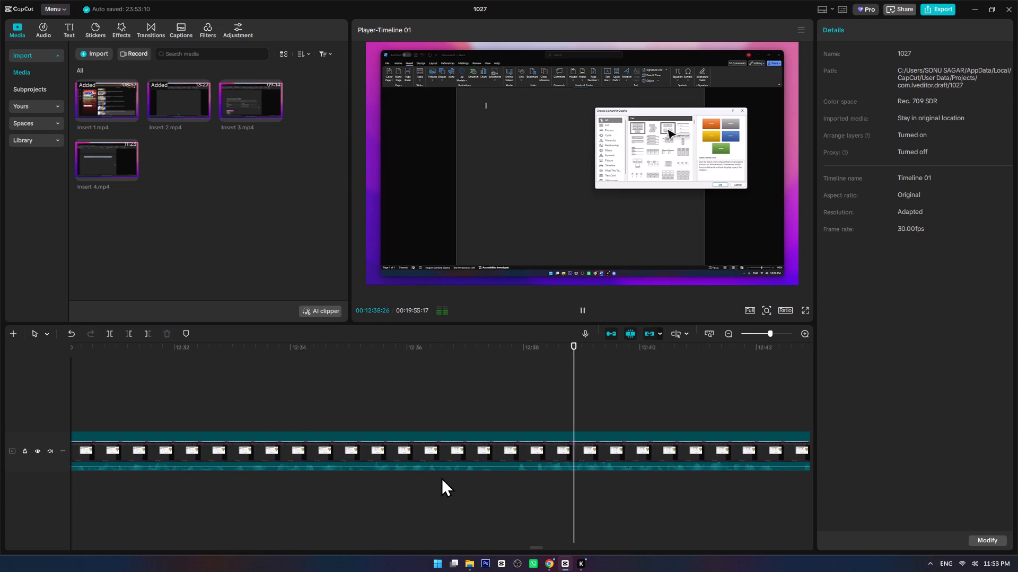
pyautogui.keyDown('ctrl'); pyautogui.scroll(7, 478, 479); pyautogui.keyUp('ctrl')
pyautogui.press('space')
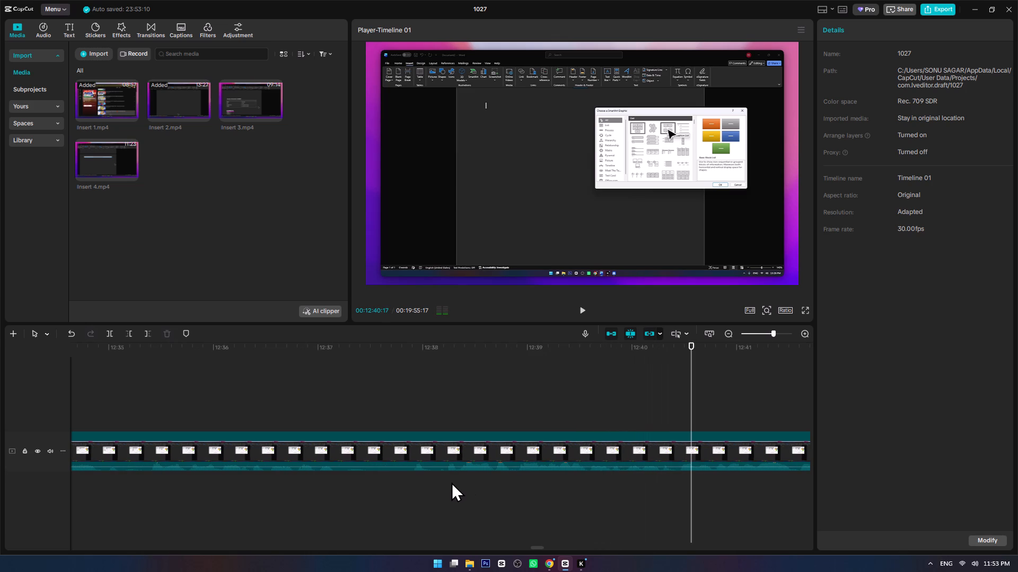
# Replay the SmartArt window section from 00:12:34:21, split Insert 2 at 00:12:37:06 and 00:12:38:06, and delete the one-second part between.
pyautogui.click(77, 472)
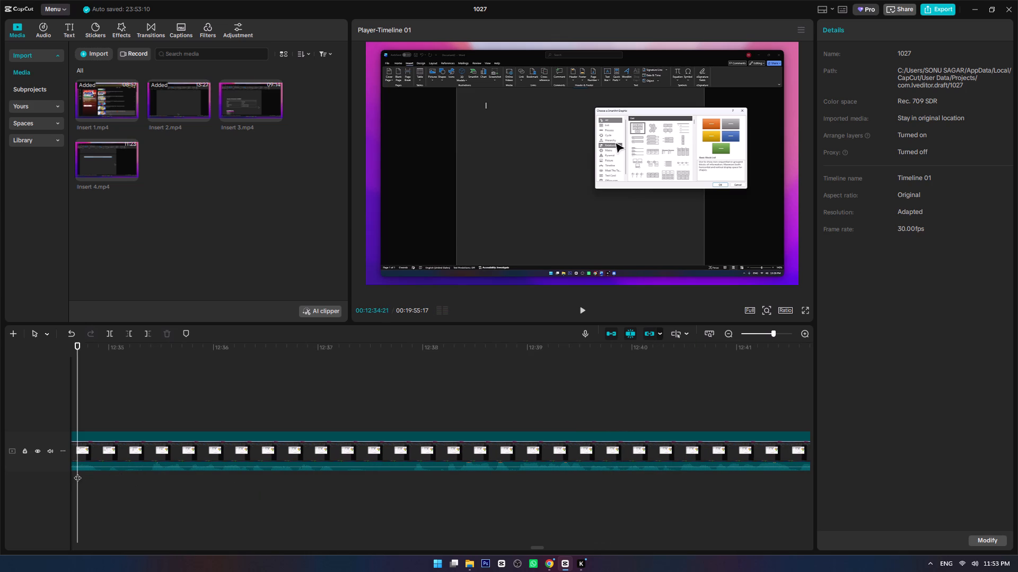
pyautogui.press('space')
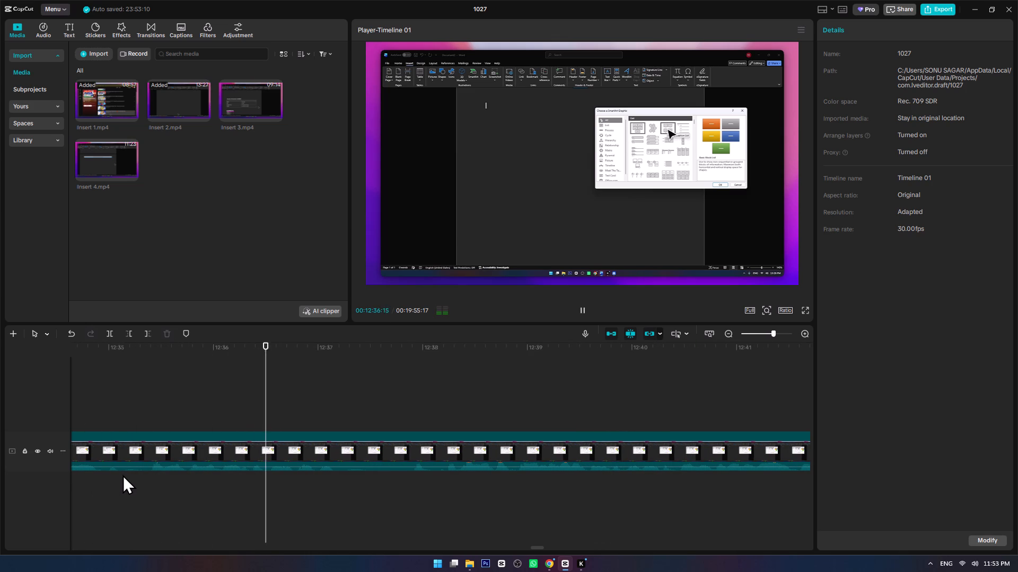
pyautogui.click(122, 475)
pyautogui.press('space')
pyautogui.click(338, 473)
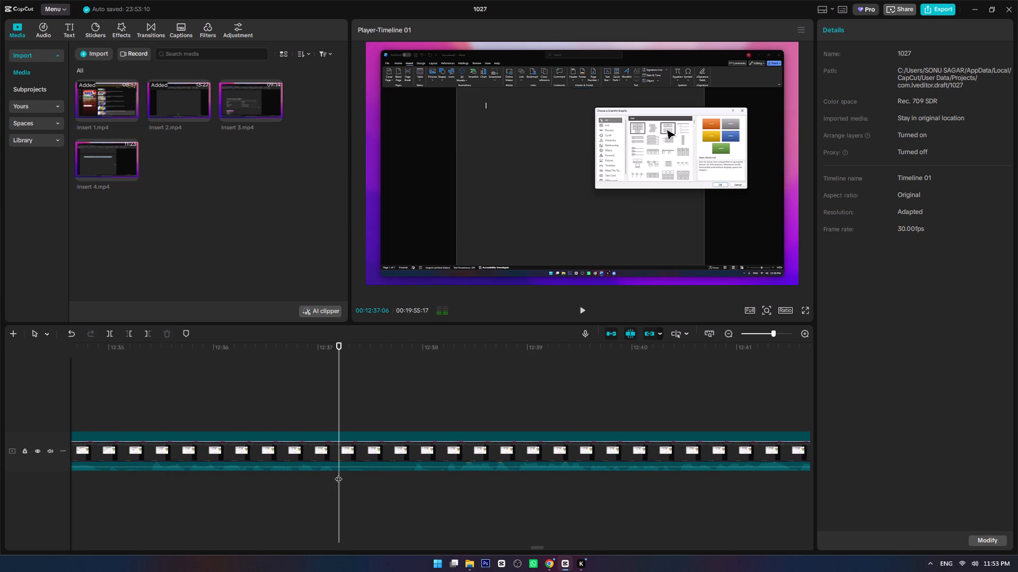
pyautogui.hotkey('ctrl', 'b')
pyautogui.press('space')
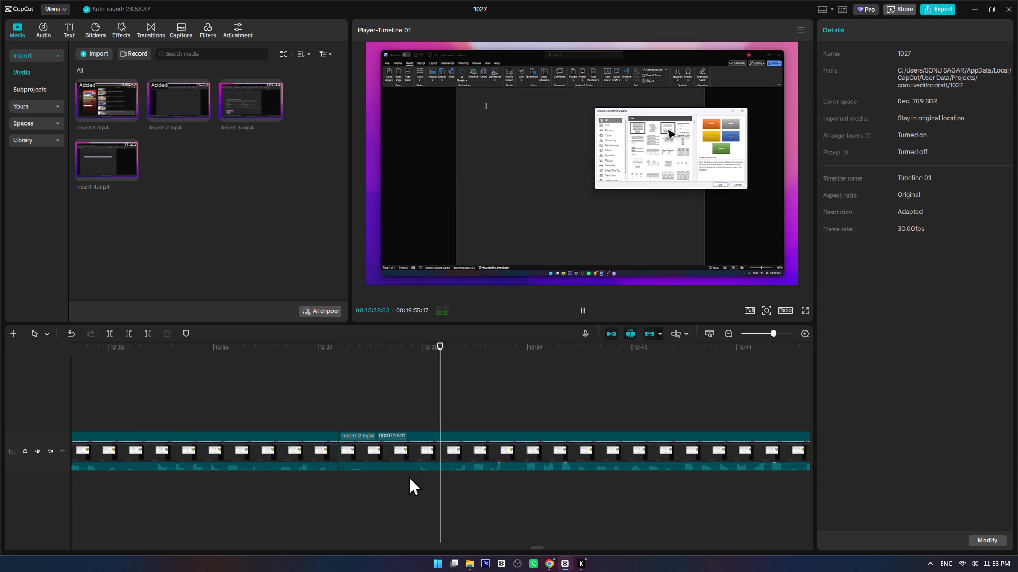
pyautogui.click(409, 476)
pyautogui.hotkey('ctrl', 'b')
pyautogui.moveTo(390, 405); pyautogui.dragTo(381, 486)
pyautogui.press('space')
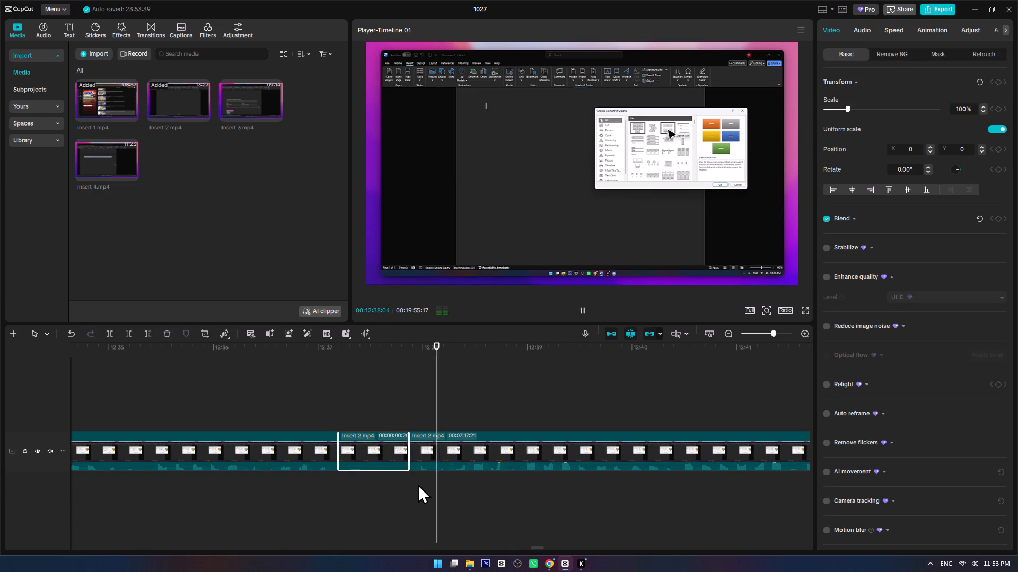
pyautogui.press('space')
pyautogui.click(445, 475)
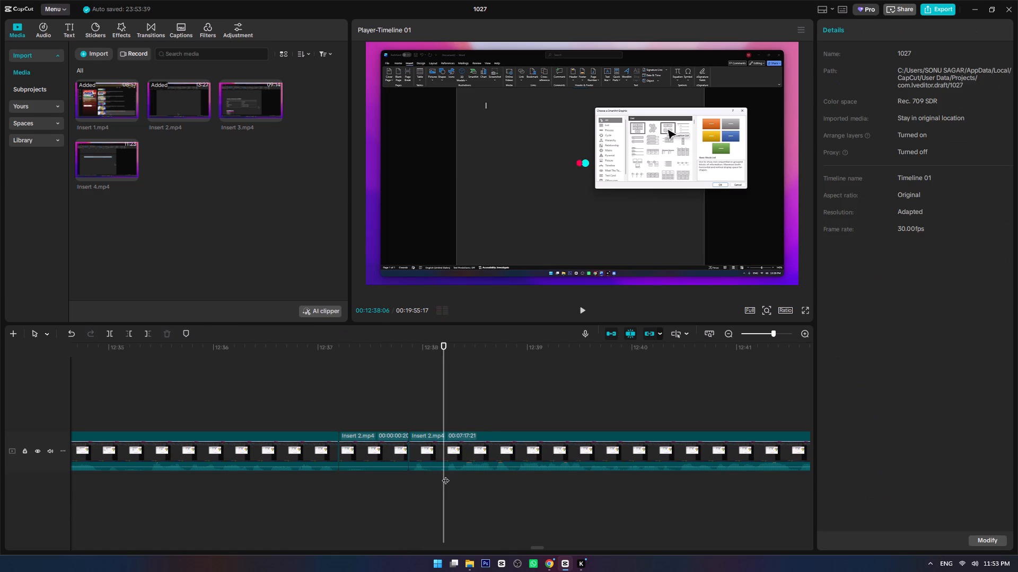
pyautogui.hotkey('ctrl', 'v')
pyautogui.hotkey('ctrl', 'b')
pyautogui.moveTo(431, 389); pyautogui.dragTo(381, 480)
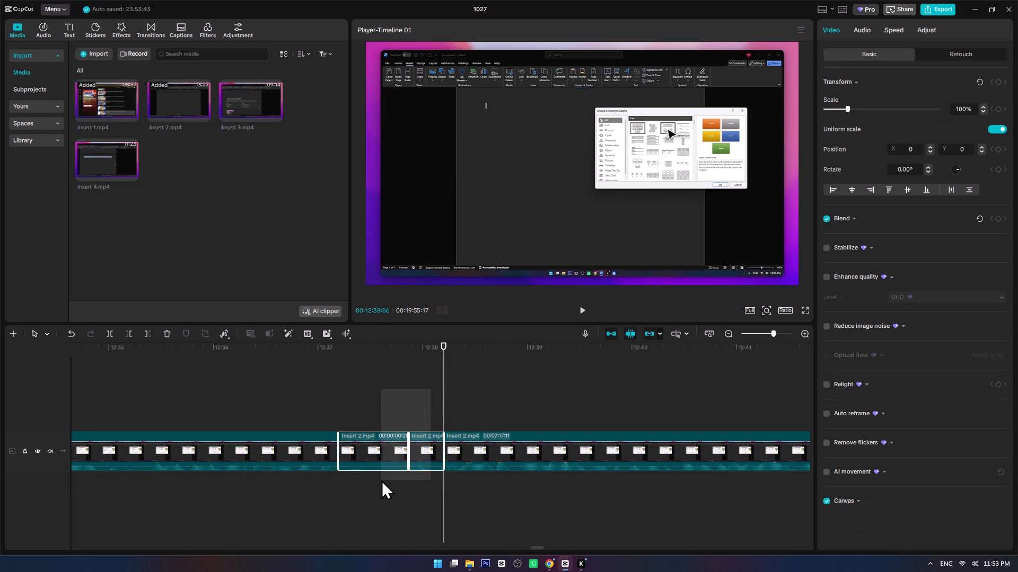
pyautogui.press('Delete')
# Play across the new join, split Insert 2 at 00:12:41:10 and 00:12:41:24 before the SmartArt window closes, and delete the part between.
pyautogui.click(274, 387)
pyautogui.press('space')
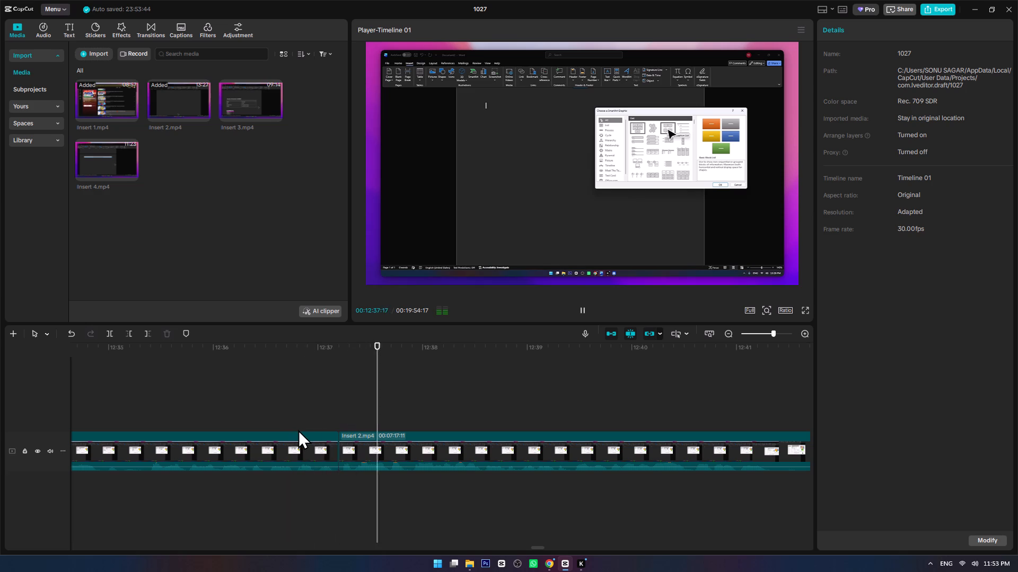
pyautogui.keyDown('ctrl'); pyautogui.scroll(-5, 477, 487); pyautogui.keyUp('ctrl')
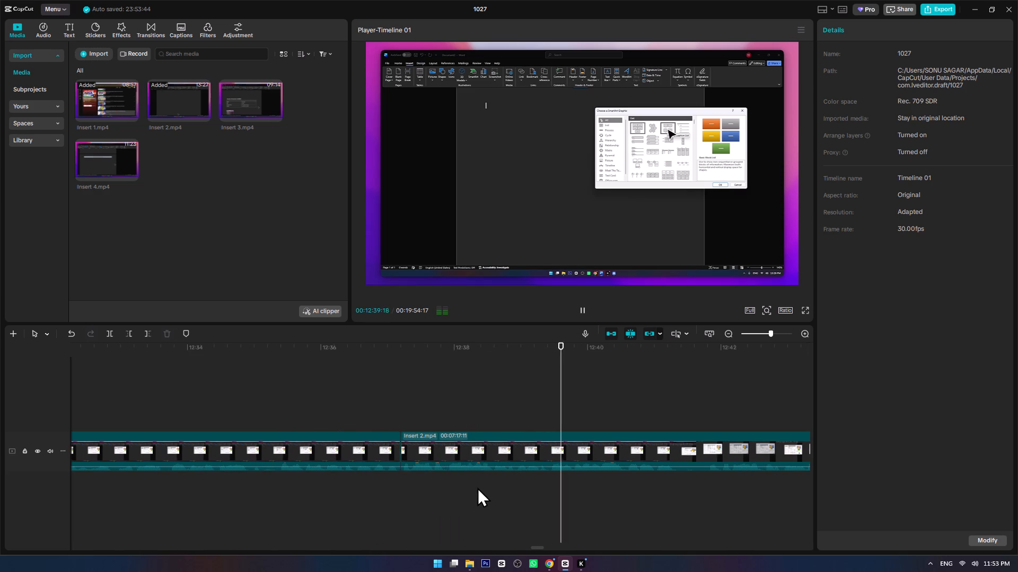
pyautogui.keyDown('alt'); pyautogui.scroll(-3, 477, 487); pyautogui.keyUp('alt')
pyautogui.keyDown('ctrl'); pyautogui.scroll(6, 414, 503); pyautogui.keyUp('ctrl')
pyautogui.keyDown('alt'); pyautogui.scroll(-3, 414, 503); pyautogui.keyUp('alt')
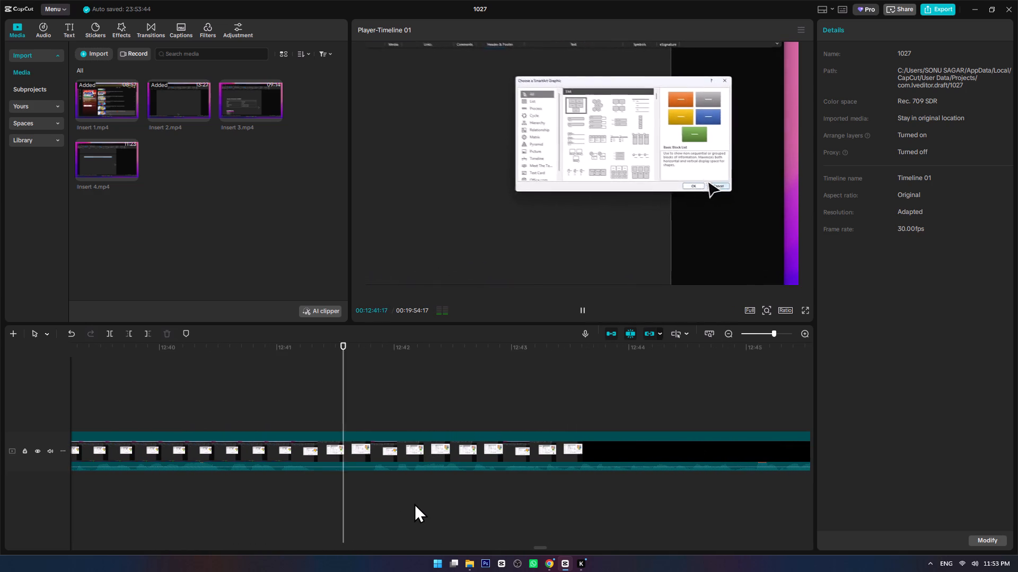
pyautogui.press('space')
pyautogui.click(318, 476)
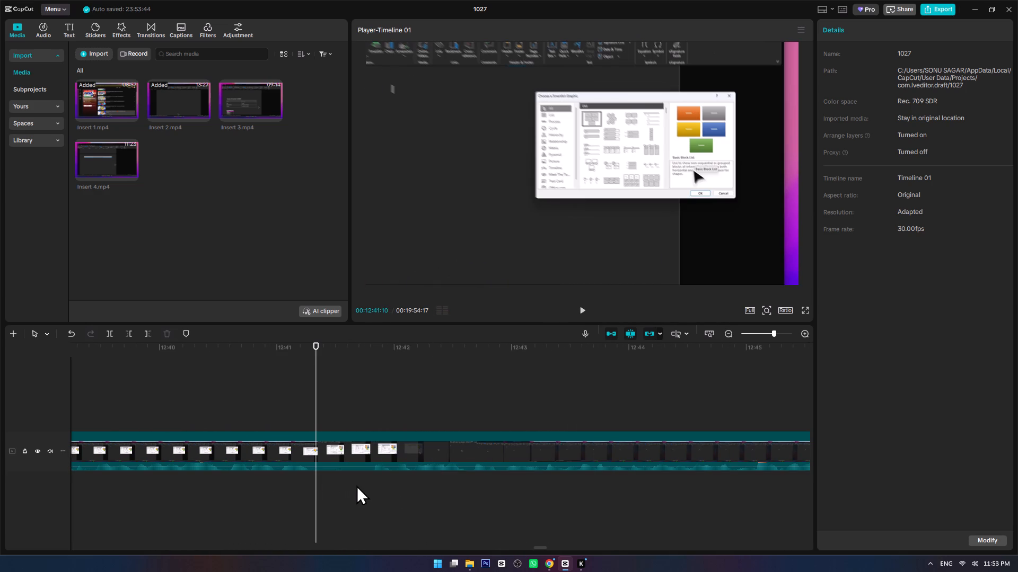
pyautogui.hotkey('ctrl', 'b')
pyautogui.click(370, 474)
pyautogui.hotkey('ctrl', 'b')
pyautogui.click(346, 443)
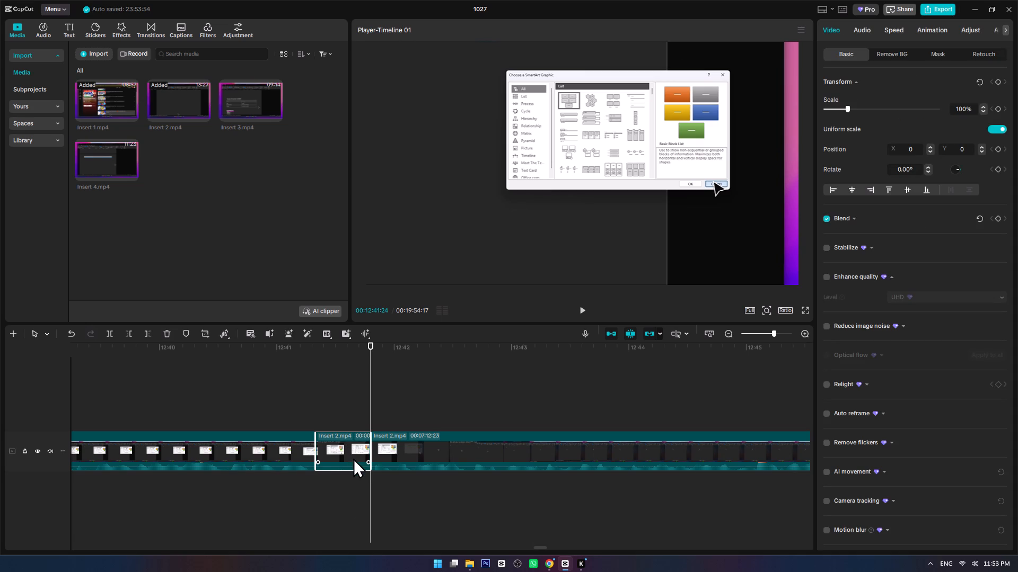
pyautogui.press('Delete')
# Play from before the new join into the part where text is typed on the blank page, up to about 00:12:51, checking for pauses.
pyautogui.click(267, 394)
pyautogui.press('space')
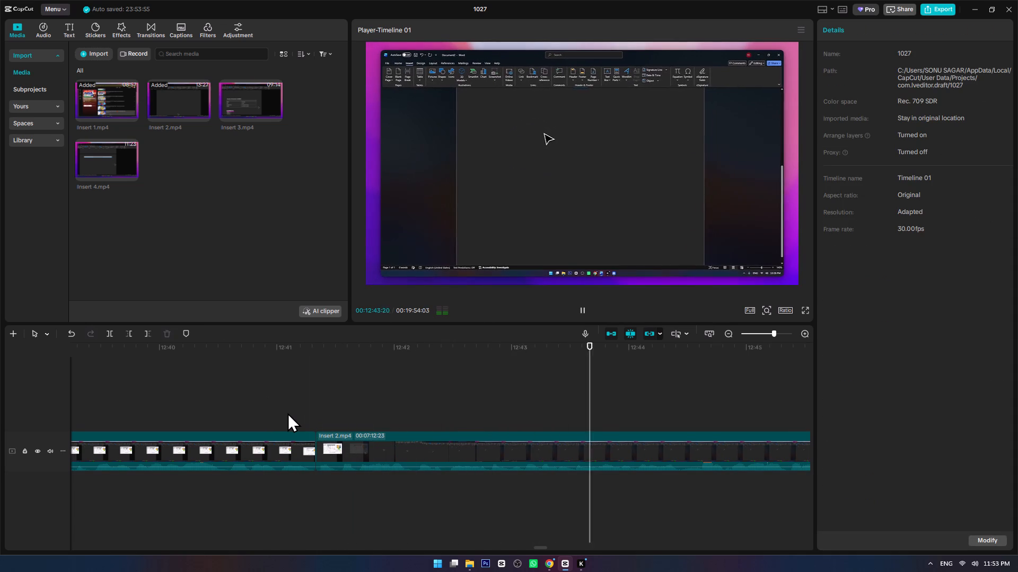
pyautogui.keyDown('ctrl'); pyautogui.scroll(-9, 463, 419); pyautogui.keyUp('ctrl')
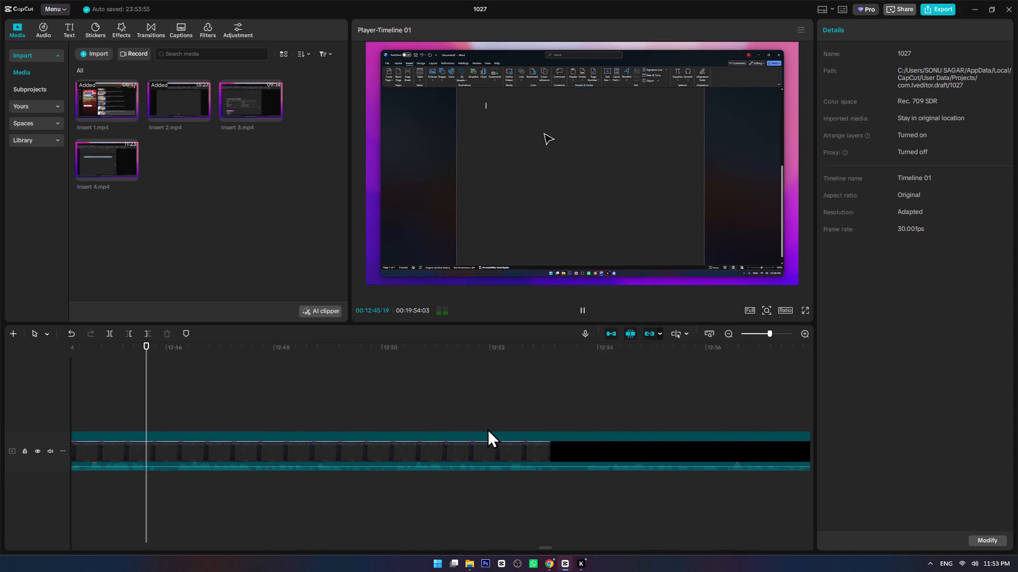
pyautogui.keyDown('alt'); pyautogui.scroll(-3, 488, 431); pyautogui.keyUp('alt')
pyautogui.keyDown('ctrl'); pyautogui.scroll(-17, 488, 433); pyautogui.keyUp('ctrl')
pyautogui.keyDown('ctrl'); pyautogui.scroll(-7, 487, 434); pyautogui.keyUp('ctrl')
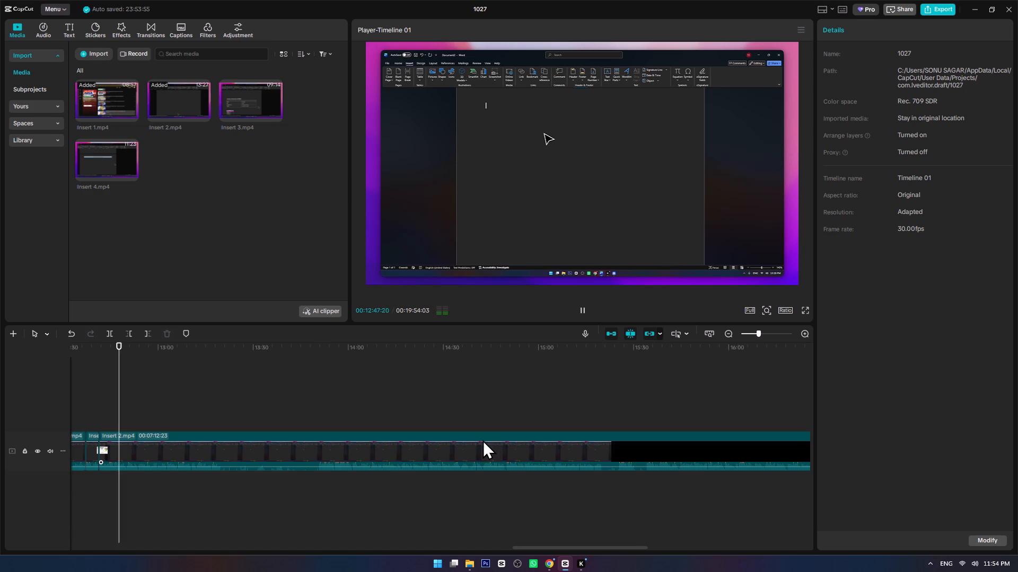
pyautogui.keyDown('ctrl'); pyautogui.scroll(-7, 353, 454); pyautogui.keyUp('ctrl')
pyautogui.keyDown('ctrl'); pyautogui.scroll(9, 183, 490); pyautogui.keyUp('ctrl')
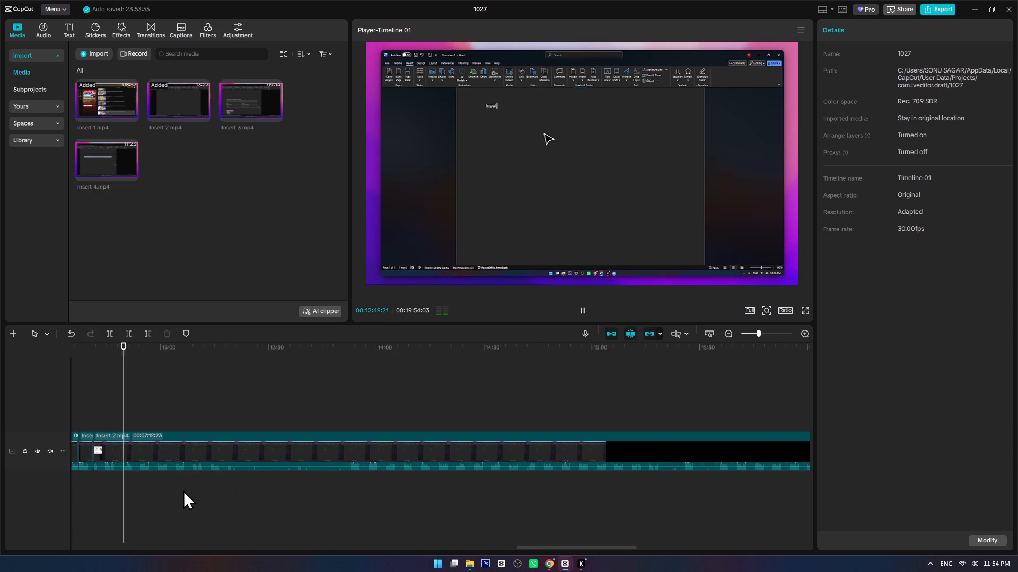
pyautogui.keyDown('ctrl'); pyautogui.scroll(14, 183, 490); pyautogui.keyUp('ctrl')
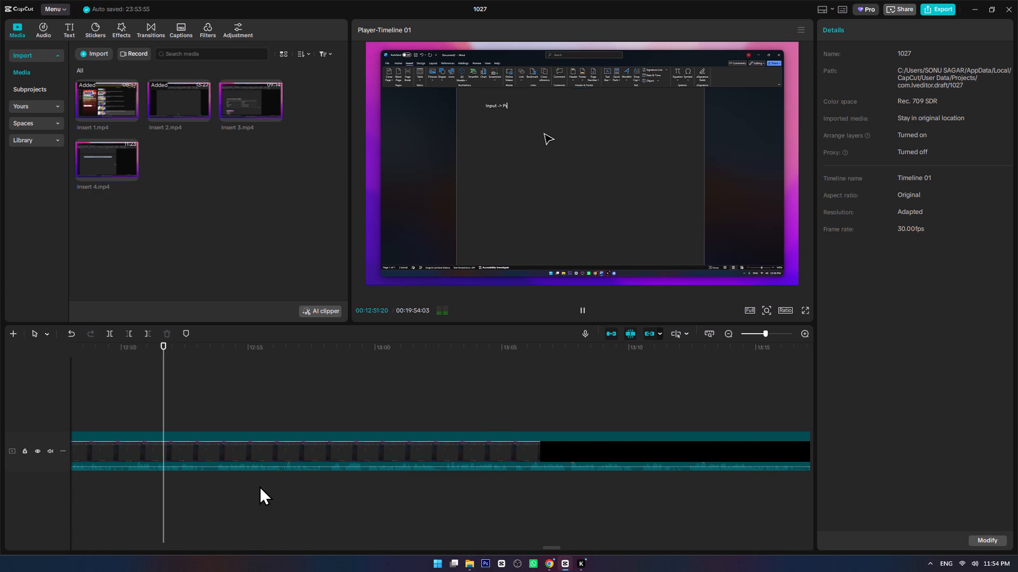
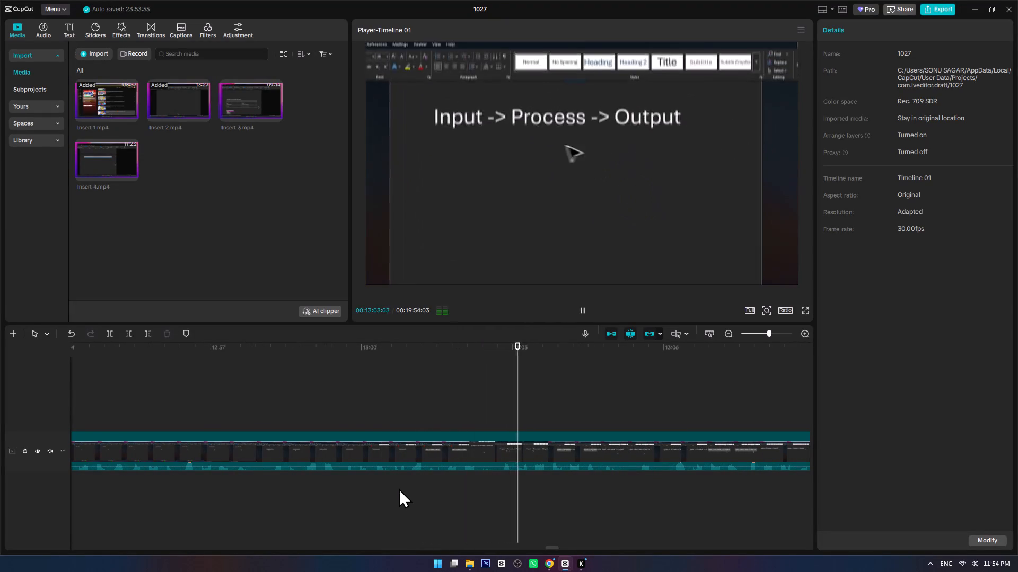
# Play through the typed text and the SmartArt insertion, and split Insert 2 at 00:13:19:14 where the first box's text is being typed.
pyautogui.keyDown('alt'); pyautogui.scroll(-3, 534, 491); pyautogui.keyUp('alt')
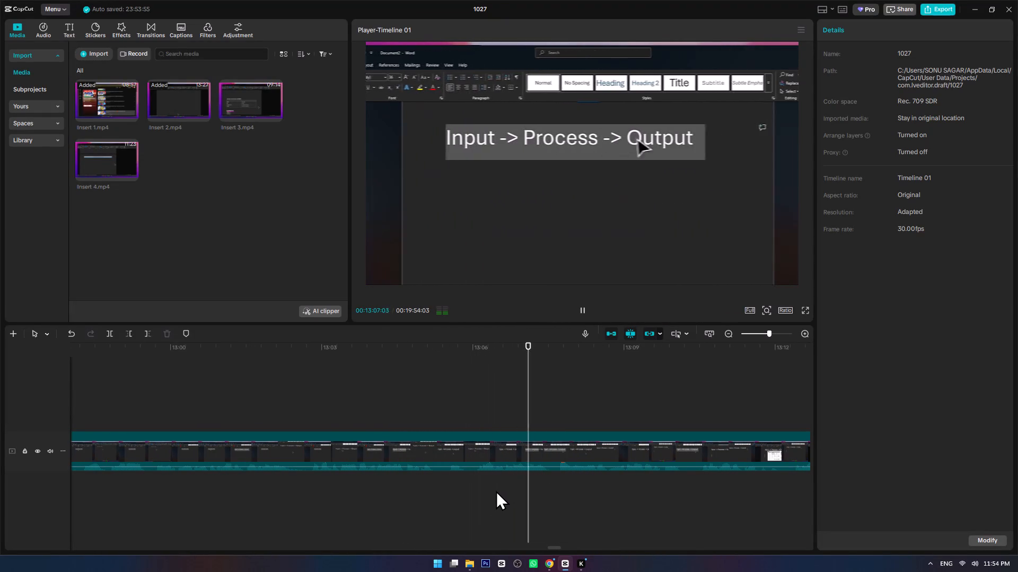
pyautogui.keyDown('alt'); pyautogui.scroll(-6, 496, 490); pyautogui.keyUp('alt')
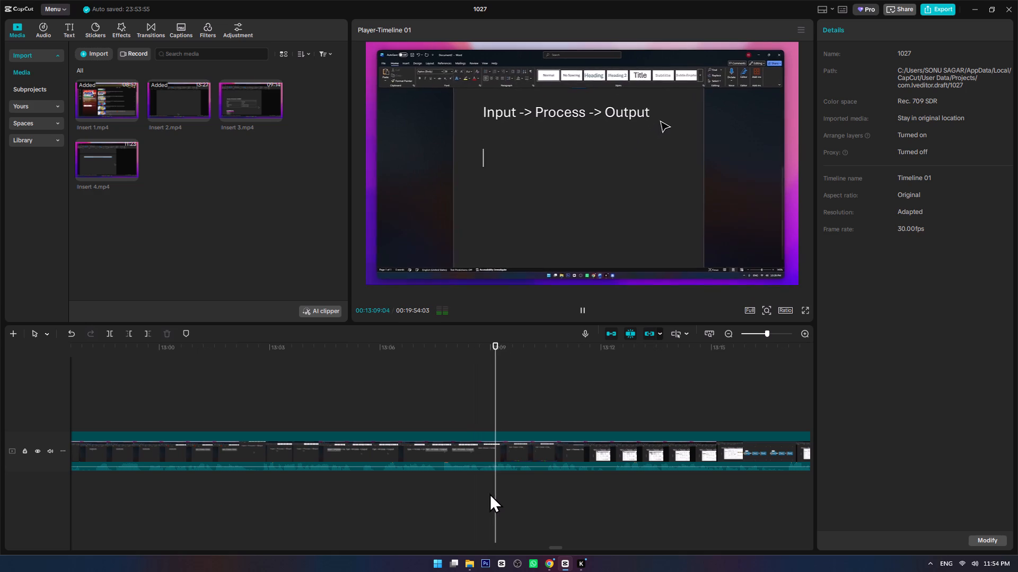
pyautogui.keyDown('alt'); pyautogui.scroll(-4, 489, 493); pyautogui.keyUp('alt')
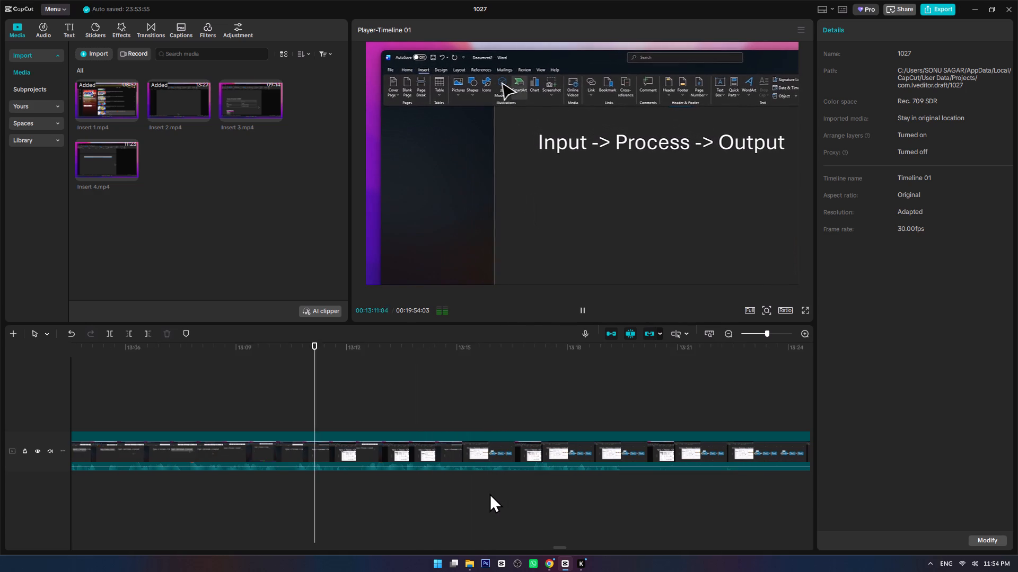
pyautogui.keyDown('ctrl'); pyautogui.scroll(-5, 479, 489); pyautogui.keyUp('ctrl')
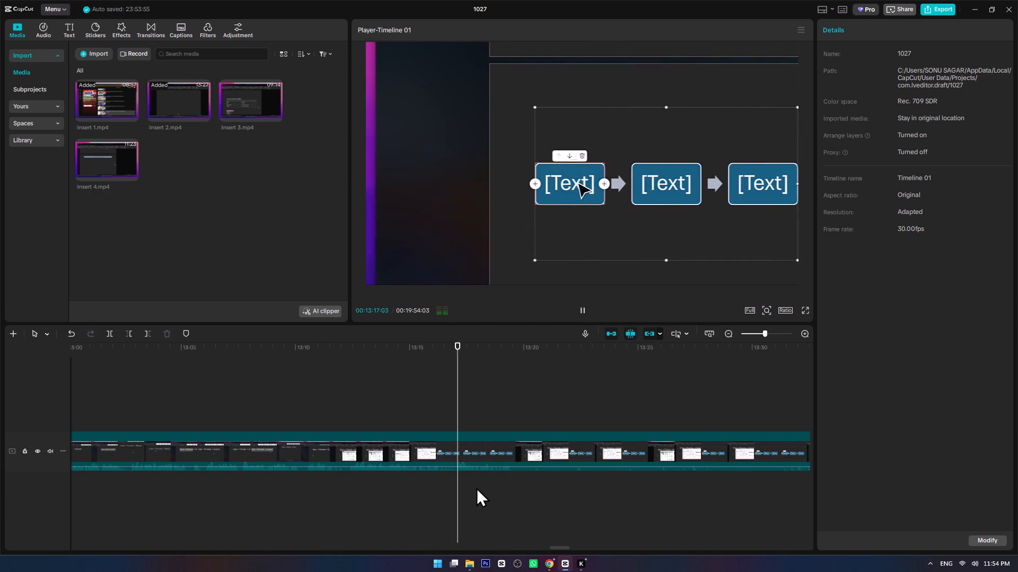
pyautogui.keyDown('ctrl'); pyautogui.scroll(7, 476, 487); pyautogui.keyUp('ctrl')
pyautogui.keyDown('alt'); pyautogui.scroll(-3, 476, 487); pyautogui.keyUp('alt')
pyautogui.keyDown('ctrl'); pyautogui.scroll(5, 421, 488); pyautogui.keyUp('ctrl')
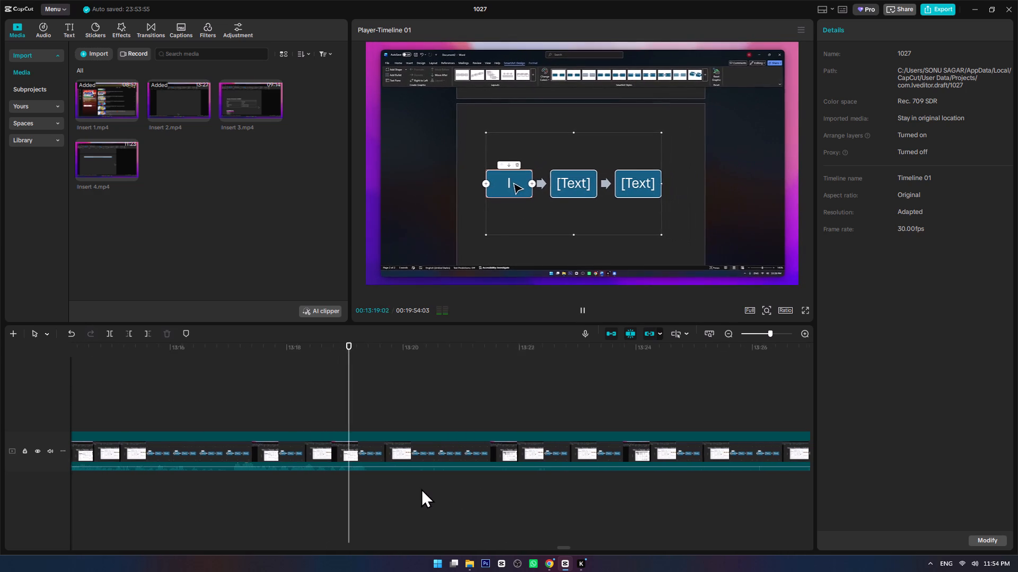
pyautogui.press('space')
pyautogui.click(373, 474)
pyautogui.hotkey('ctrl', 'b')
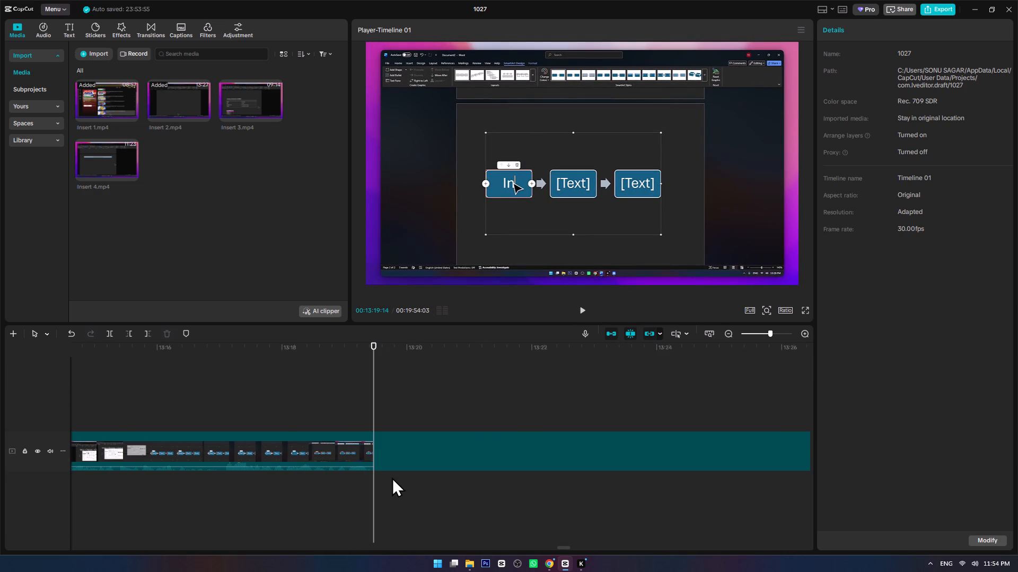
# Find the end of the silent box-filling part, split Insert 2 at 00:13:50:23, and delete everything back to the split at 00:13:19:14.
pyautogui.press('space')
pyautogui.scroll(-16, 485, 483)
pyautogui.keyDown('ctrl'); pyautogui.scroll(-8, 575, 482); pyautogui.keyUp('ctrl')
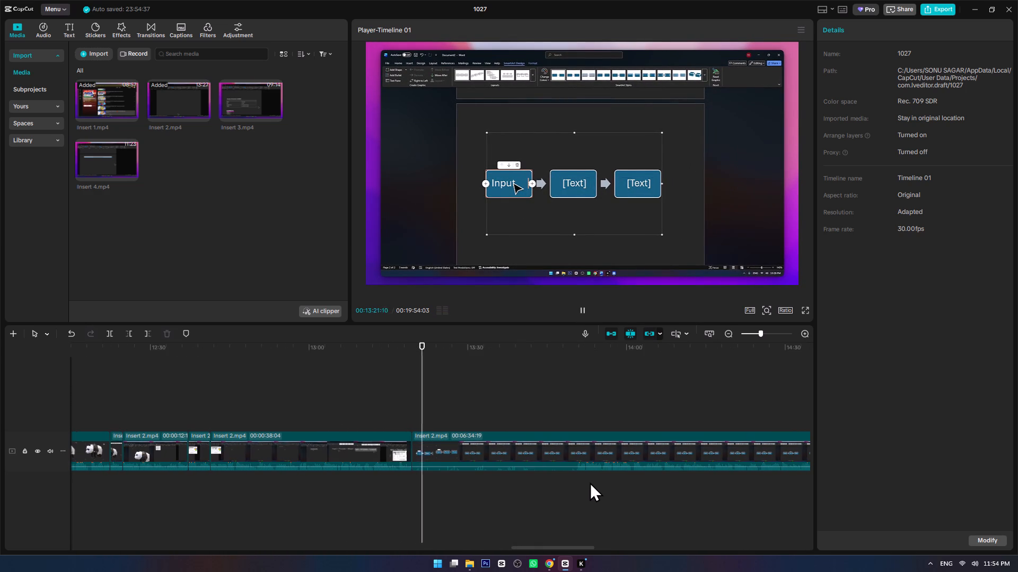
pyautogui.click(576, 473)
pyautogui.press('space')
pyautogui.keyDown('ctrl'); pyautogui.scroll(16, 587, 487); pyautogui.keyUp('ctrl')
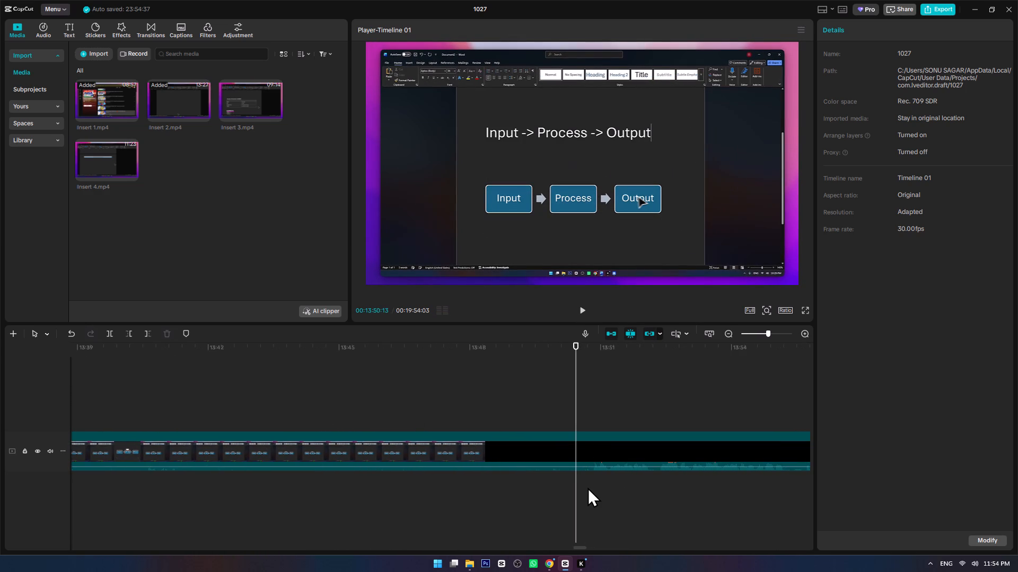
pyautogui.press('space')
pyautogui.keyDown('alt'); pyautogui.scroll(-2, 587, 488); pyautogui.keyUp('alt')
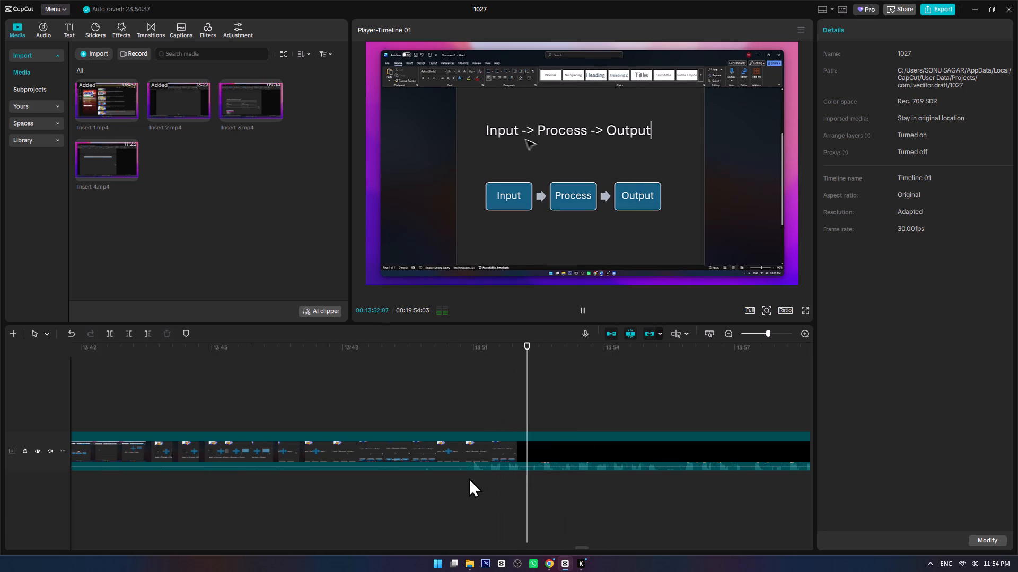
pyautogui.press('space')
pyautogui.click(463, 474)
pyautogui.hotkey('ctrl', 'b')
pyautogui.moveTo(405, 385); pyautogui.dragTo(353, 491)
pyautogui.press('Delete')
# Play from before the new join through the explanation of the Input, Process, Output diagram to about 00:13:54, checking for pauses.
pyautogui.keyDown('ctrl'); pyautogui.scroll(-9, 353, 492); pyautogui.keyUp('ctrl')
pyautogui.keyDown('alt'); pyautogui.scroll(2, 358, 498); pyautogui.keyUp('alt')
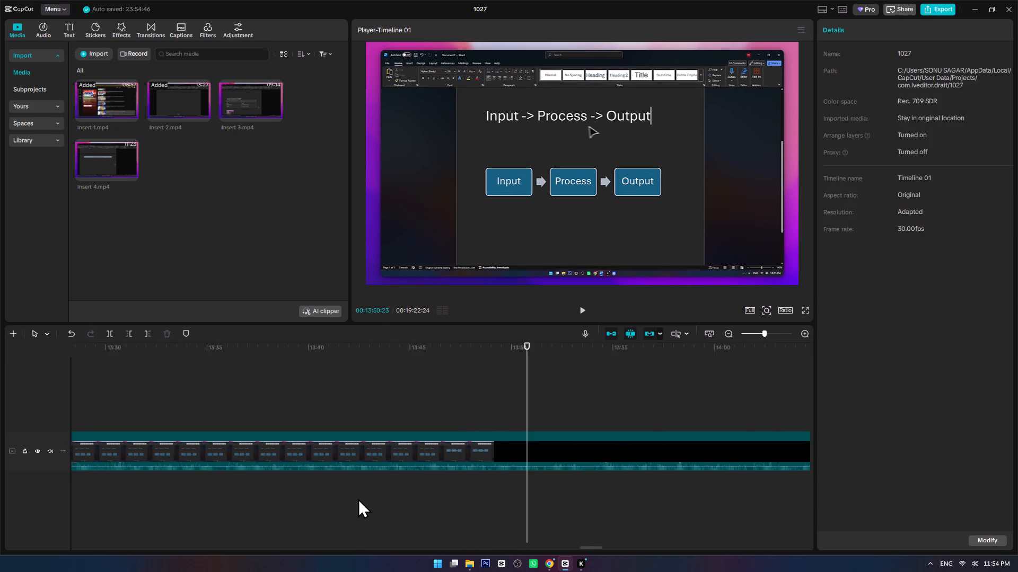
pyautogui.keyDown('alt'); pyautogui.scroll(3, 358, 498); pyautogui.keyUp('alt')
pyautogui.scroll(-7, 358, 498)
pyautogui.click(439, 486)
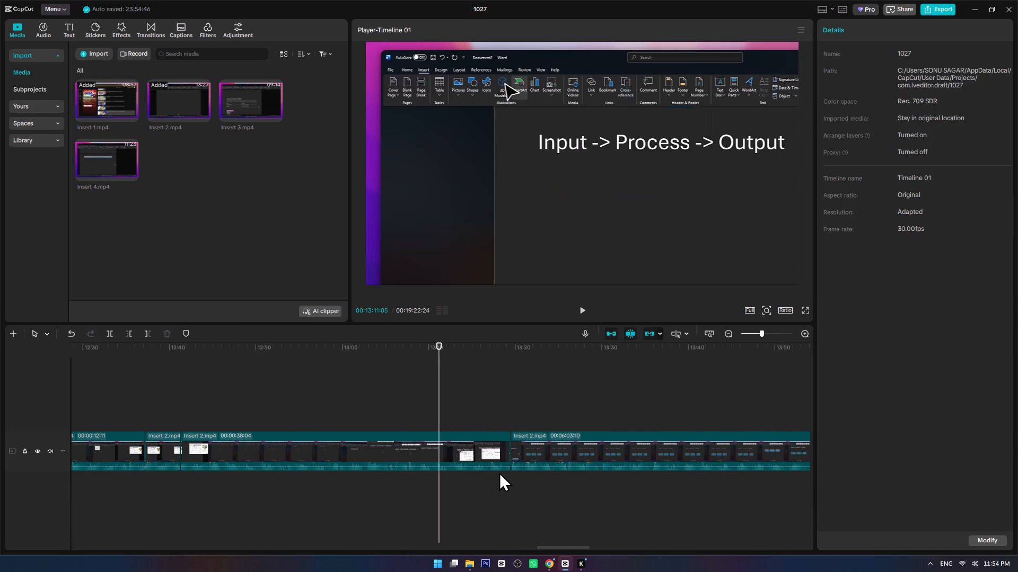
pyautogui.click(499, 472)
pyautogui.press('space')
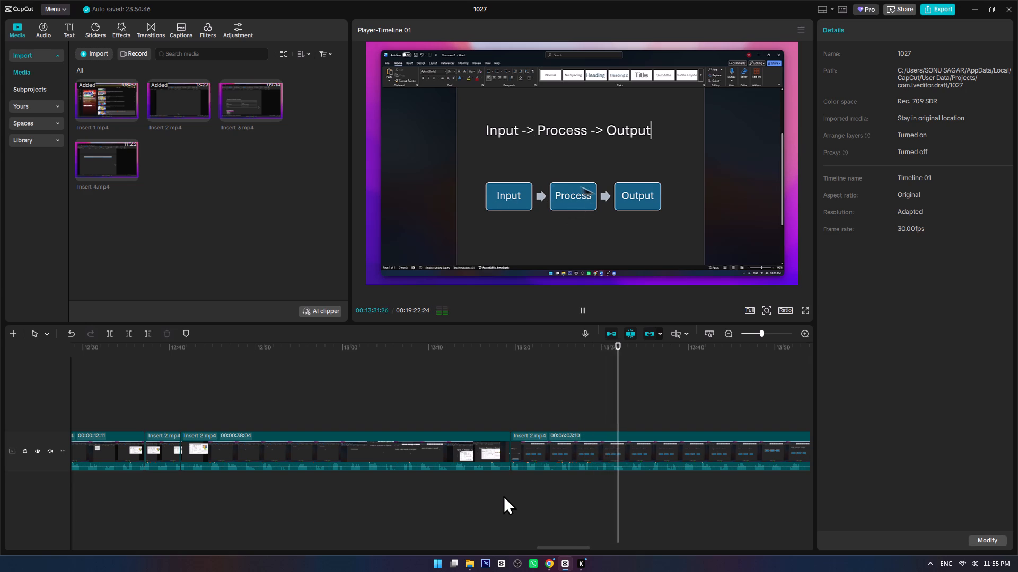
pyautogui.keyDown('alt'); pyautogui.scroll(-6, 478, 501); pyautogui.keyUp('alt')
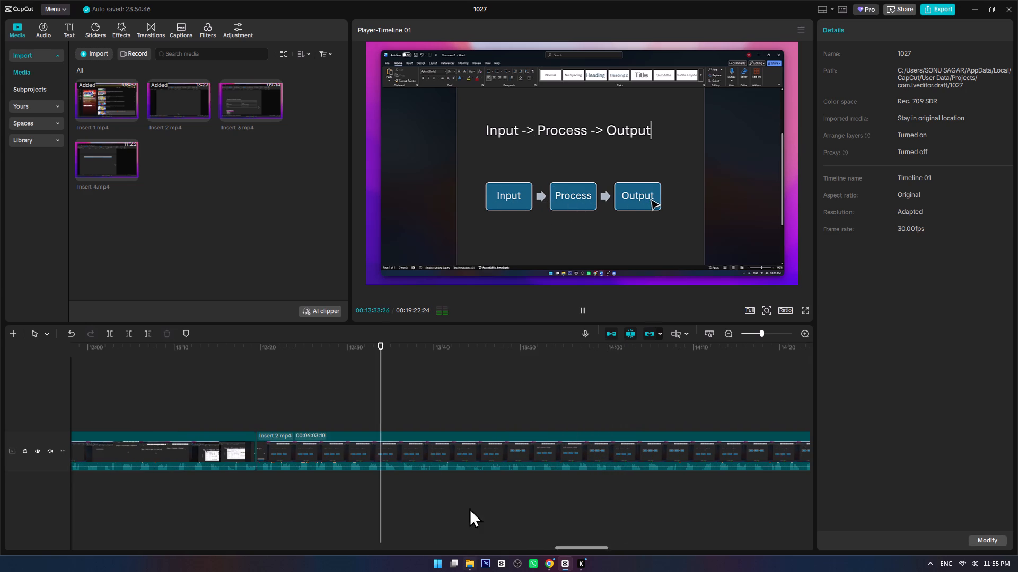
pyautogui.keyDown('ctrl'); pyautogui.scroll(18, 387, 496); pyautogui.keyUp('ctrl')
pyautogui.scroll(-4, 385, 496)
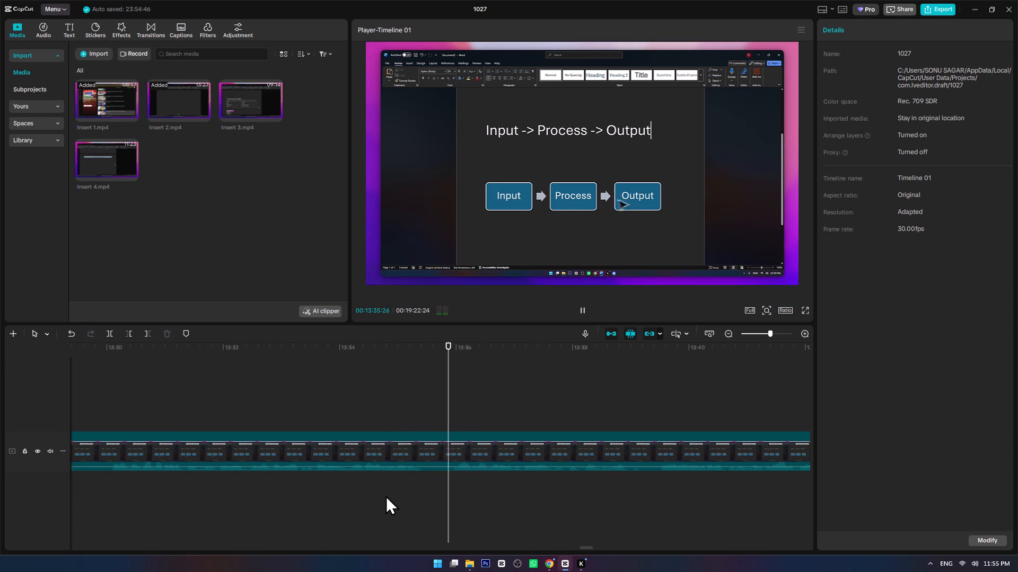
pyautogui.keyDown('alt'); pyautogui.scroll(-5, 455, 496); pyautogui.keyUp('alt')
pyautogui.keyDown('ctrl'); pyautogui.scroll(-5, 364, 491); pyautogui.keyUp('ctrl')
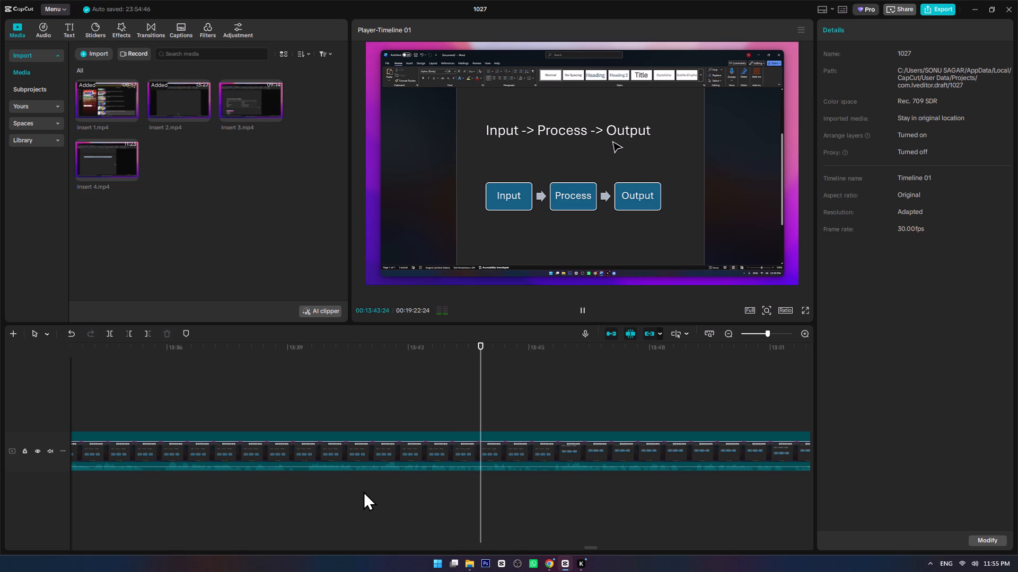
pyautogui.keyDown('alt'); pyautogui.scroll(-3, 370, 491); pyautogui.keyUp('alt')
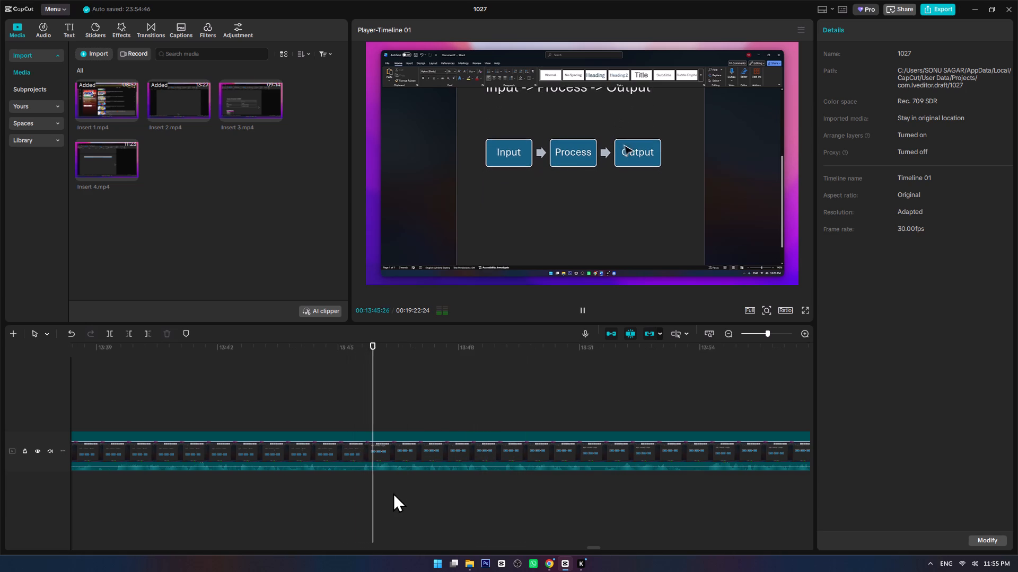
pyautogui.keyDown('alt'); pyautogui.scroll(-2, 393, 493); pyautogui.keyUp('alt')
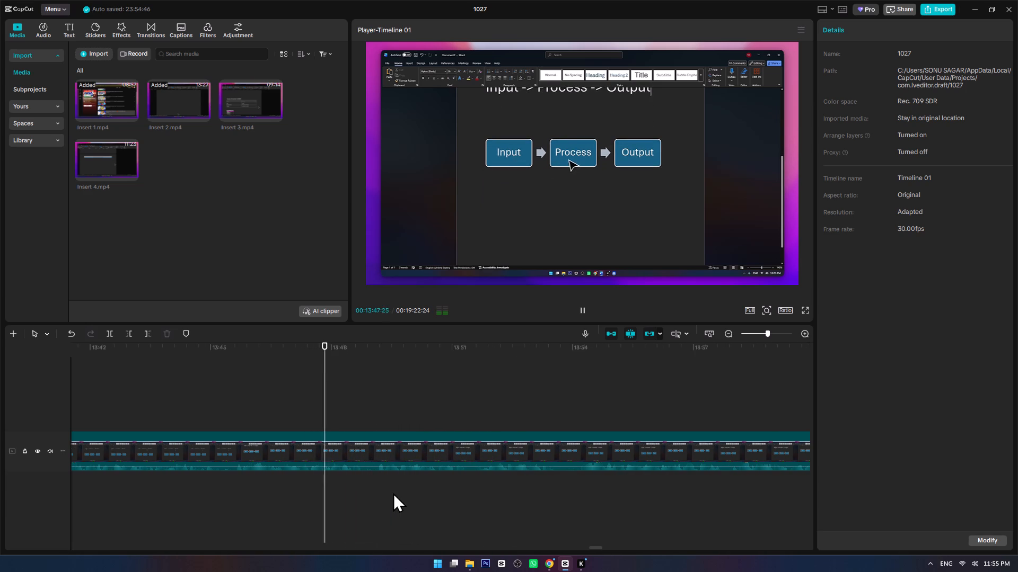
pyautogui.keyDown('ctrl'); pyautogui.scroll(6, 393, 493); pyautogui.keyUp('ctrl')
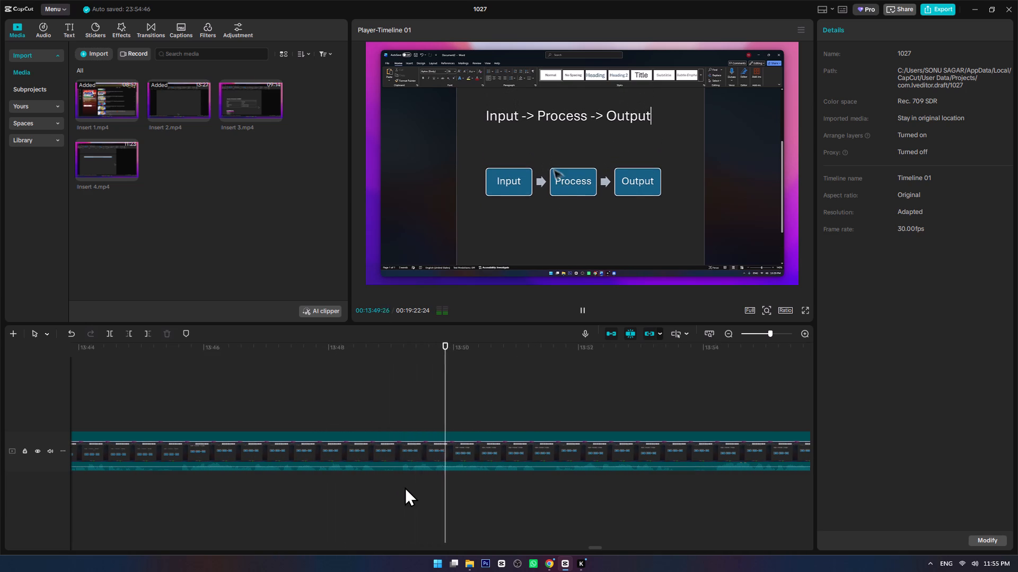
pyautogui.keyDown('alt'); pyautogui.scroll(-2, 405, 488); pyautogui.keyUp('alt')
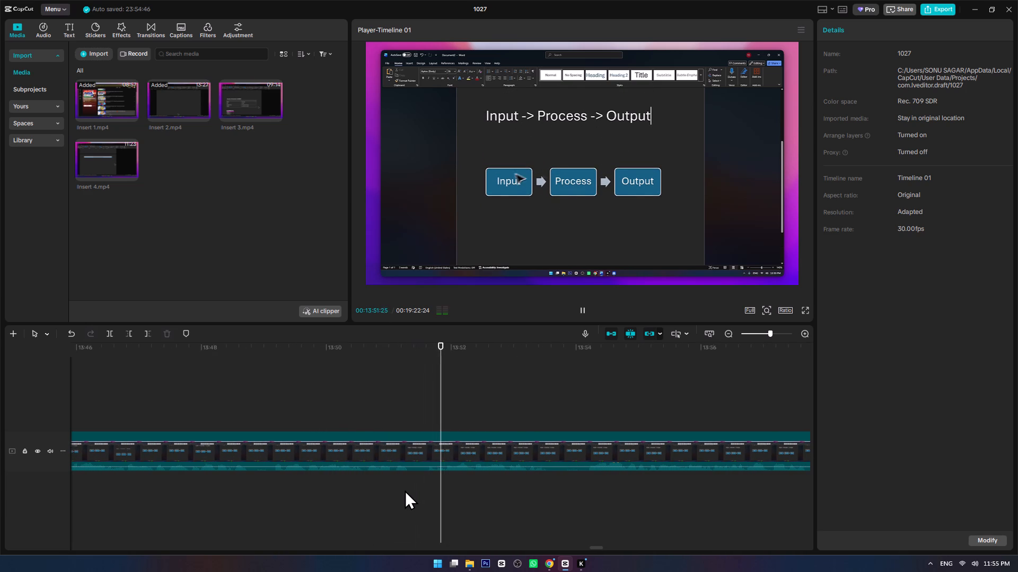
pyautogui.keyDown('alt'); pyautogui.scroll(-2, 405, 490); pyautogui.keyUp('alt')
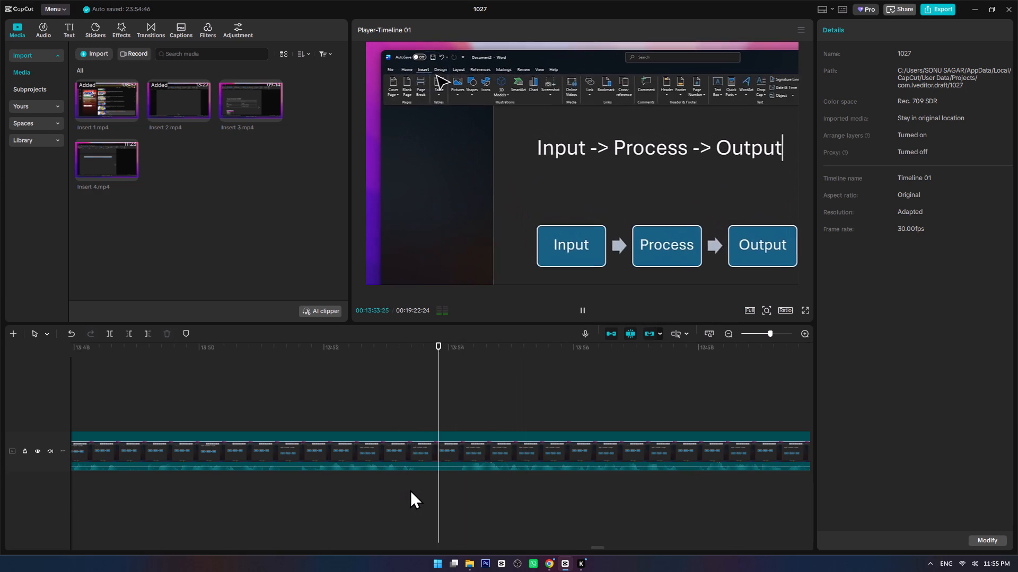
# Split Insert 2 at 00:13:53:16 and 00:13:54:05 around the switch to the Insert ribbon, and delete the part between.
pyautogui.keyDown('ctrl'); pyautogui.scroll(4, 410, 489); pyautogui.keyUp('ctrl')
pyautogui.click(412, 473)
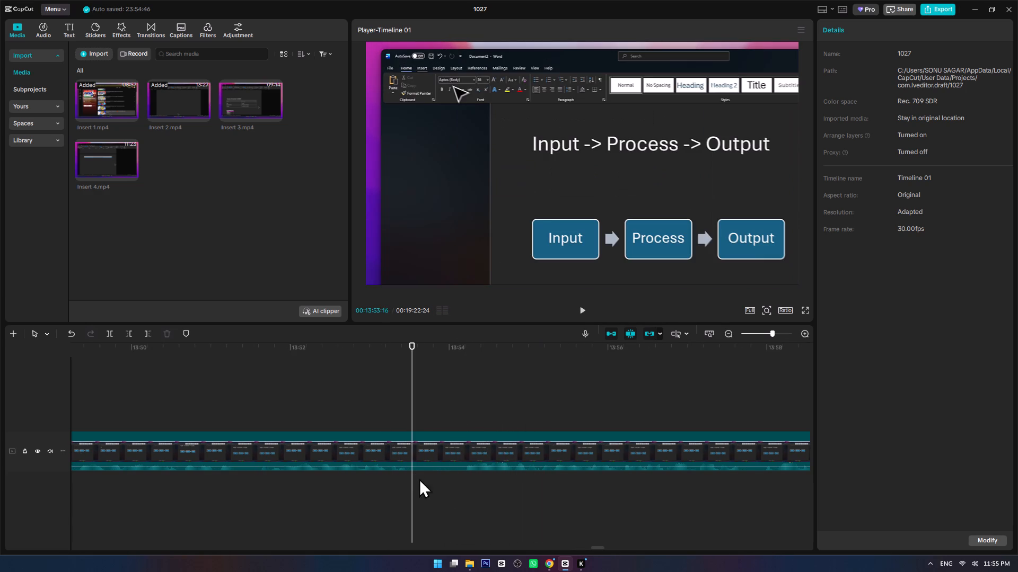
pyautogui.hotkey('ctrl', 'b')
pyautogui.click(463, 472)
pyautogui.click(461, 475)
pyautogui.hotkey('ctrl', 'b')
pyautogui.moveTo(439, 388); pyautogui.dragTo(438, 388)
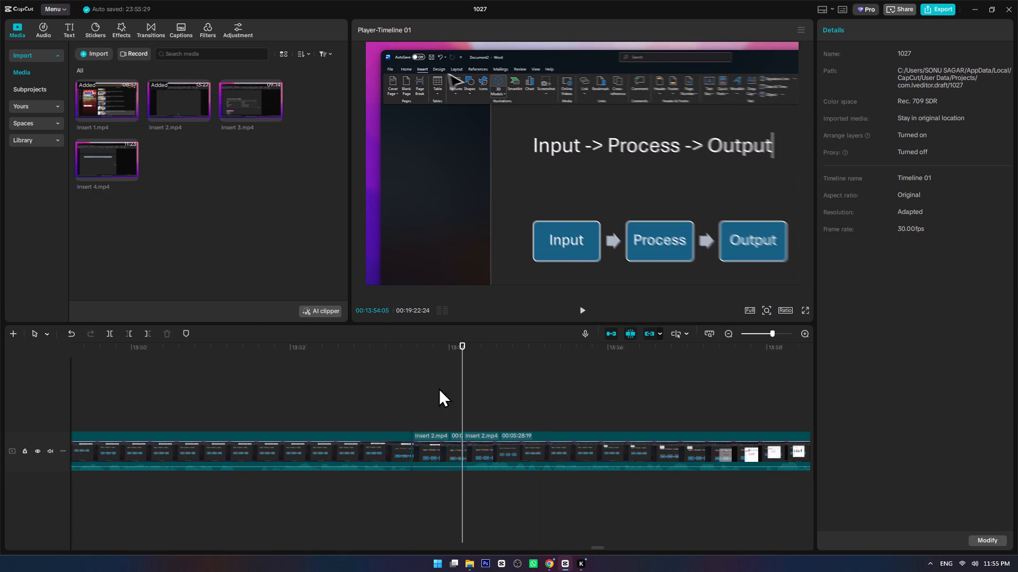
pyautogui.moveTo(438, 388); pyautogui.dragTo(435, 480)
pyautogui.press('Delete')
# Play from the new join through the opening of the Insert Chart window to about 00:14:03, checking for pauses.
pyautogui.press('space')
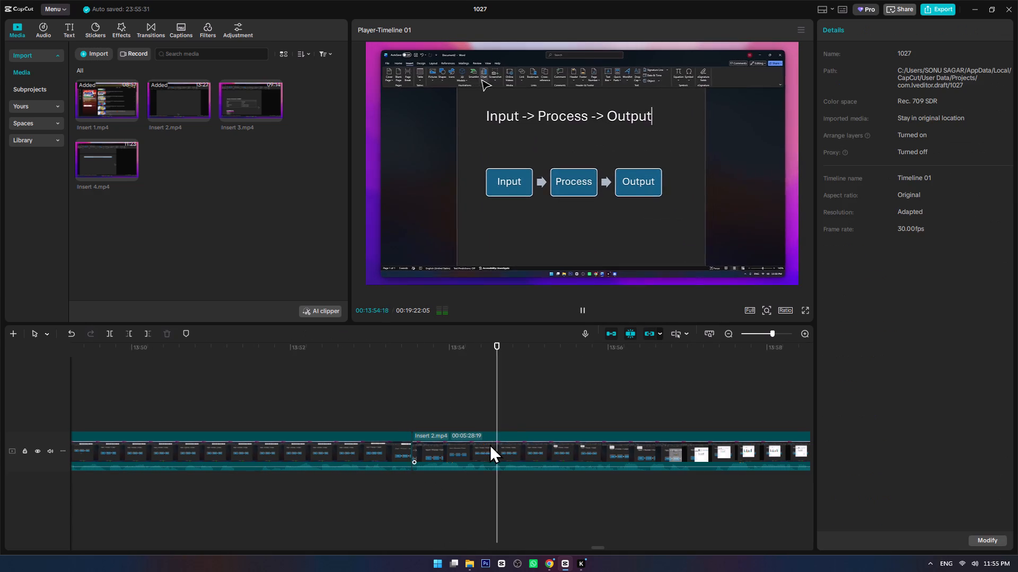
pyautogui.keyDown('ctrl'); pyautogui.scroll(-6, 560, 451); pyautogui.keyUp('ctrl')
pyautogui.keyDown('alt'); pyautogui.scroll(-3, 567, 491); pyautogui.keyUp('alt')
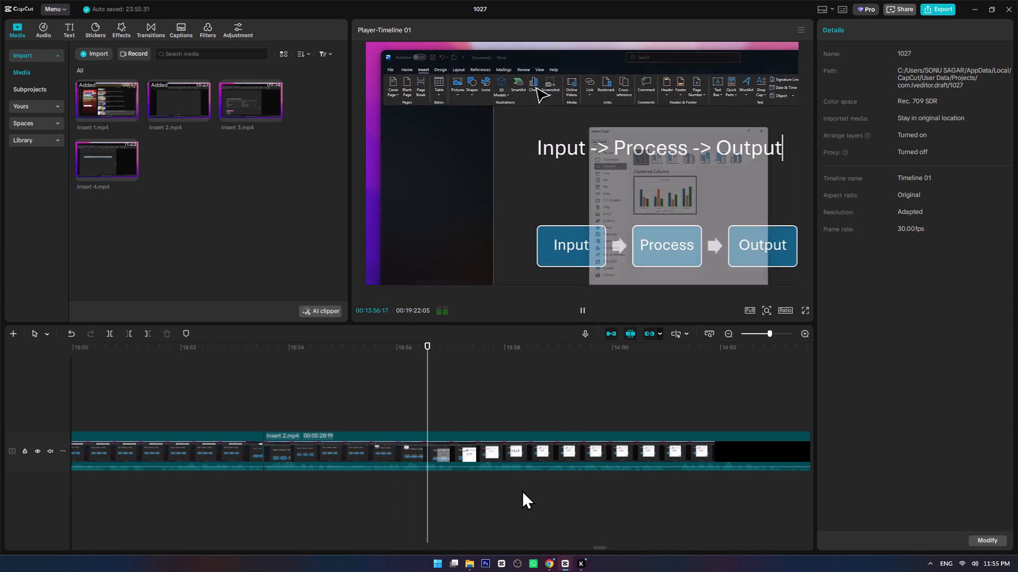
pyautogui.keyDown('ctrl'); pyautogui.scroll(5, 519, 493); pyautogui.keyUp('ctrl')
pyautogui.keyDown('alt'); pyautogui.scroll(-5, 519, 493); pyautogui.keyUp('alt')
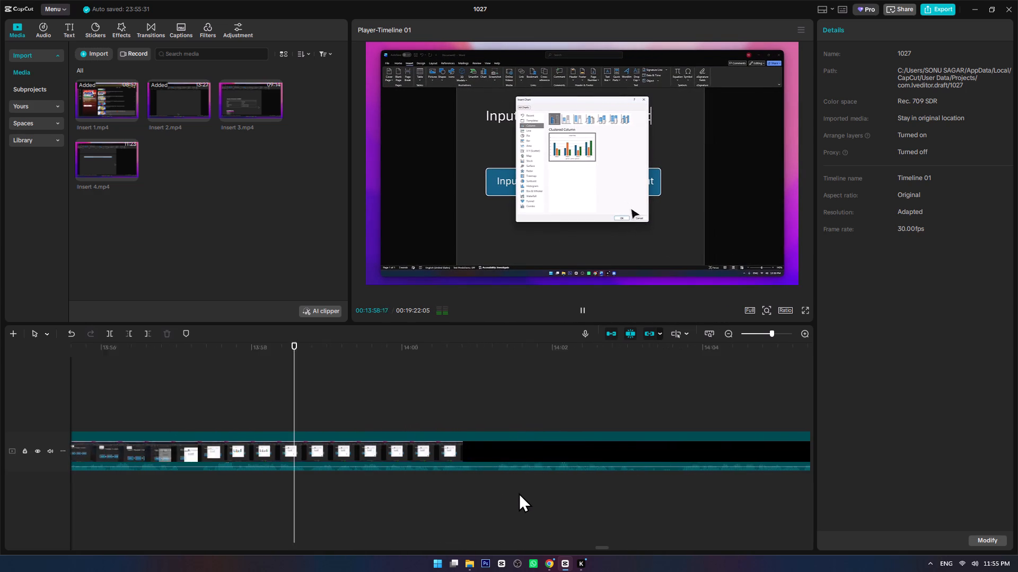
pyautogui.keyDown('ctrl'); pyautogui.scroll(-6, 519, 493); pyautogui.keyUp('ctrl')
pyautogui.keyDown('ctrl'); pyautogui.scroll(6, 352, 495); pyautogui.keyUp('ctrl')
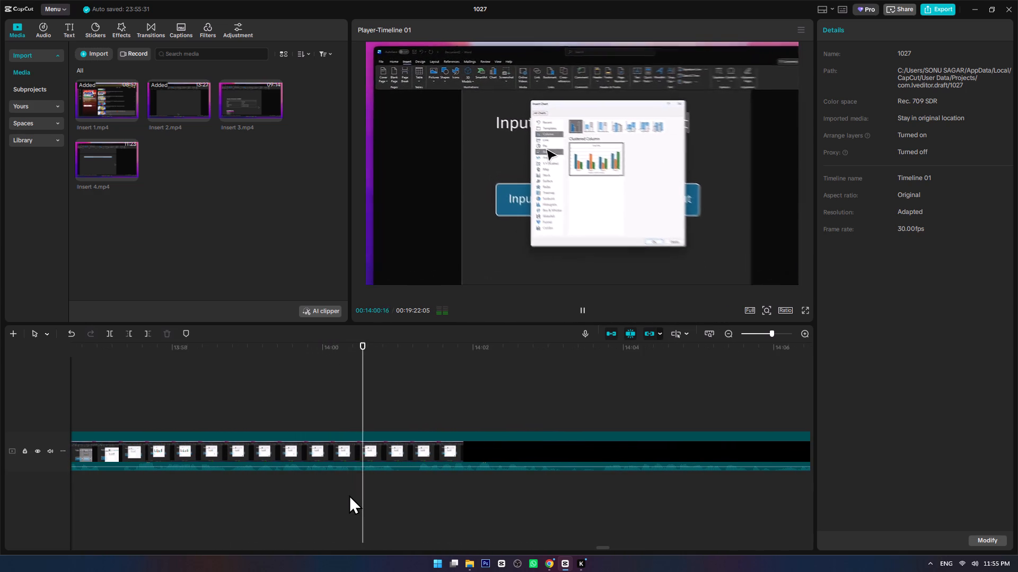
pyautogui.keyDown('alt'); pyautogui.scroll(-5, 398, 497); pyautogui.keyUp('alt')
pyautogui.keyDown('ctrl'); pyautogui.scroll(-7, 398, 497); pyautogui.keyUp('ctrl')
pyautogui.keyDown('ctrl'); pyautogui.scroll(8, 393, 498); pyautogui.keyUp('ctrl')
# Split Insert 2 at 00:14:03:06 and 00:14:03:21 in the Insert Chart window section, and delete the part between.
pyautogui.click(223, 476)
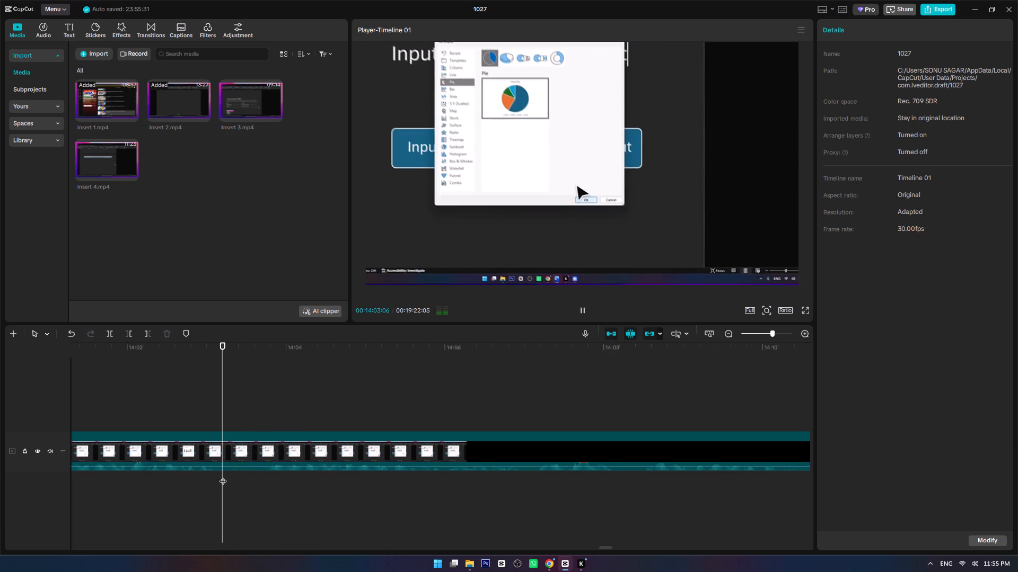
pyautogui.press('space')
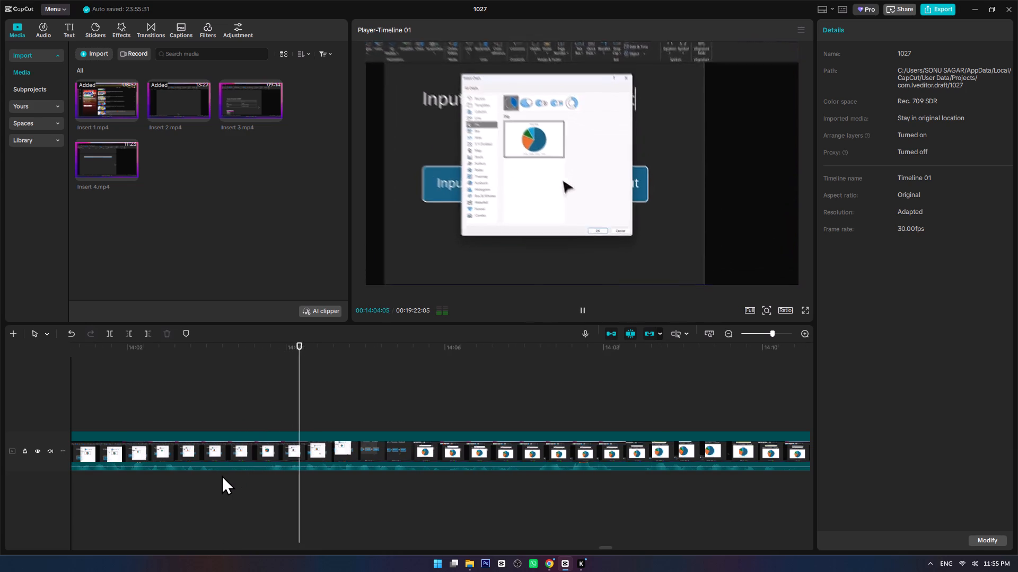
pyautogui.click(222, 475)
pyautogui.hotkey('ctrl', 'b')
pyautogui.click(261, 475)
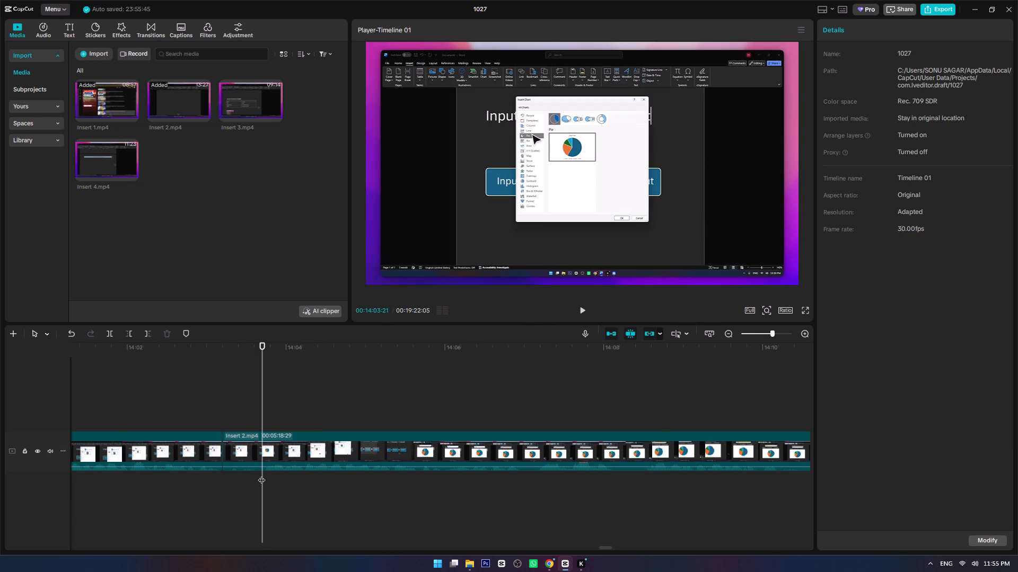
pyautogui.hotkey('ctrl', 'b')
pyautogui.moveTo(246, 485); pyautogui.dragTo(240, 410)
pyautogui.press('Delete')
# Play from the new join through the pie chart insertion and its data sheet to about 00:14:20, checking for pauses.
pyautogui.click(197, 392)
pyautogui.press('space')
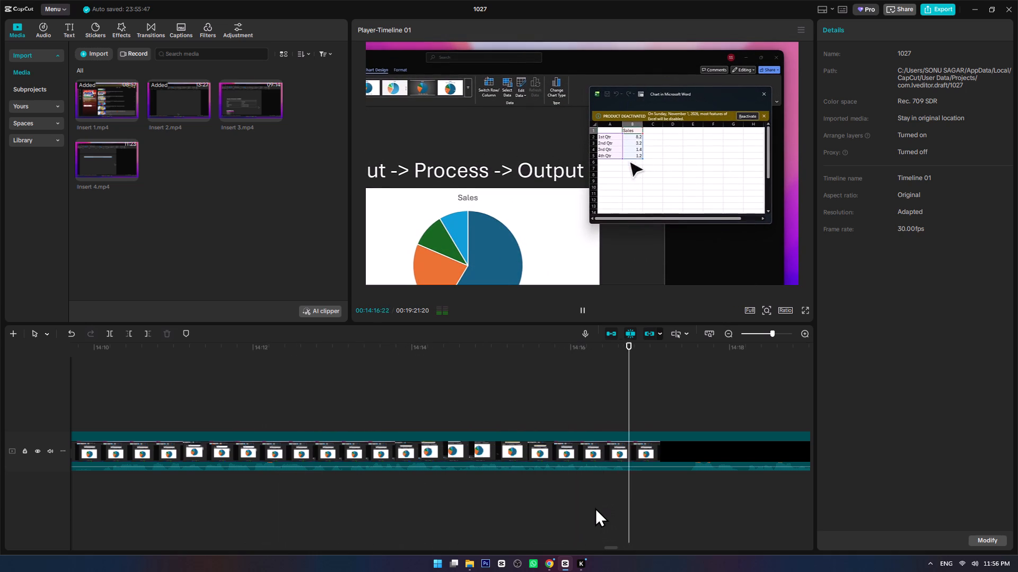
pyautogui.keyDown('ctrl'); pyautogui.scroll(7, 646, 484); pyautogui.keyUp('ctrl')
pyautogui.keyDown('alt'); pyautogui.scroll(-2, 646, 484); pyautogui.keyUp('alt')
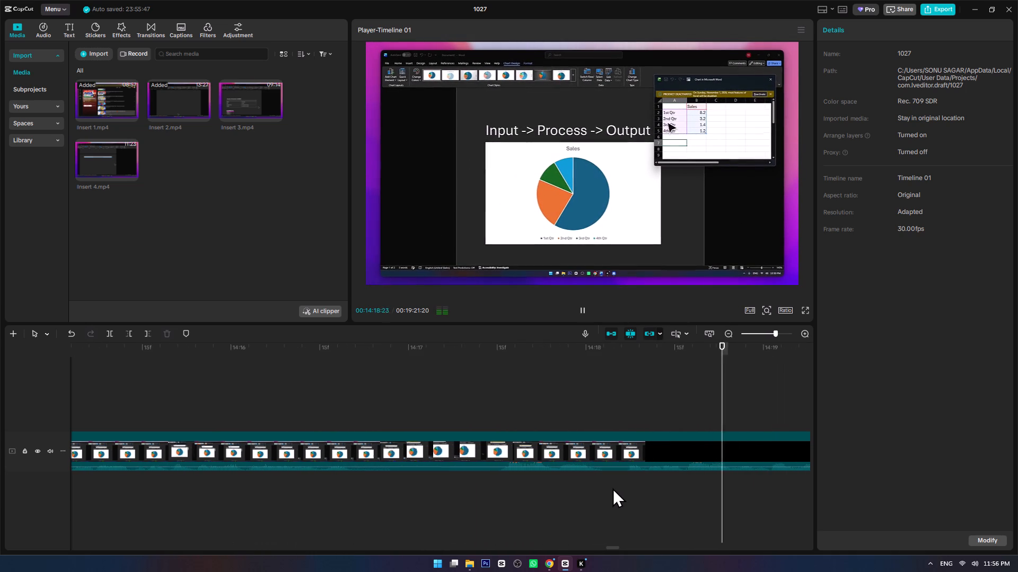
pyautogui.keyDown('ctrl'); pyautogui.scroll(-12, 611, 488); pyautogui.keyUp('ctrl')
pyautogui.press('space')
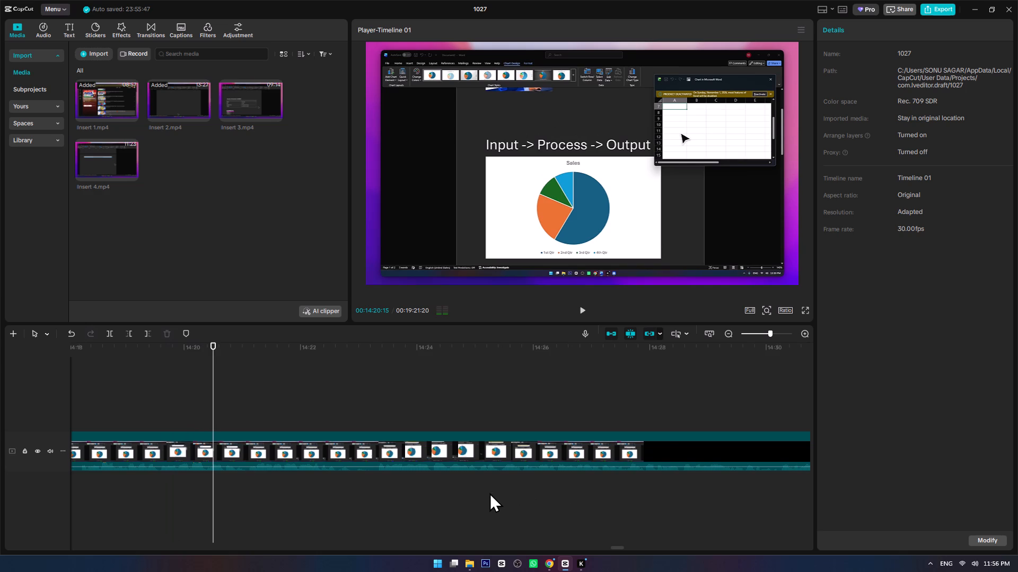
# Replay the pie chart and data sheet section between about 00:14:10 and 00:14:17 to find where the pause begins.
pyautogui.keyDown('alt'); pyautogui.scroll(5, 459, 495); pyautogui.keyUp('alt')
pyautogui.click(160, 479)
pyautogui.press('space')
pyautogui.keyDown('ctrl'); pyautogui.scroll(8, 278, 487); pyautogui.keyUp('ctrl')
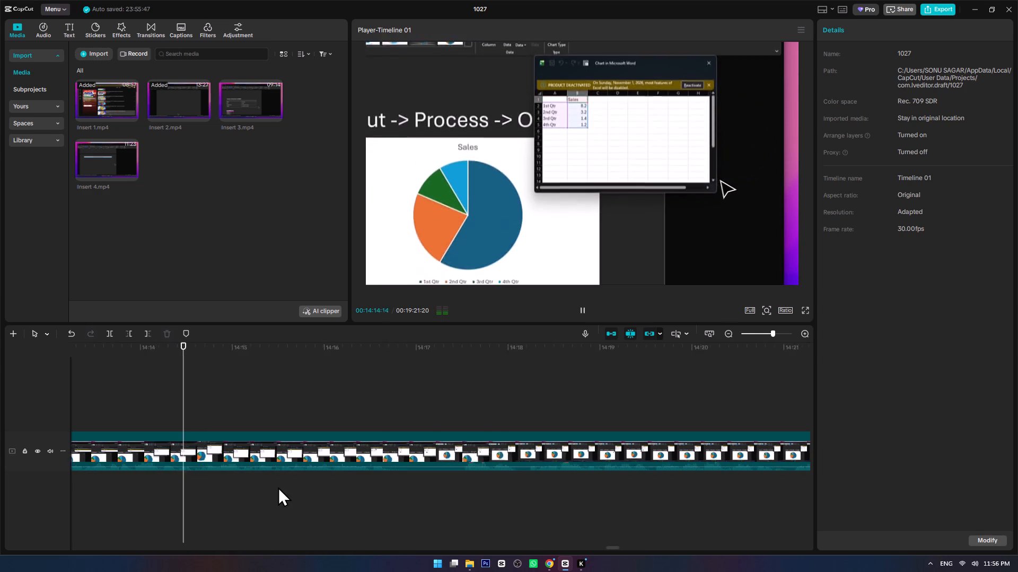
pyautogui.keyDown('alt'); pyautogui.scroll(3, 283, 479); pyautogui.keyUp('alt')
pyautogui.scroll(-4, 293, 481)
pyautogui.keyDown('ctrl'); pyautogui.scroll(-6, 293, 481); pyautogui.keyUp('ctrl')
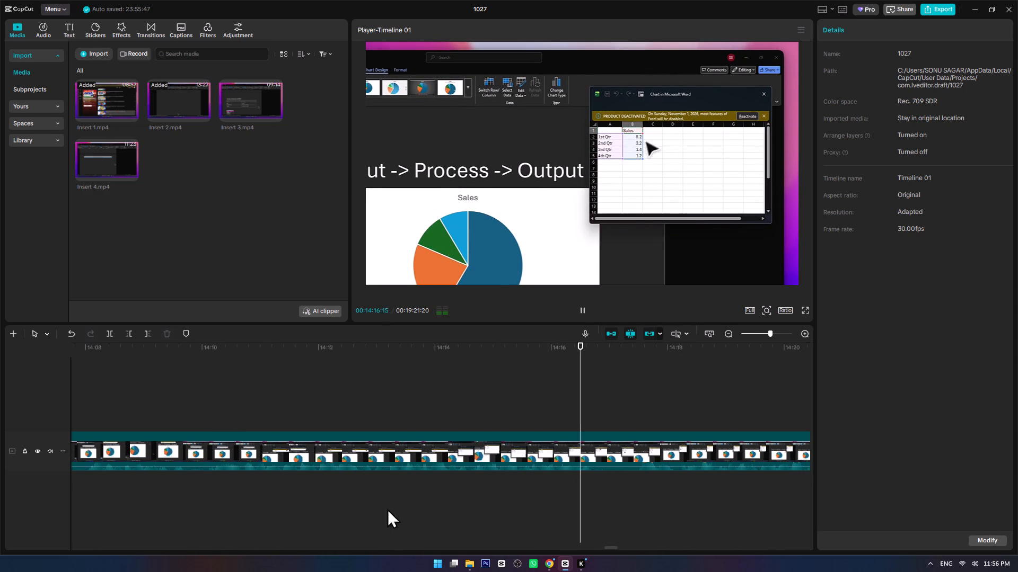
pyautogui.click(368, 490)
pyautogui.press('space')
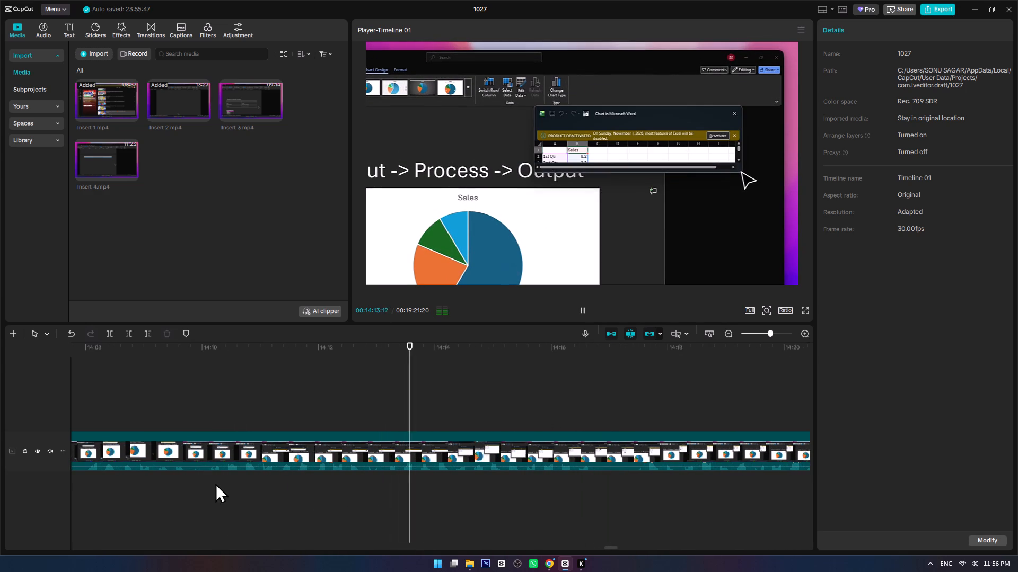
pyautogui.click(204, 479)
pyautogui.press('space')
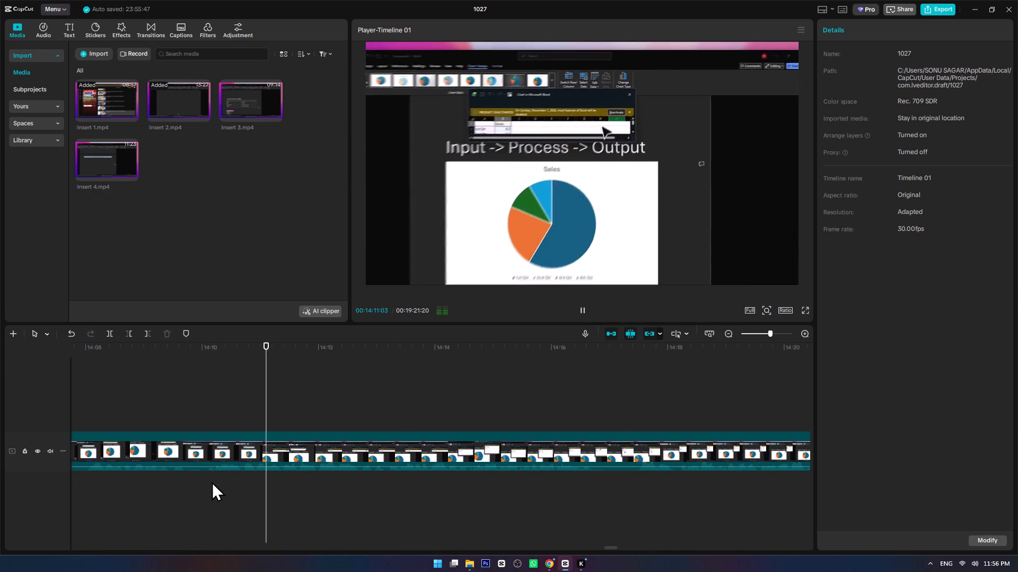
pyautogui.press('space')
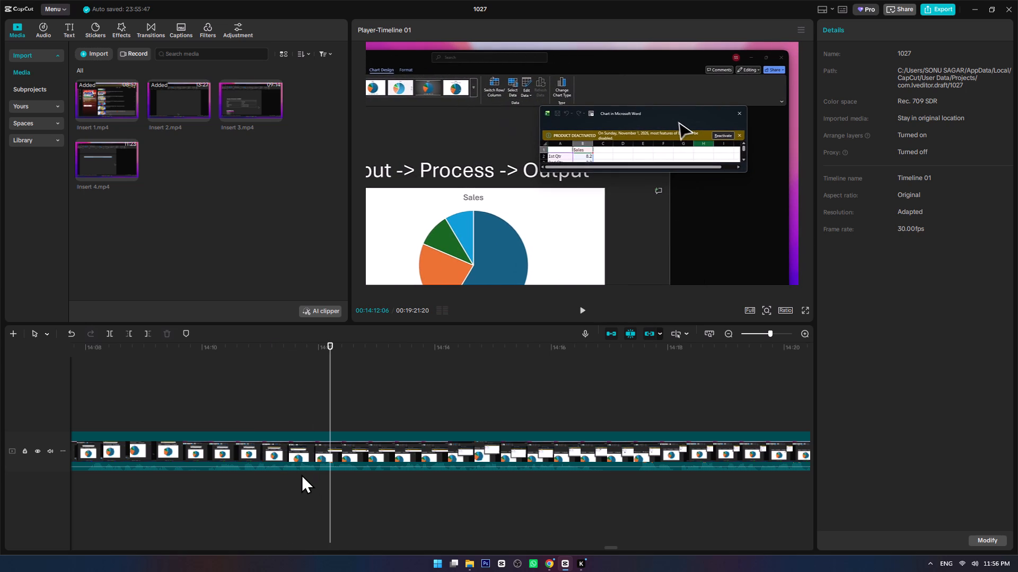
# Split Insert 2 at 00:14:11:29 and 00:14:18:06 around the resizing of the chart data sheet, and delete the part between.
pyautogui.click(301, 474)
pyautogui.press('space')
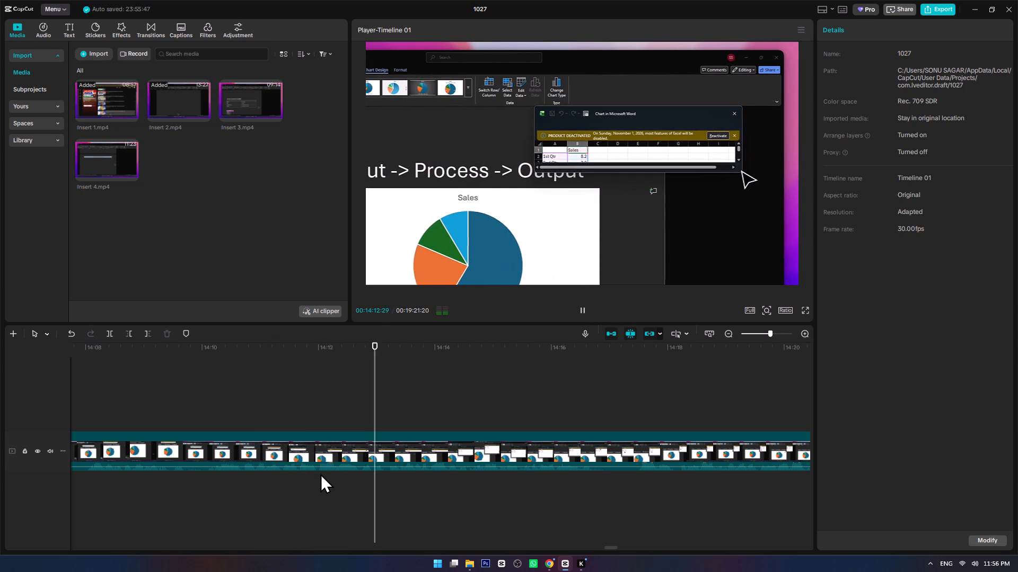
pyautogui.click(317, 472)
pyautogui.press('space')
pyautogui.click(317, 472)
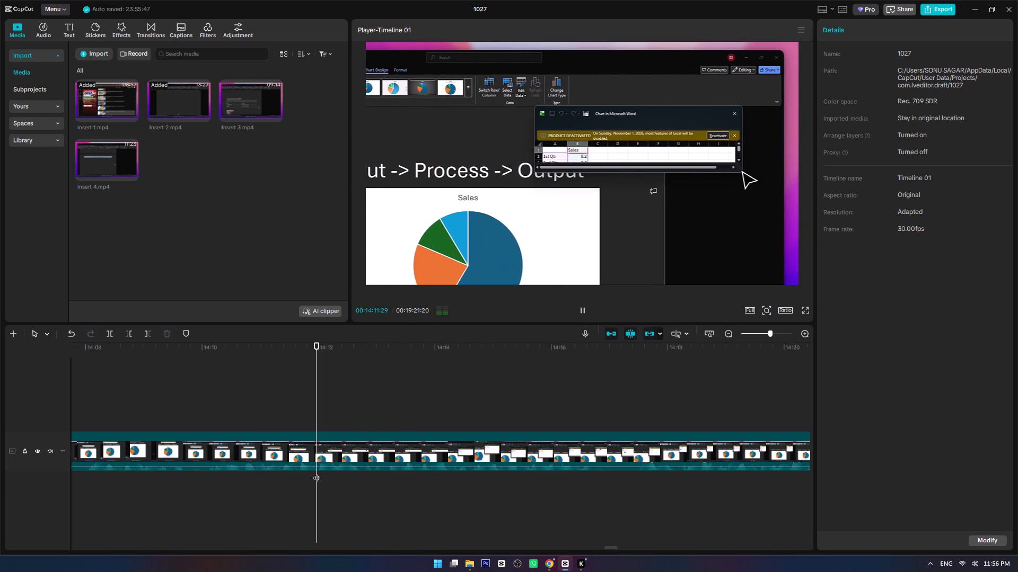
pyautogui.hotkey('ctrl', 'b')
pyautogui.press('space')
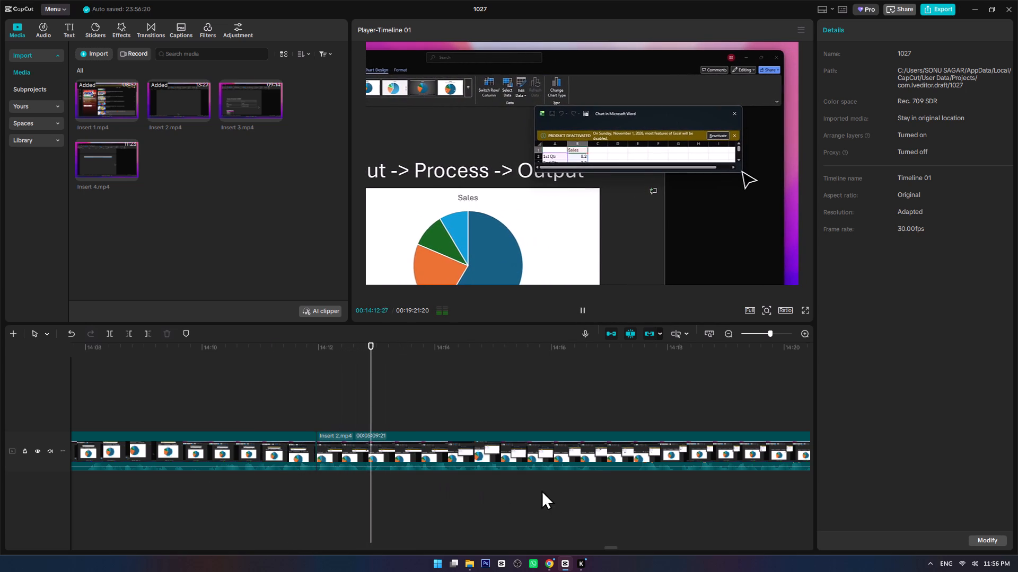
pyautogui.click(638, 478)
pyautogui.press('space')
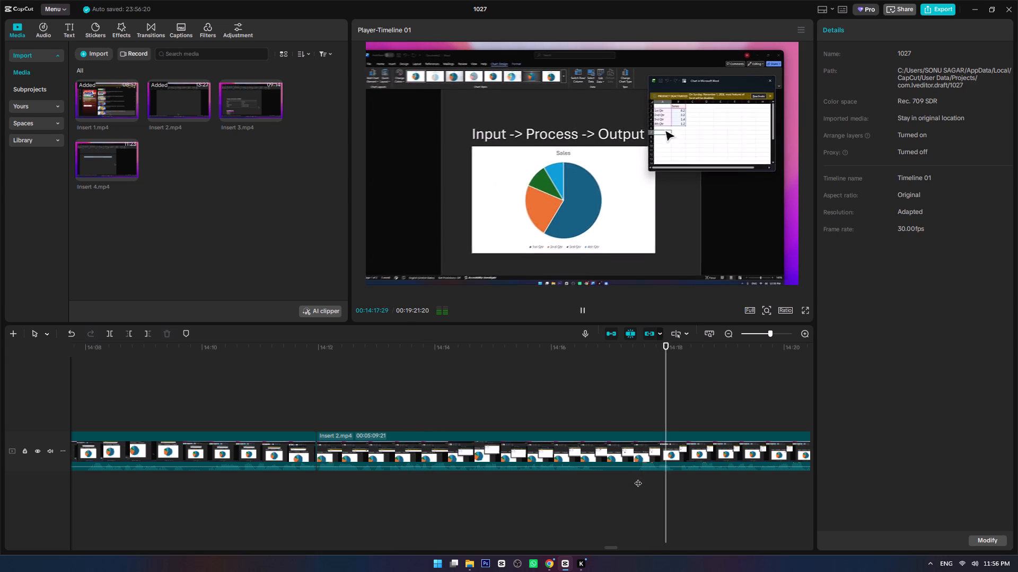
pyautogui.click(679, 472)
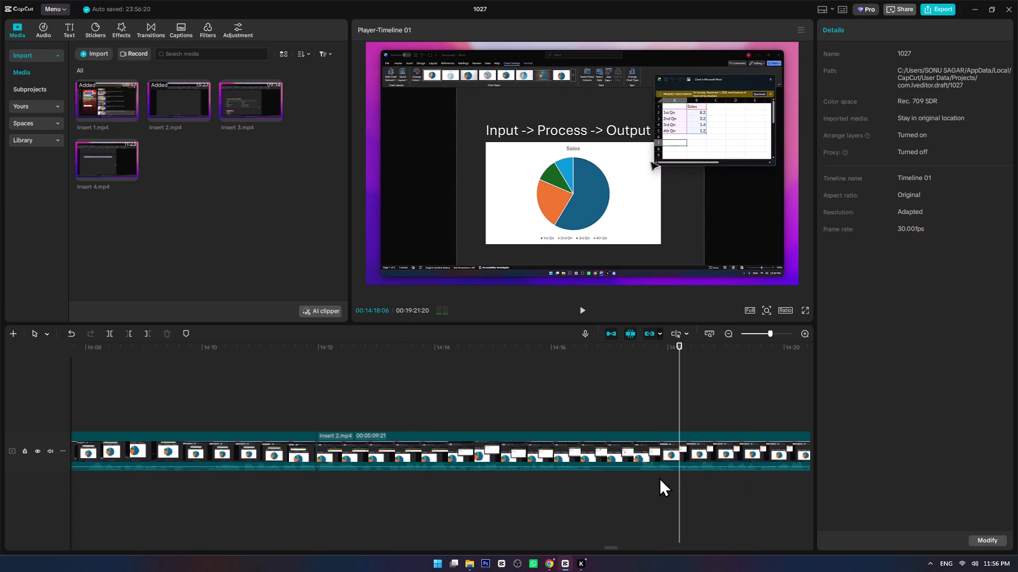
pyautogui.hotkey('ctrl', 'b')
pyautogui.moveTo(602, 385); pyautogui.dragTo(537, 465)
pyautogui.press('Delete')
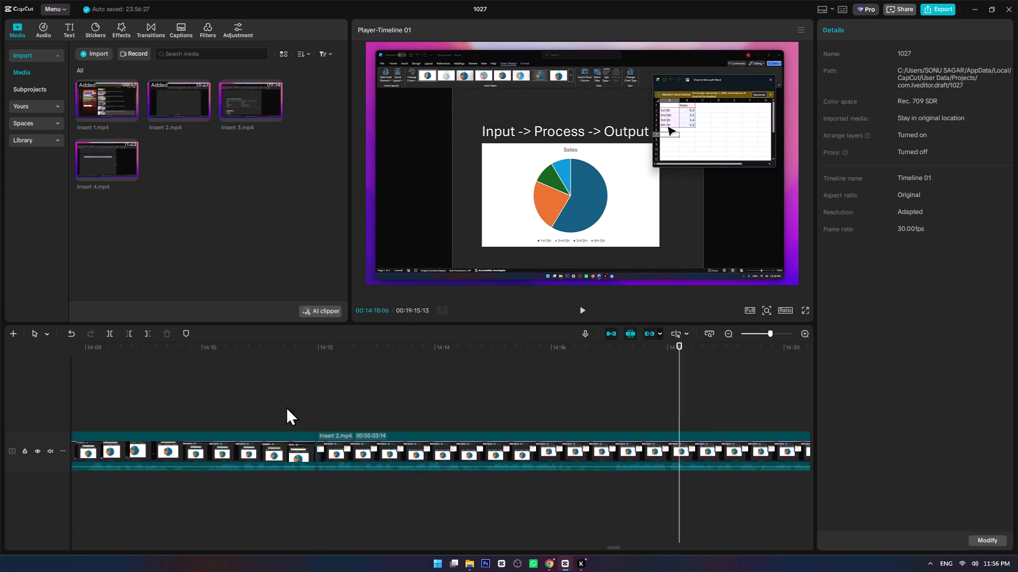
# Replay the new join and trim the end of the clip before it back to about 00:14:11:20.
pyautogui.click(234, 395)
pyautogui.press('space')
pyautogui.keyDown('ctrl'); pyautogui.scroll(4, 364, 478); pyautogui.keyUp('ctrl')
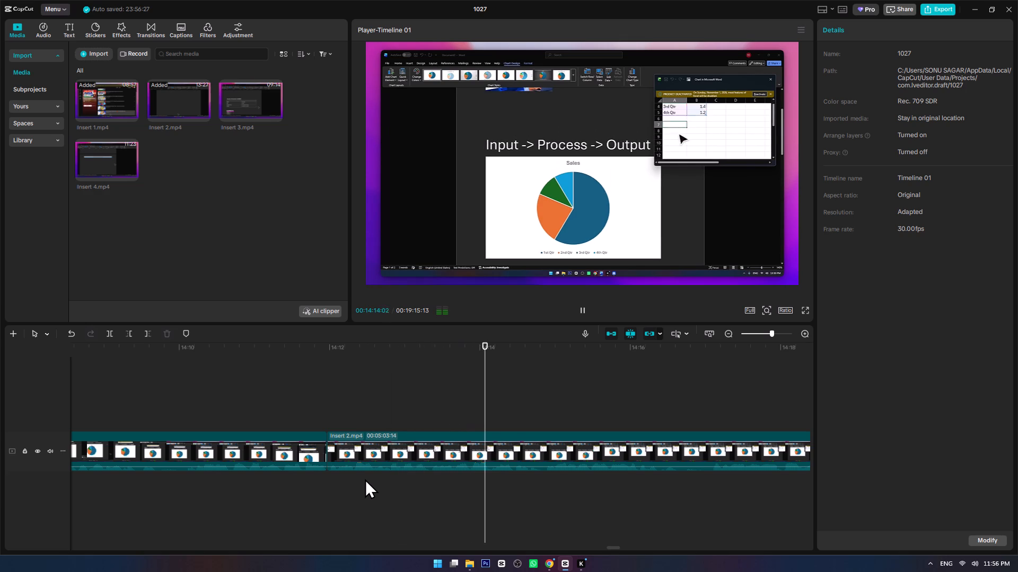
pyautogui.press('space')
pyautogui.click(295, 401)
pyautogui.press('space')
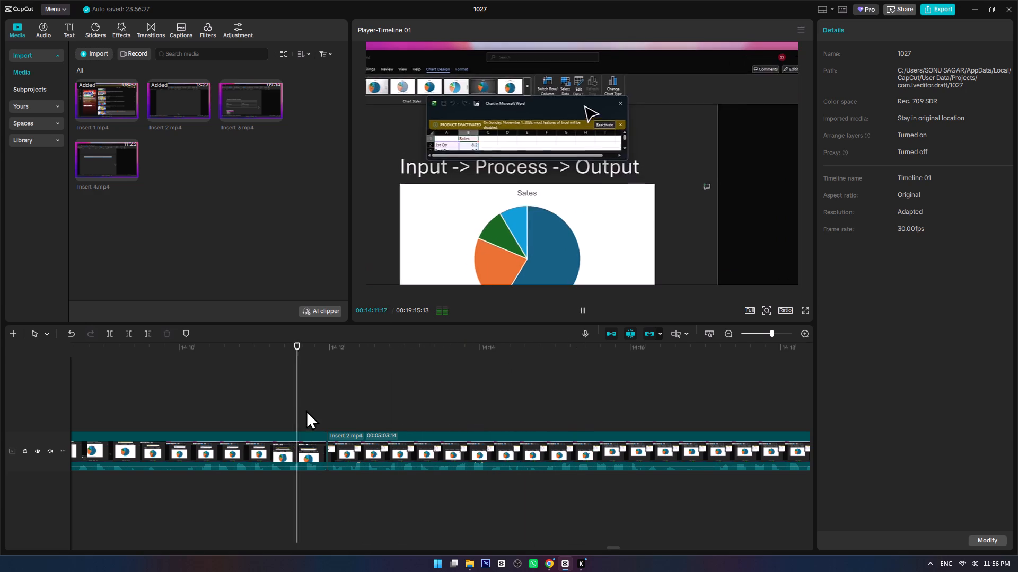
pyautogui.keyDown('ctrl'); pyautogui.scroll(10, 377, 476); pyautogui.keyUp('ctrl')
pyautogui.press('space')
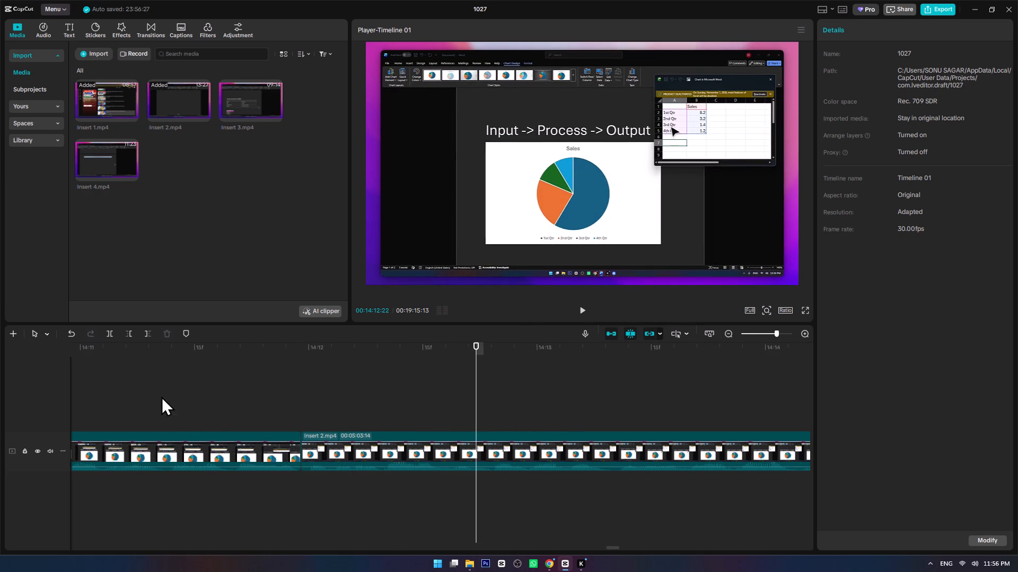
pyautogui.click(161, 396)
pyautogui.press('space')
pyautogui.press('space')
pyautogui.click(253, 444)
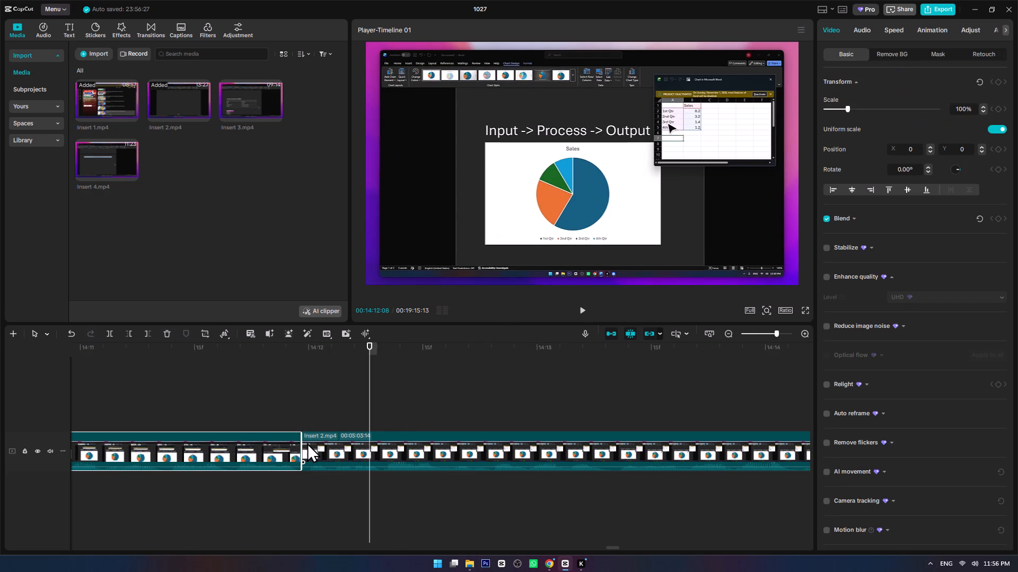
pyautogui.moveTo(302, 443); pyautogui.dragTo(231, 437)
# Play from just before the trimmed join through the chart explanation and the first Sales value edits to about 00:14:35, checking for pauses.
pyautogui.click(120, 385)
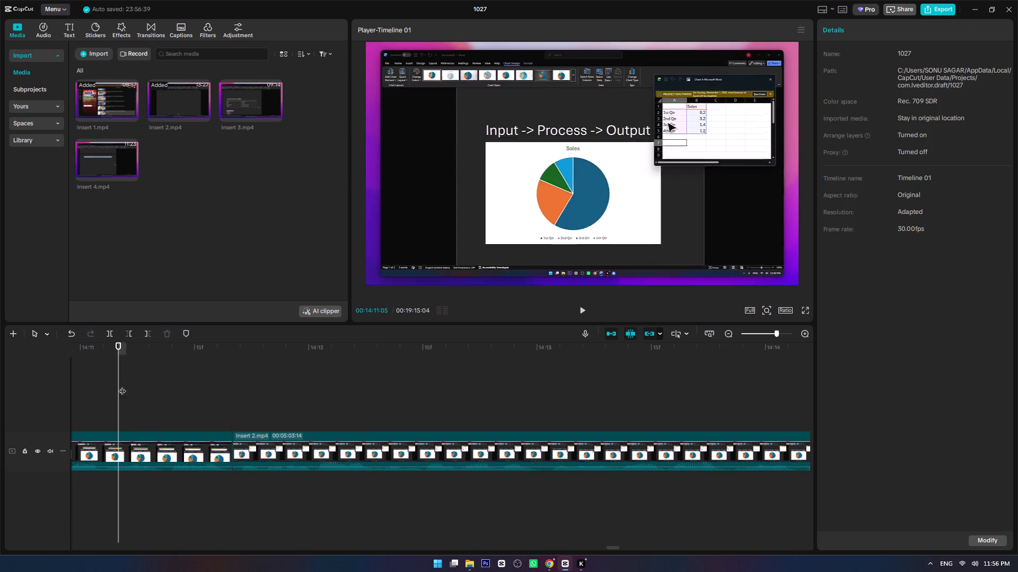
pyautogui.press('space')
pyautogui.keyDown('ctrl'); pyautogui.scroll(-9, 409, 440); pyautogui.keyUp('ctrl')
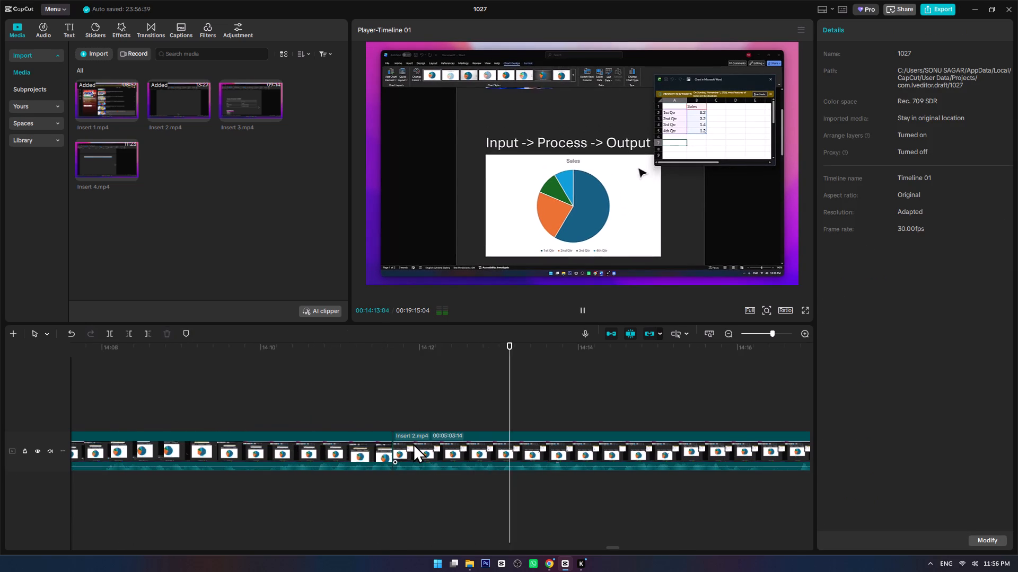
pyautogui.keyDown('ctrl'); pyautogui.scroll(-8, 413, 445); pyautogui.keyUp('ctrl')
pyautogui.keyDown('alt'); pyautogui.scroll(-3, 417, 453); pyautogui.keyUp('alt')
pyautogui.keyDown('ctrl'); pyautogui.scroll(-8, 417, 453); pyautogui.keyUp('ctrl')
pyautogui.keyDown('ctrl'); pyautogui.scroll(6, 417, 453); pyautogui.keyUp('ctrl')
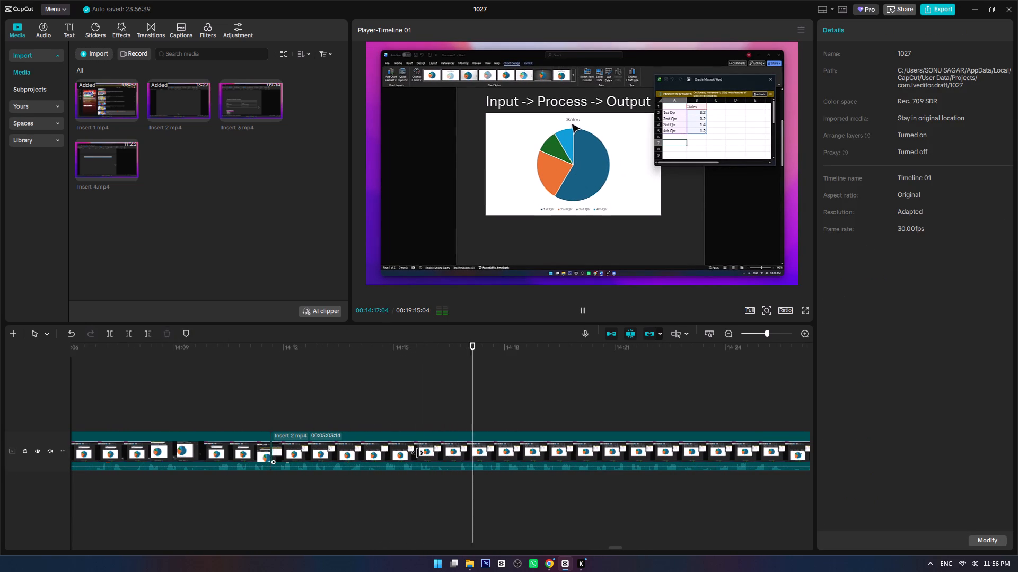
pyautogui.keyDown('ctrl'); pyautogui.scroll(9, 417, 453); pyautogui.keyUp('ctrl')
pyautogui.keyDown('alt'); pyautogui.scroll(-2, 417, 453); pyautogui.keyUp('alt')
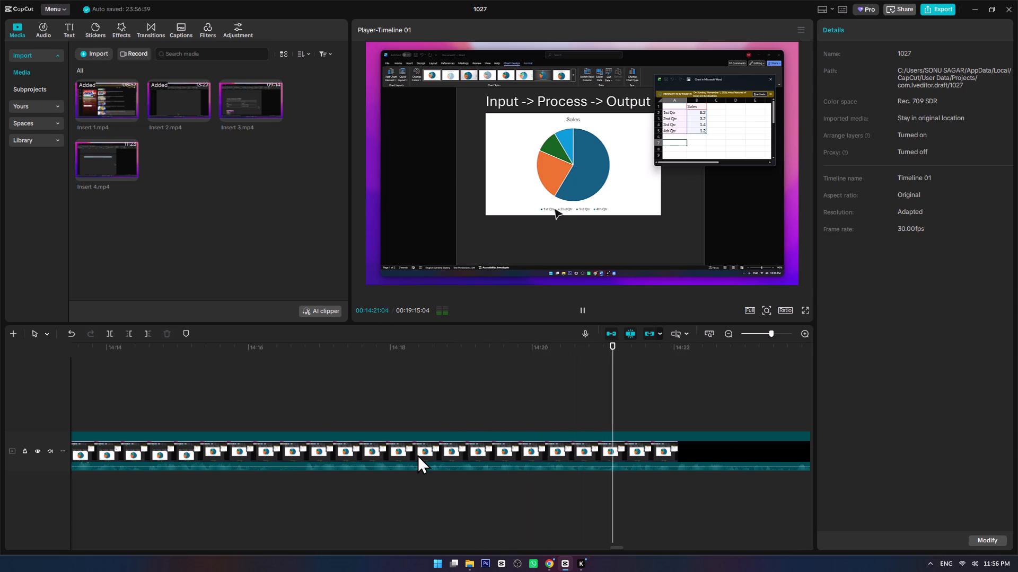
pyautogui.keyDown('alt'); pyautogui.scroll(-6, 485, 453); pyautogui.keyUp('alt')
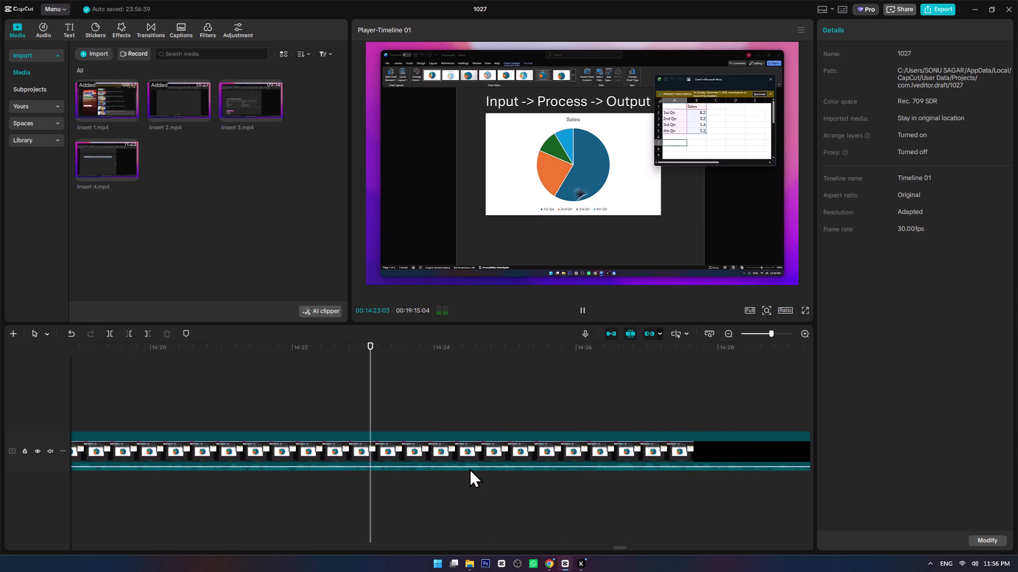
pyautogui.keyDown('alt'); pyautogui.scroll(-3, 455, 477); pyautogui.keyUp('alt')
pyautogui.keyDown('ctrl'); pyautogui.scroll(3, 386, 489); pyautogui.keyUp('ctrl')
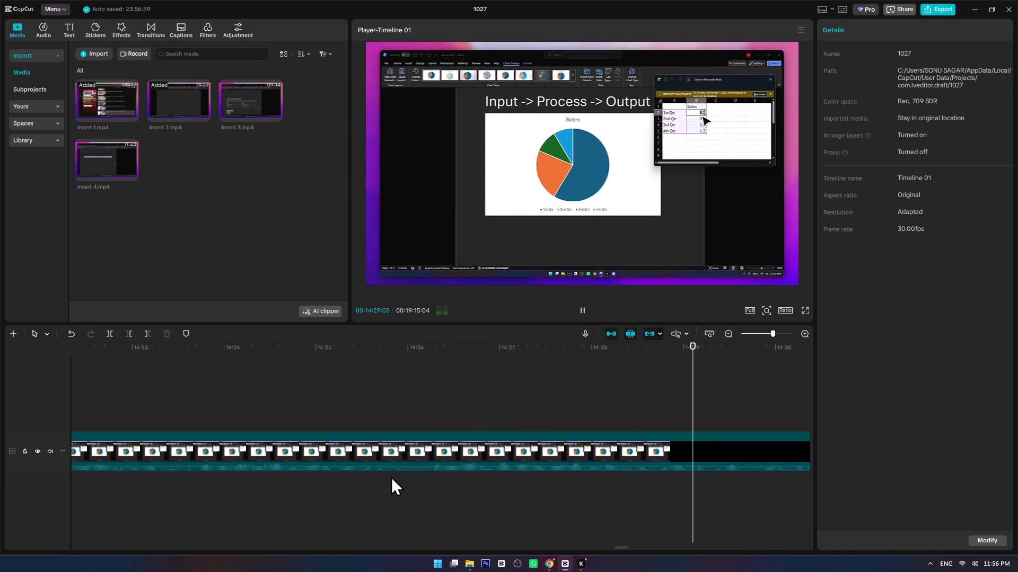
pyautogui.keyDown('ctrl'); pyautogui.scroll(-8, 403, 476); pyautogui.keyUp('ctrl')
pyautogui.keyDown('alt'); pyautogui.scroll(-7, 443, 473); pyautogui.keyUp('alt')
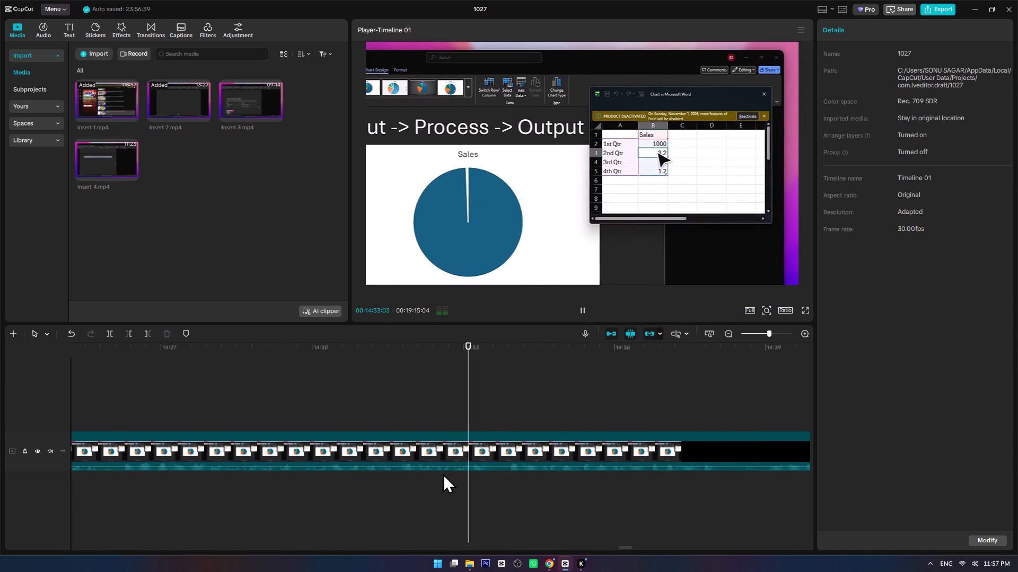
pyautogui.keyDown('ctrl'); pyautogui.scroll(-6, 451, 472); pyautogui.keyUp('ctrl')
pyautogui.keyDown('alt'); pyautogui.scroll(-4, 451, 467); pyautogui.keyUp('alt')
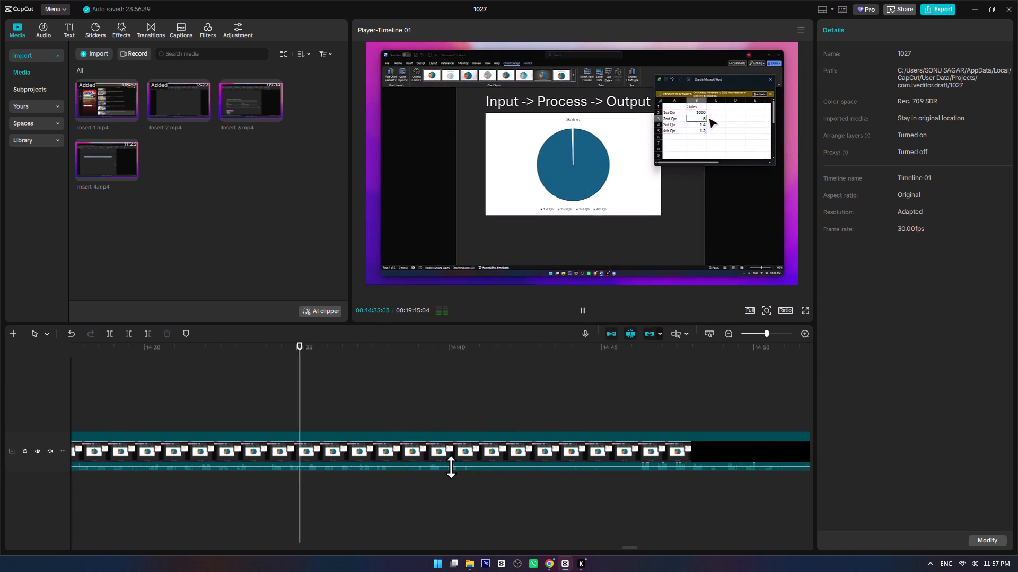
# Split Insert 2 at 00:14:38:04 and 00:14:46:05 around the entry of the 3rd and 4th Qtr values, and delete the part between.
pyautogui.click(395, 476)
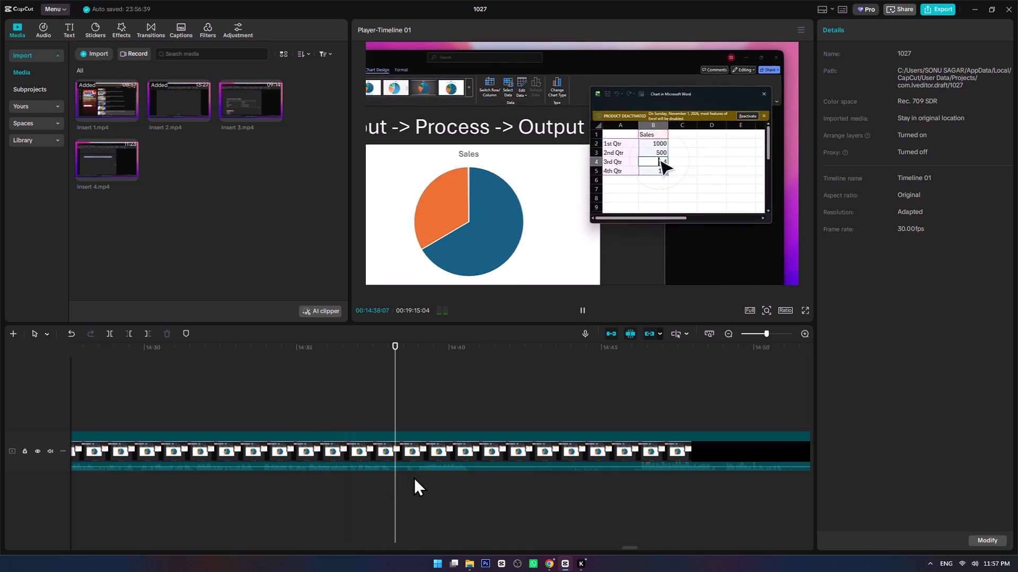
pyautogui.press('space')
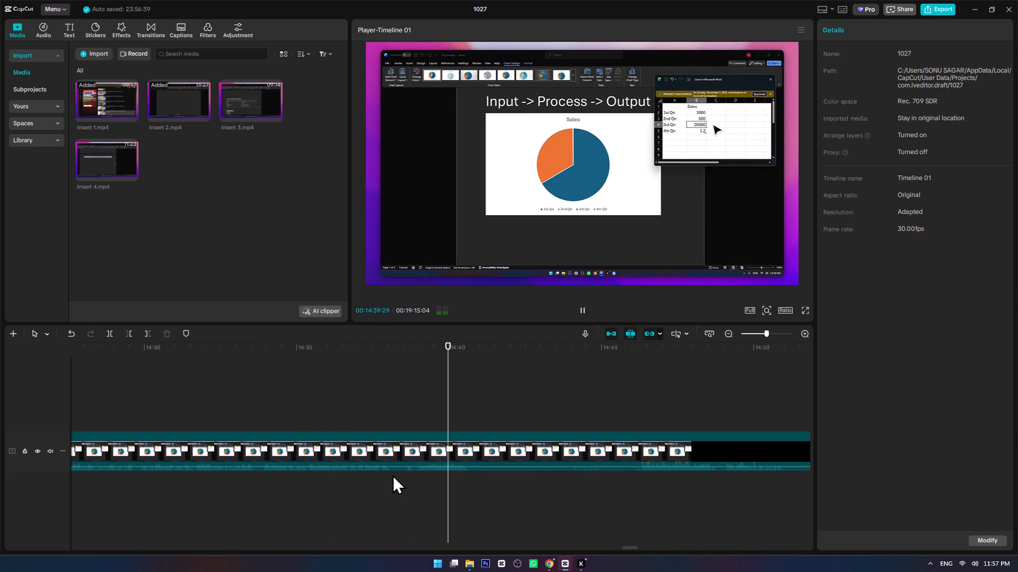
pyautogui.click(392, 475)
pyautogui.hotkey('ctrl', 'b')
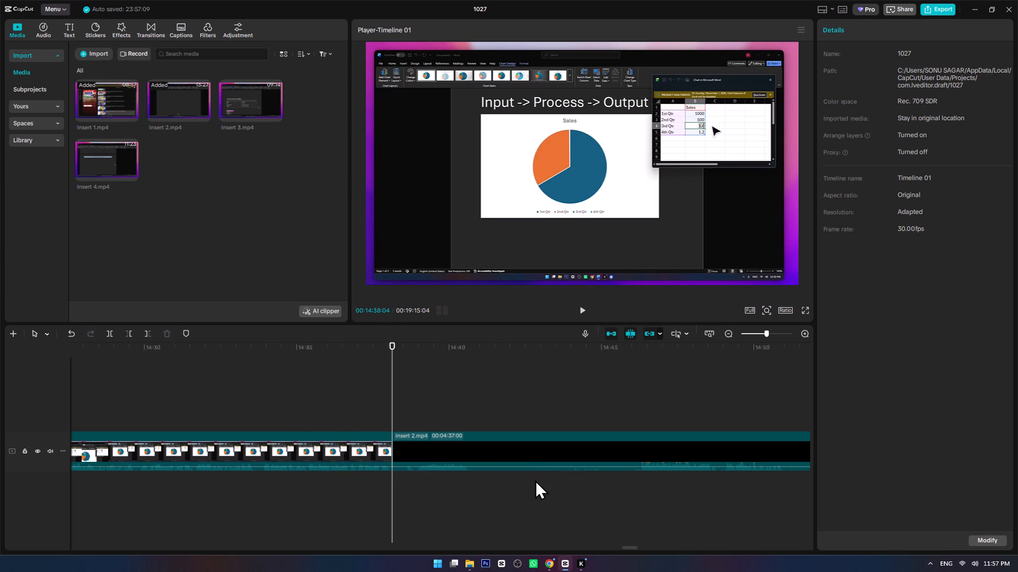
pyautogui.click(636, 472)
pyautogui.press('space')
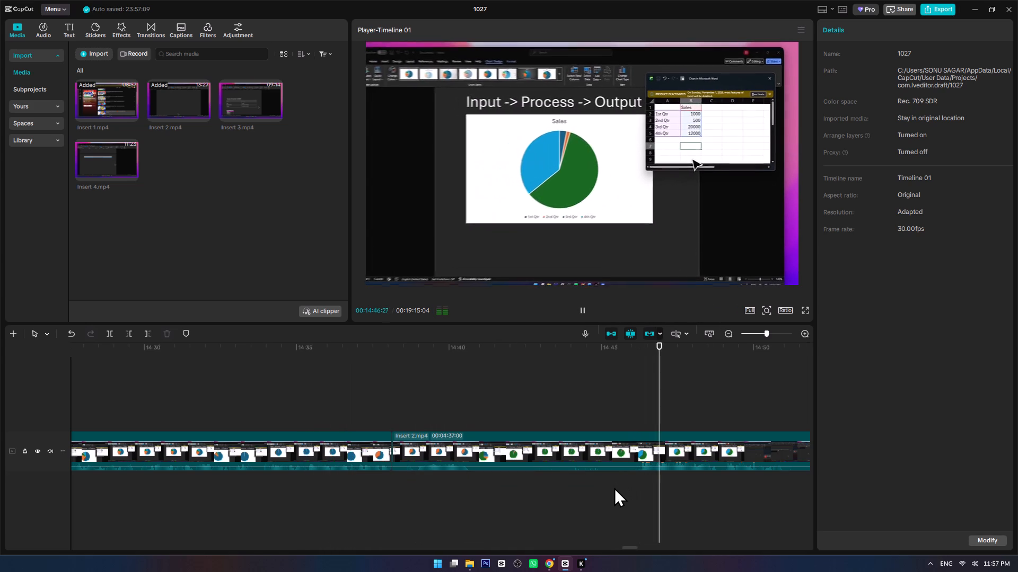
pyautogui.scroll(-3, 614, 487)
pyautogui.keyDown('ctrl'); pyautogui.scroll(3, 532, 495); pyautogui.keyUp('ctrl')
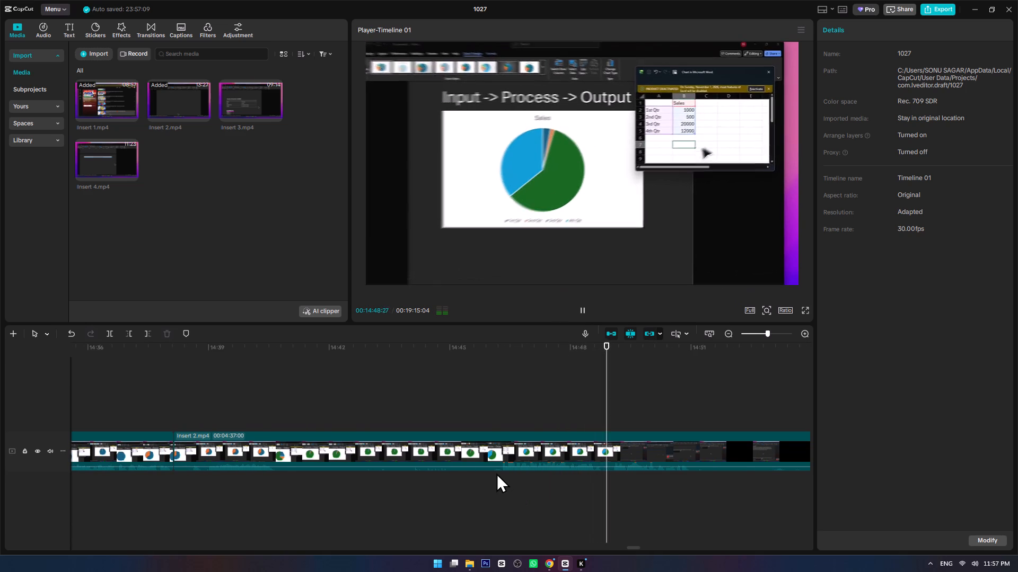
pyautogui.click(496, 473)
pyautogui.hotkey('ctrl', 'b')
pyautogui.moveTo(446, 387); pyautogui.dragTo(376, 481)
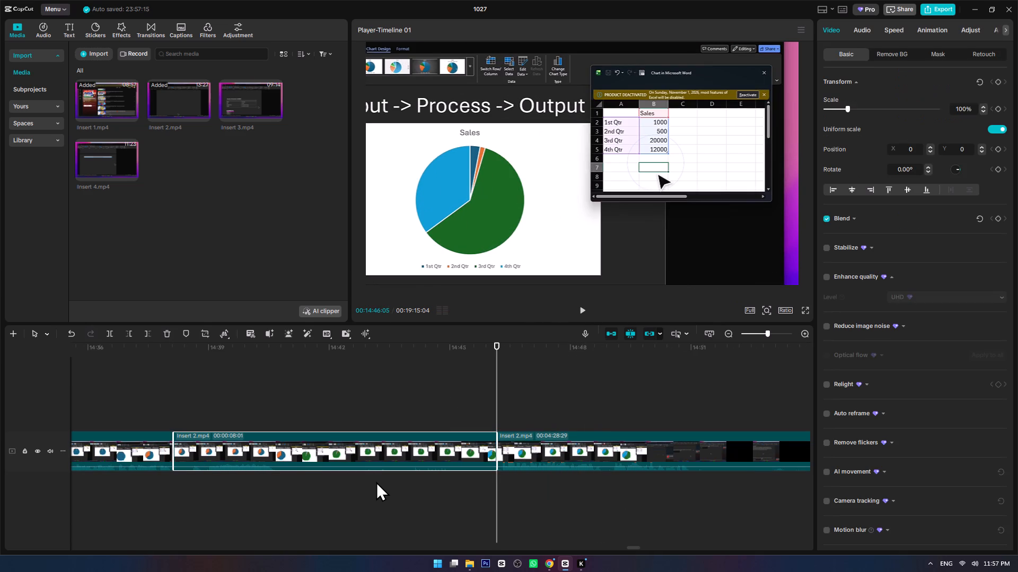
pyautogui.press('Delete')
# Play the new join, split Insert 2 at 00:14:40:26, and set the volume of the short clip before the split to -6 dB.
pyautogui.click(156, 406)
pyautogui.press('space')
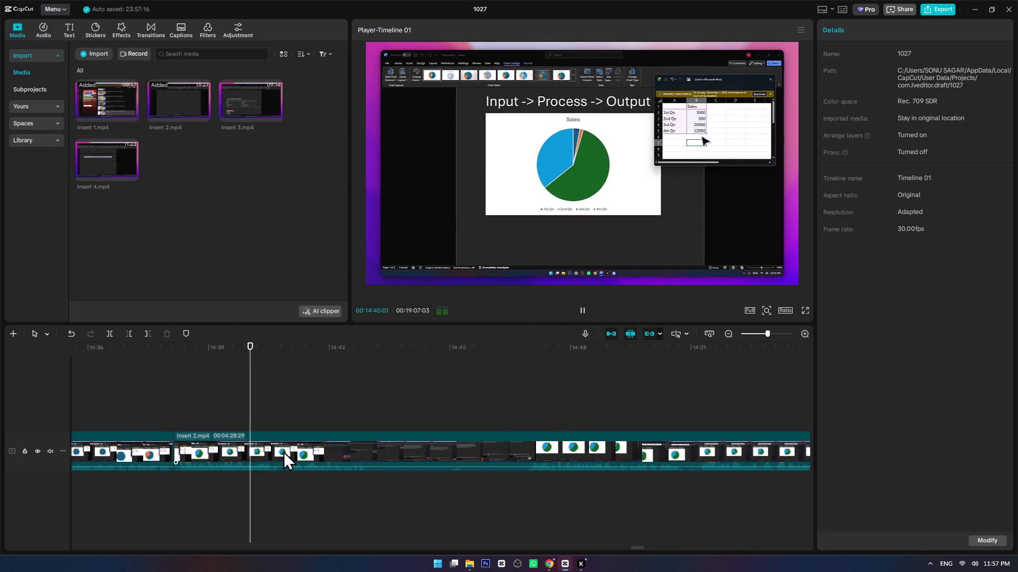
pyautogui.press('space')
pyautogui.click(258, 432)
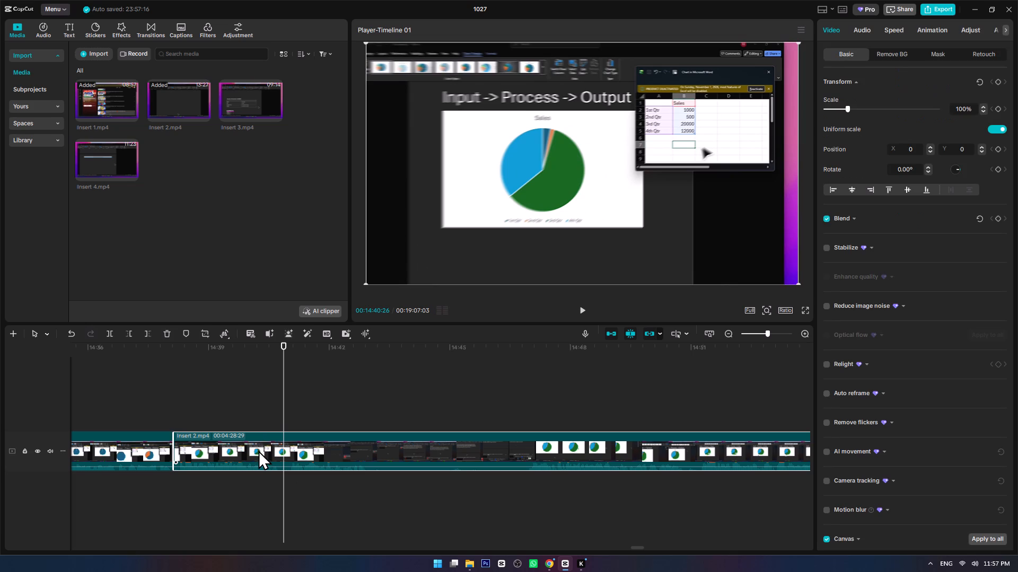
pyautogui.hotkey('ctrl', 'b')
pyautogui.click(251, 451)
pyautogui.click(861, 31)
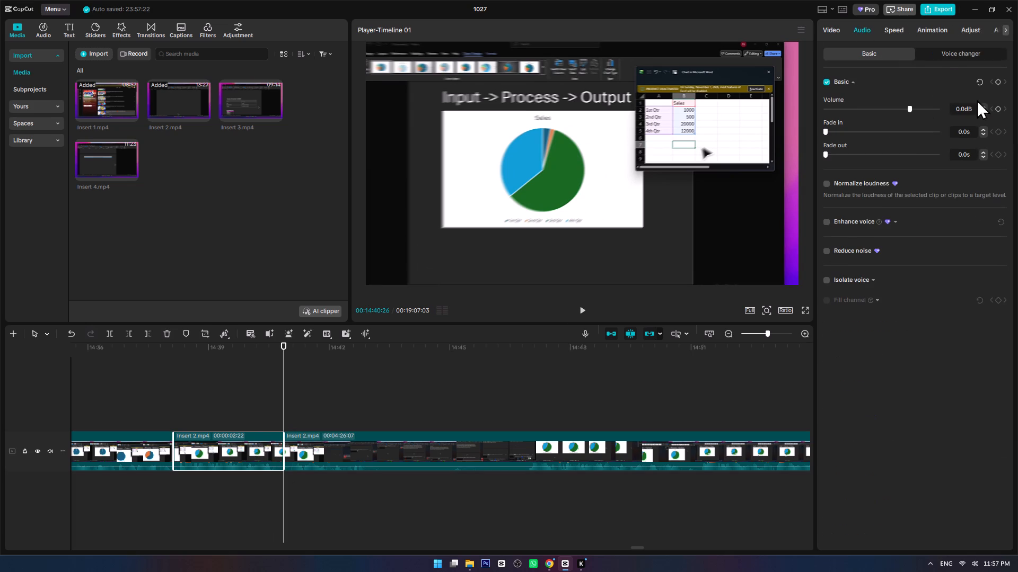
pyautogui.moveTo(964, 106); pyautogui.dragTo(942, 107)
pyautogui.write('-6')
pyautogui.press('Return')
# Play the join, split Insert 2 at 00:14:43:00 and 00:14:46:28, and delete the part between, which scrolls through the document.
pyautogui.click(160, 395)
pyautogui.press('space')
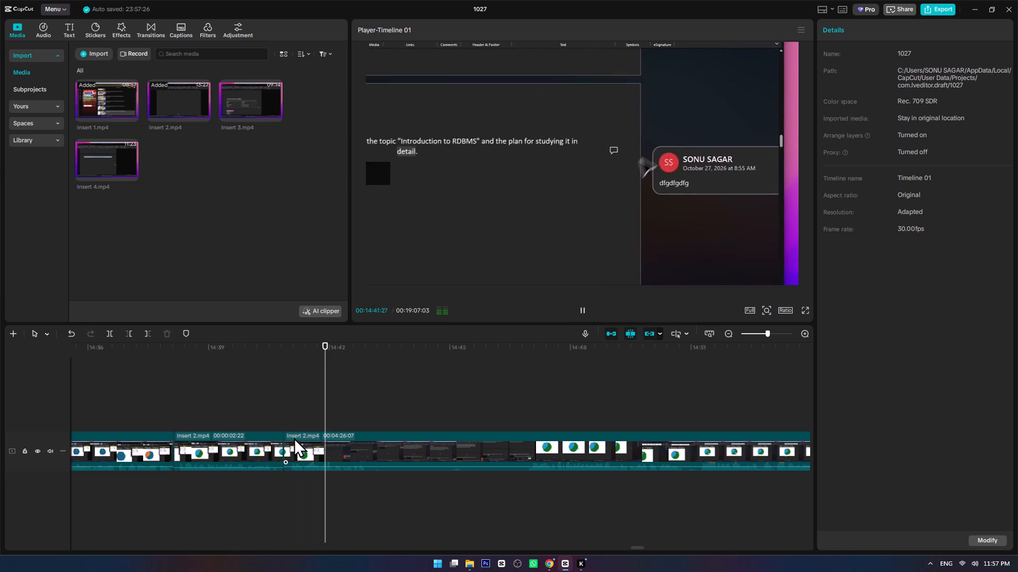
pyautogui.click(369, 473)
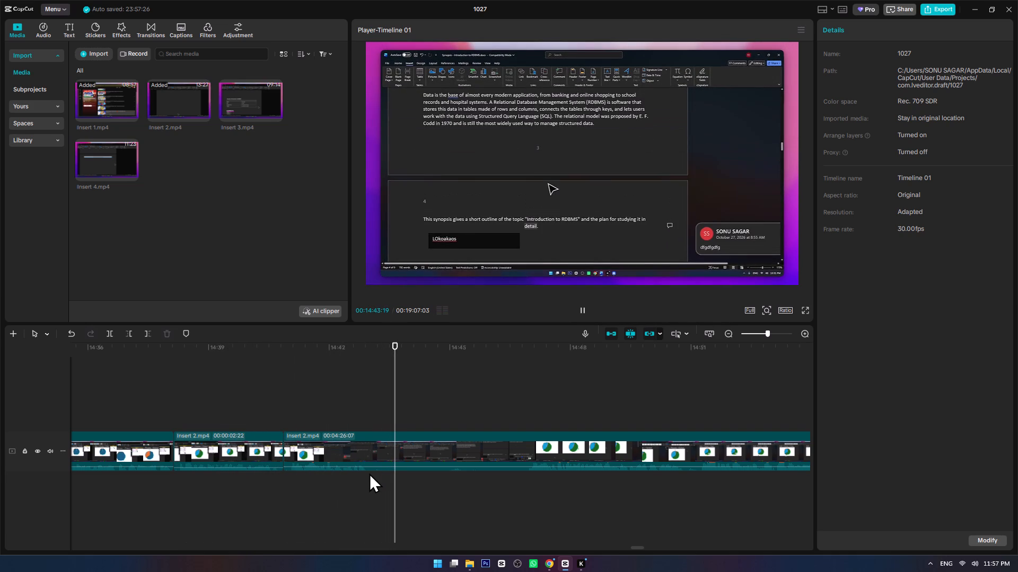
pyautogui.hotkey('ctrl', 'b')
pyautogui.press('space')
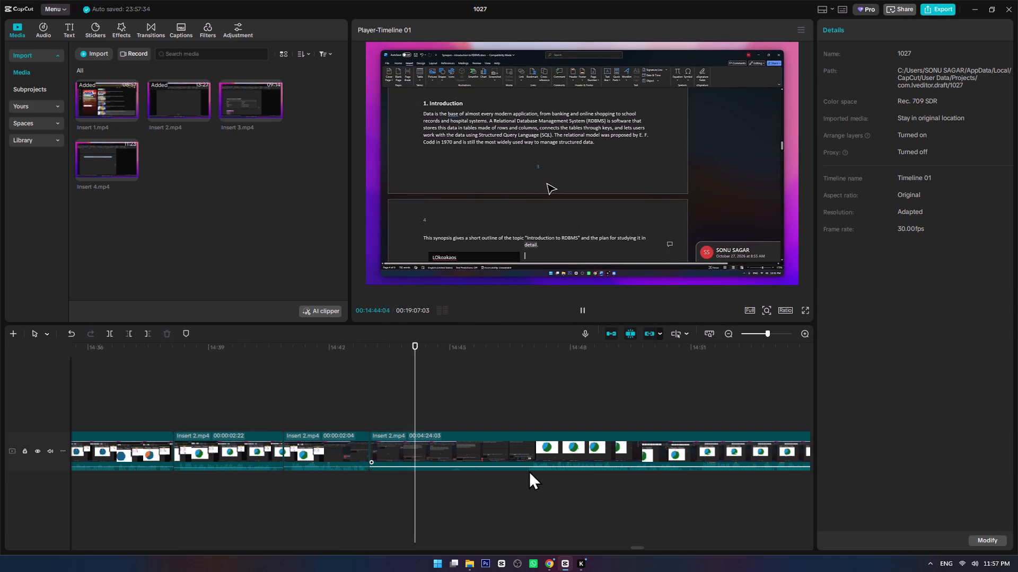
pyautogui.click(527, 474)
pyautogui.hotkey('ctrl', 'b')
pyautogui.moveTo(463, 398); pyautogui.dragTo(427, 488)
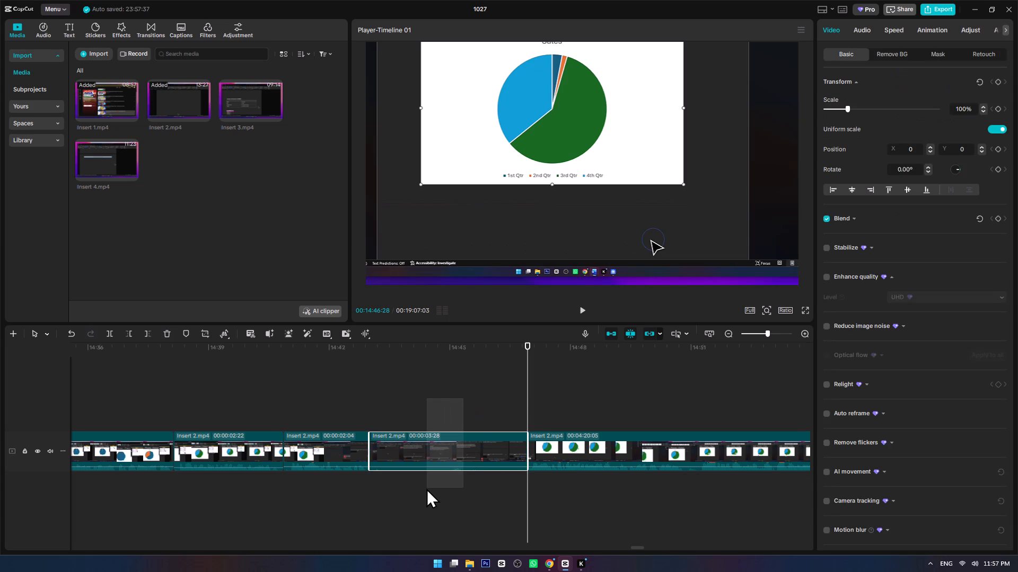
pyautogui.press('Delete')
# Play from the new join through the pie chart explanation and split Insert 2 at 00:14:58:03.
pyautogui.click(343, 397)
pyautogui.press('space')
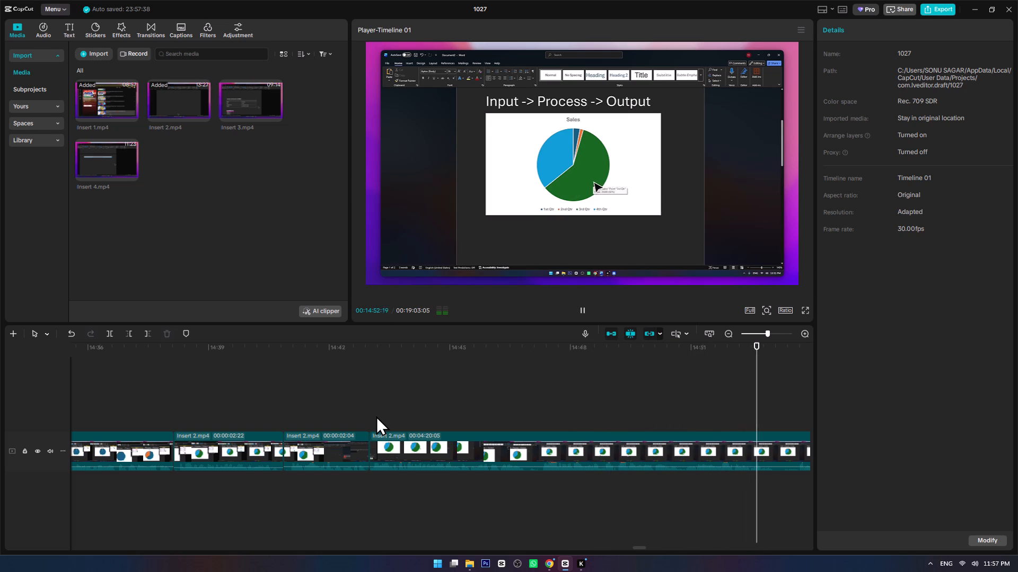
pyautogui.keyDown('ctrl'); pyautogui.scroll(-5, 376, 416); pyautogui.keyUp('ctrl')
pyautogui.keyDown('alt'); pyautogui.scroll(-3, 397, 419); pyautogui.keyUp('alt')
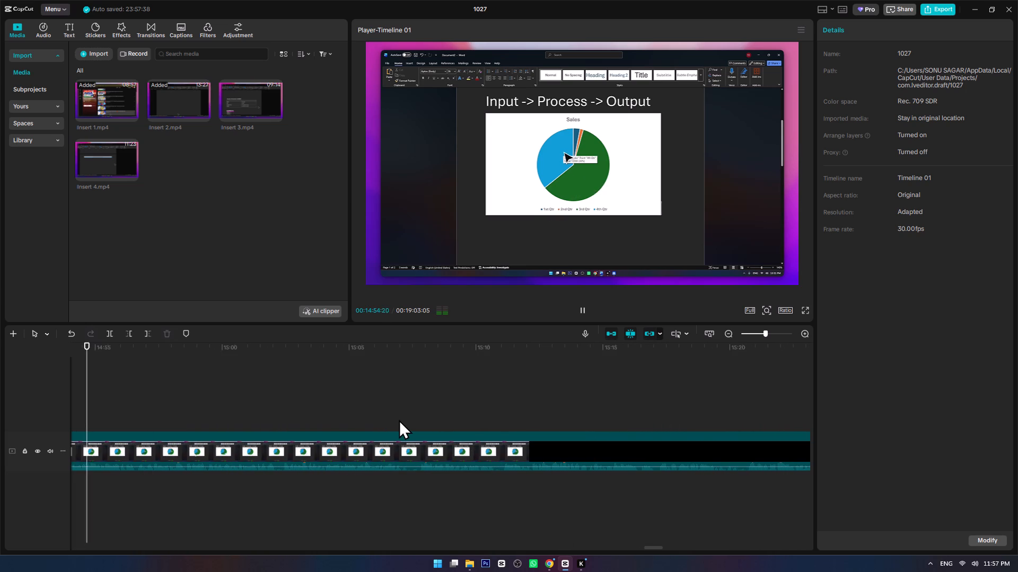
pyautogui.keyDown('alt'); pyautogui.scroll(2, 298, 437); pyautogui.keyUp('alt')
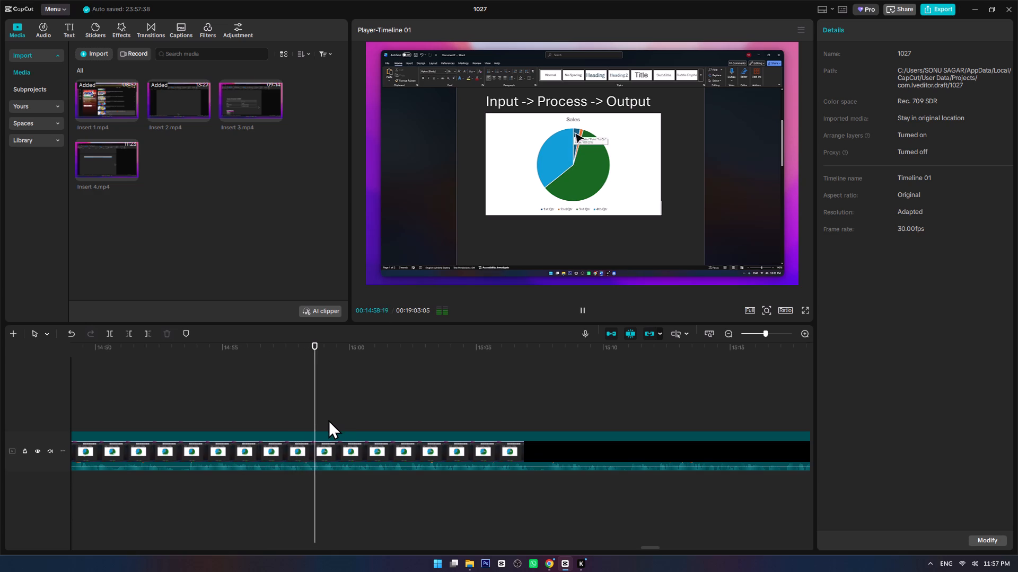
pyautogui.click(314, 408)
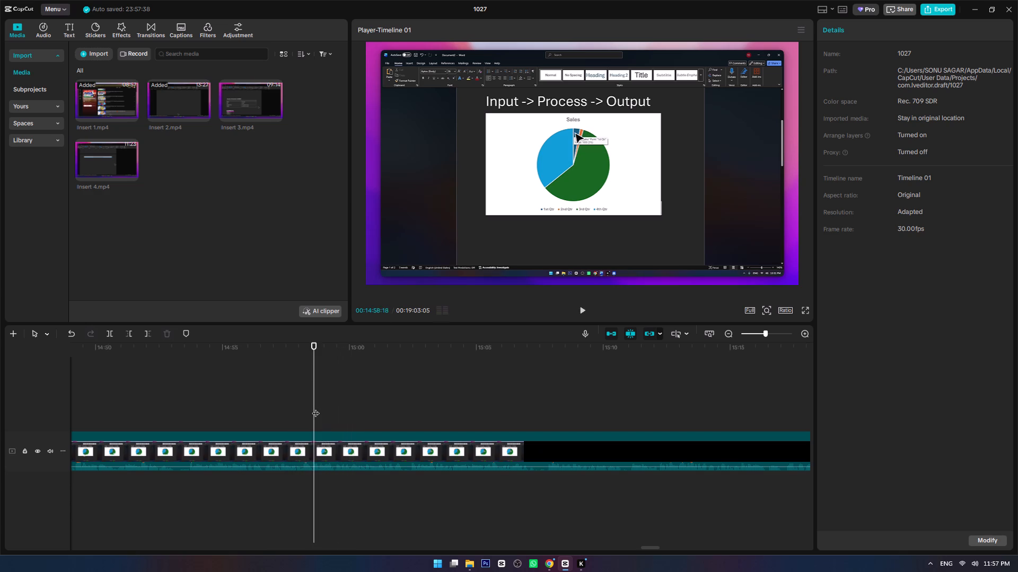
pyautogui.press('space')
pyautogui.keyDown('ctrl'); pyautogui.scroll(10, 318, 409); pyautogui.keyUp('ctrl')
pyautogui.press('space')
pyautogui.click(263, 405)
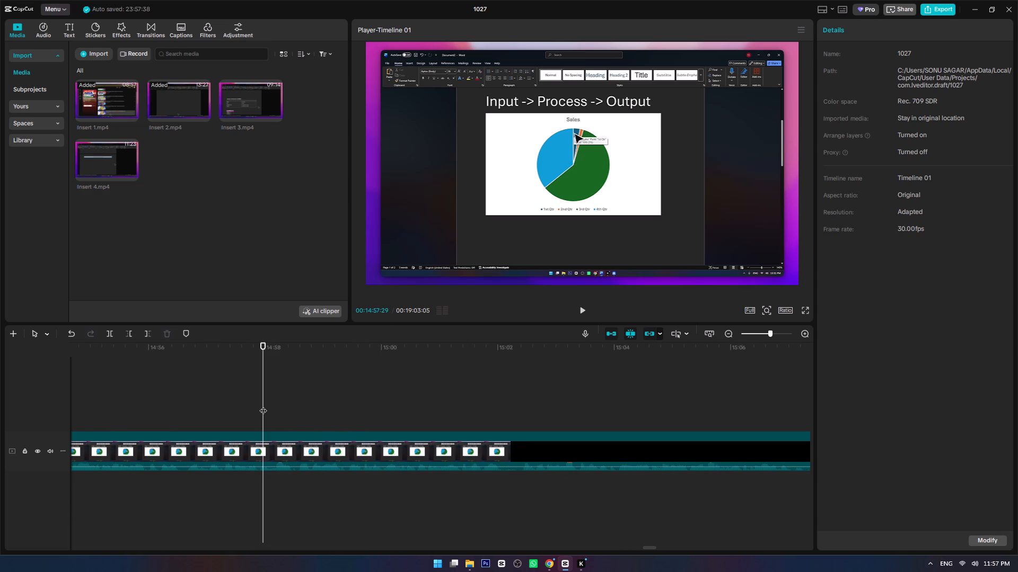
pyautogui.press('space')
pyautogui.click(256, 406)
pyautogui.press('space')
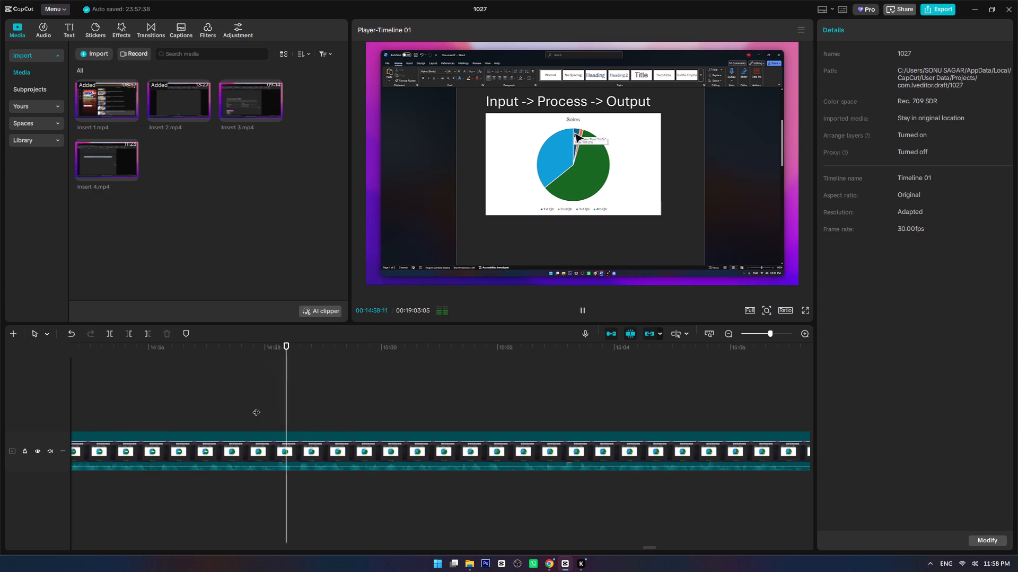
pyautogui.click(268, 407)
pyautogui.press('space')
pyautogui.click(270, 406)
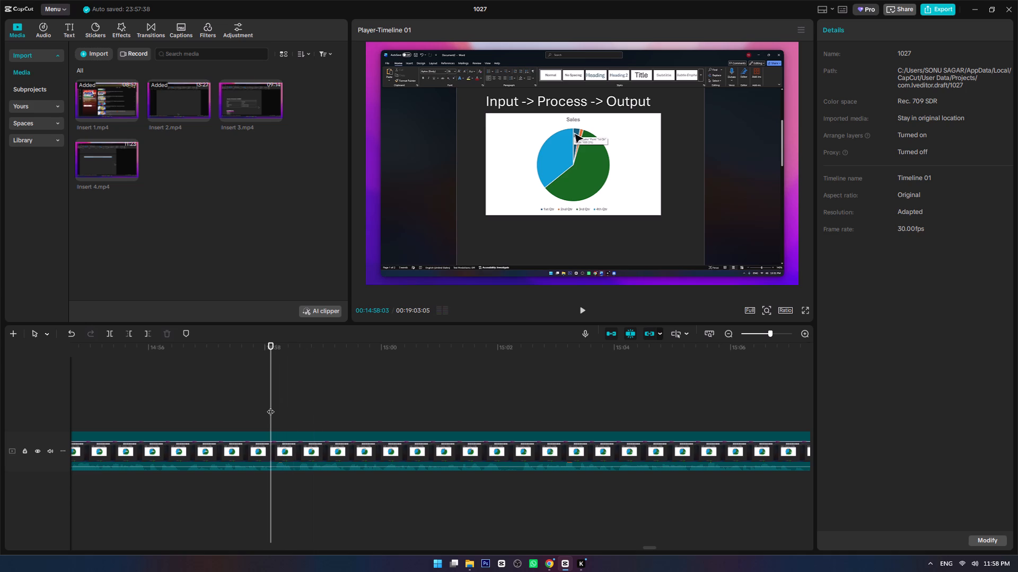
pyautogui.hotkey('ctrl', 'b')
pyautogui.press('space')
pyautogui.press('space')
# Replay the start of the pie chart explanation, split Insert 2 at 00:14:48:22, and delete the part up to the 00:14:58:03 split.
pyautogui.keyDown('ctrl'); pyautogui.scroll(-14, 270, 407); pyautogui.keyUp('ctrl')
pyautogui.keyDown('alt'); pyautogui.scroll(4, 268, 416); pyautogui.keyUp('alt')
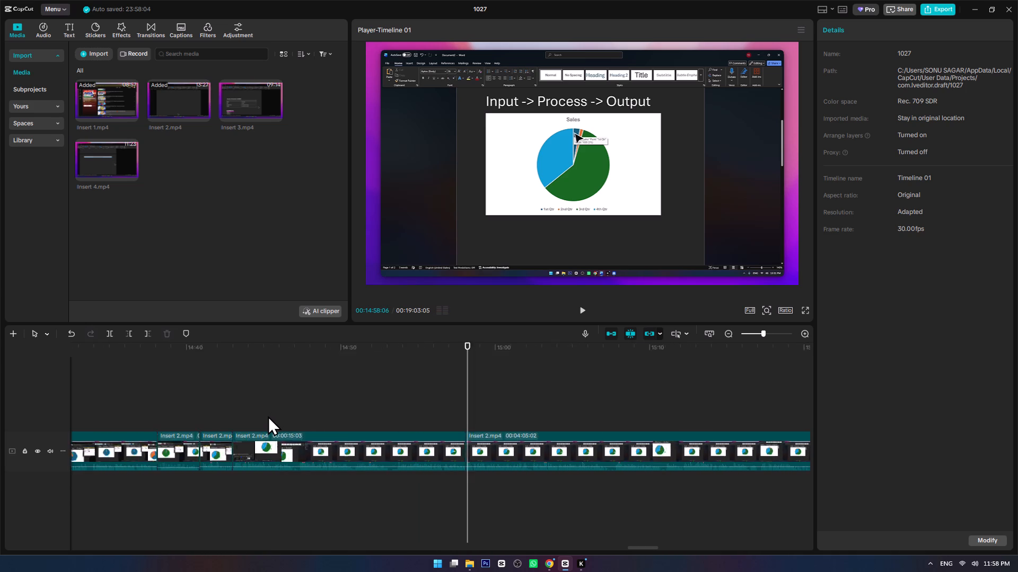
pyautogui.click(340, 407)
pyautogui.press('space')
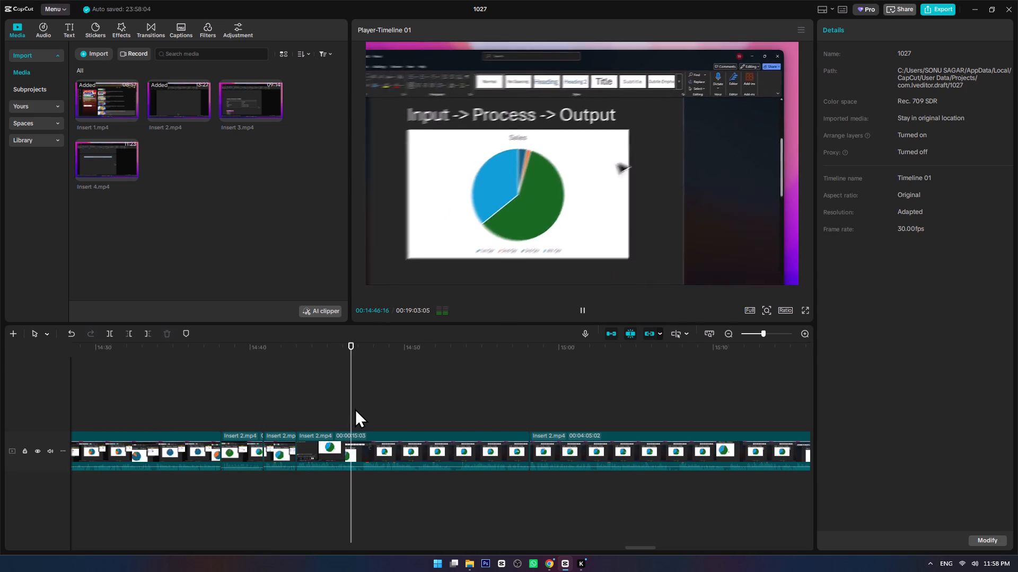
pyautogui.keyDown('ctrl'); pyautogui.scroll(16, 399, 428); pyautogui.keyUp('ctrl')
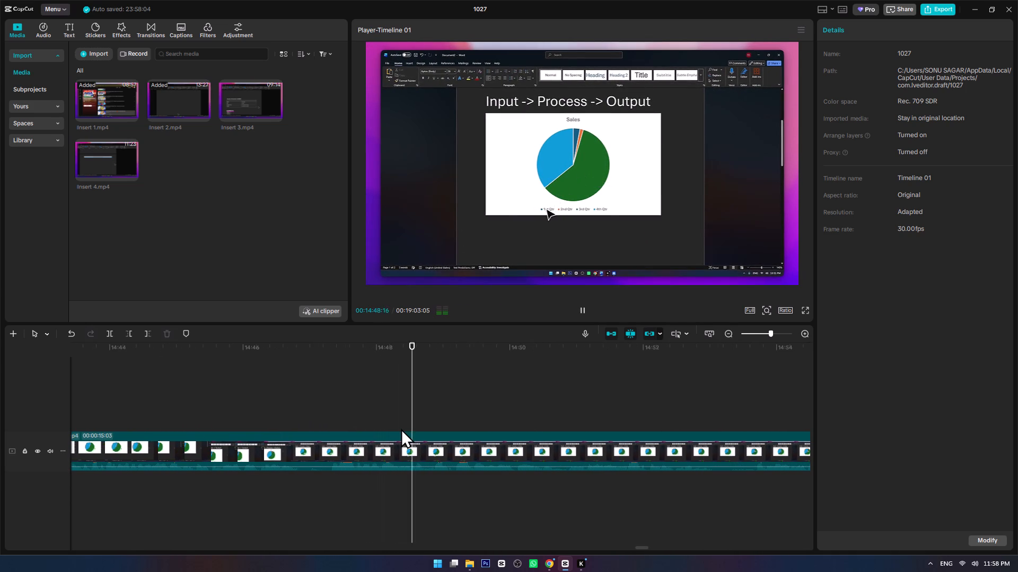
pyautogui.press('space')
pyautogui.click(413, 415)
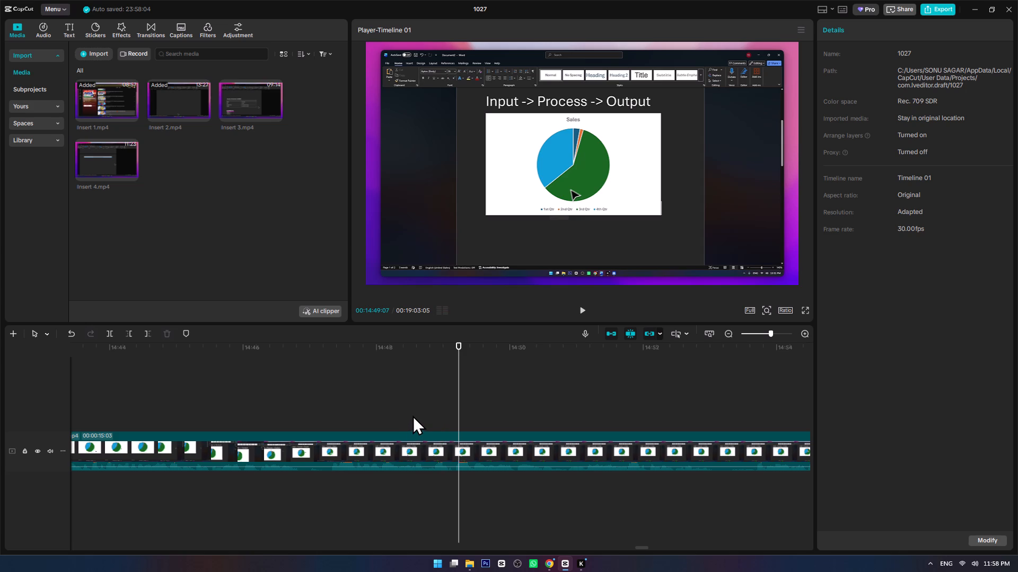
pyautogui.press('space')
pyautogui.press('space')
pyautogui.click(425, 413)
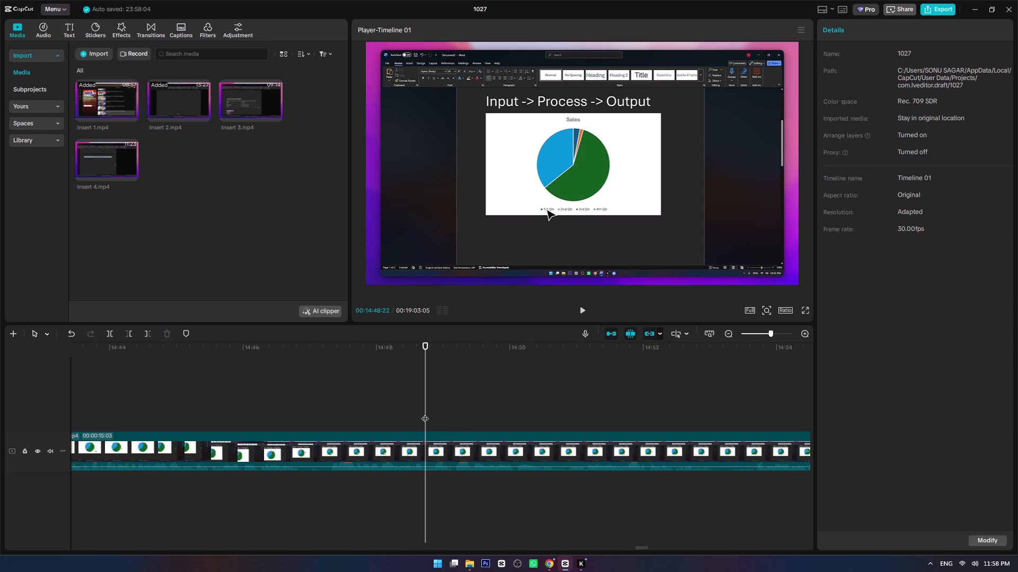
pyautogui.hotkey('ctrl', 'b')
pyautogui.moveTo(481, 524); pyautogui.dragTo(573, 414)
pyautogui.press('Delete')
# Play on from the new join, split Insert 2 at 00:14:58:00 and 00:14:58:13, and delete the short part between.
pyautogui.click(378, 406)
pyautogui.press('space')
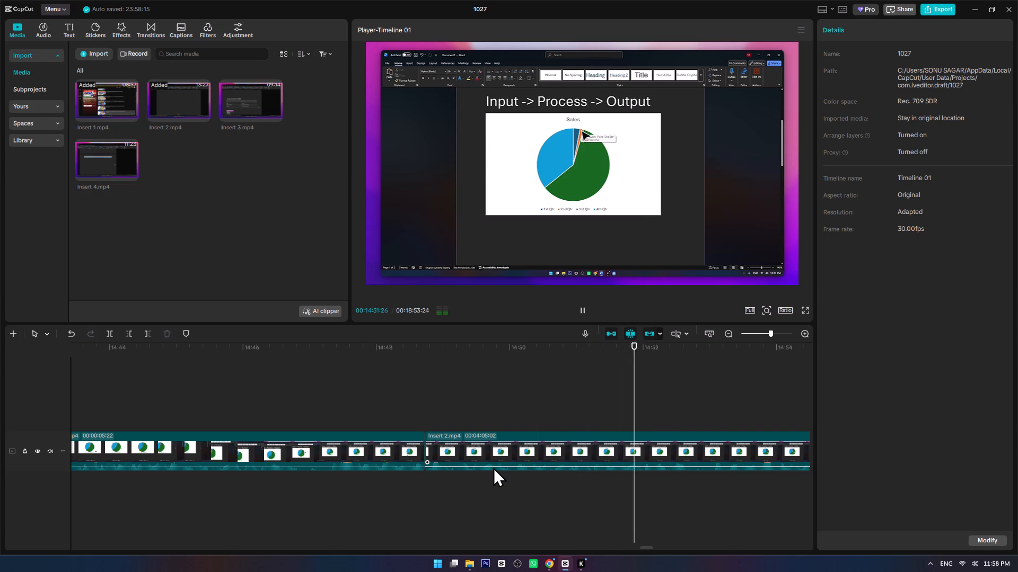
pyautogui.keyDown('alt'); pyautogui.scroll(-4, 568, 468); pyautogui.keyUp('alt')
pyautogui.keyDown('ctrl'); pyautogui.scroll(-8, 523, 473); pyautogui.keyUp('ctrl')
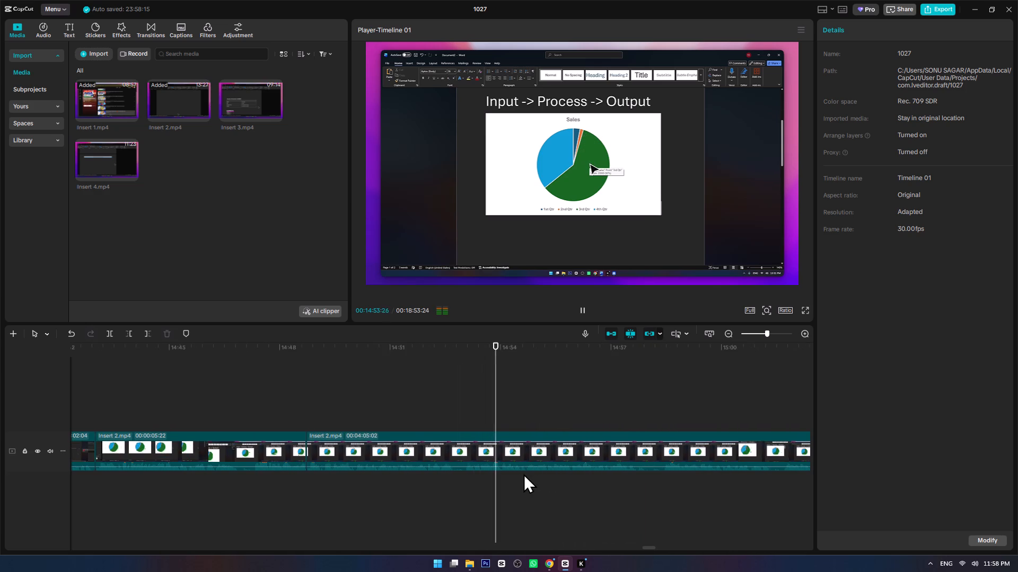
pyautogui.keyDown('alt'); pyautogui.scroll(-4, 523, 473); pyautogui.keyUp('alt')
pyautogui.keyDown('ctrl'); pyautogui.scroll(-4, 489, 487); pyautogui.keyUp('ctrl')
pyautogui.keyDown('ctrl'); pyautogui.scroll(7, 405, 498); pyautogui.keyUp('ctrl')
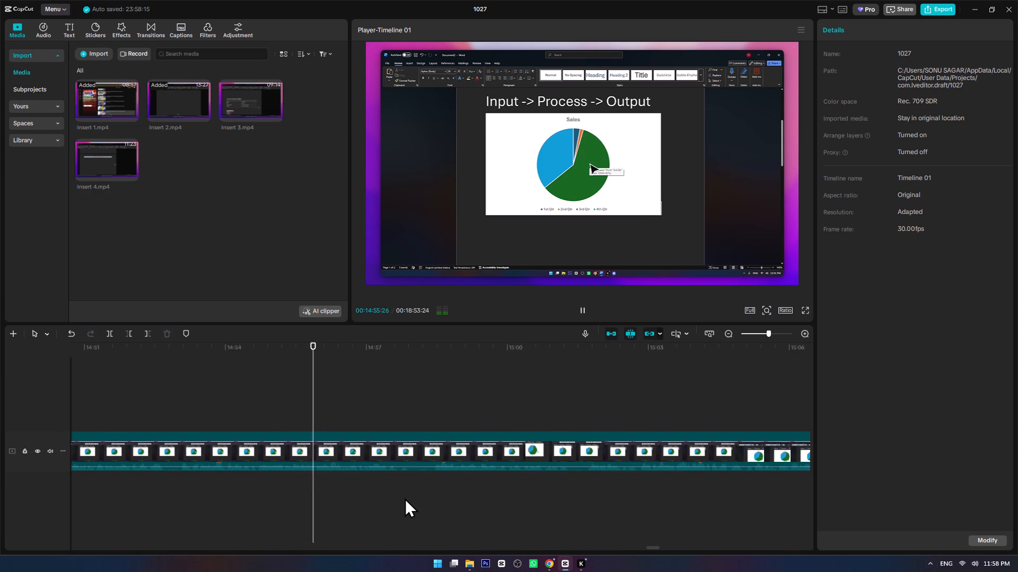
pyautogui.keyDown('ctrl'); pyautogui.scroll(5, 405, 498); pyautogui.keyUp('ctrl')
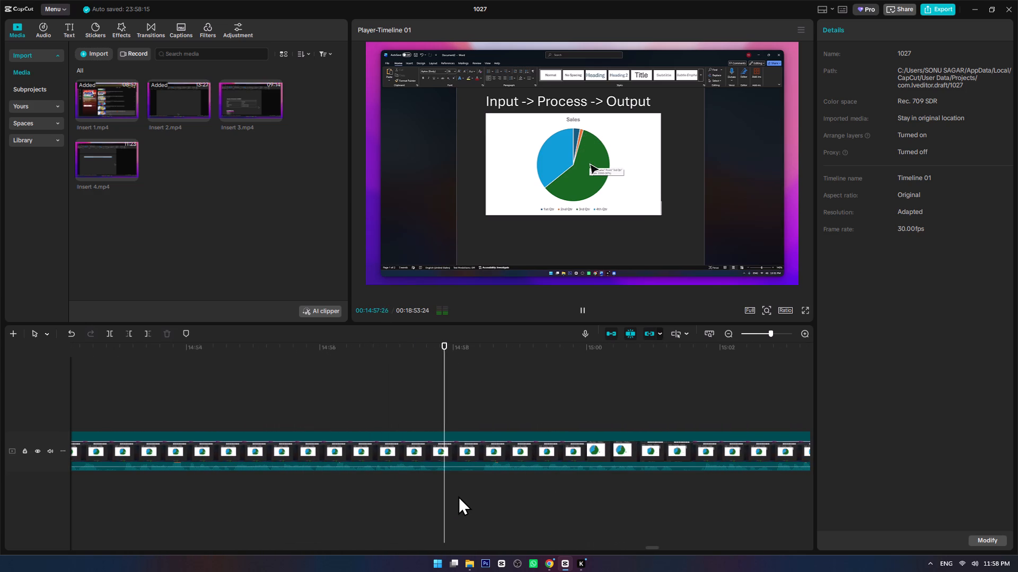
pyautogui.click(454, 474)
pyautogui.hotkey('ctrl', 'b')
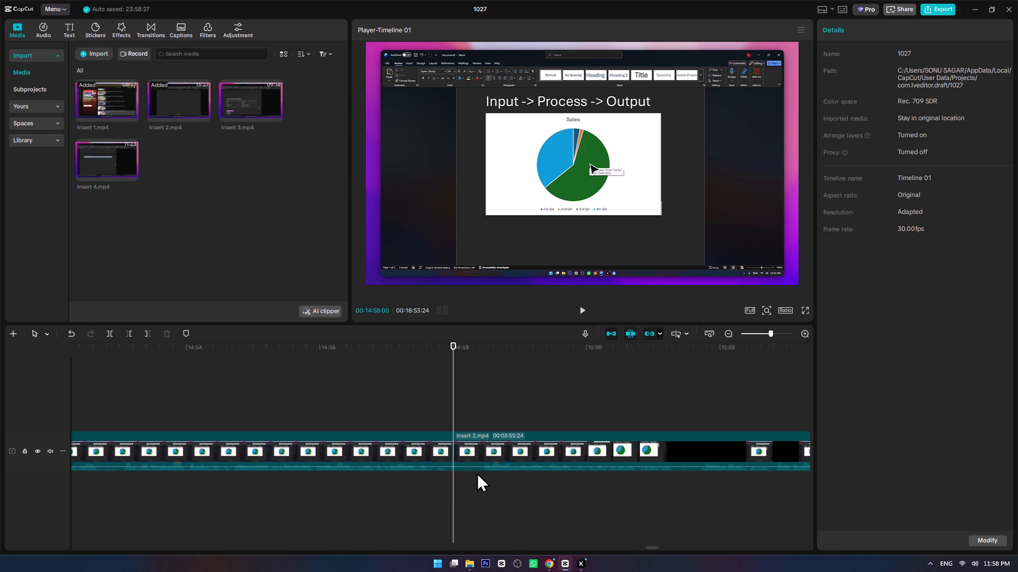
pyautogui.click(482, 472)
pyautogui.hotkey('ctrl', 'b')
pyautogui.click(470, 459)
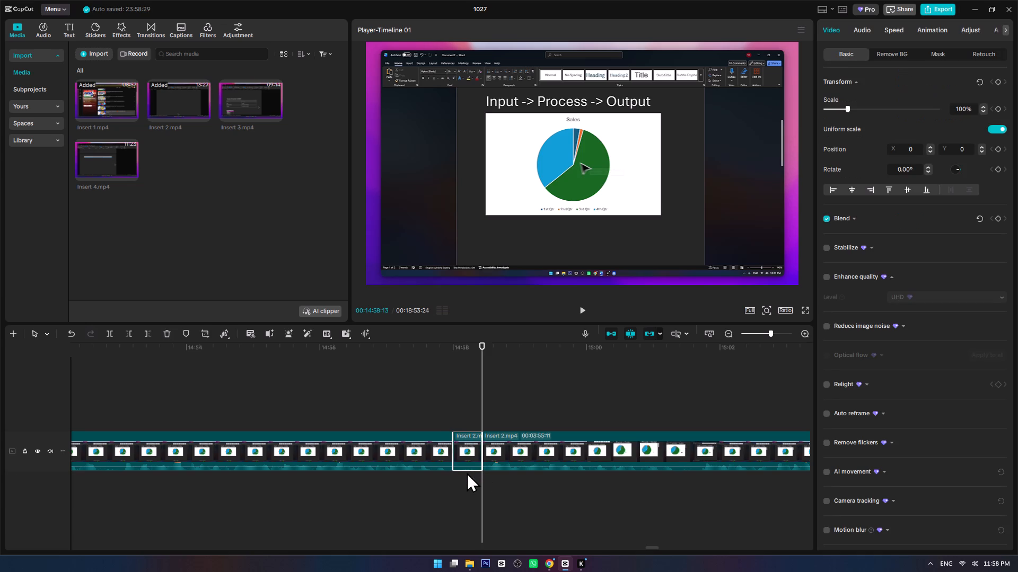
pyautogui.press('Delete')
# Play past the new join to where the selected pie chart is pointed at, and split Insert 2 at 00:15:02:12.
pyautogui.click(417, 418)
pyautogui.press('space')
pyautogui.keyDown('ctrl'); pyautogui.scroll(-8, 430, 425); pyautogui.keyUp('ctrl')
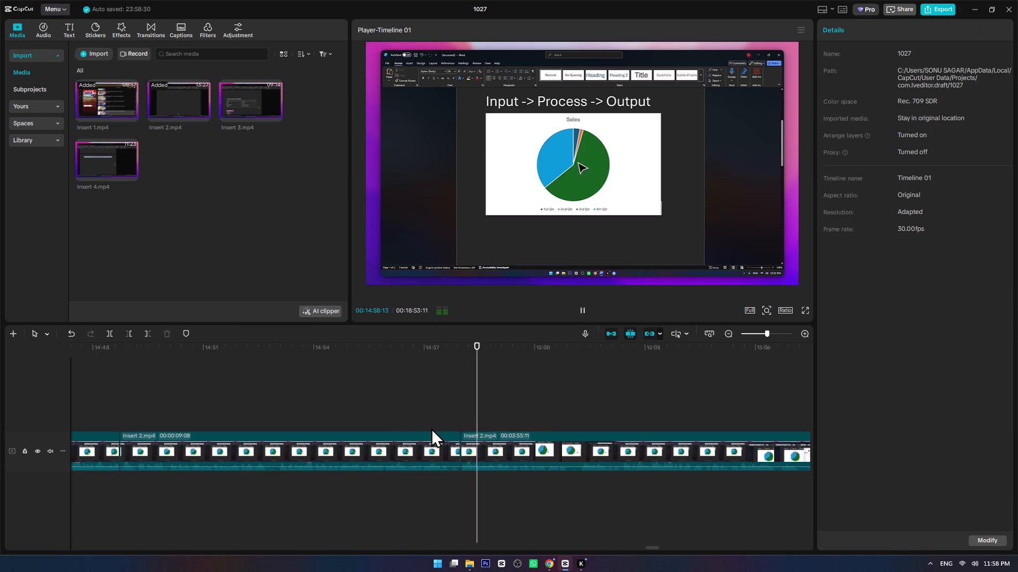
pyautogui.keyDown('alt'); pyautogui.scroll(-5, 439, 438); pyautogui.keyUp('alt')
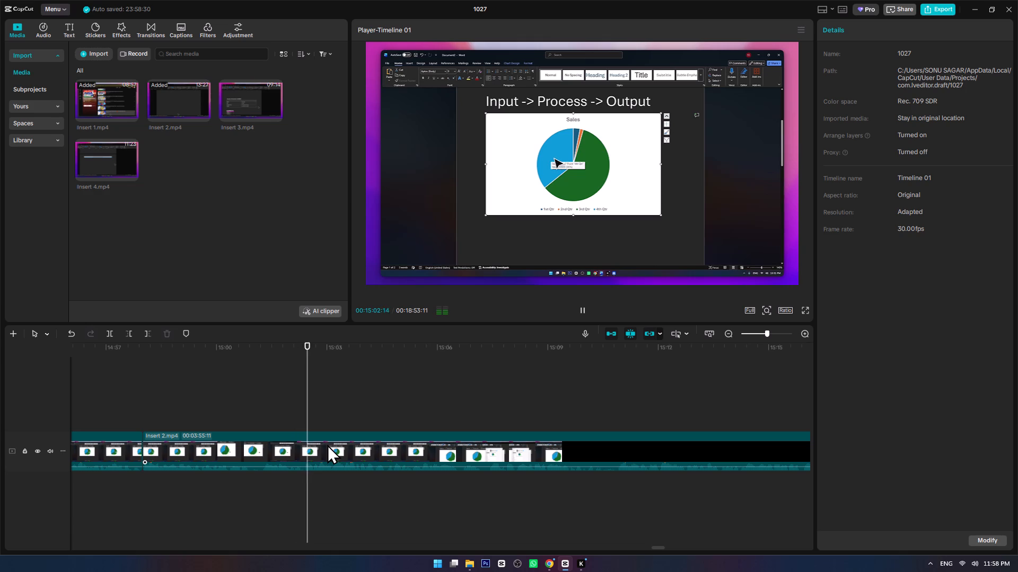
pyautogui.press('space')
pyautogui.click(219, 410)
pyautogui.press('space')
pyautogui.scroll(13, 315, 453)
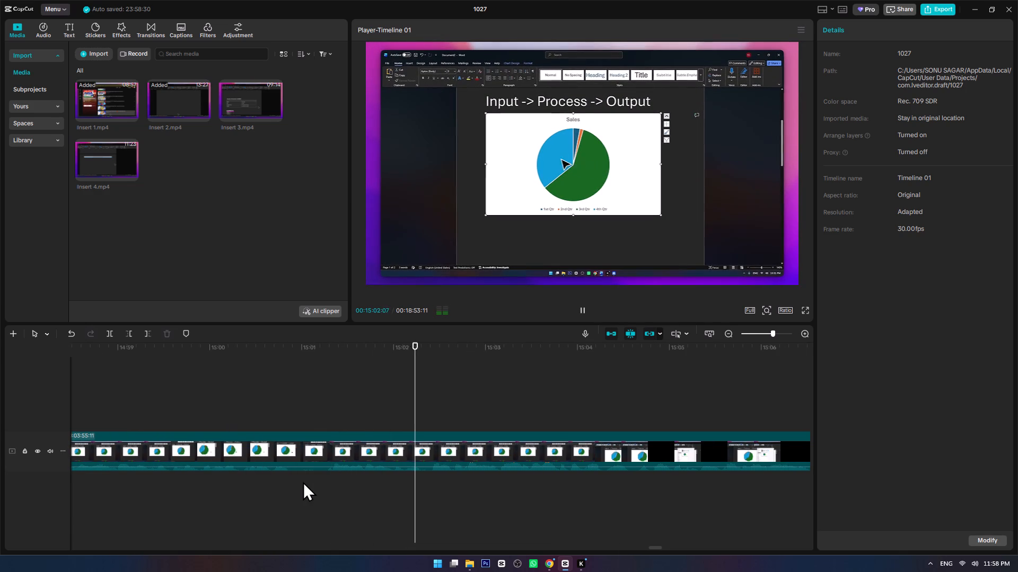
pyautogui.click(429, 476)
pyautogui.hotkey('ctrl', 'b')
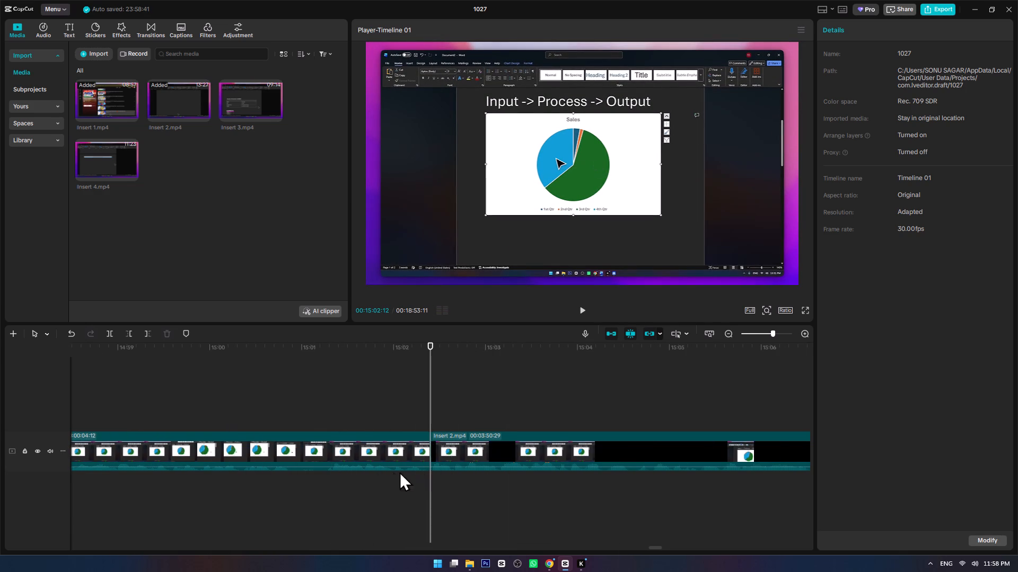
# Replay the second before the split, split Insert 2 at 00:15:01:20 as well, and delete the part between the two splits.
pyautogui.click(327, 480)
pyautogui.press('space')
pyautogui.press('space')
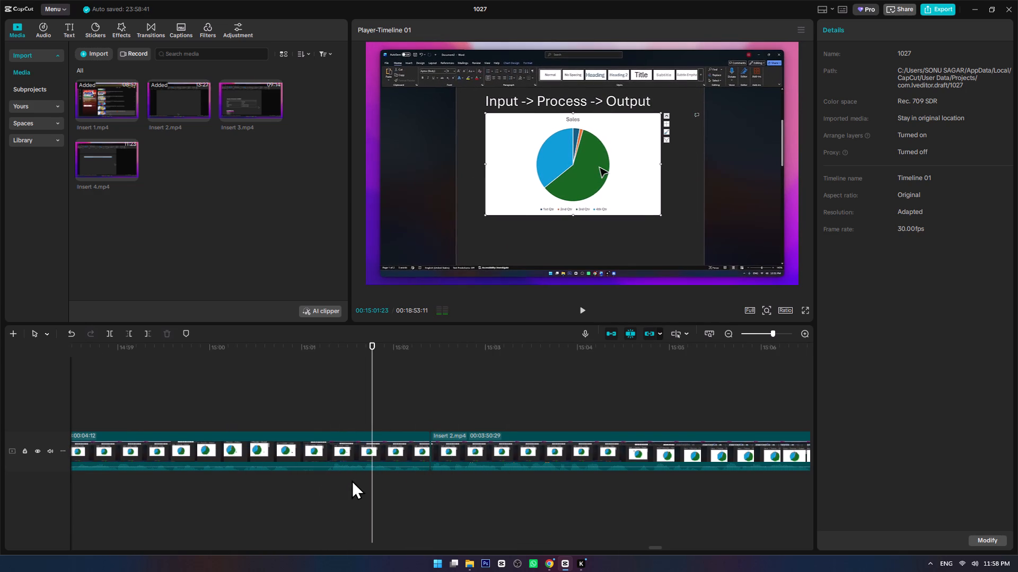
pyautogui.click(364, 477)
pyautogui.press('space')
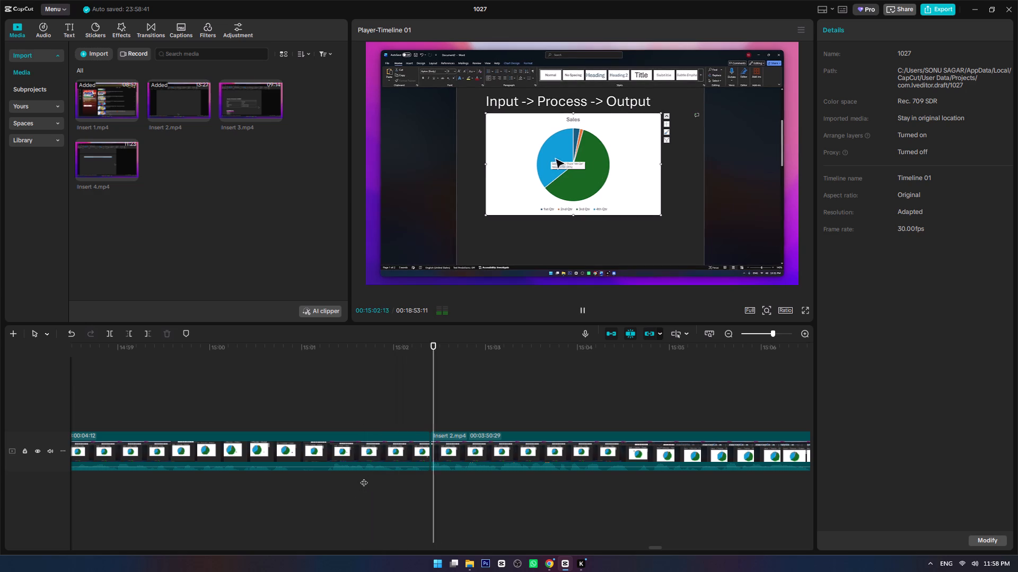
pyautogui.click(364, 477)
pyautogui.hotkey('ctrl', 'b')
pyautogui.moveTo(379, 488); pyautogui.dragTo(419, 426)
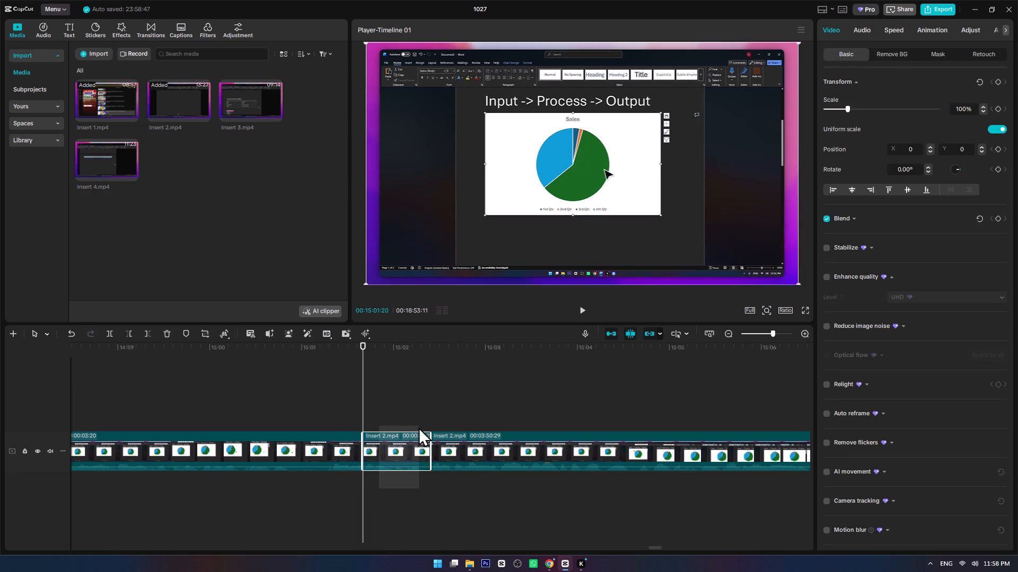
pyautogui.press('Delete')
# Play past the new join to the clustered column chart, and split Insert 2 just after 00:15:16:11.
pyautogui.click(325, 398)
pyautogui.press('space')
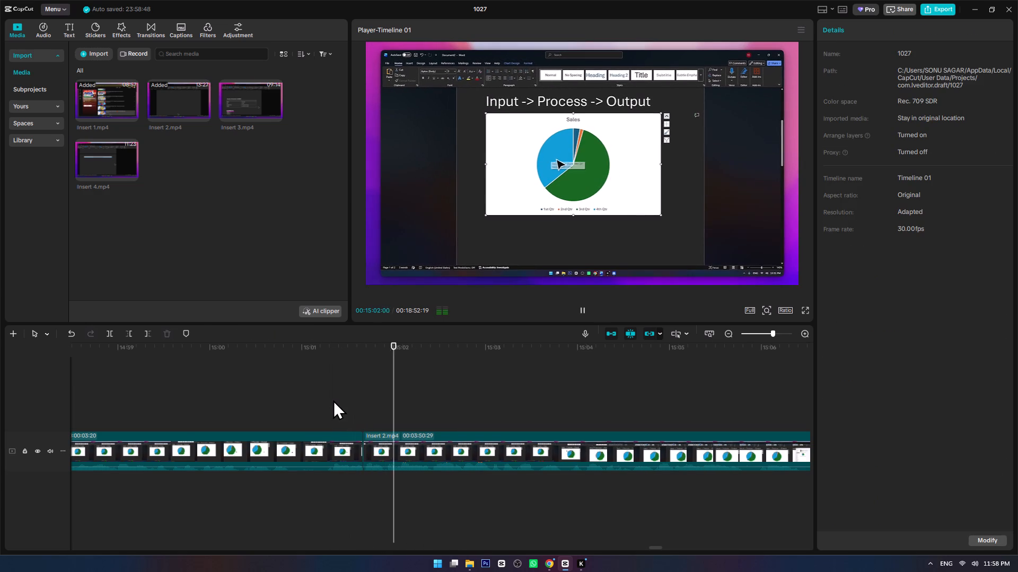
pyautogui.keyDown('ctrl'); pyautogui.scroll(-12, 485, 487); pyautogui.keyUp('ctrl')
pyautogui.keyDown('alt'); pyautogui.scroll(-2, 483, 493); pyautogui.keyUp('alt')
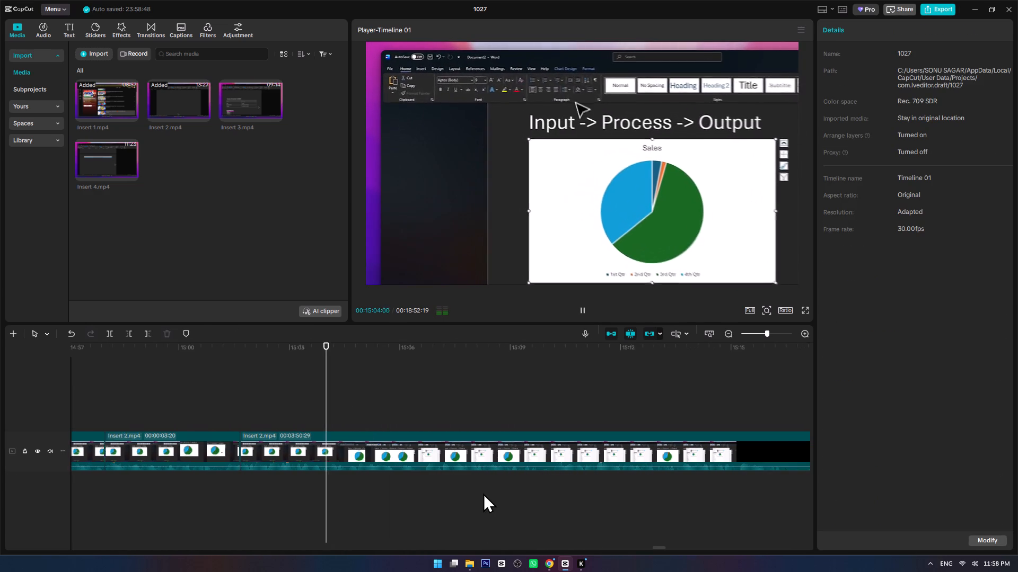
pyautogui.keyDown('alt'); pyautogui.scroll(-2, 483, 493); pyautogui.keyUp('alt')
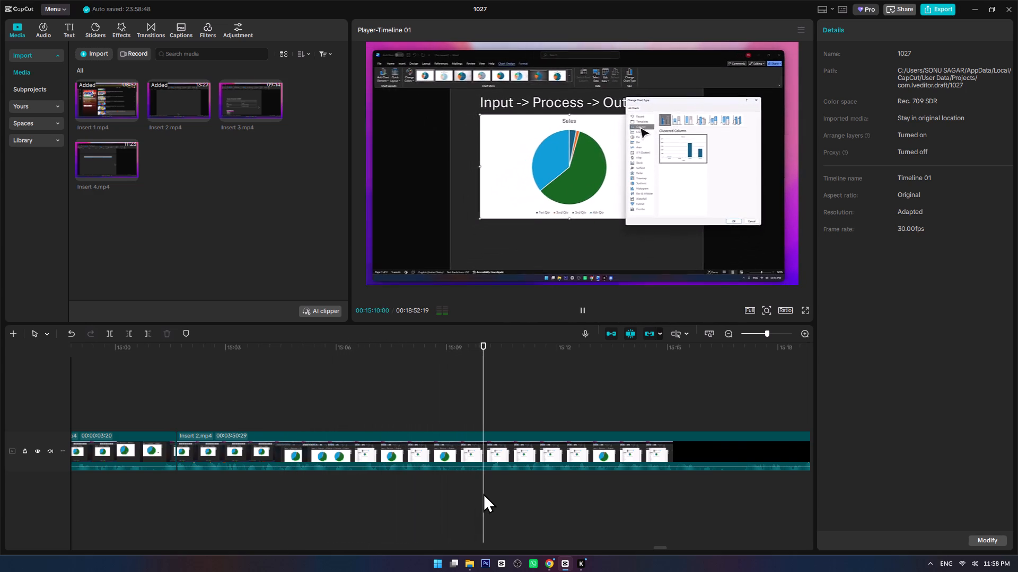
pyautogui.keyDown('alt'); pyautogui.scroll(-2, 483, 493); pyautogui.keyUp('alt')
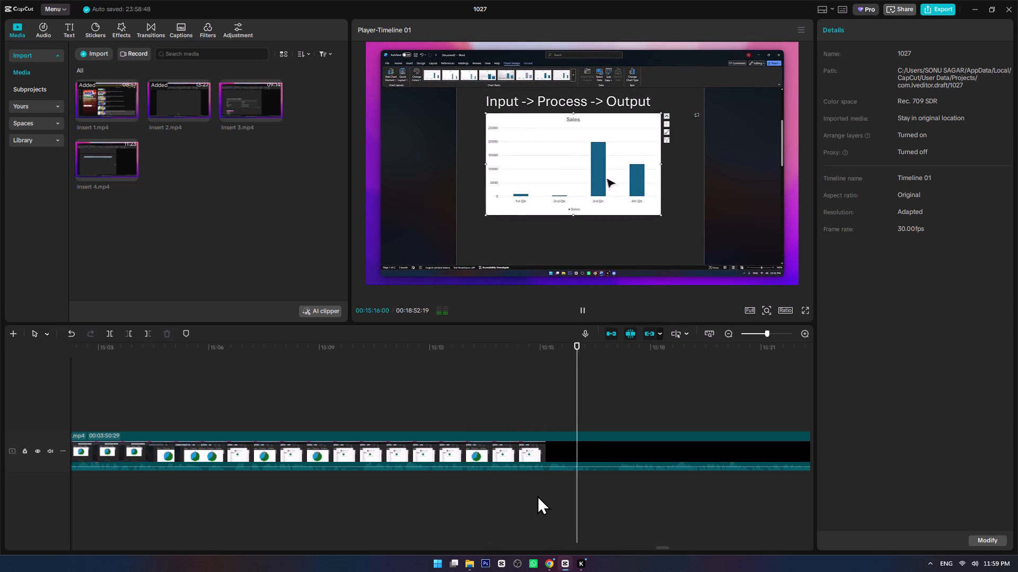
pyautogui.keyDown('alt'); pyautogui.scroll(-3, 537, 495); pyautogui.keyUp('alt')
pyautogui.keyDown('ctrl'); pyautogui.scroll(7, 538, 495); pyautogui.keyUp('ctrl')
pyautogui.click(397, 475)
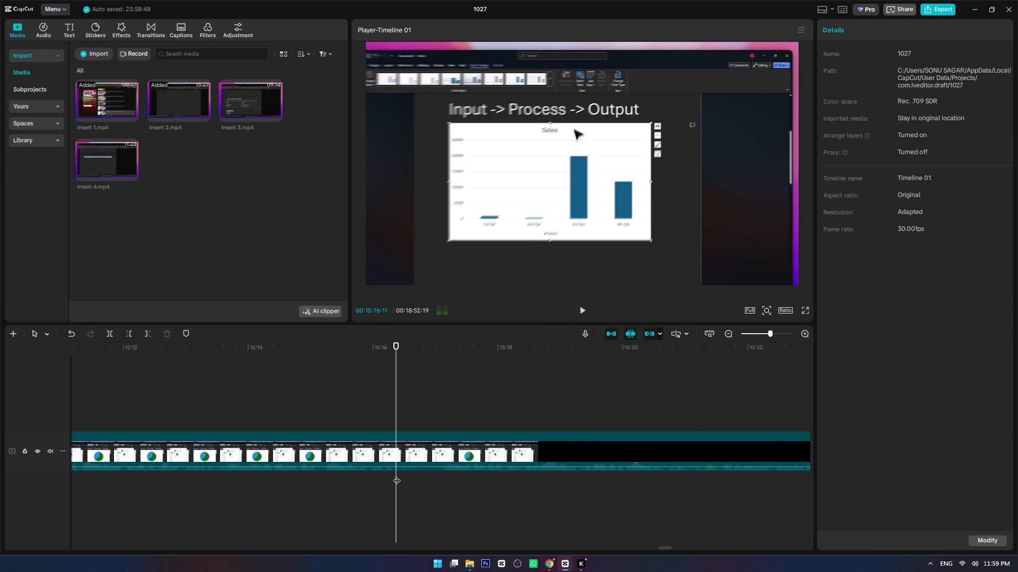
pyautogui.press('space')
pyautogui.click(397, 475)
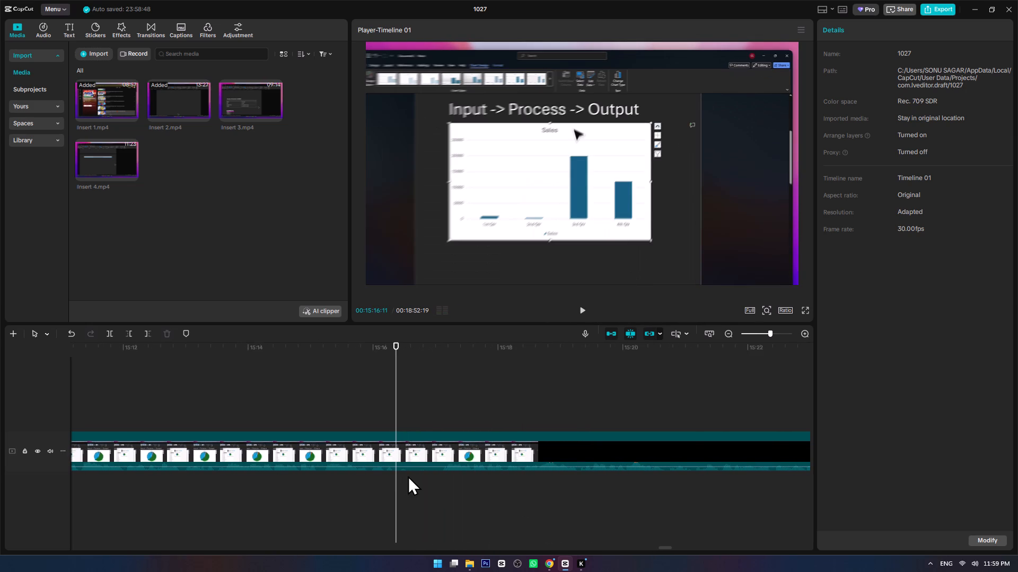
pyautogui.click(409, 472)
pyautogui.hotkey('ctrl', 'b')
# Split Insert 2 again at 00:15:17:02 and delete the short part between the two splits.
pyautogui.click(439, 474)
pyautogui.hotkey('ctrl', 'b')
pyautogui.click(425, 455)
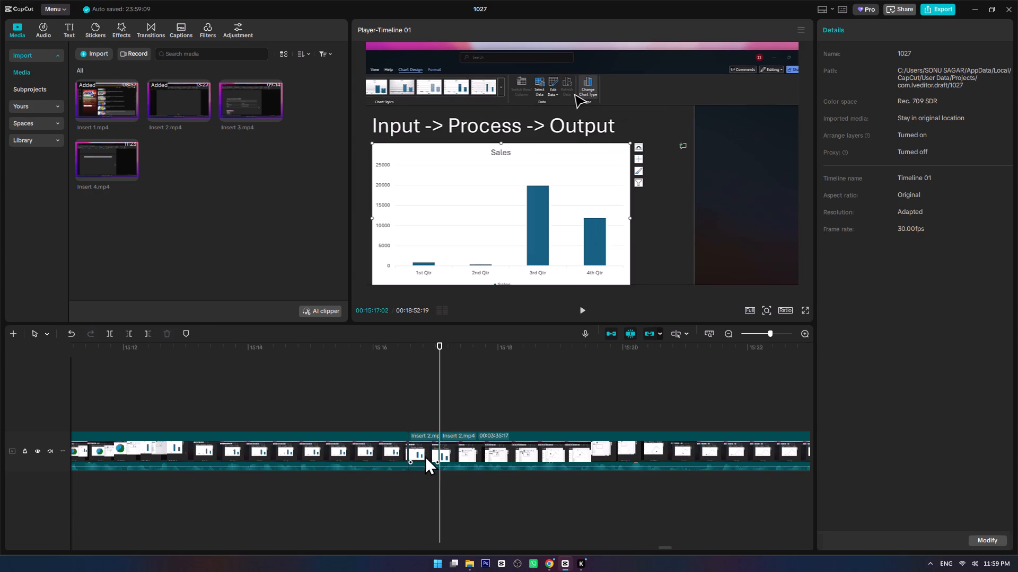
pyautogui.press('Delete')
# Play on through the line chart explanation and split Insert 2 at 00:15:32:11.
pyautogui.click(348, 419)
pyautogui.press('space')
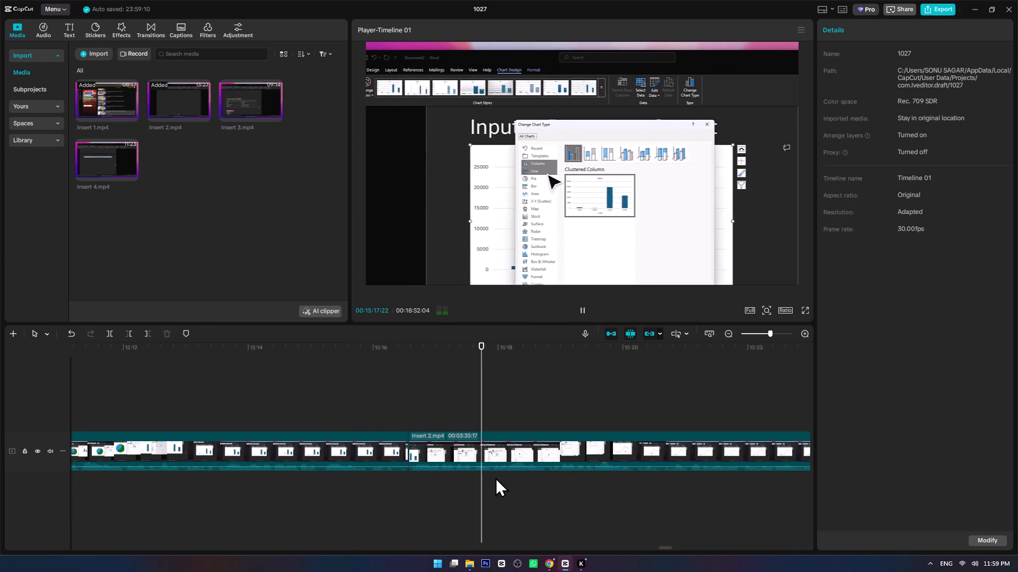
pyautogui.keyDown('ctrl'); pyautogui.scroll(-7, 492, 477); pyautogui.keyUp('ctrl')
pyautogui.keyDown('alt'); pyautogui.scroll(-3, 488, 483); pyautogui.keyUp('alt')
pyautogui.keyDown('ctrl'); pyautogui.scroll(-6, 483, 484); pyautogui.keyUp('ctrl')
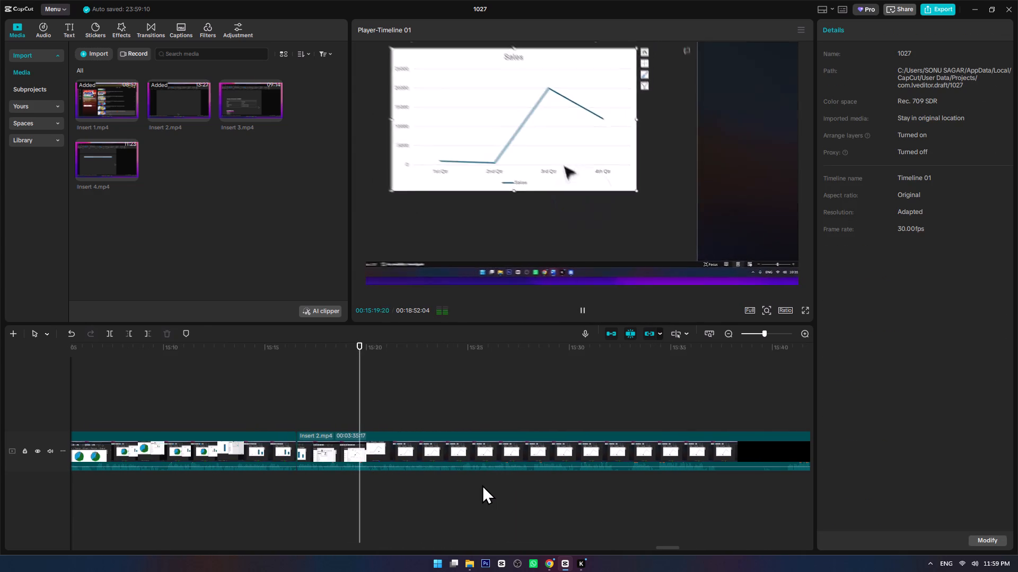
pyautogui.keyDown('ctrl'); pyautogui.scroll(2, 482, 485); pyautogui.keyUp('ctrl')
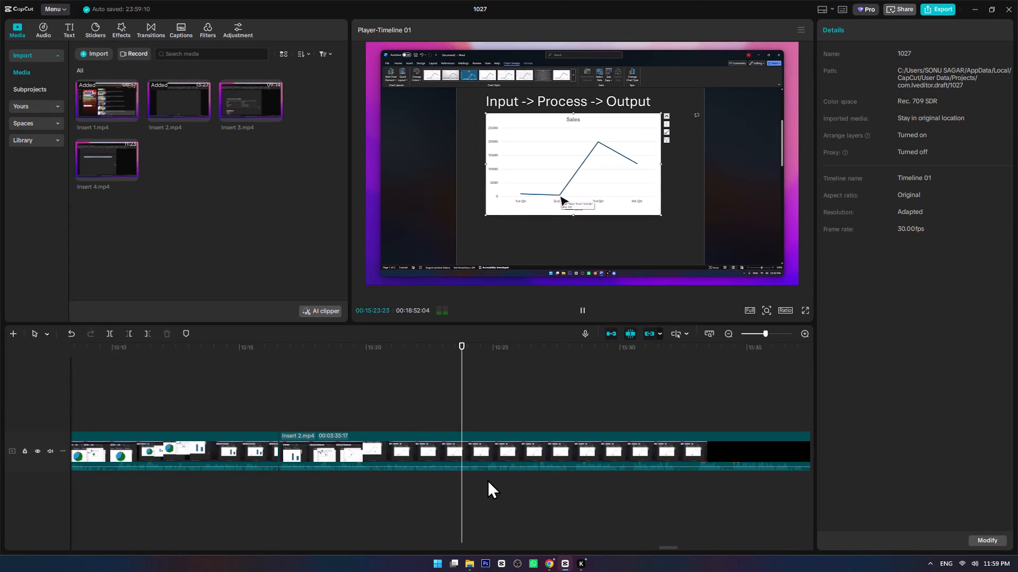
pyautogui.keyDown('alt'); pyautogui.scroll(-2, 484, 479); pyautogui.keyUp('alt')
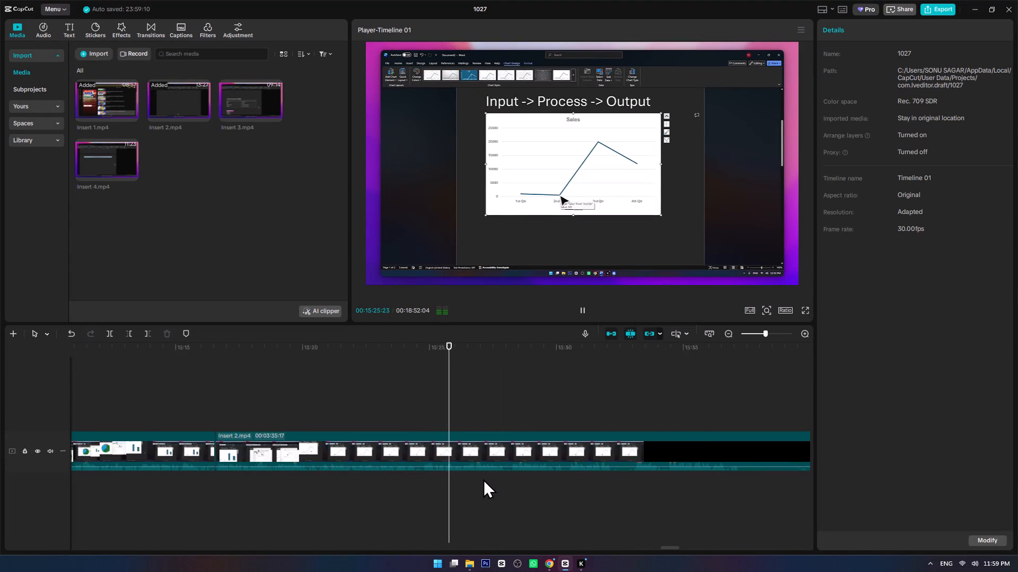
pyautogui.keyDown('alt'); pyautogui.scroll(-2, 483, 479); pyautogui.keyUp('alt')
pyautogui.keyDown('ctrl'); pyautogui.scroll(5, 432, 485); pyautogui.keyUp('ctrl')
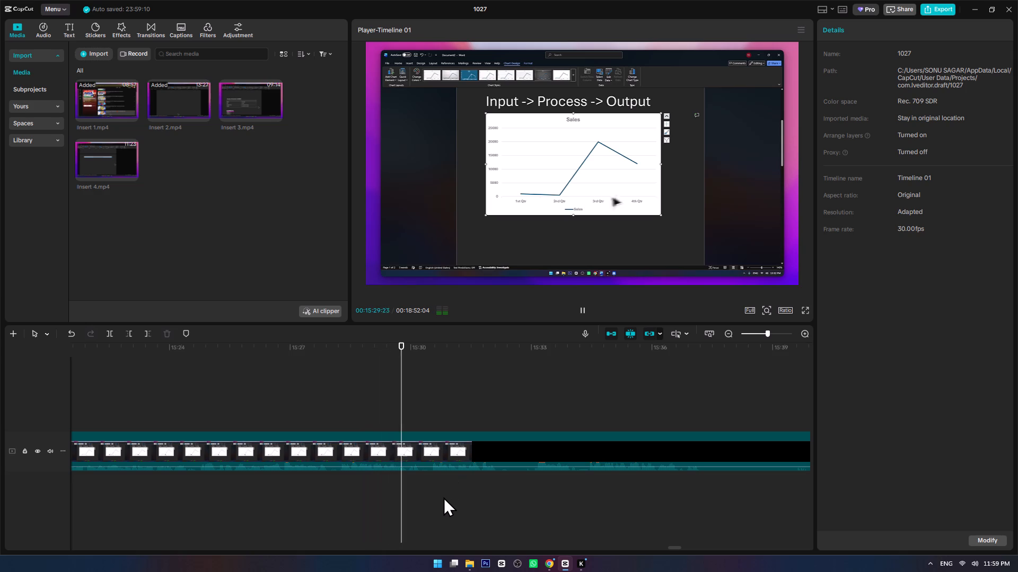
pyautogui.keyDown('ctrl'); pyautogui.scroll(3, 443, 497); pyautogui.keyUp('ctrl')
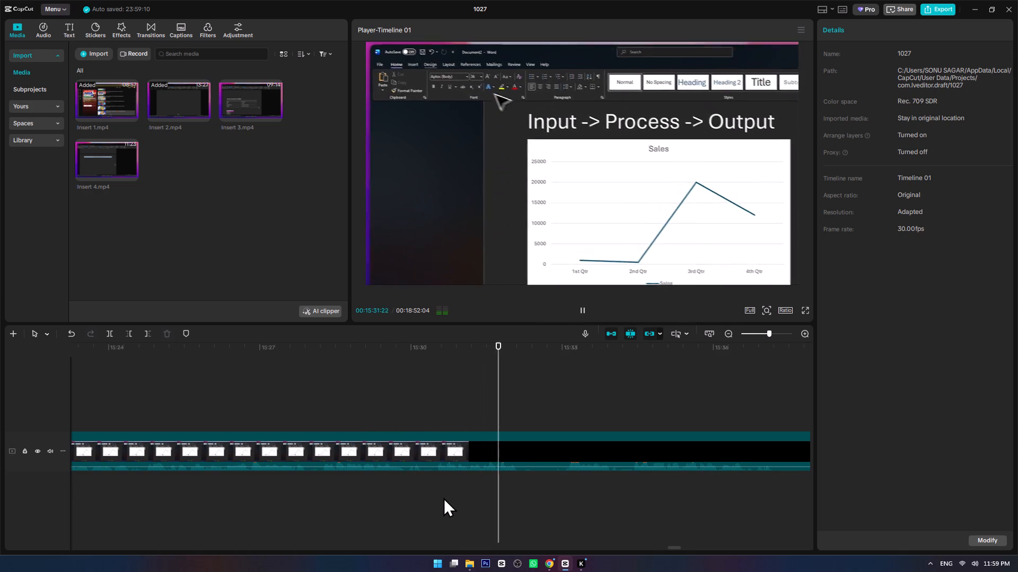
pyautogui.click(535, 470)
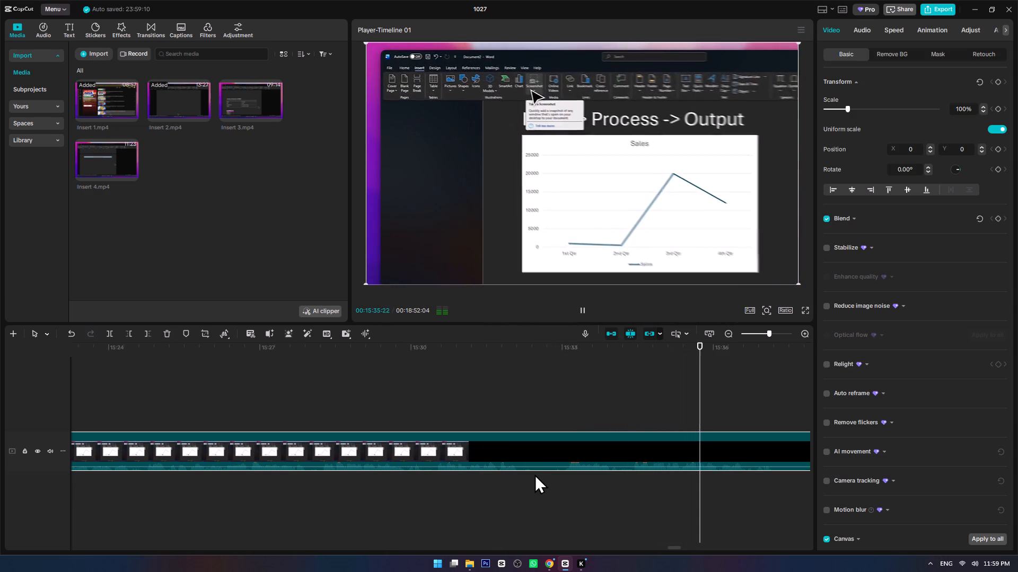
pyautogui.click(502, 495)
pyautogui.click(521, 483)
pyautogui.press('space')
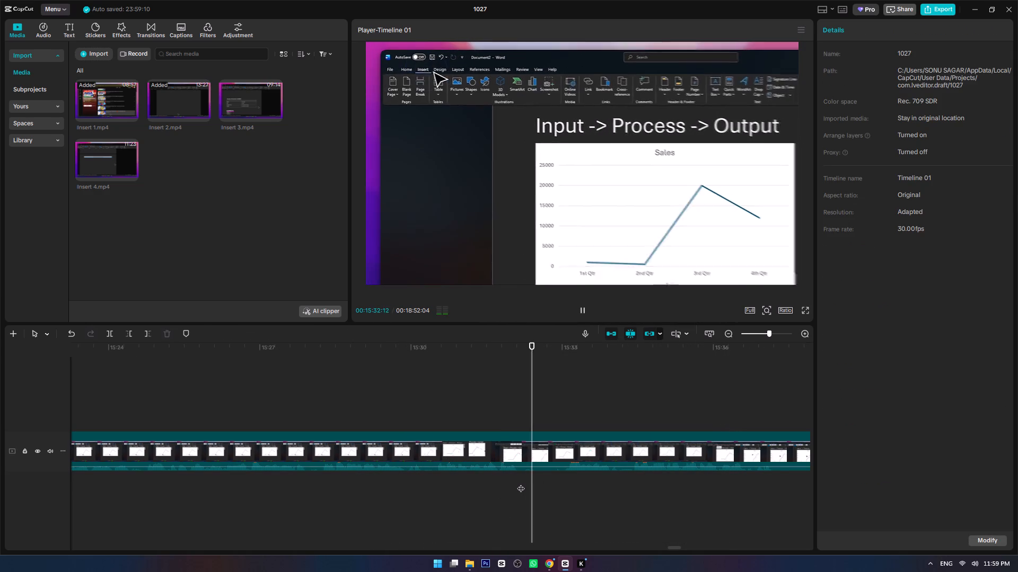
pyautogui.click(531, 475)
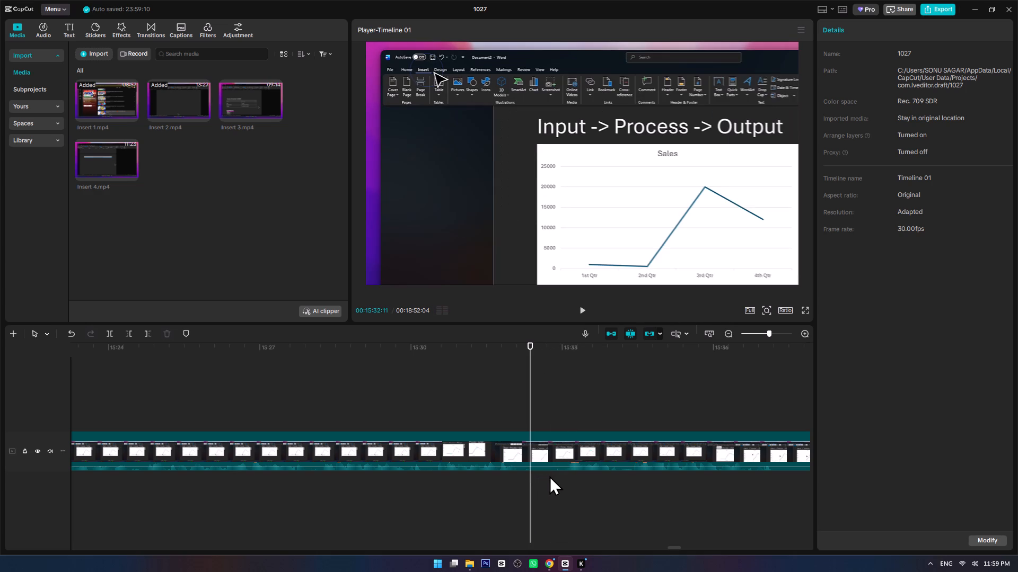
pyautogui.hotkey('ctrl', 'b')
# Split Insert 2 at 00:15:33:01 as well, and delete the part between the two splits.
pyautogui.click(560, 475)
pyautogui.click(563, 473)
pyautogui.hotkey('ctrl', 'b')
pyautogui.click(541, 448)
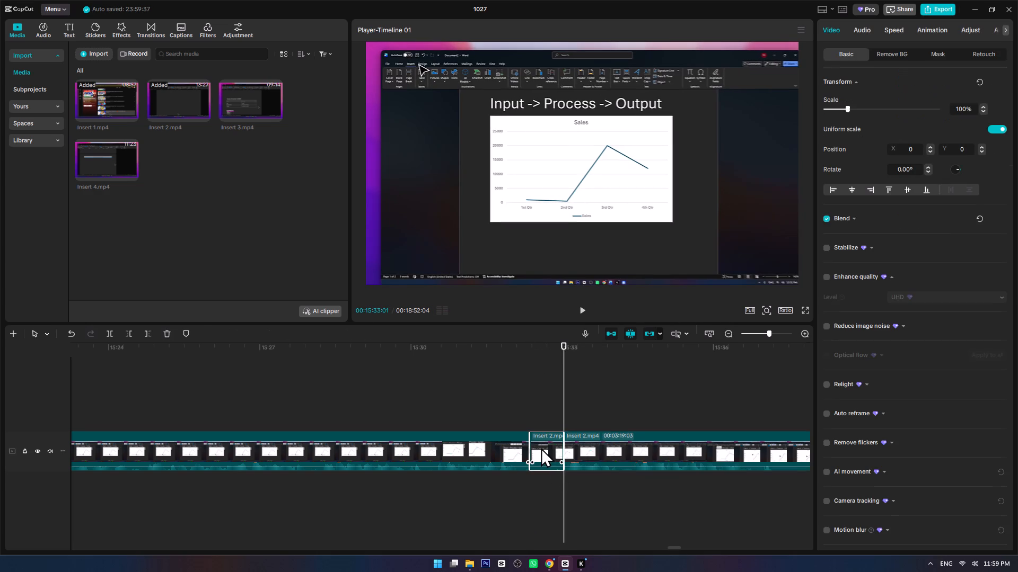
pyautogui.press('Delete')
# Play past the new join to where the Input, Process, Output diagram returns, and split Insert 2 at 00:15:40:00.
pyautogui.click(489, 402)
pyautogui.press('space')
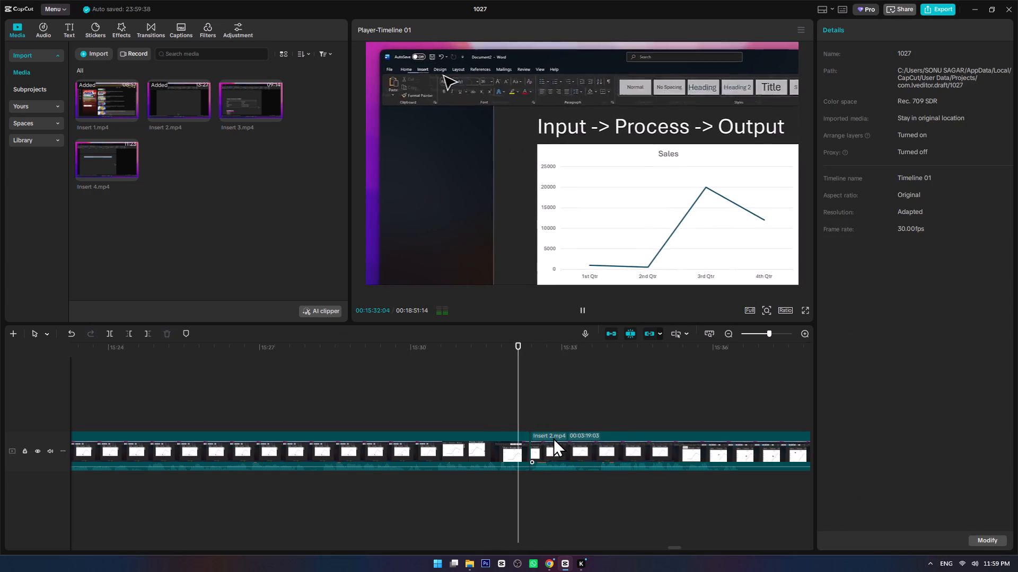
pyautogui.keyDown('alt'); pyautogui.scroll(-4, 673, 501); pyautogui.keyUp('alt')
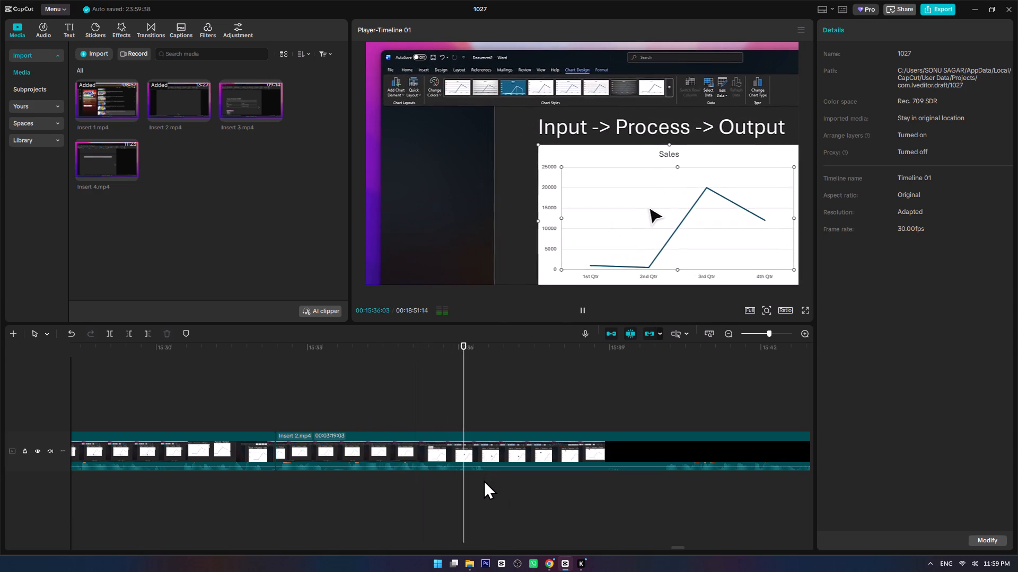
pyautogui.keyDown('ctrl'); pyautogui.scroll(-7, 483, 480); pyautogui.keyUp('ctrl')
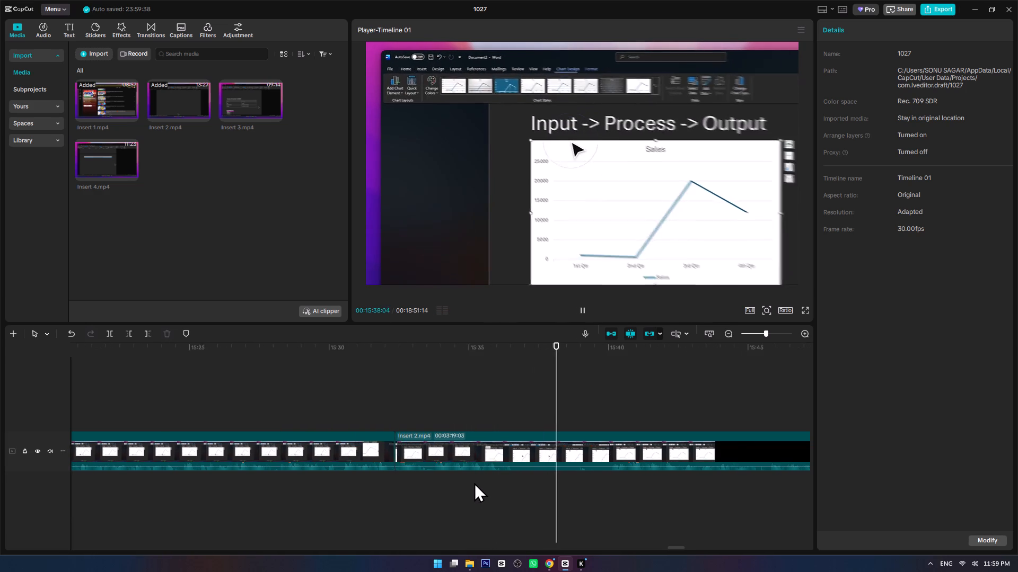
pyautogui.keyDown('ctrl'); pyautogui.scroll(-4, 474, 482); pyautogui.keyUp('ctrl')
pyautogui.keyDown('alt'); pyautogui.scroll(-1, 474, 482); pyautogui.keyUp('alt')
pyautogui.keyDown('ctrl'); pyautogui.scroll(5, 476, 481); pyautogui.keyUp('ctrl')
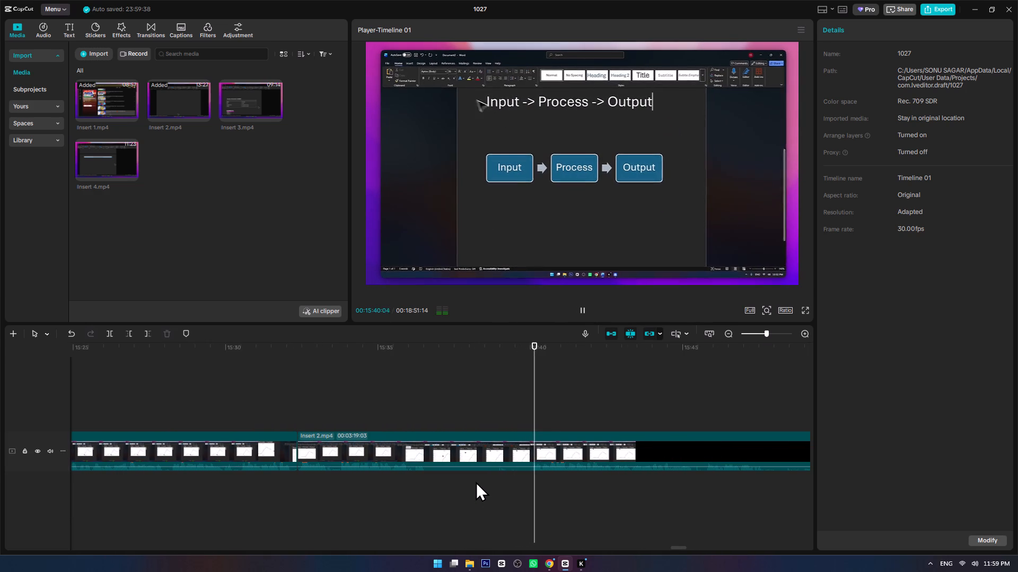
pyautogui.click(531, 473)
pyautogui.hotkey('ctrl', 'b')
# Split Insert 2 at 00:15:33:13 and delete the part from there to the 00:15:40:00 split.
pyautogui.click(330, 474)
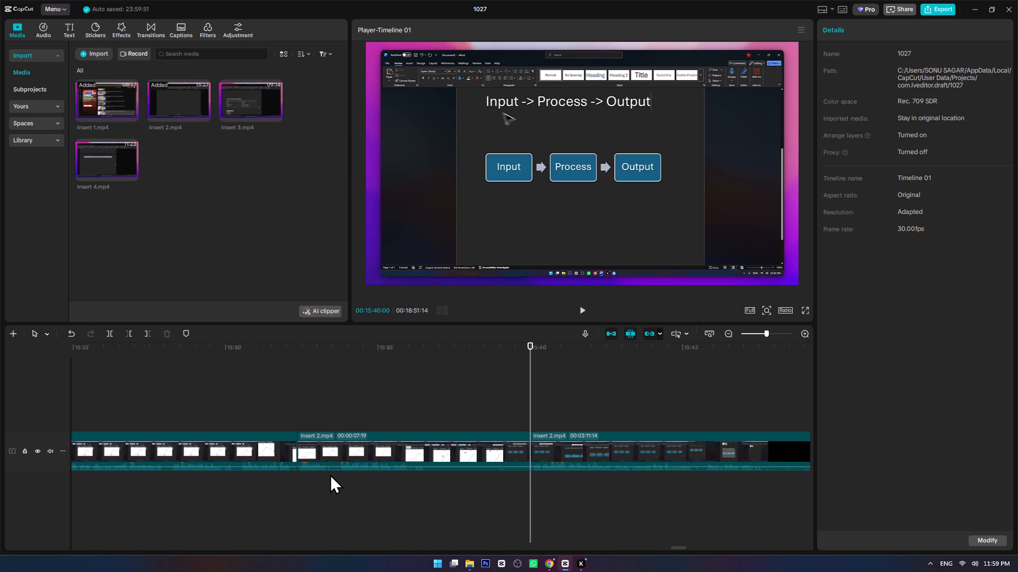
pyautogui.press('space')
pyautogui.click(330, 473)
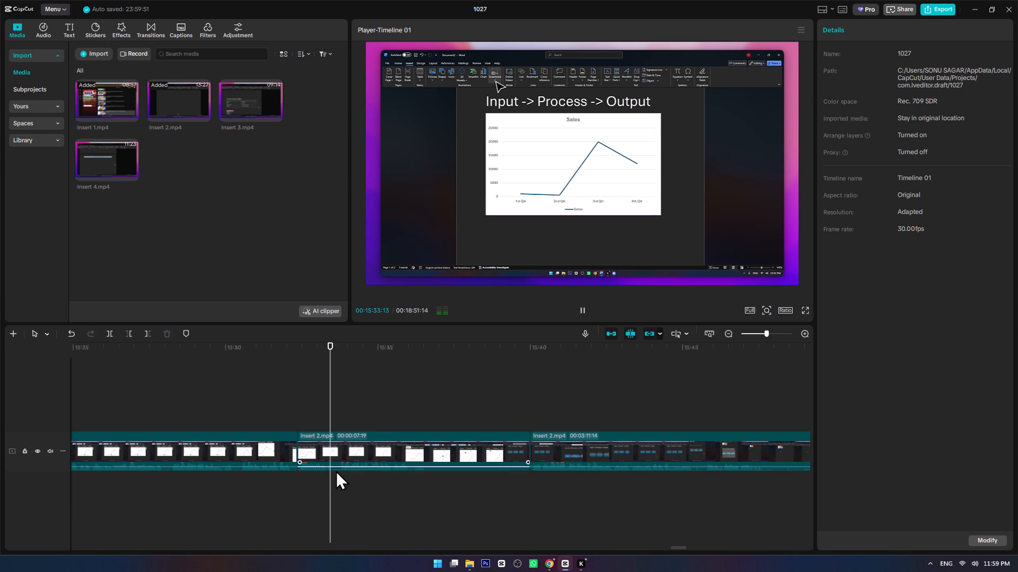
pyautogui.hotkey('ctrl', 'b')
pyautogui.moveTo(357, 494); pyautogui.dragTo(463, 397)
pyautogui.press('Delete')
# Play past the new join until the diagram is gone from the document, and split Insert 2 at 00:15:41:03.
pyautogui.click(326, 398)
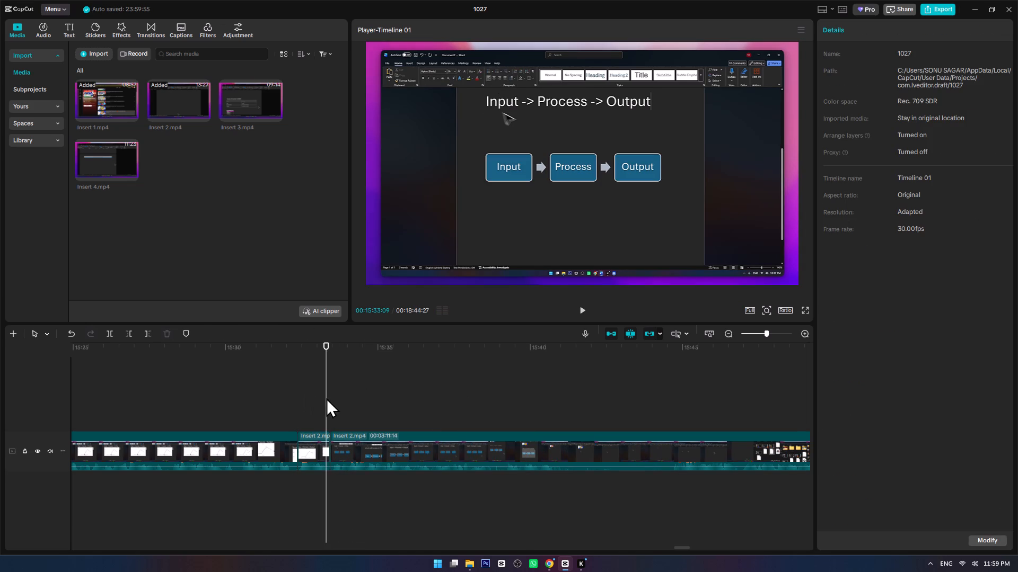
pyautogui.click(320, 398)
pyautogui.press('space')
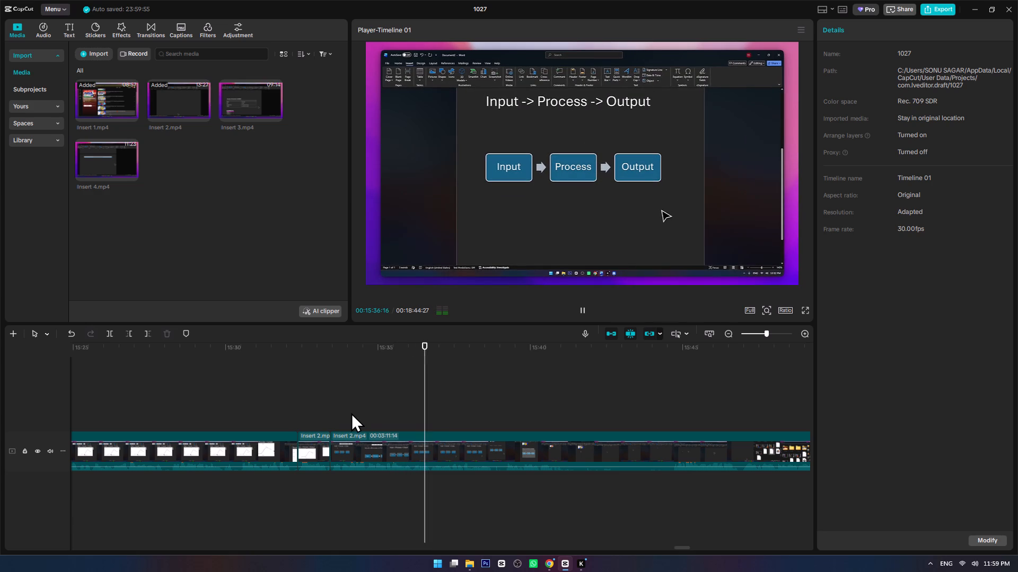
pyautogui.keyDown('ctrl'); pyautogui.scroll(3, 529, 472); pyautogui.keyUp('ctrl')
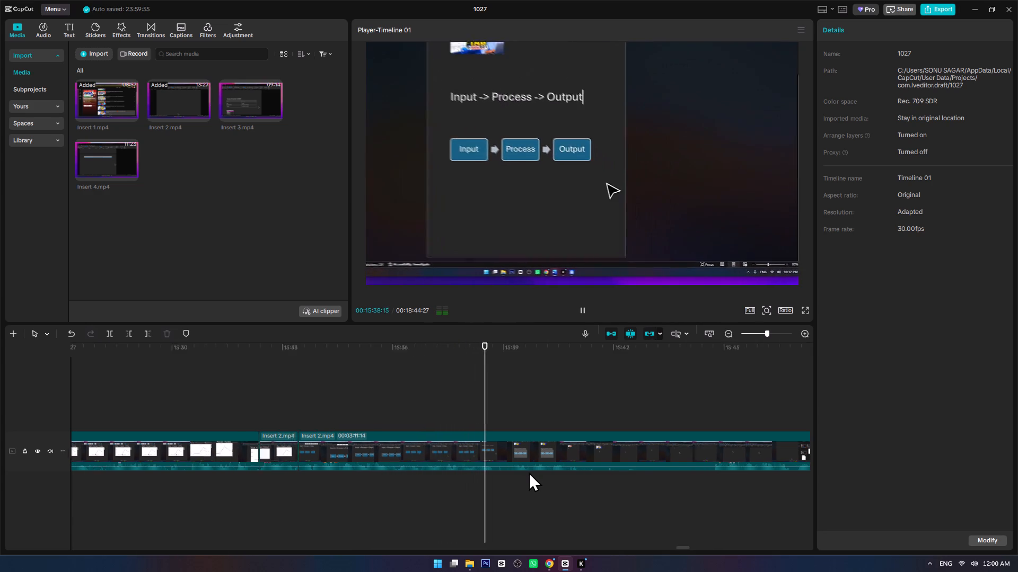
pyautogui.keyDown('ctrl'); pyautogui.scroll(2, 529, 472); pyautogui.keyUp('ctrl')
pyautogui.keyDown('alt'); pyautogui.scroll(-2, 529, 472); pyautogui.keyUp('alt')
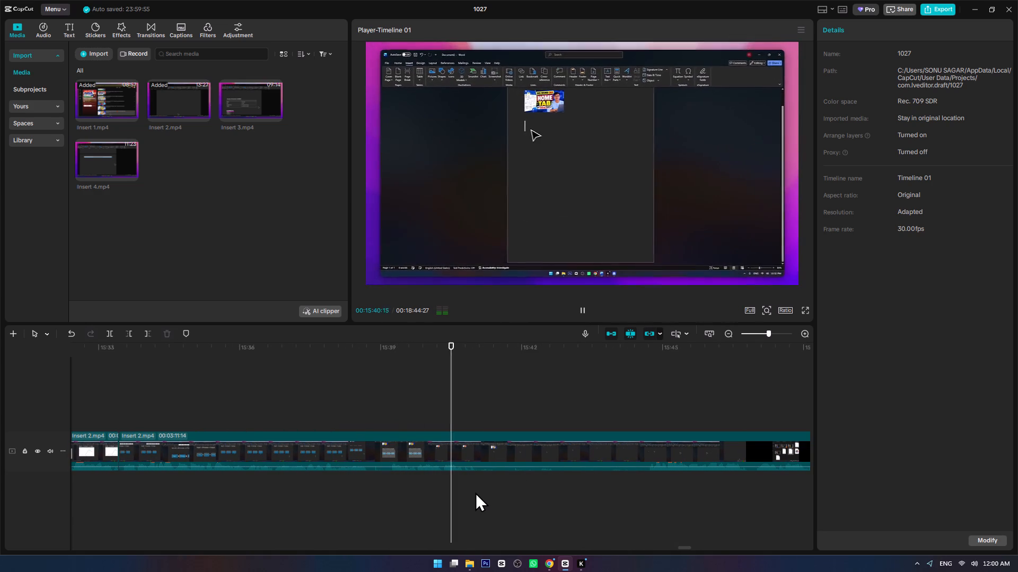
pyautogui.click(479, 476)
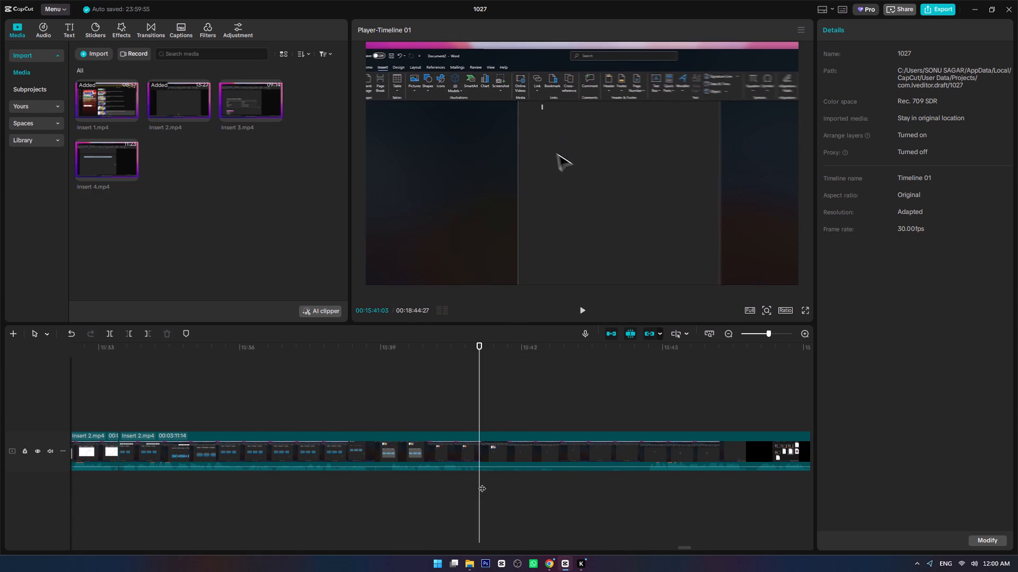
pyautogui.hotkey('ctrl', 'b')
# Replay the part before the diagram is selected and removed, and split Insert 2 at 00:15:38:23.
pyautogui.press('space')
pyautogui.press('space')
pyautogui.click(395, 483)
pyautogui.press('space')
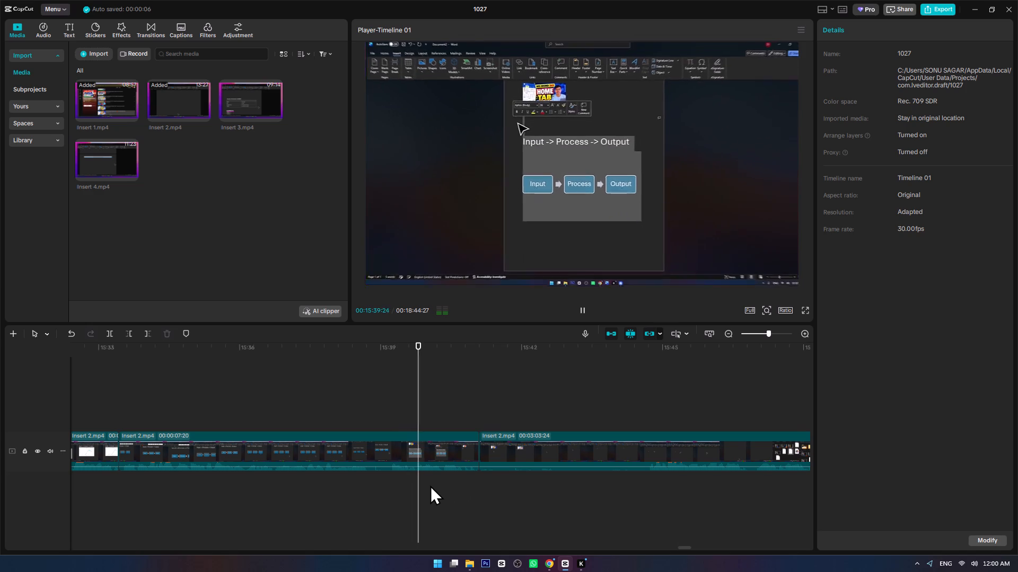
pyautogui.click(366, 472)
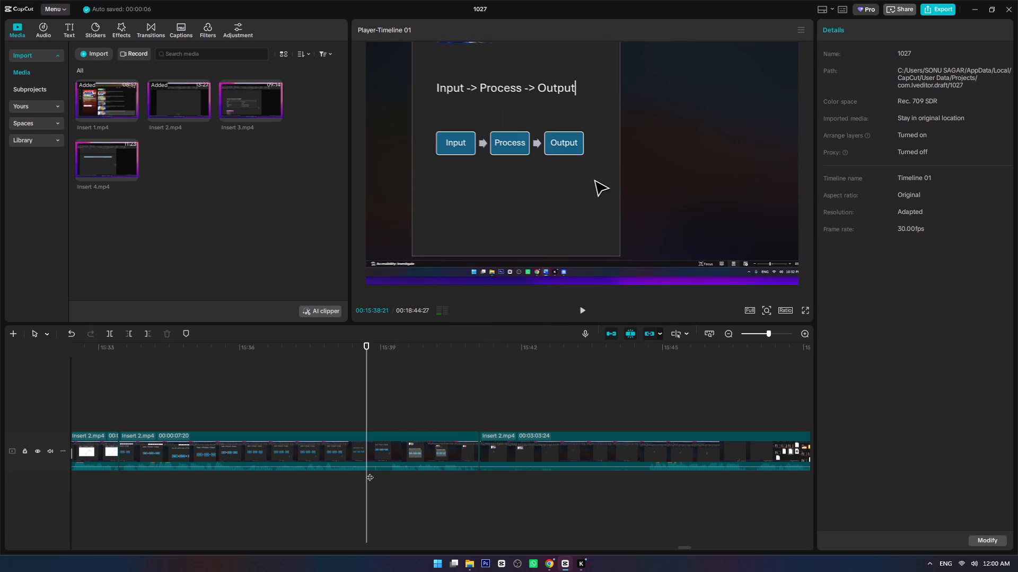
pyautogui.click(370, 472)
pyautogui.press('space')
pyautogui.click(370, 472)
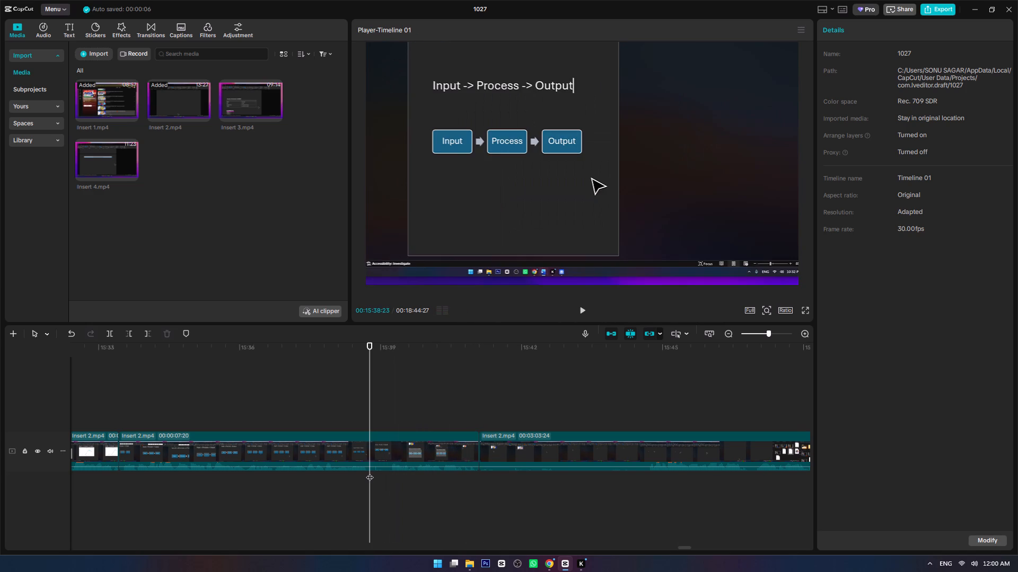
pyautogui.hotkey('ctrl', 'b')
# Split Insert 2 at 00:15:44:20 and delete both parts between the 00:15:38:23 split and this one.
pyautogui.press('space')
pyautogui.click(646, 475)
pyautogui.press('space')
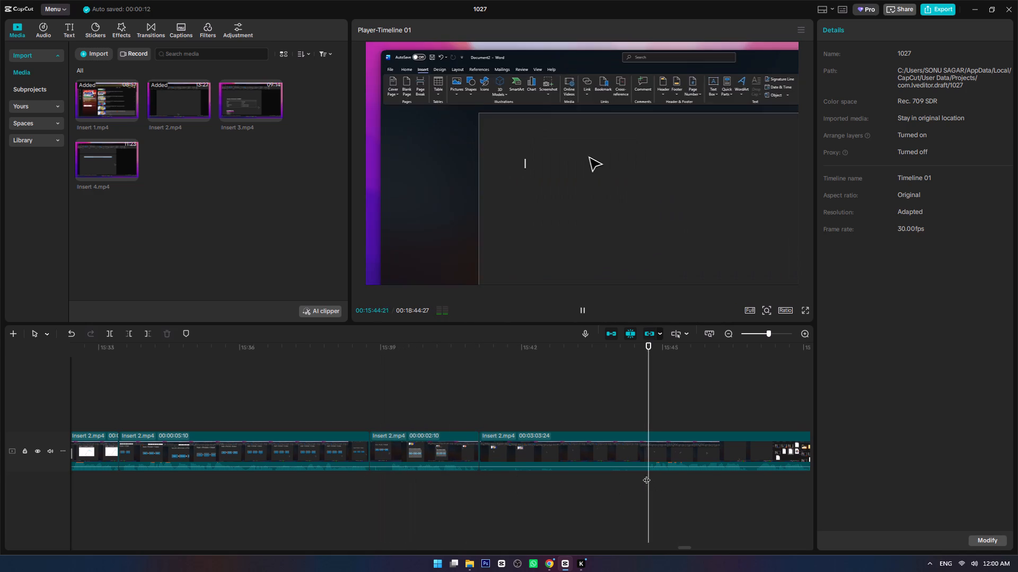
pyautogui.click(646, 475)
pyautogui.hotkey('ctrl', 'b')
pyautogui.moveTo(589, 492); pyautogui.dragTo(408, 400)
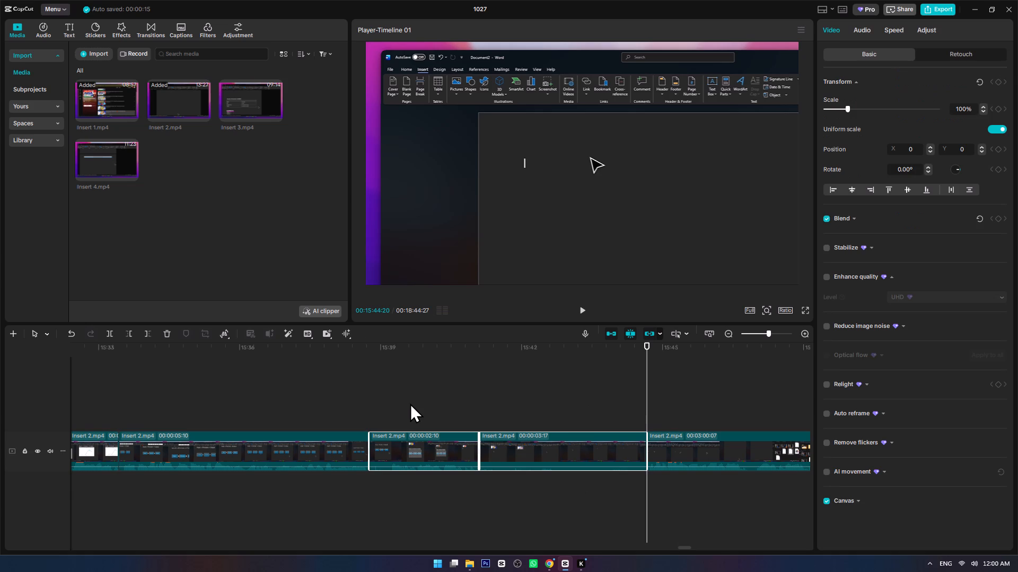
pyautogui.press('Delete')
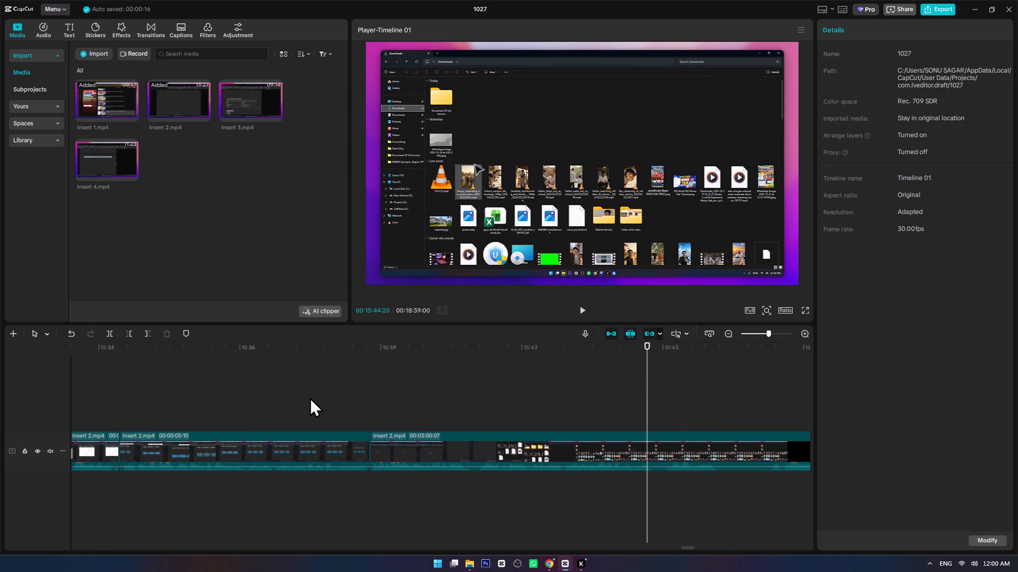
# Play past the join into the Downloads folder part and cut about one second out of Insert 2, ending at 00:15:47:07.
pyautogui.click(310, 397)
pyautogui.press('space')
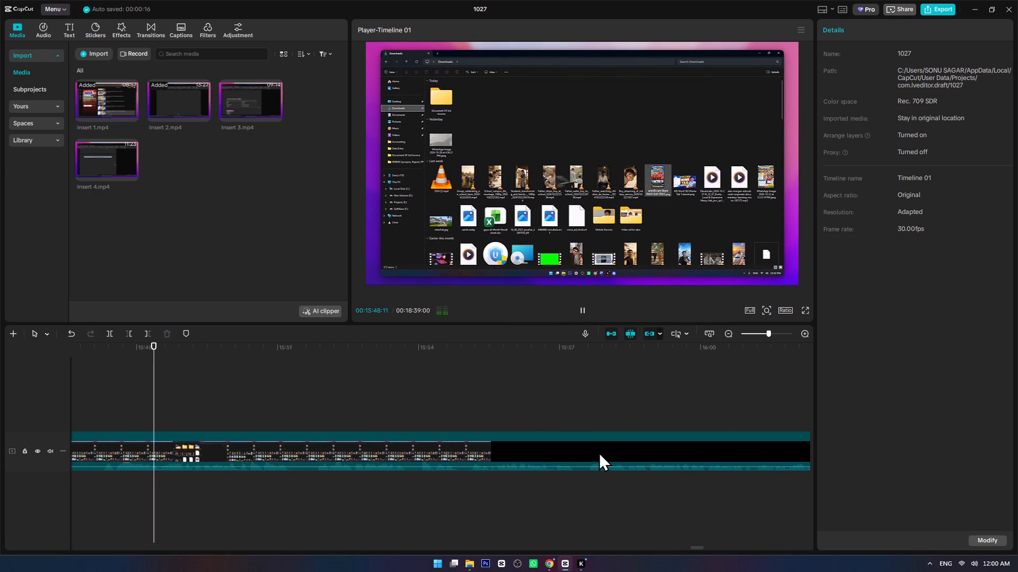
pyautogui.keyDown('alt'); pyautogui.scroll(4, 419, 489); pyautogui.keyUp('alt')
pyautogui.press('space')
pyautogui.click(306, 475)
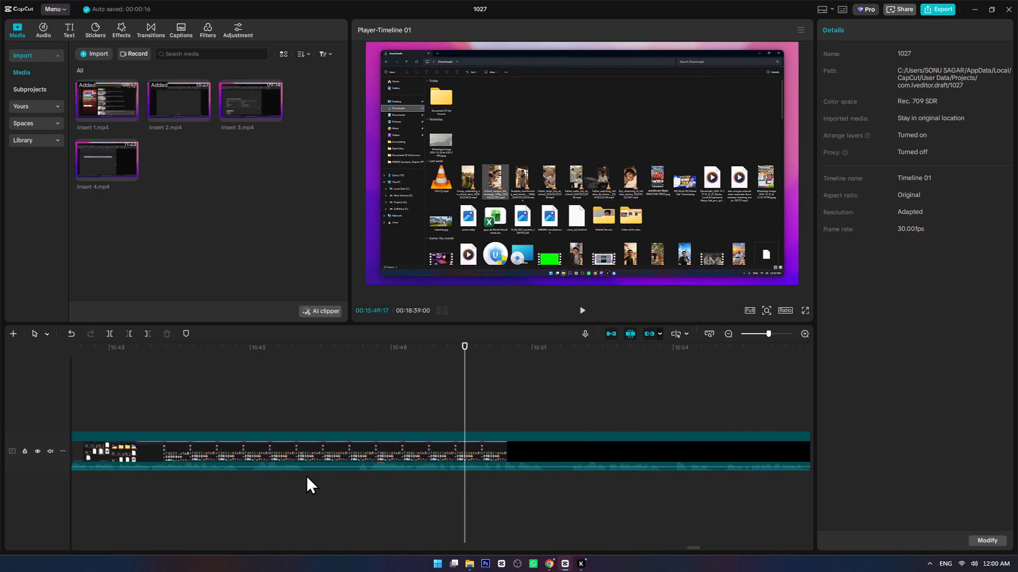
pyautogui.hotkey('ctrl', 'b')
pyautogui.click(349, 477)
pyautogui.press('space')
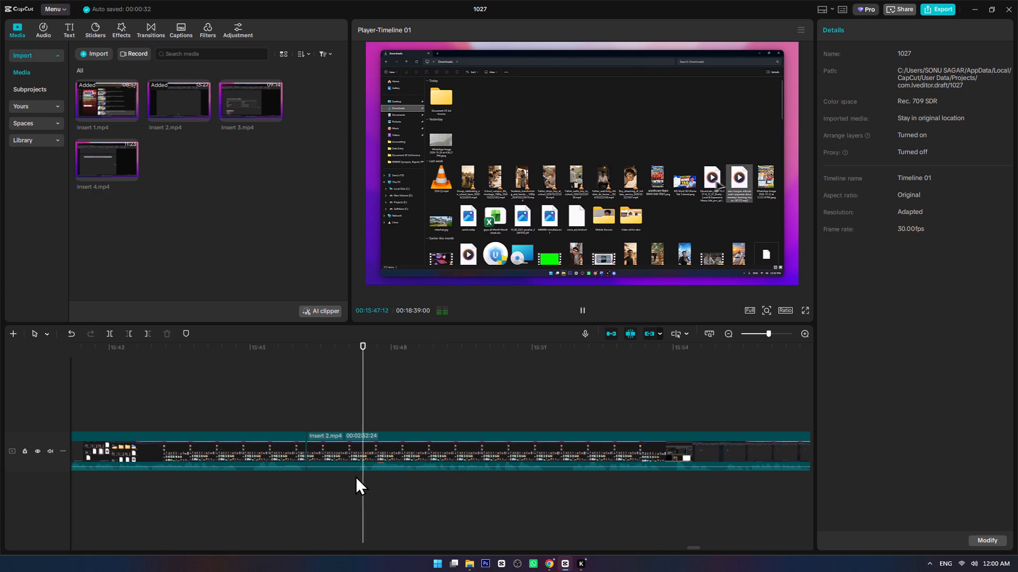
pyautogui.click(355, 476)
pyautogui.hotkey('ctrl', 'b')
pyautogui.moveTo(343, 400); pyautogui.dragTo(326, 469)
pyautogui.press('Delete')
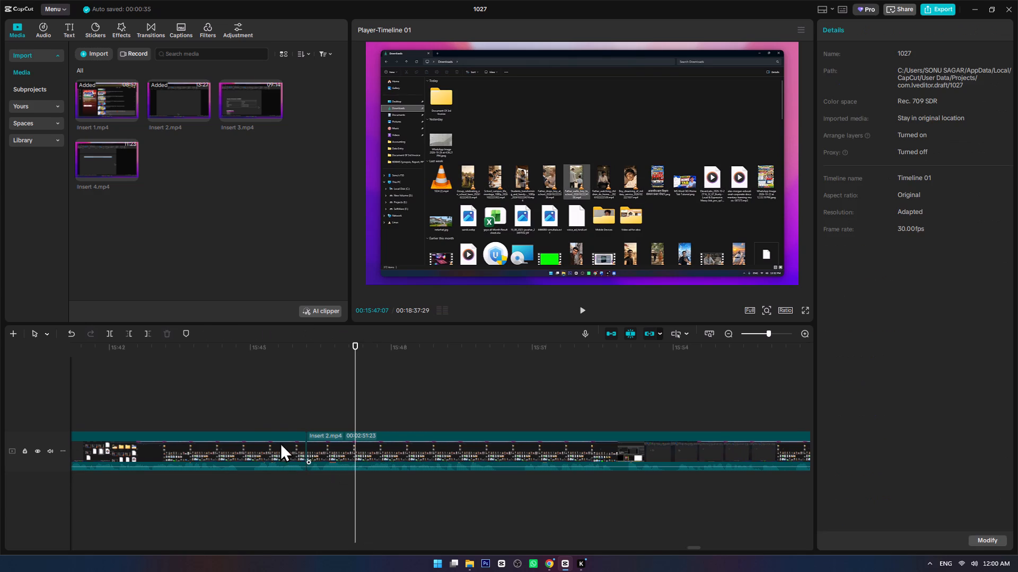
# Play from before the new join through the typing of 1024.mp4 as a bulleted item, and split Insert 2 at 00:16:18:27.
pyautogui.click(236, 398)
pyautogui.press('space')
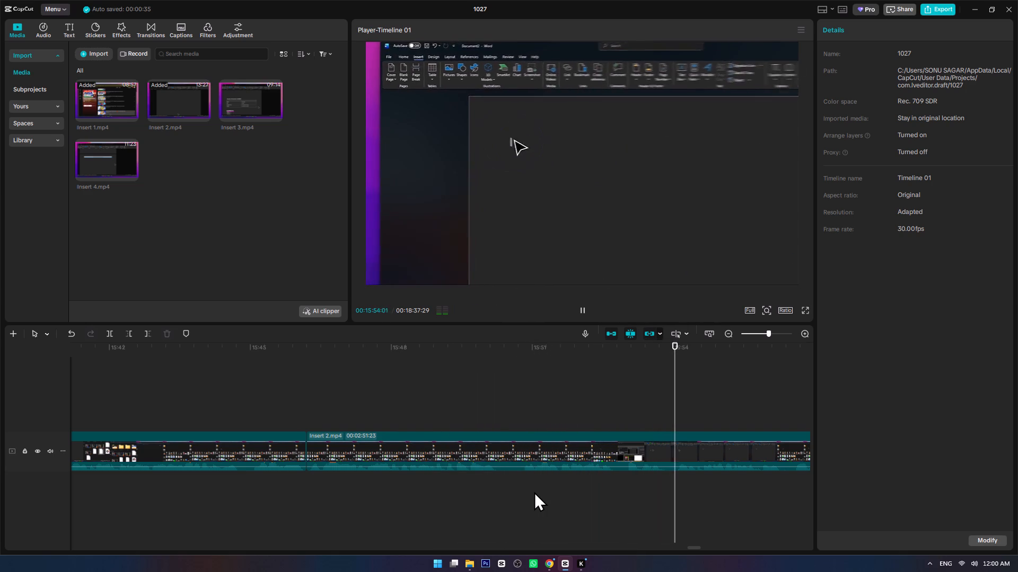
pyautogui.keyDown('alt'); pyautogui.scroll(-5, 534, 491); pyautogui.keyUp('alt')
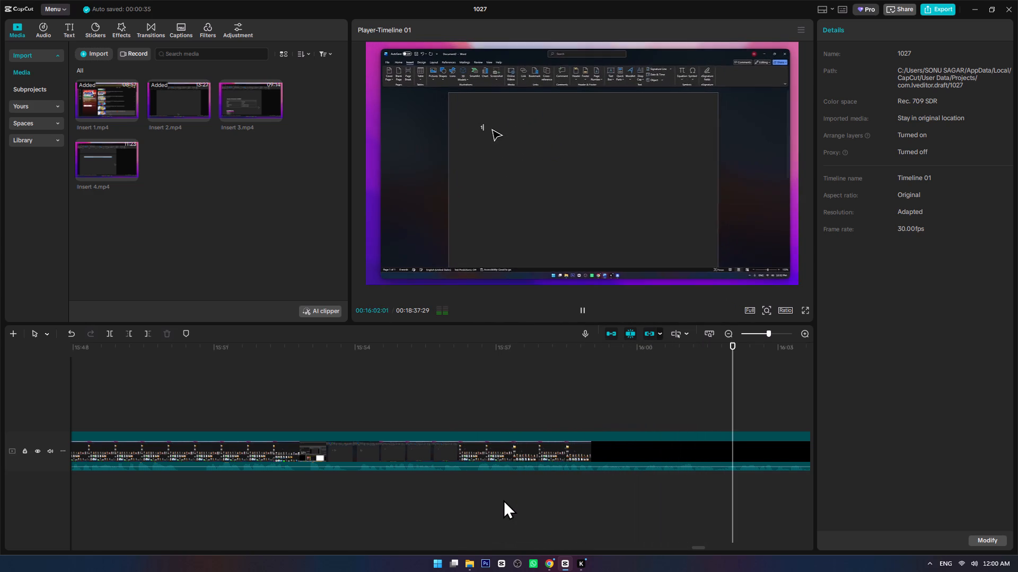
pyautogui.keyDown('alt'); pyautogui.scroll(-5, 503, 499); pyautogui.keyUp('alt')
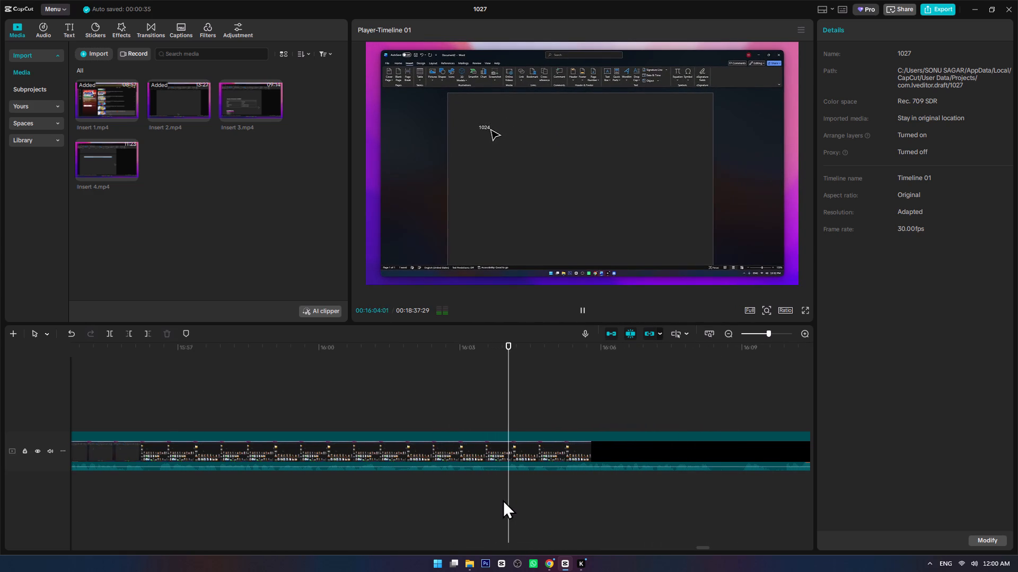
pyautogui.keyDown('alt'); pyautogui.scroll(-3, 503, 499); pyautogui.keyUp('alt')
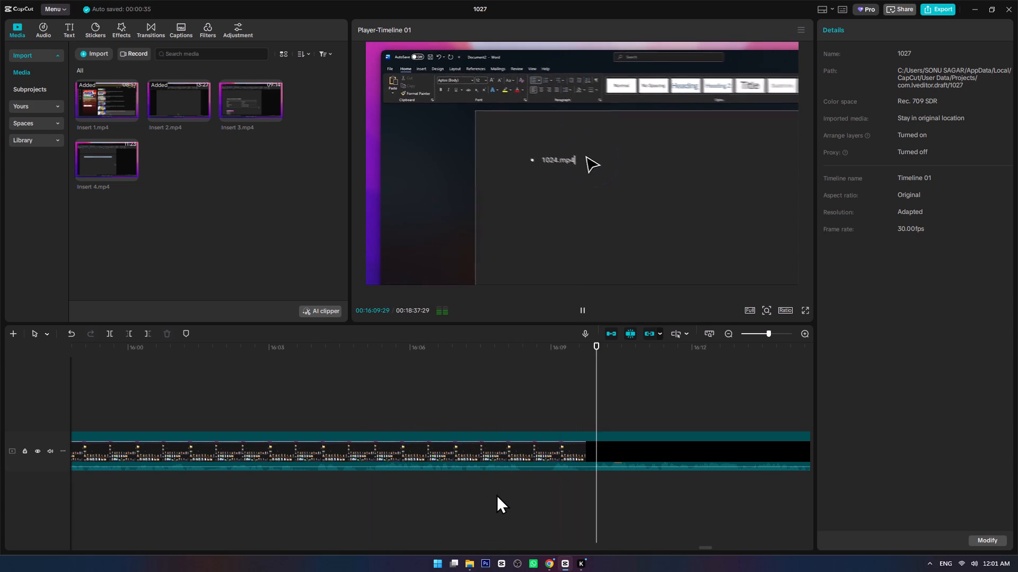
pyautogui.keyDown('alt'); pyautogui.scroll(-4, 544, 496); pyautogui.keyUp('alt')
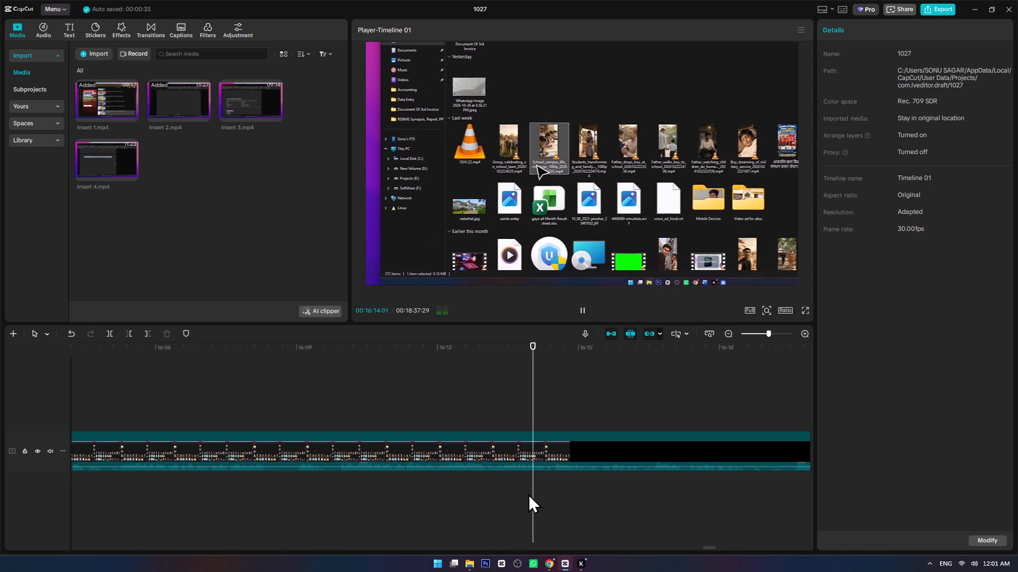
pyautogui.keyDown('alt'); pyautogui.scroll(-4, 528, 494); pyautogui.keyUp('alt')
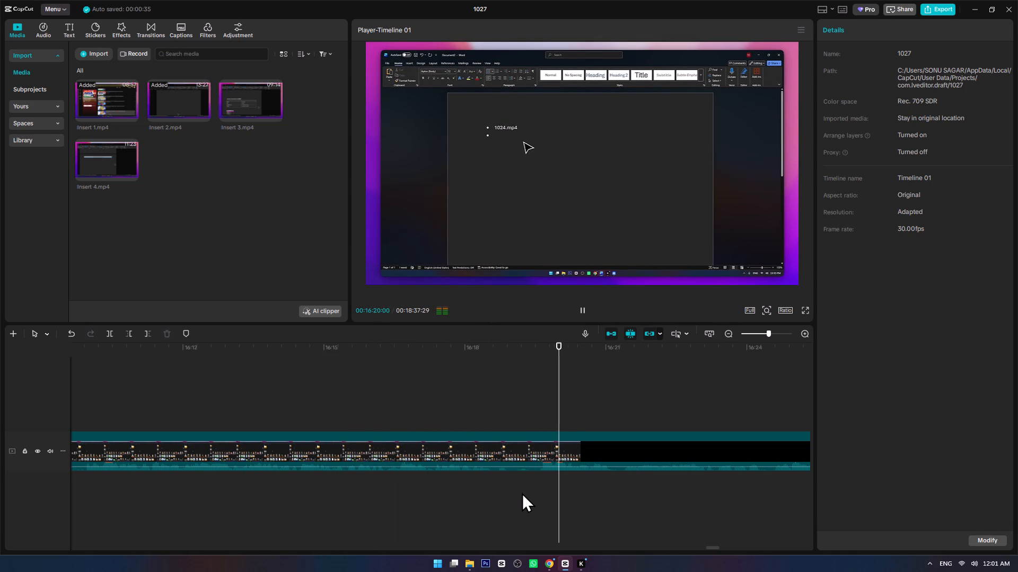
pyautogui.keyDown('ctrl'); pyautogui.scroll(6, 520, 493); pyautogui.keyUp('ctrl')
pyautogui.keyDown('alt'); pyautogui.scroll(-4, 520, 493); pyautogui.keyUp('alt')
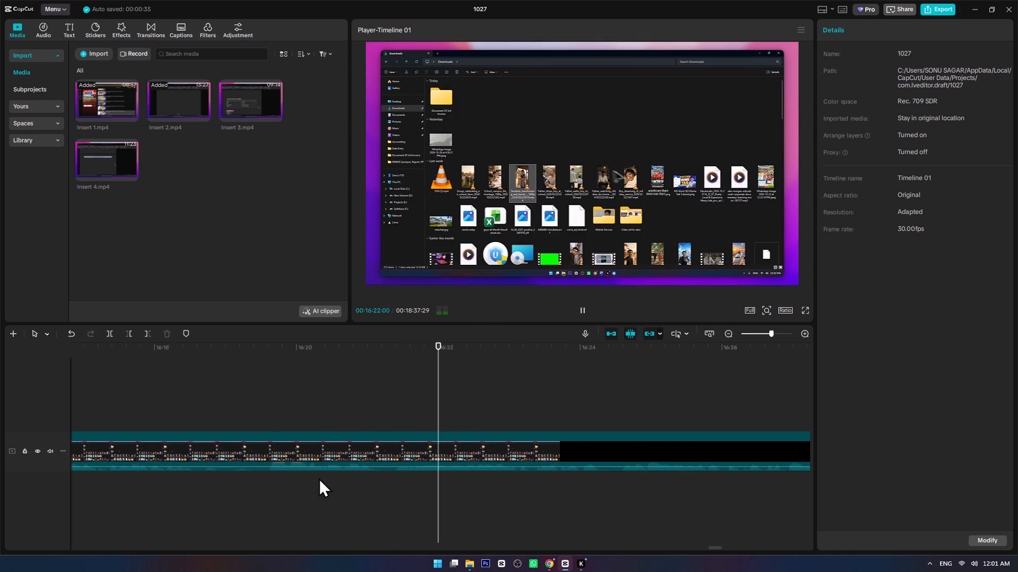
pyautogui.click(205, 479)
pyautogui.press('space')
pyautogui.press('space')
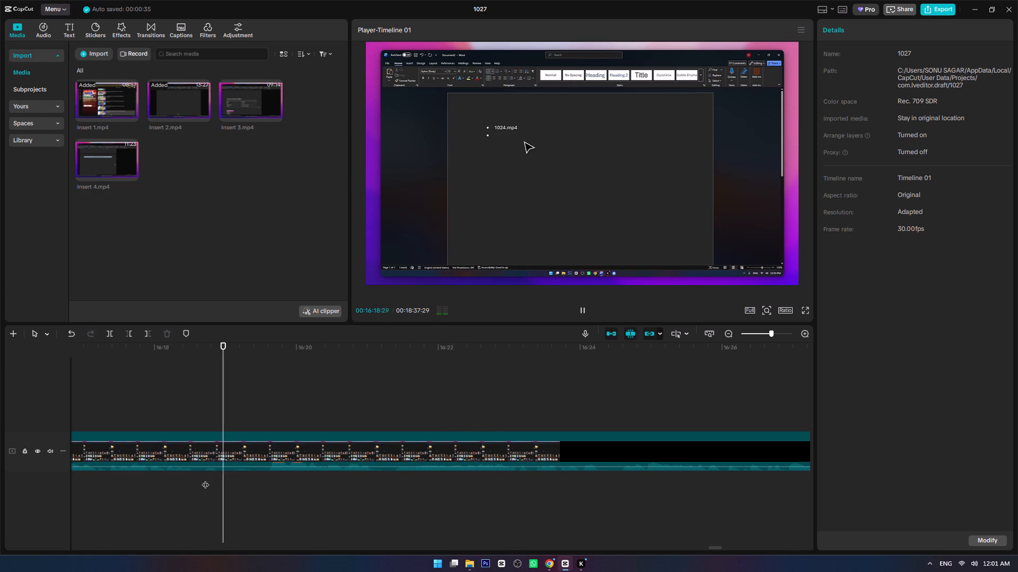
pyautogui.click(218, 476)
pyautogui.hotkey('ctrl', 'b')
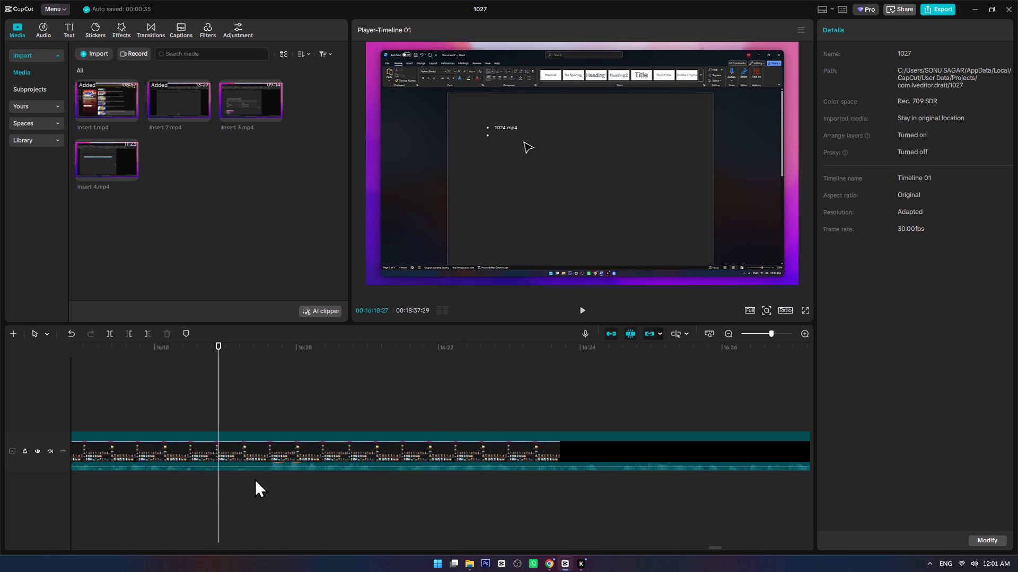
# Split Insert 2 at 00:16:19:17 and delete the part between the 00:16:18:27 split and this one.
pyautogui.click(266, 472)
pyautogui.hotkey('ctrl', 'b')
pyautogui.click(253, 457)
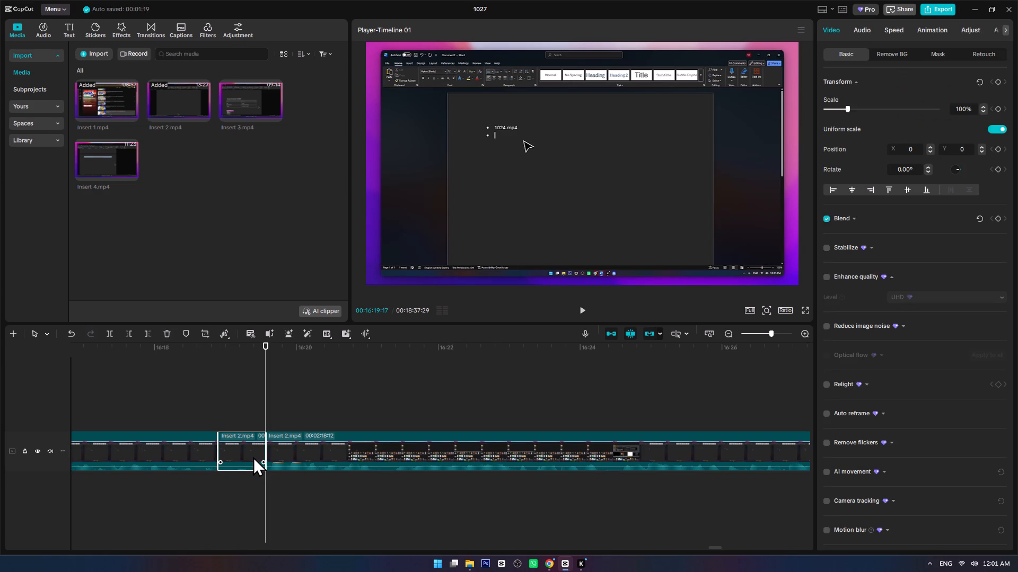
pyautogui.press('Delete')
# Play past the new join until the Screenshot window list opens in the document, and split Insert 2 at 00:16:29:03.
pyautogui.click(184, 396)
pyautogui.press('space')
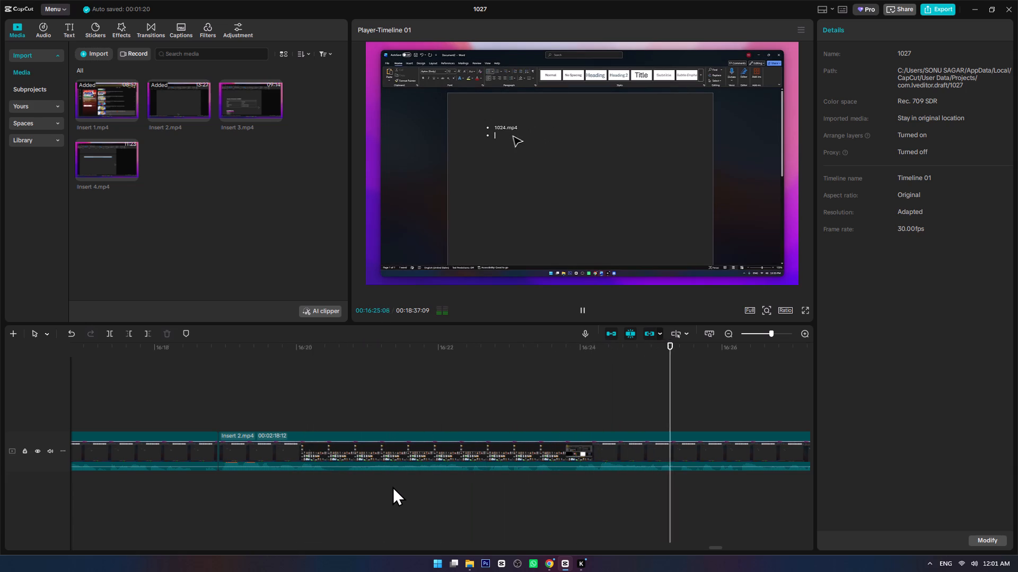
pyautogui.keyDown('alt'); pyautogui.scroll(-6, 502, 519); pyautogui.keyUp('alt')
pyautogui.keyDown('ctrl'); pyautogui.scroll(-6, 492, 521); pyautogui.keyUp('ctrl')
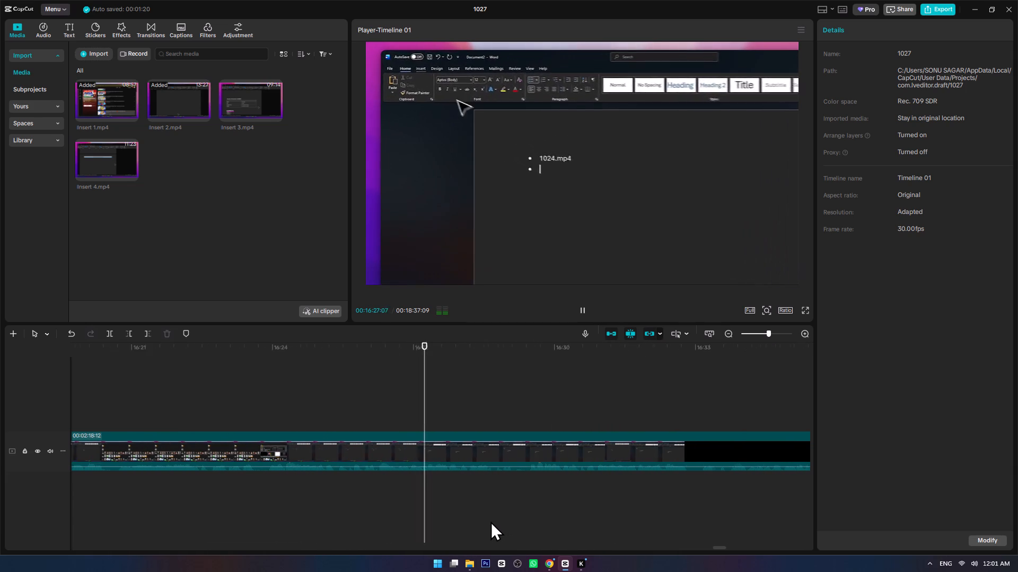
pyautogui.keyDown('alt'); pyautogui.scroll(-2, 490, 521); pyautogui.keyUp('alt')
pyautogui.keyDown('ctrl'); pyautogui.scroll(5, 442, 517); pyautogui.keyUp('ctrl')
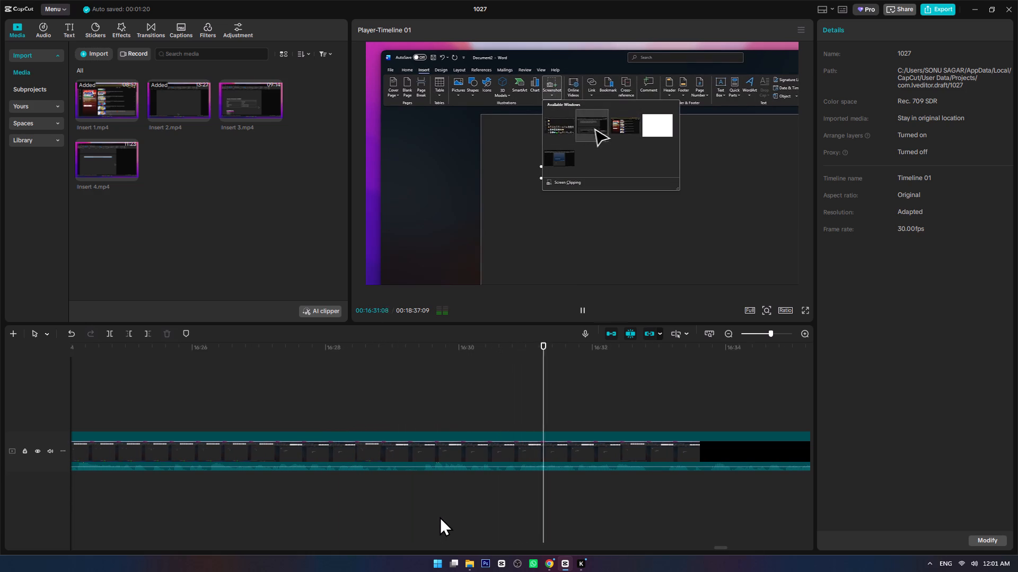
pyautogui.click(346, 480)
pyautogui.press('space')
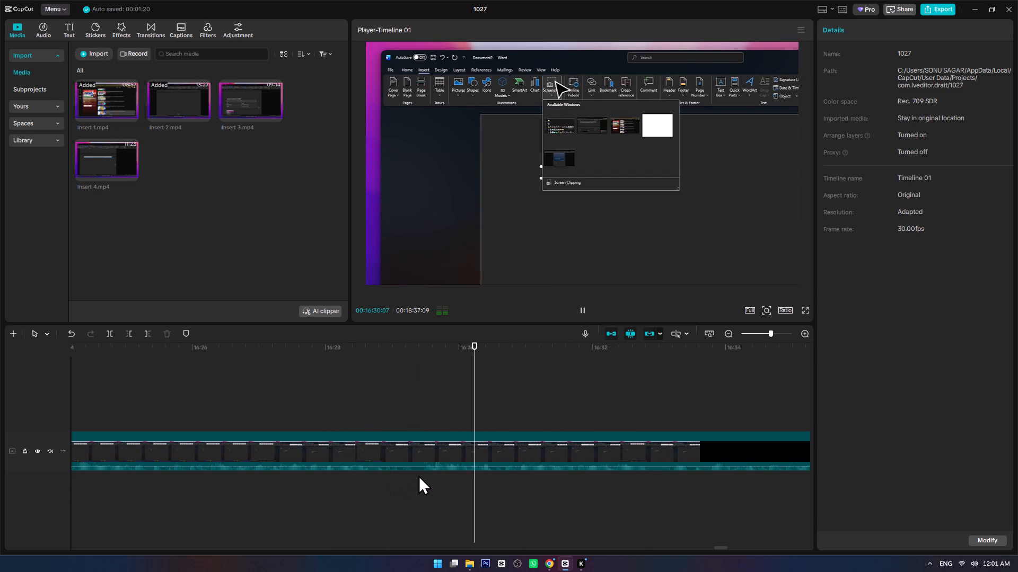
pyautogui.click(402, 475)
pyautogui.press('space')
pyautogui.press('space')
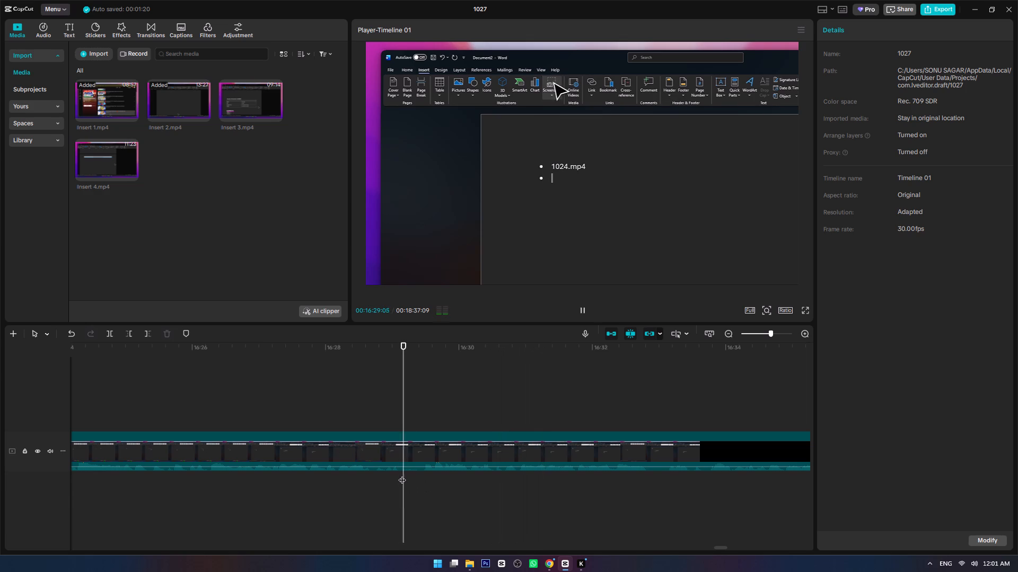
pyautogui.click(399, 474)
pyautogui.hotkey('ctrl', 'b')
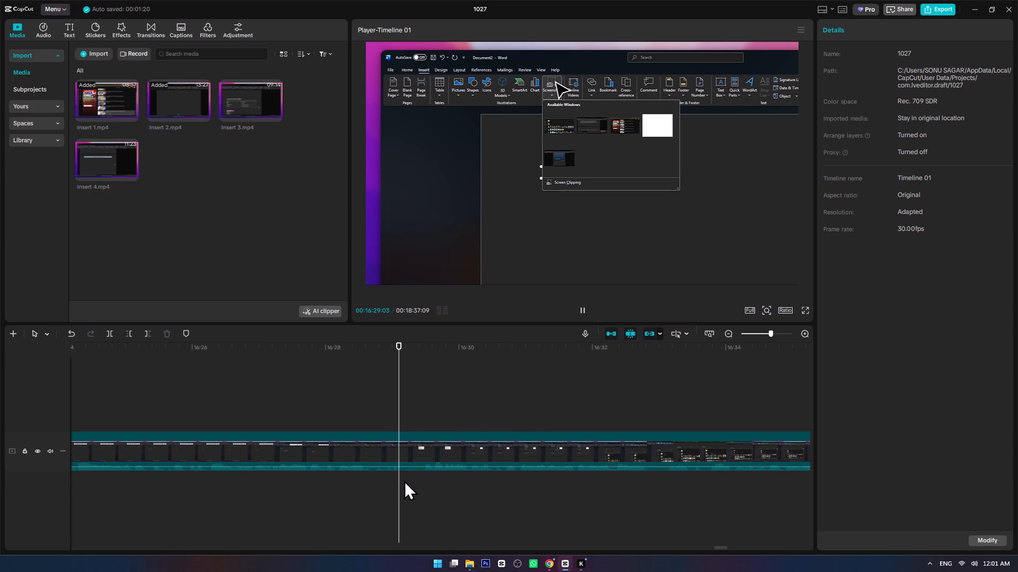
# Find where the Screenshot explanation restarts, split Insert 2 at 00:16:37:03, and delete the part from the 00:16:29:03 split to there.
pyautogui.press('space')
pyautogui.keyDown('ctrl'); pyautogui.scroll(-8, 524, 517); pyautogui.keyUp('ctrl')
pyautogui.keyDown('ctrl'); pyautogui.scroll(-6, 570, 509); pyautogui.keyUp('ctrl')
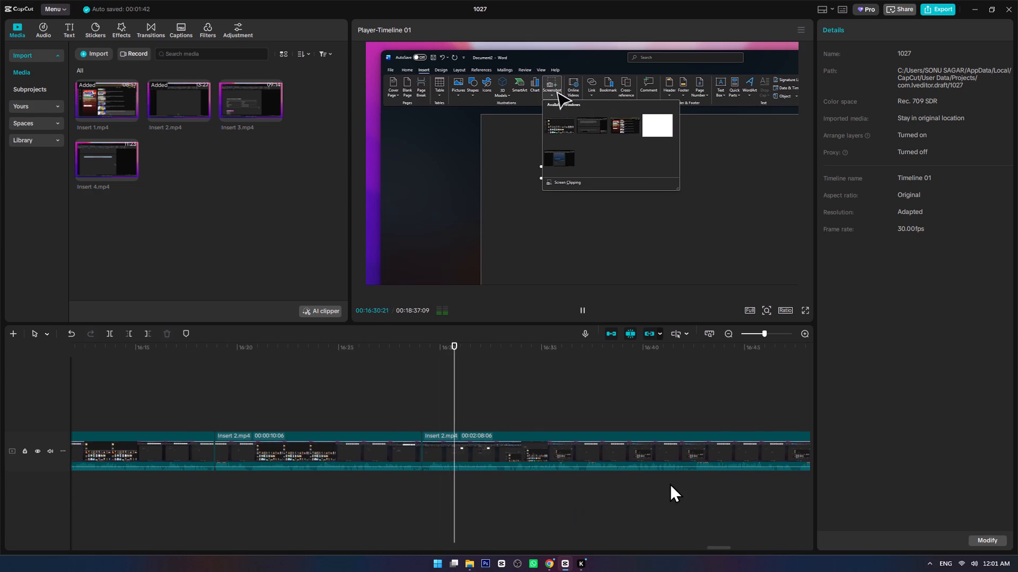
pyautogui.click(576, 480)
pyautogui.press('space')
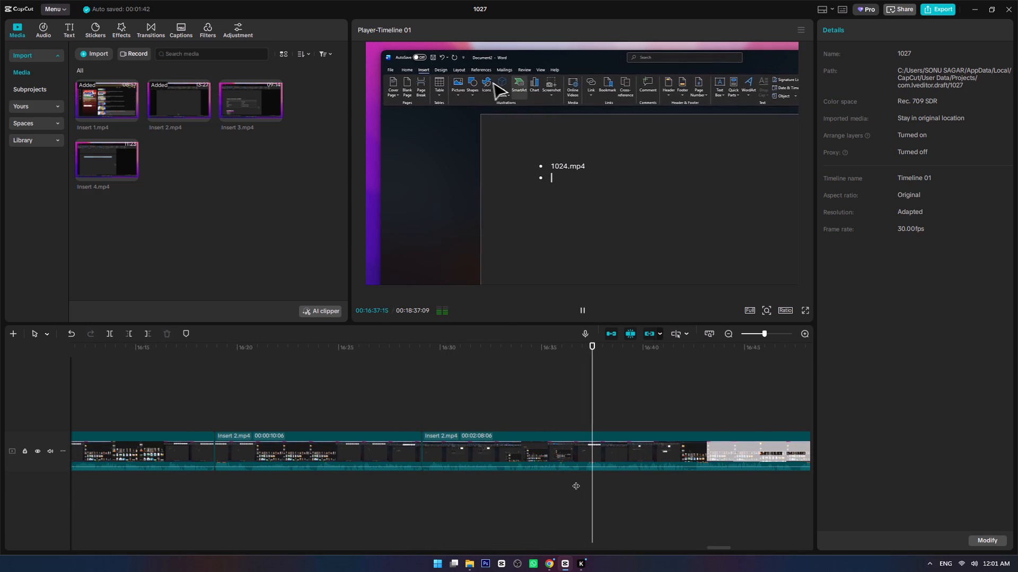
pyautogui.keyDown('ctrl'); pyautogui.scroll(7, 578, 480); pyautogui.keyUp('ctrl')
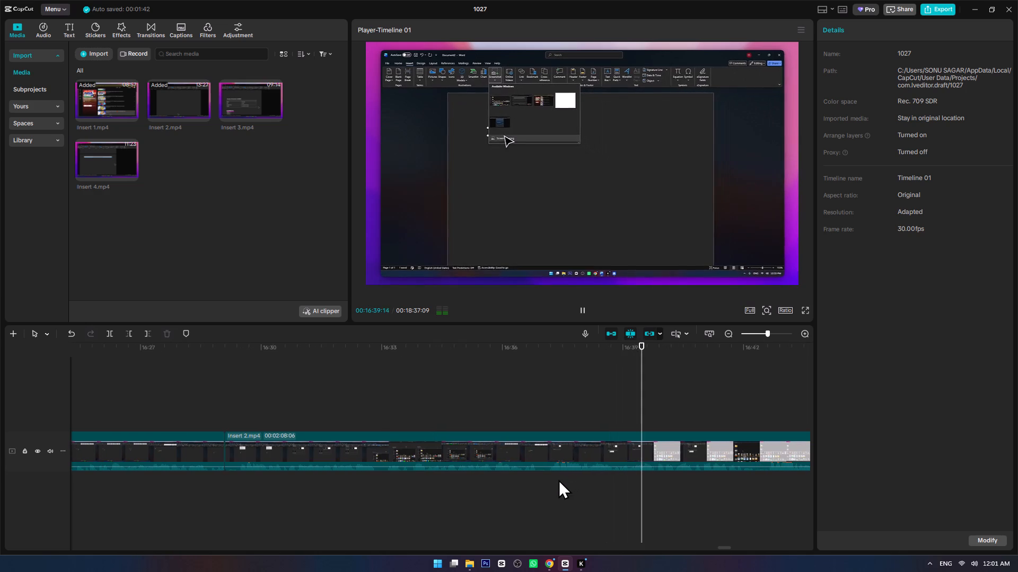
pyautogui.press('space')
pyautogui.click(547, 473)
pyautogui.hotkey('ctrl', 'b')
pyautogui.moveTo(503, 490); pyautogui.dragTo(438, 420)
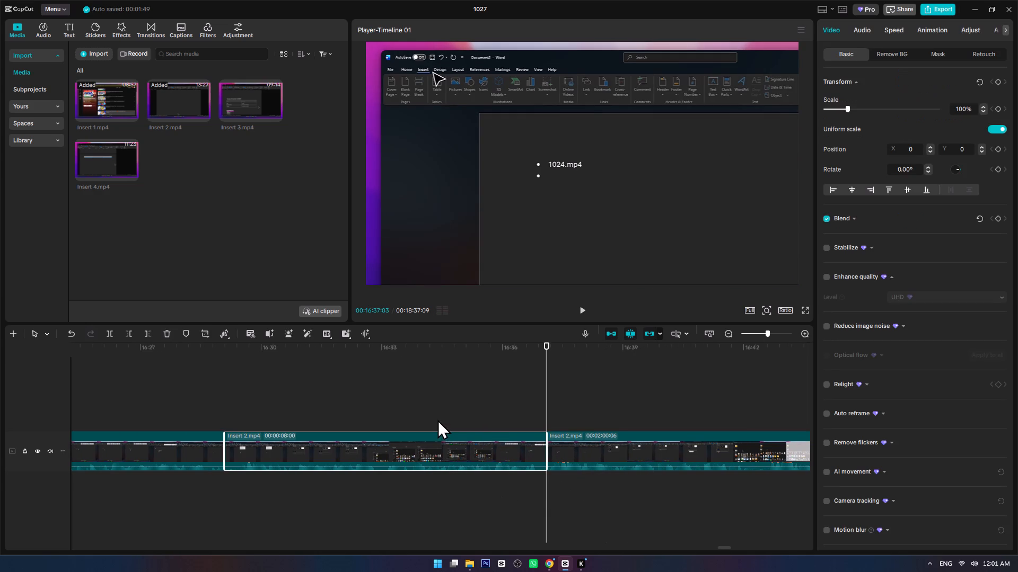
pyautogui.press('Delete')
# Play past the new join through the screen clipping demonstration and the typed bullet list, and split Insert 2 at 00:16:57:04.
pyautogui.click(157, 400)
pyautogui.press('space')
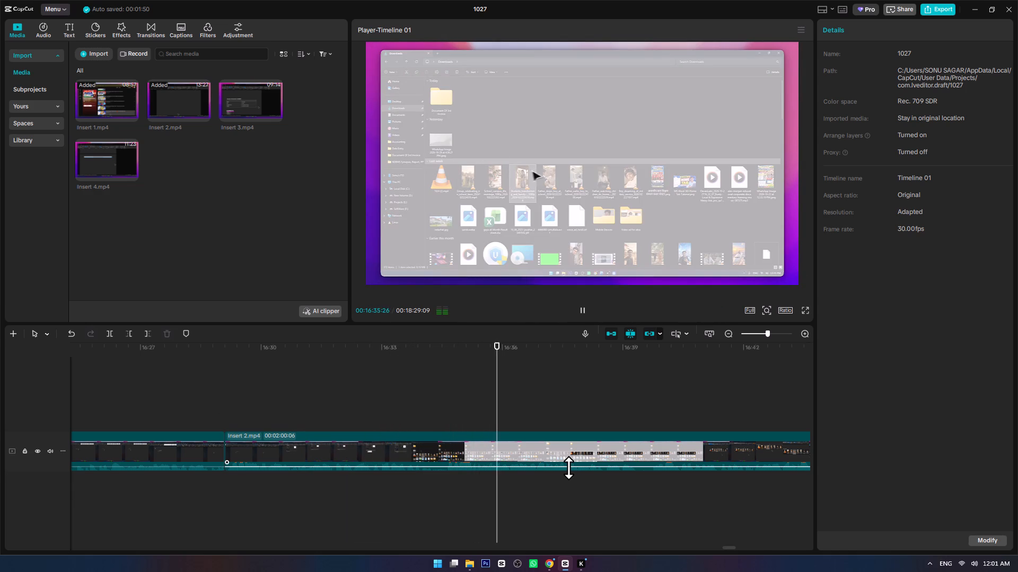
pyautogui.keyDown('alt'); pyautogui.scroll(-4, 548, 495); pyautogui.keyUp('alt')
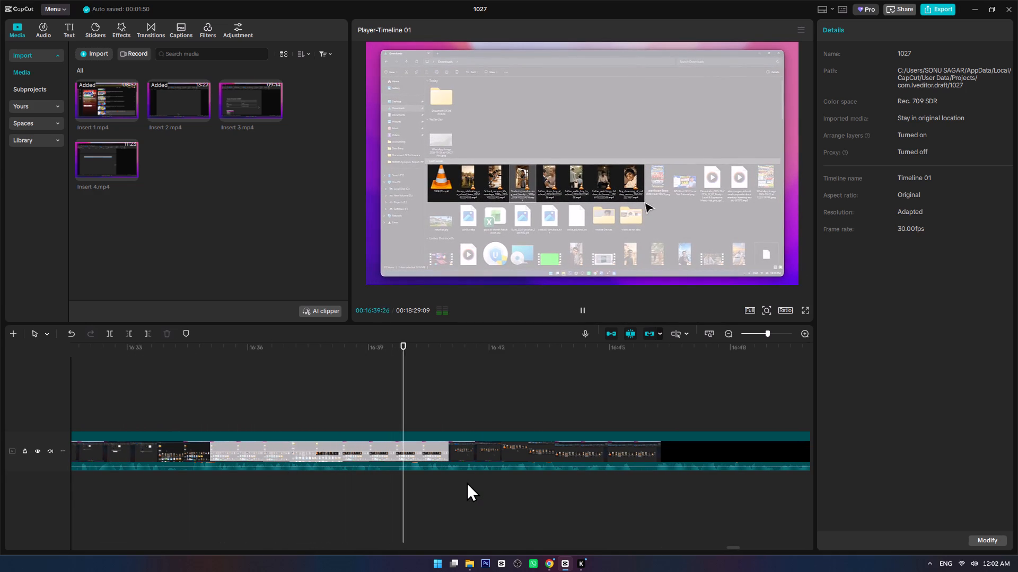
pyautogui.keyDown('alt'); pyautogui.scroll(-2, 467, 482); pyautogui.keyUp('alt')
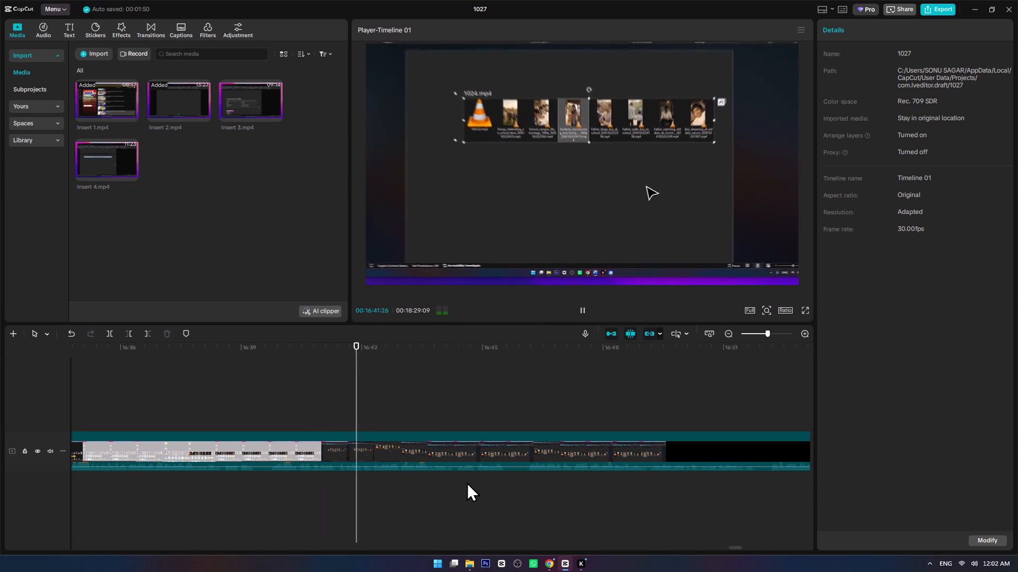
pyautogui.keyDown('ctrl'); pyautogui.scroll(-6, 467, 482); pyautogui.keyUp('ctrl')
pyautogui.keyDown('ctrl'); pyautogui.scroll(6, 467, 482); pyautogui.keyUp('ctrl')
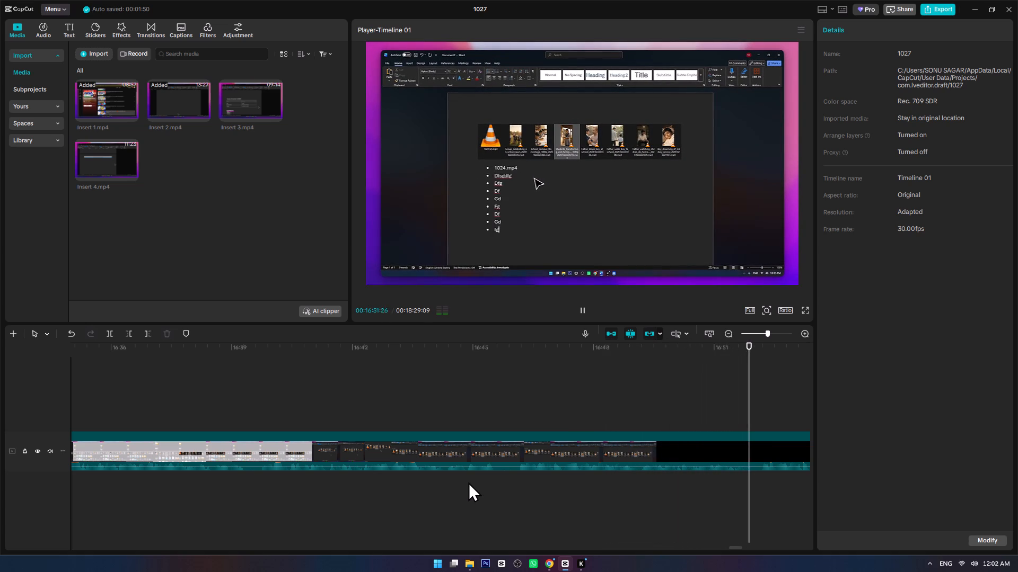
pyautogui.keyDown('alt'); pyautogui.scroll(-8, 468, 482); pyautogui.keyUp('alt')
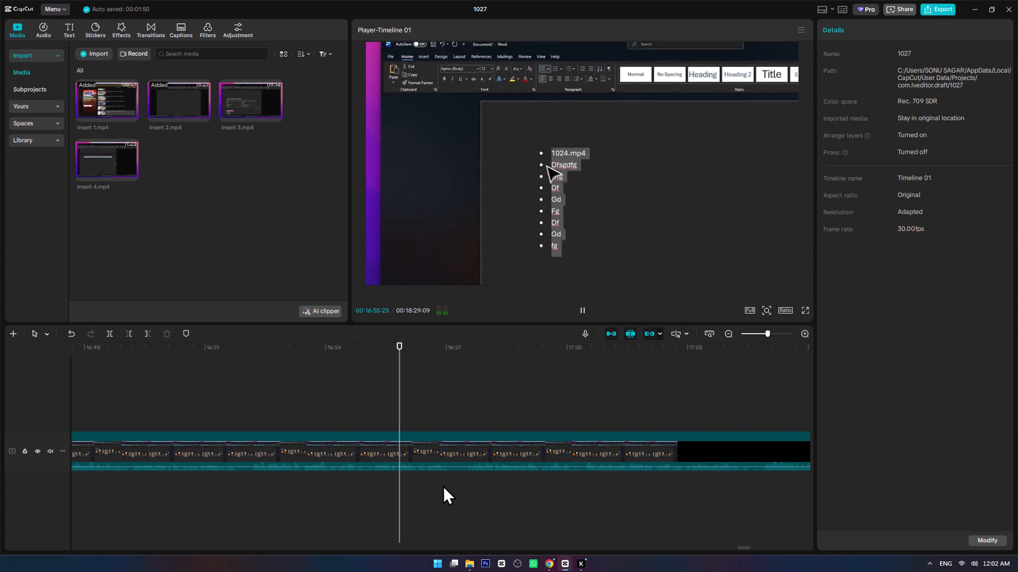
pyautogui.keyDown('alt'); pyautogui.scroll(-3, 443, 485); pyautogui.keyUp('alt')
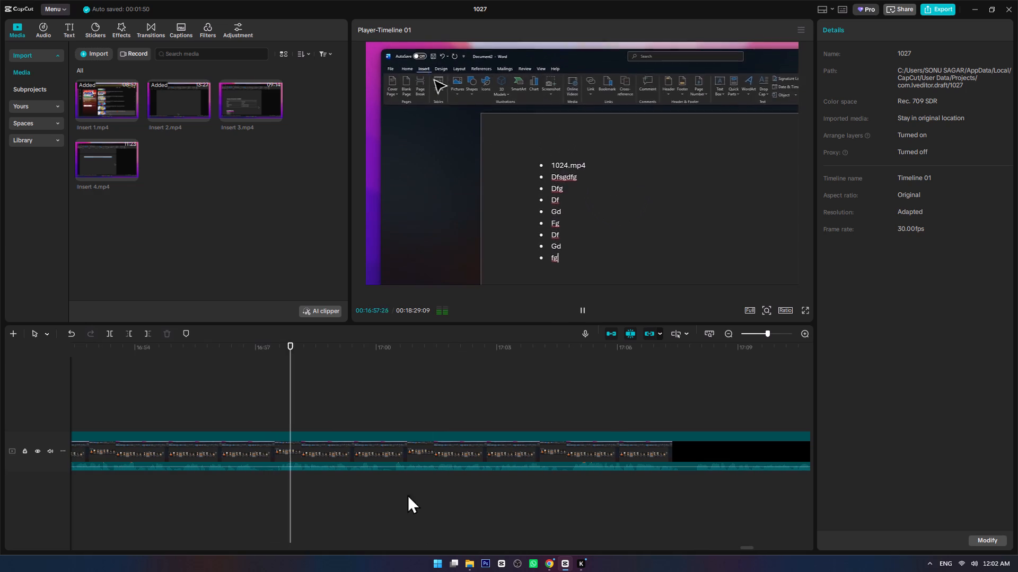
pyautogui.keyDown('ctrl'); pyautogui.scroll(6, 311, 506); pyautogui.keyUp('ctrl')
pyautogui.keyDown('ctrl'); pyautogui.scroll(5, 261, 504); pyautogui.keyUp('ctrl')
pyautogui.press('space')
pyautogui.click(197, 480)
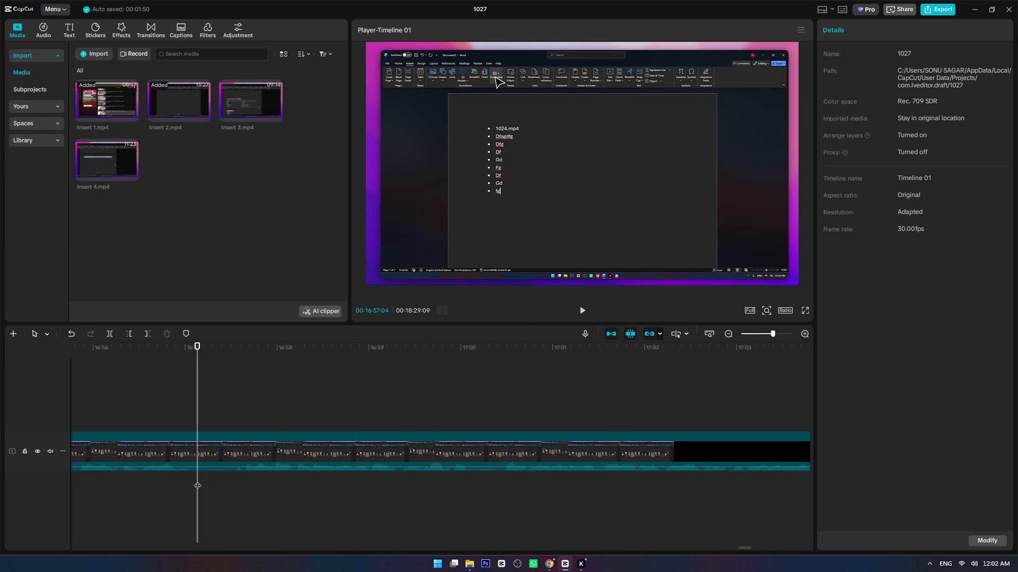
pyautogui.hotkey('ctrl', 'b')
# Split Insert 2 at 00:16:57:16 and delete the short part between the 00:16:57:04 split and this one.
pyautogui.press('space')
pyautogui.click(233, 475)
pyautogui.hotkey('ctrl', 'b')
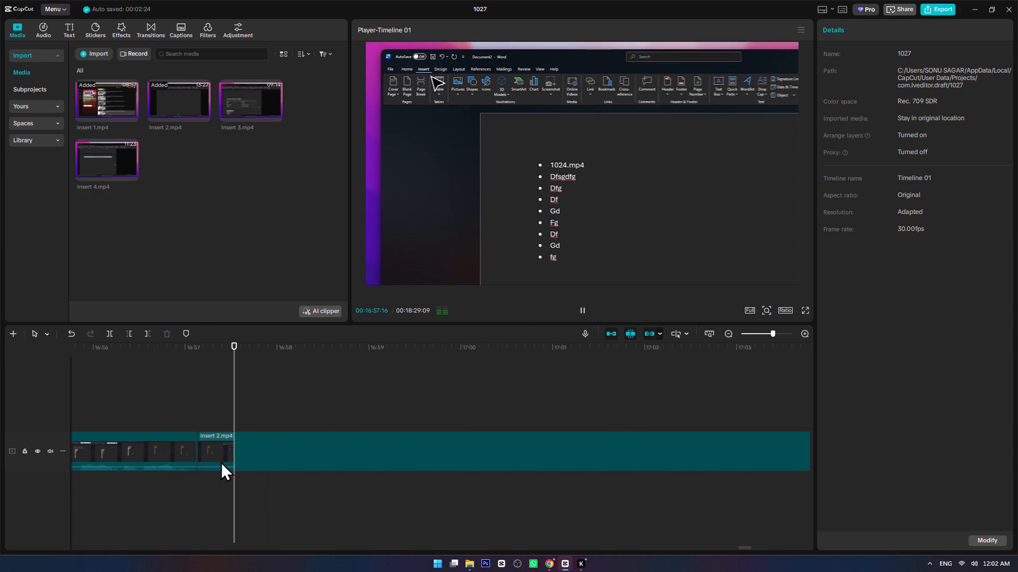
pyautogui.click(221, 450)
pyautogui.press('Delete')
# Split Insert 2 at 00:16:59:22 and again about 10 frames further on, and delete the short part between the two splits.
pyautogui.press('space')
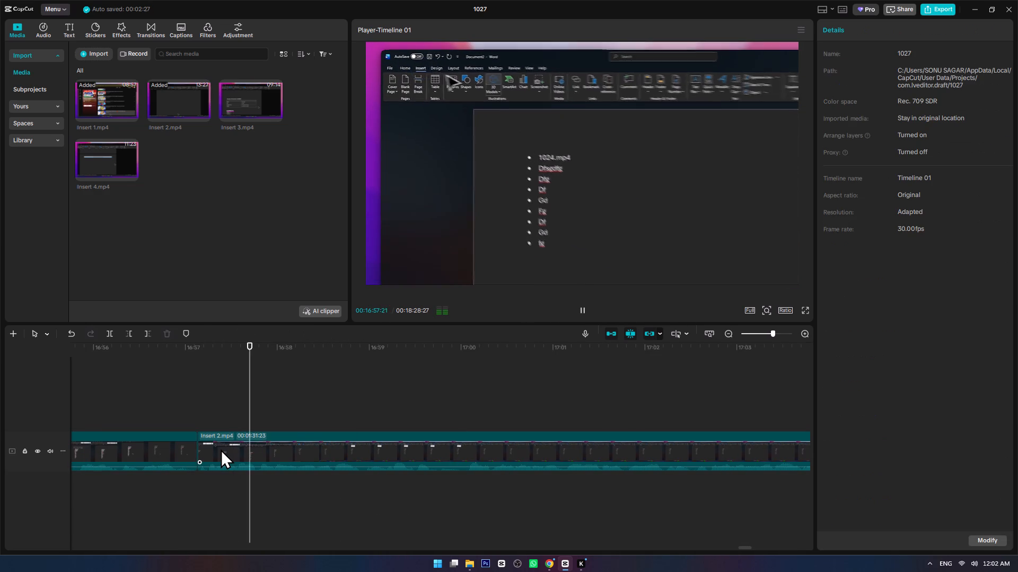
pyautogui.keyDown('ctrl'); pyautogui.scroll(10, 499, 437); pyautogui.keyUp('ctrl')
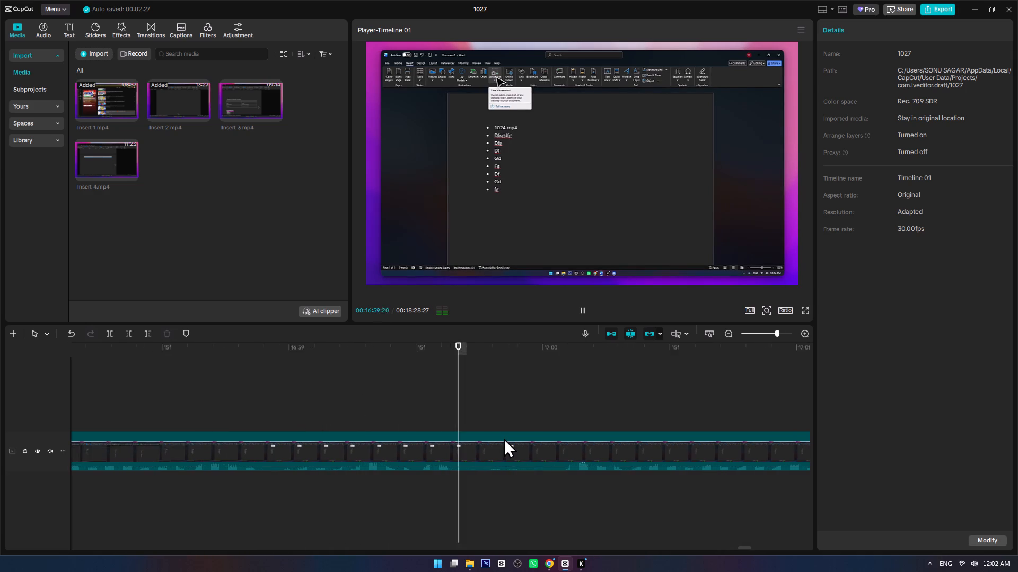
pyautogui.click(478, 476)
pyautogui.press('space')
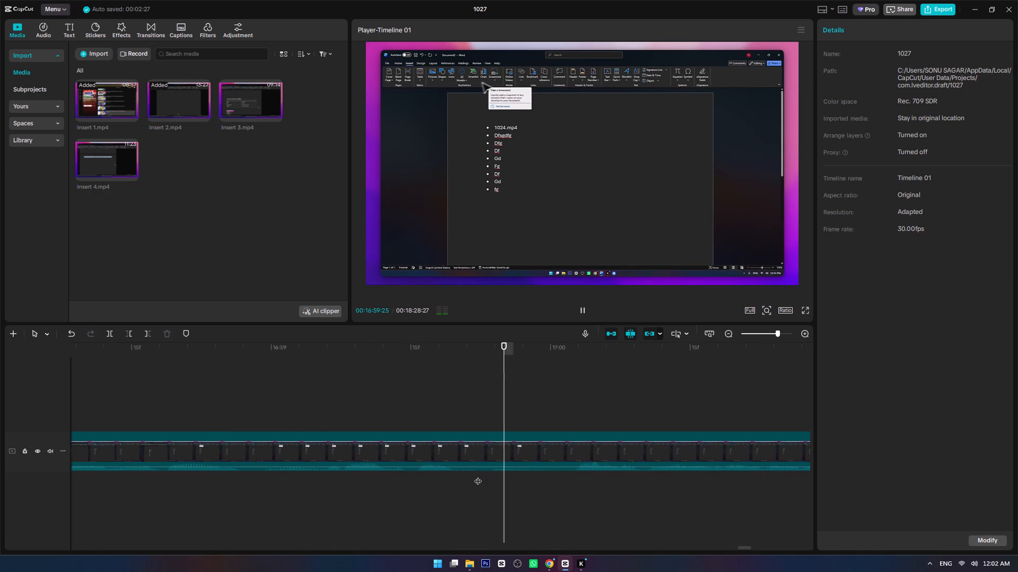
pyautogui.click(478, 476)
pyautogui.hotkey('ctrl', 'b')
pyautogui.click(572, 476)
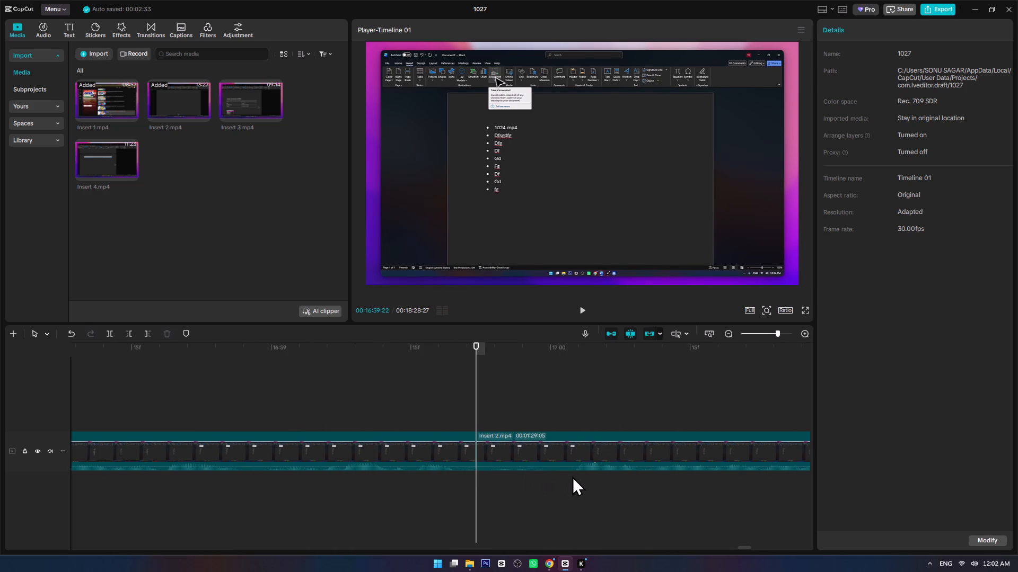
pyautogui.hotkey('ctrl', 'b')
pyautogui.click(525, 444)
pyautogui.press('Delete')
# Play Insert 2 from just before the 00:16:59:22 join through the Online Videos part to check the cut and find what needs trimming.
pyautogui.click(414, 401)
pyautogui.press('space')
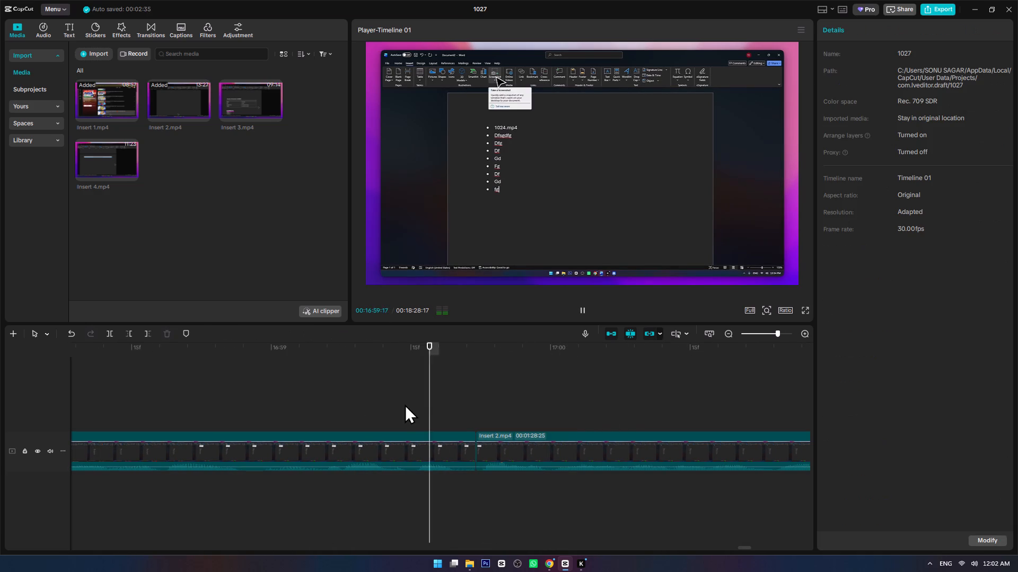
pyautogui.keyDown('ctrl'); pyautogui.scroll(-20, 429, 418); pyautogui.keyUp('ctrl')
pyautogui.keyDown('ctrl'); pyautogui.scroll(-3, 429, 418); pyautogui.keyUp('ctrl')
pyautogui.keyDown('alt'); pyautogui.scroll(-7, 518, 432); pyautogui.keyUp('alt')
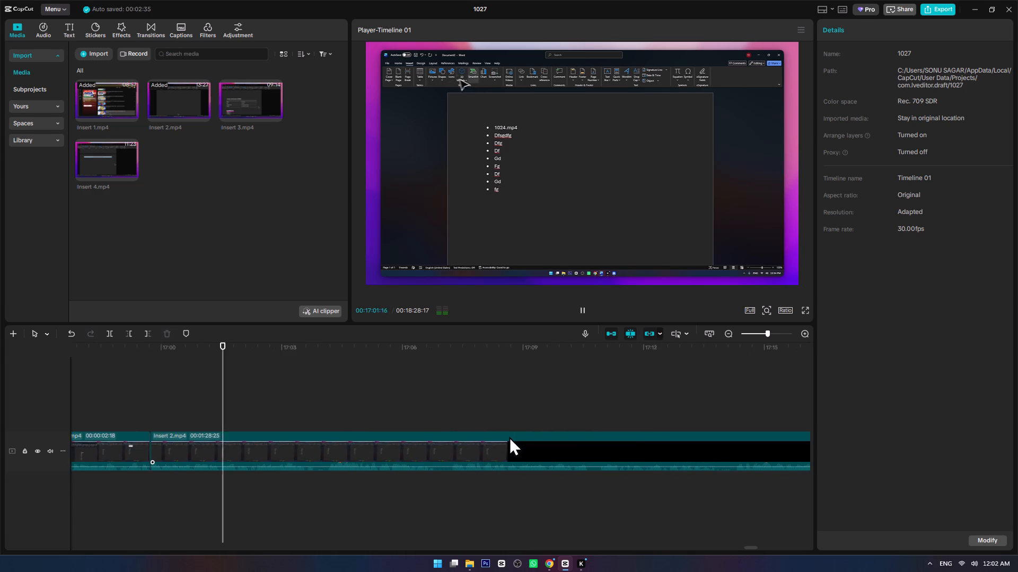
pyautogui.keyDown('ctrl'); pyautogui.scroll(-7, 503, 435); pyautogui.keyUp('ctrl')
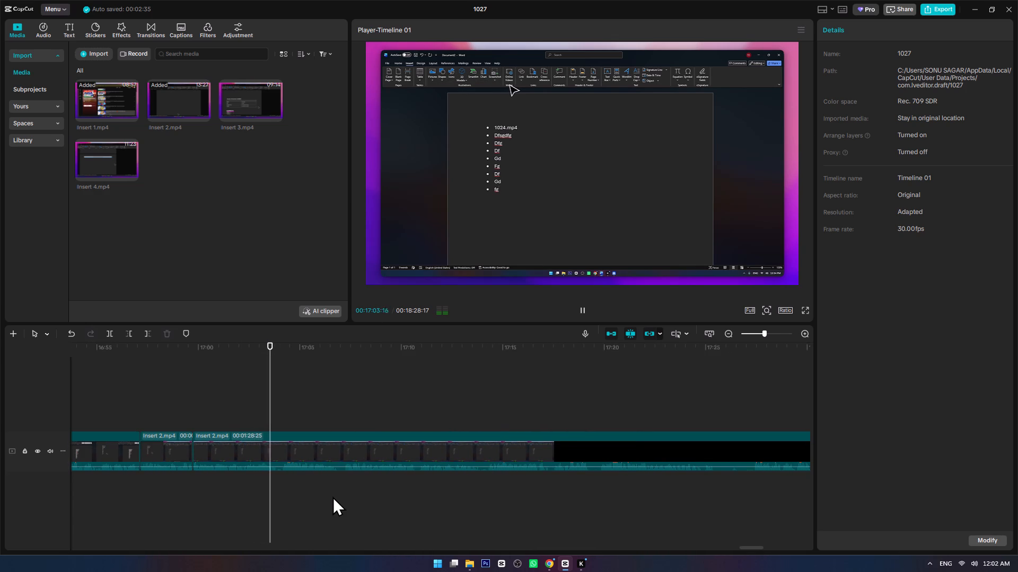
pyautogui.keyDown('ctrl'); pyautogui.scroll(-2, 335, 499); pyautogui.keyUp('ctrl')
pyautogui.keyDown('ctrl'); pyautogui.scroll(3, 335, 499); pyautogui.keyUp('ctrl')
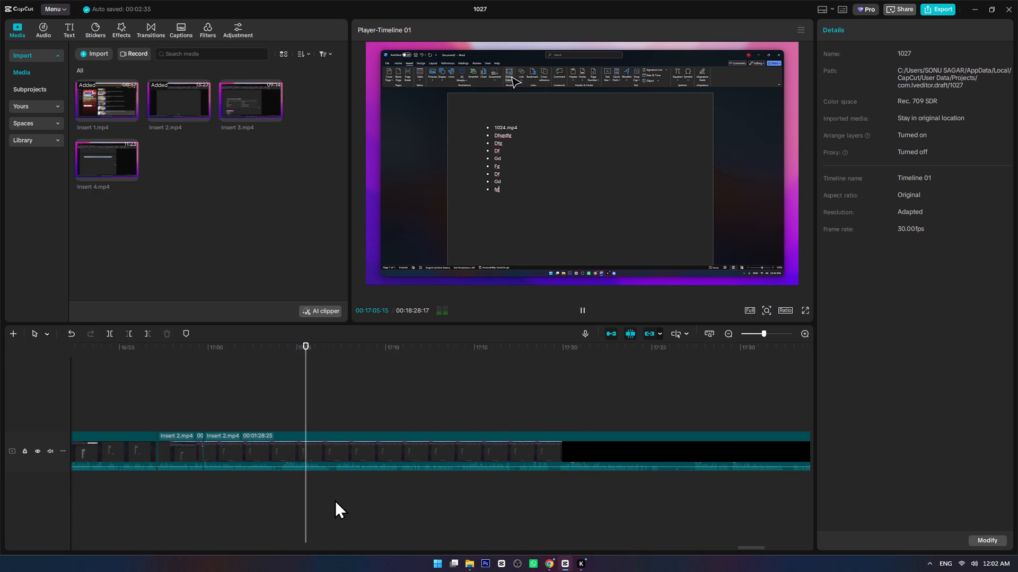
pyautogui.keyDown('ctrl'); pyautogui.scroll(3, 335, 499); pyautogui.keyUp('ctrl')
pyautogui.keyDown('ctrl'); pyautogui.scroll(-12, 347, 498); pyautogui.keyUp('ctrl')
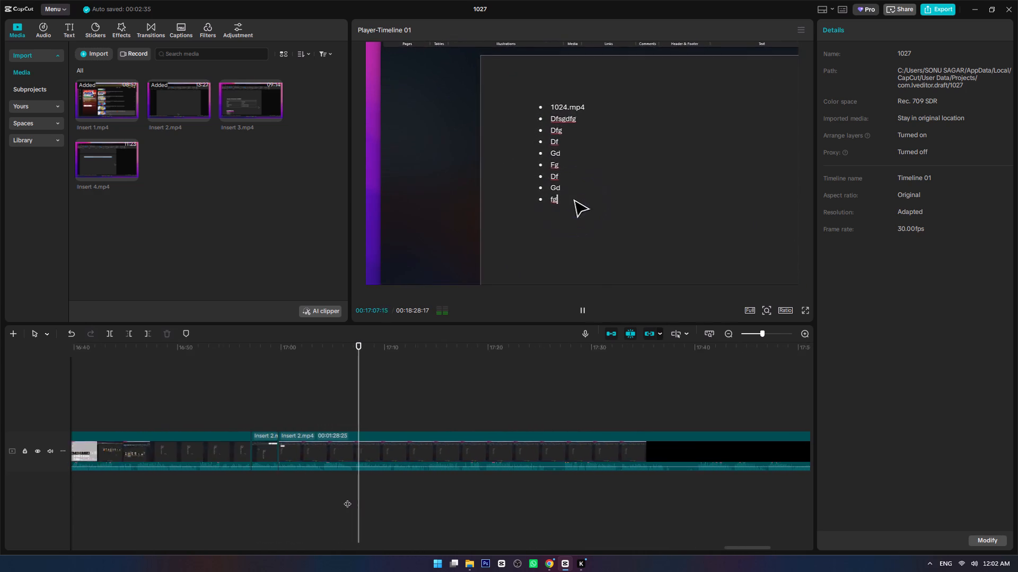
pyautogui.keyDown('ctrl'); pyautogui.scroll(-2, 347, 498); pyautogui.keyUp('ctrl')
pyautogui.keyDown('ctrl'); pyautogui.scroll(7, 347, 498); pyautogui.keyUp('ctrl')
# Save the project.
pyautogui.hotkey('ctrl', 's')
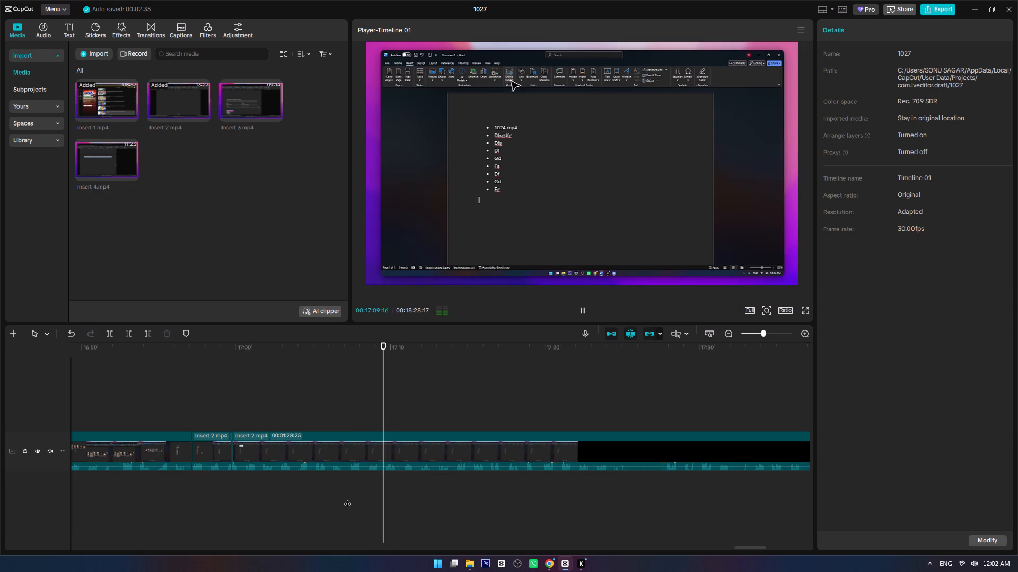
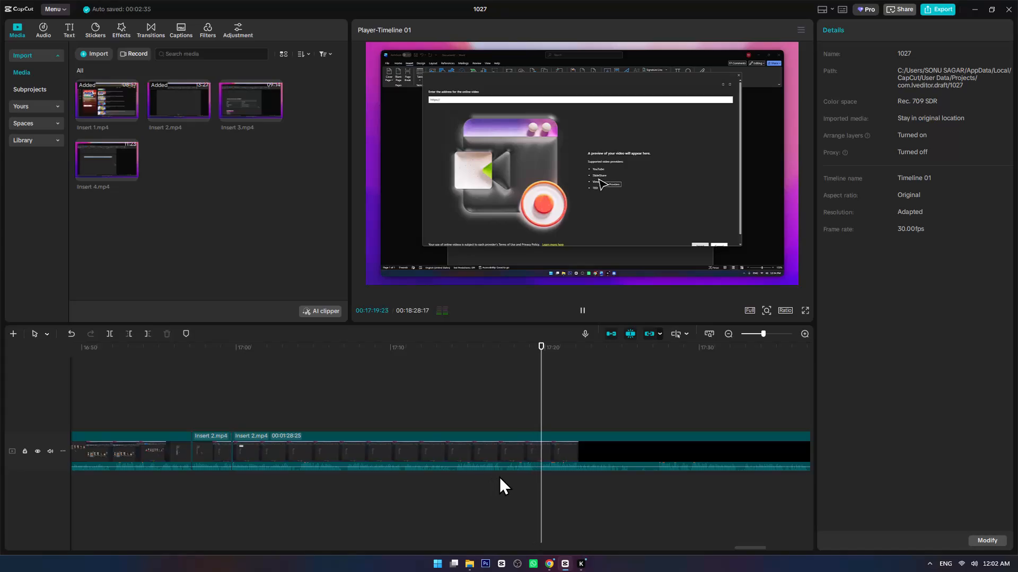
# Split Insert 2 at 00:17:19:06 and again at 00:17:19:24, and delete the short part between the two splits.
pyautogui.keyDown('ctrl'); pyautogui.scroll(13, 546, 484); pyautogui.keyUp('ctrl')
pyautogui.press('space')
pyautogui.click(481, 472)
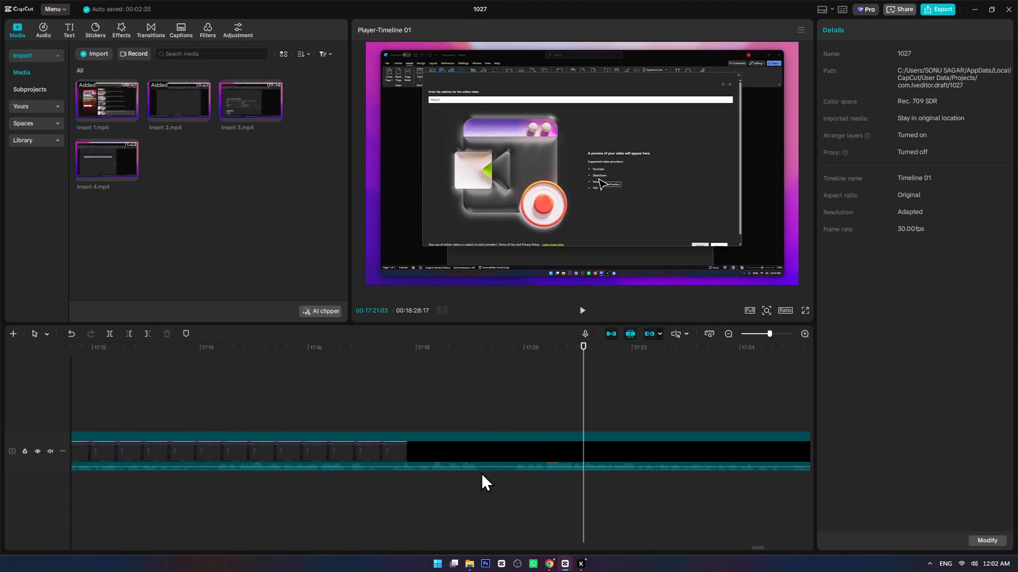
pyautogui.hotkey('ctrl', 'b')
pyautogui.click(513, 474)
pyautogui.hotkey('ctrl', 'b')
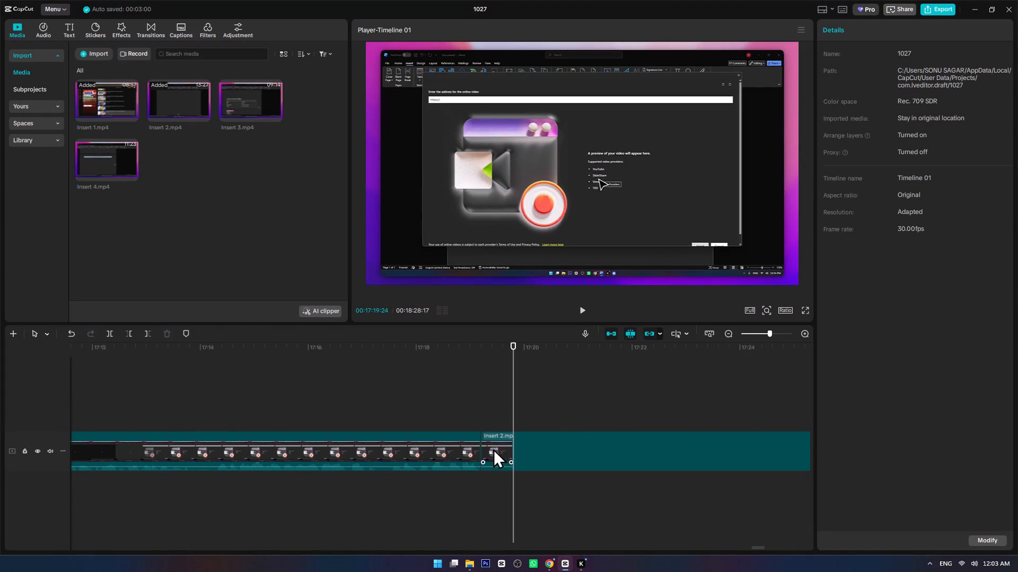
pyautogui.click(493, 449)
pyautogui.press('Delete')
# Play Insert 2 from just before the 00:17:19:06 join to check the cut and find the next pause.
pyautogui.click(435, 416)
pyautogui.press('space')
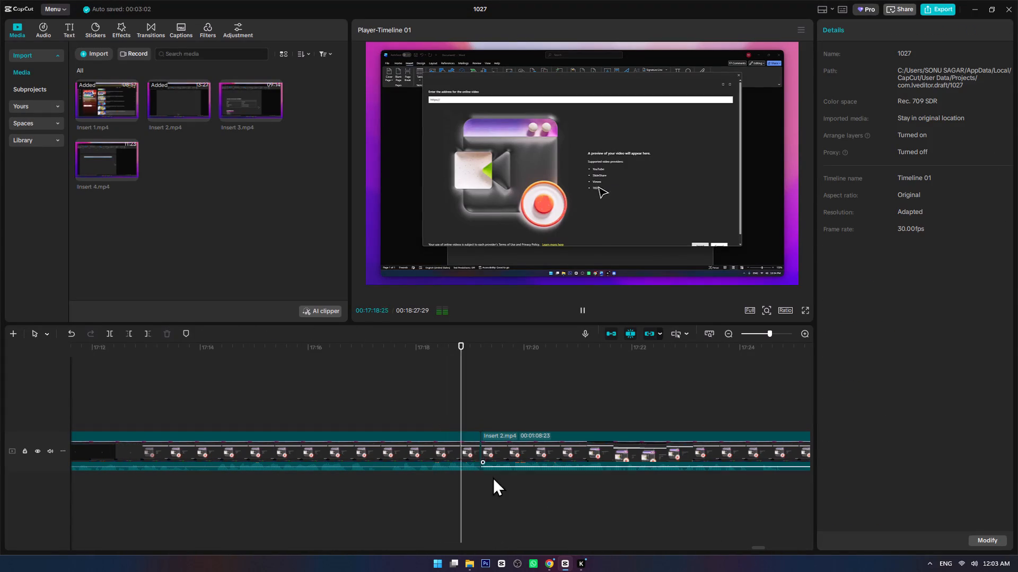
pyautogui.keyDown('ctrl'); pyautogui.scroll(6, 541, 525); pyautogui.keyUp('ctrl')
pyautogui.keyDown('ctrl'); pyautogui.scroll(-8, 563, 539); pyautogui.keyUp('ctrl')
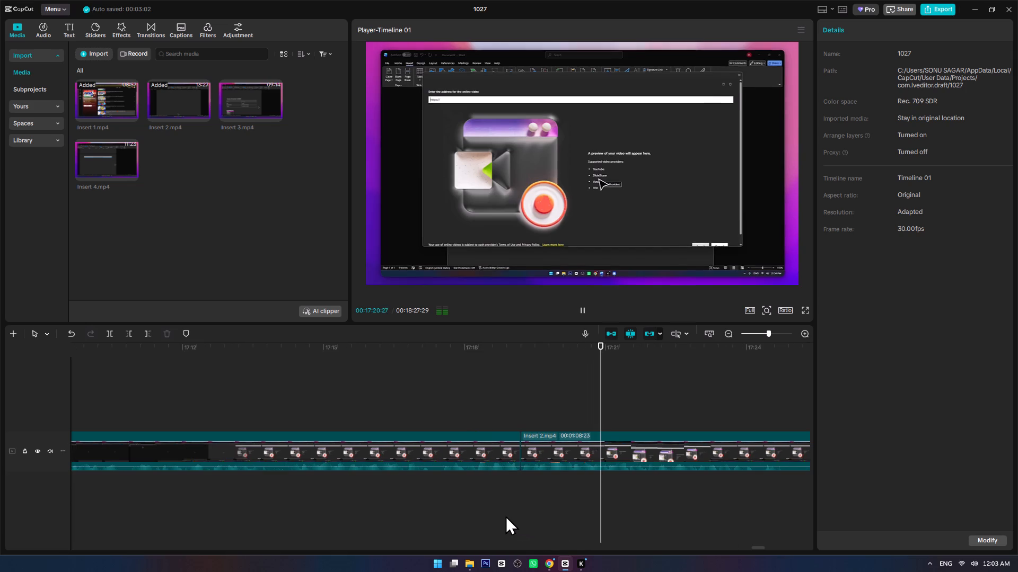
pyautogui.keyDown('ctrl'); pyautogui.scroll(-6, 505, 515); pyautogui.keyUp('ctrl')
pyautogui.keyDown('alt'); pyautogui.scroll(-5, 504, 515); pyautogui.keyUp('alt')
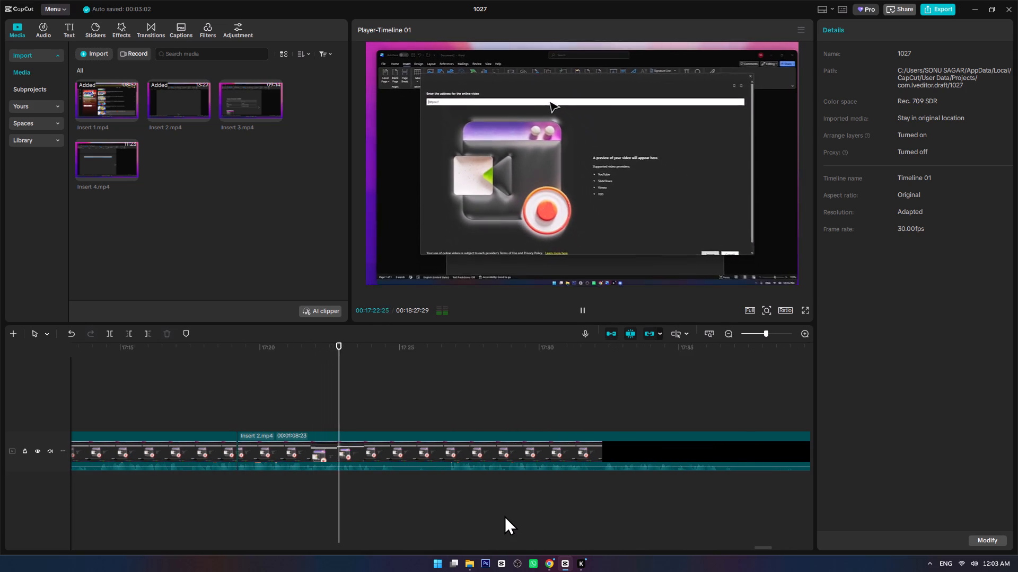
pyautogui.keyDown('ctrl'); pyautogui.scroll(8, 391, 509); pyautogui.keyUp('ctrl')
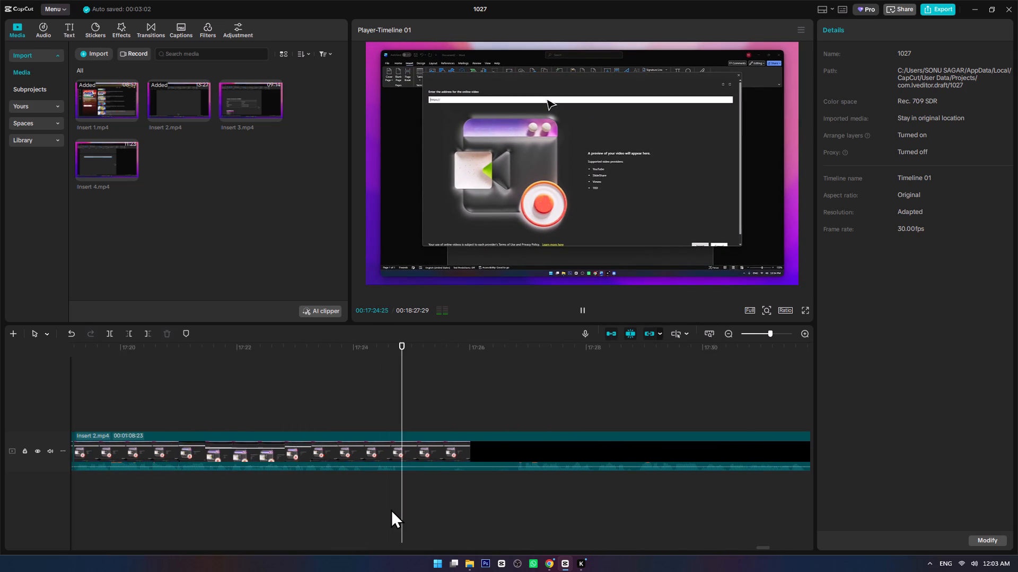
pyautogui.keyDown('ctrl'); pyautogui.scroll(12, 391, 509); pyautogui.keyUp('ctrl')
pyautogui.keyDown('ctrl'); pyautogui.scroll(-11, 390, 509); pyautogui.keyUp('ctrl')
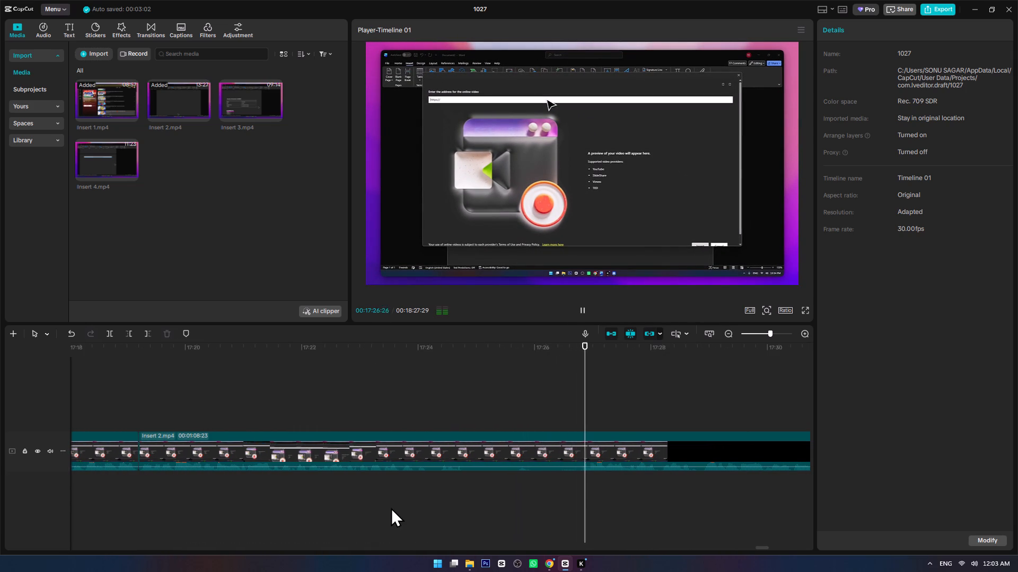
# Replay Insert 2 around 00:17:23 to find where the speech stops, and split it at 00:17:24:04.
pyautogui.press('space')
pyautogui.click(367, 476)
pyautogui.press('space')
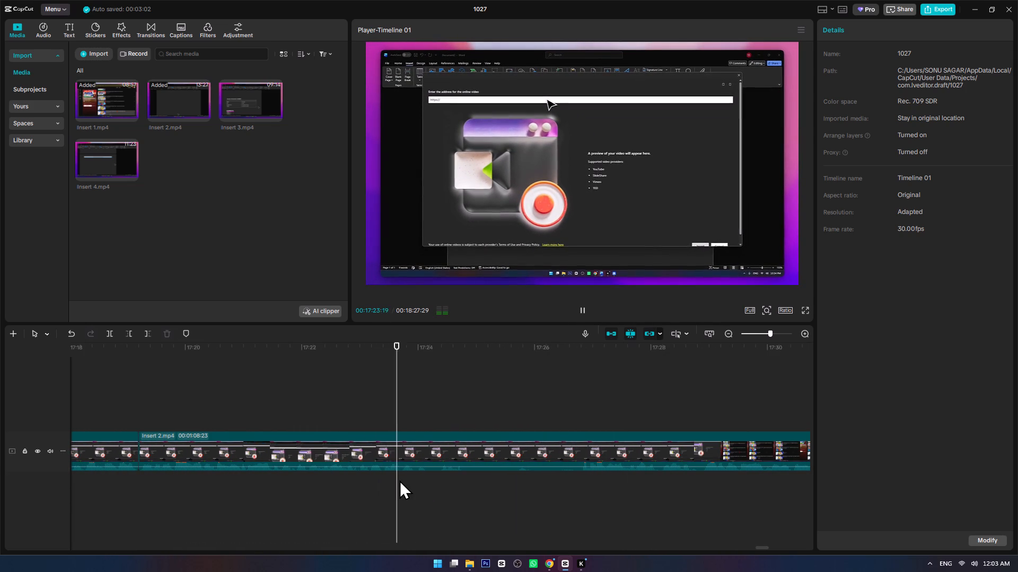
pyautogui.press('space')
pyautogui.click(366, 477)
pyautogui.press('space')
pyautogui.keyDown('ctrl'); pyautogui.scroll(8, 366, 477); pyautogui.keyUp('ctrl')
pyautogui.press('space')
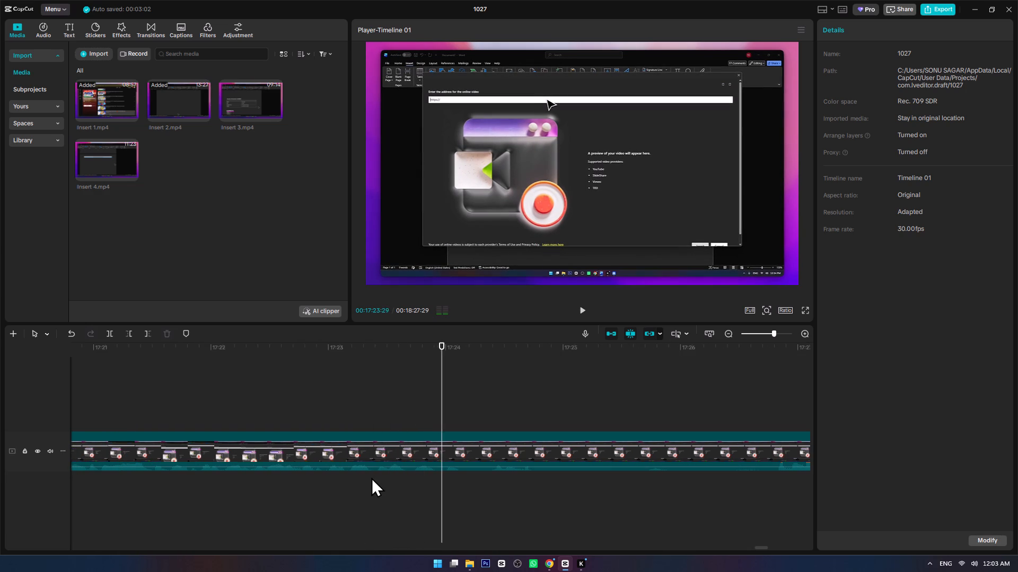
pyautogui.click(371, 477)
pyautogui.press('space')
pyautogui.click(349, 477)
pyautogui.press('space')
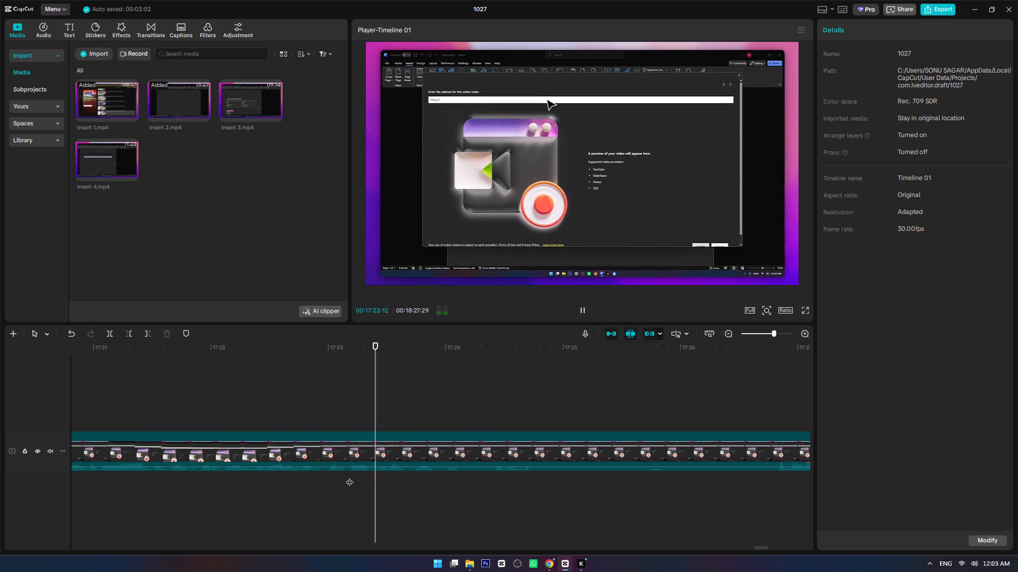
pyautogui.click(349, 477)
pyautogui.press('space')
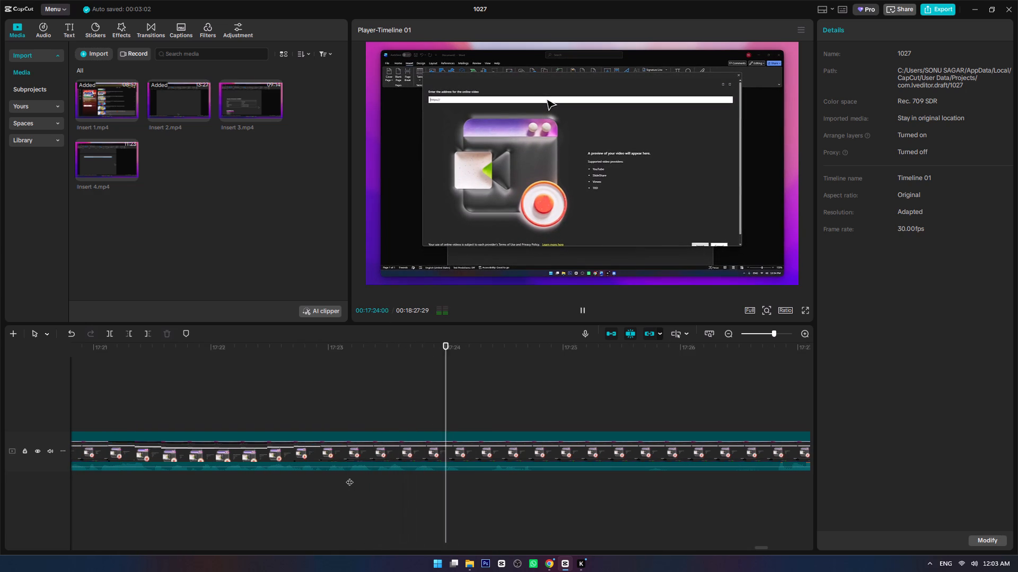
pyautogui.press('space')
pyautogui.click(462, 477)
pyautogui.hotkey('ctrl', 'b')
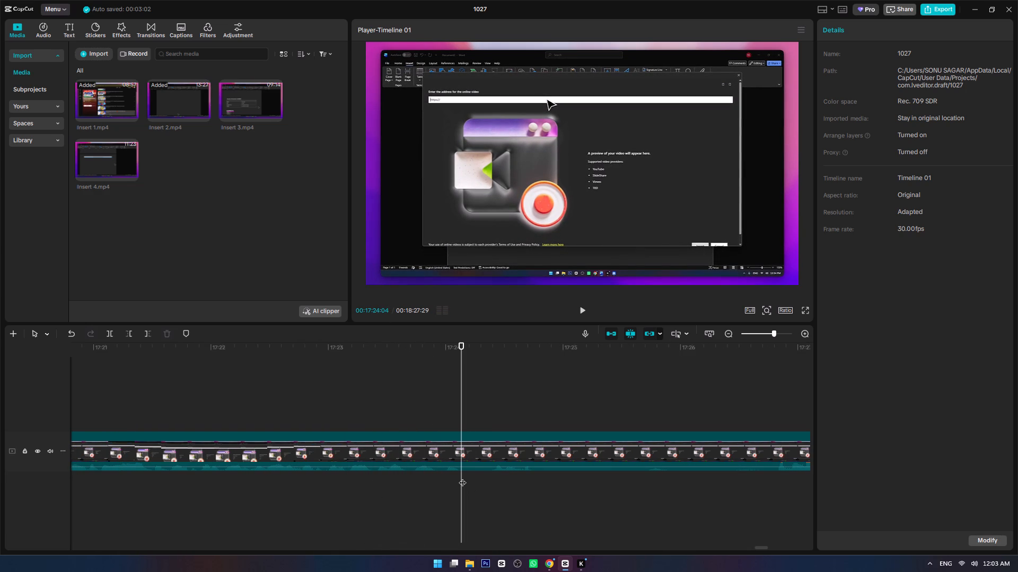
# Split Insert 2 at 00:17:26:25 and delete the part between the 00:17:24:04 split and this one.
pyautogui.press('space')
pyautogui.keyDown('ctrl'); pyautogui.scroll(-8, 661, 481); pyautogui.keyUp('ctrl')
pyautogui.keyDown('alt'); pyautogui.scroll(-4, 660, 490); pyautogui.keyUp('alt')
pyautogui.keyDown('ctrl'); pyautogui.scroll(7, 498, 487); pyautogui.keyUp('ctrl')
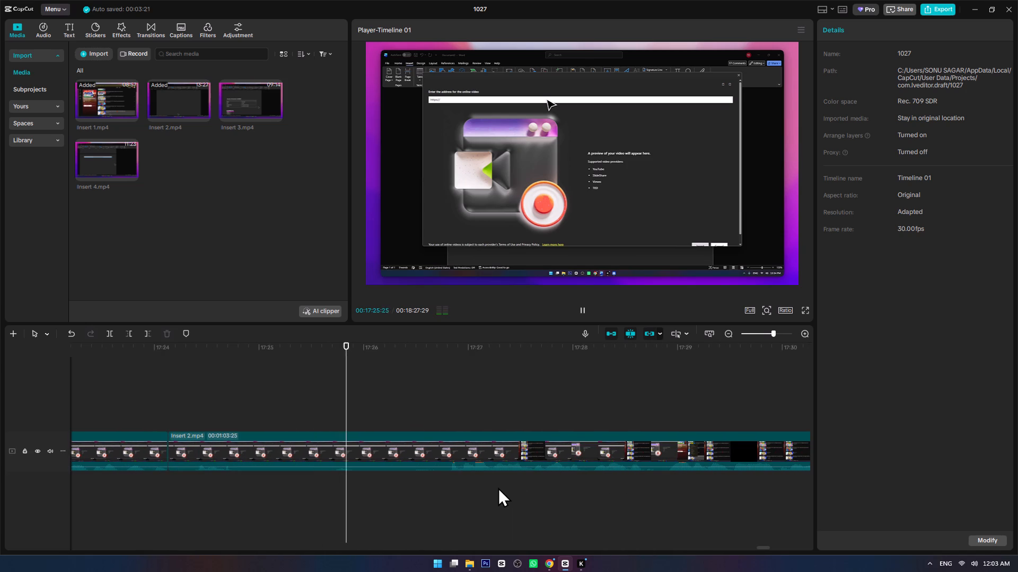
pyautogui.click(478, 481)
pyautogui.press('space')
pyautogui.press('space')
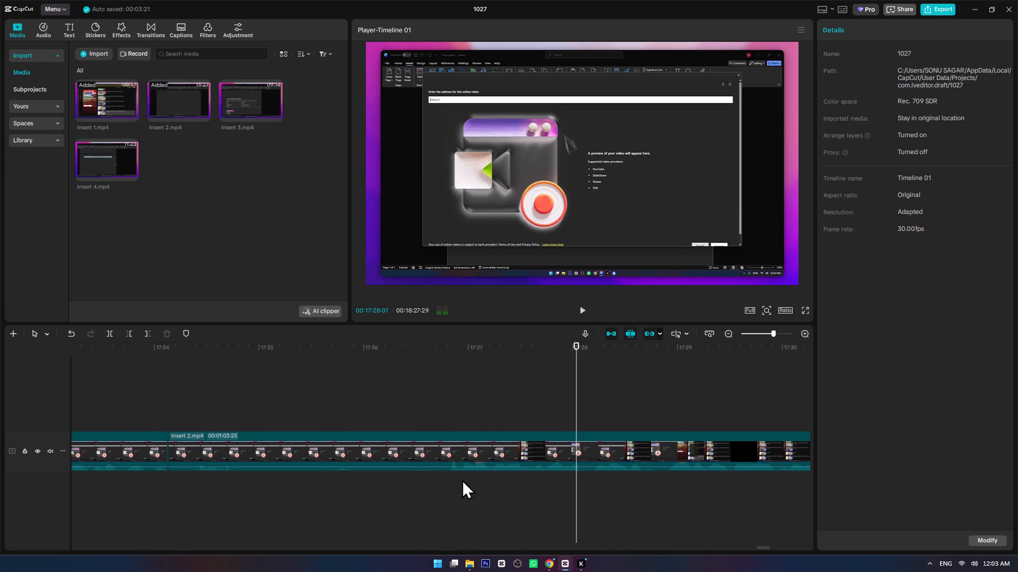
pyautogui.click(451, 473)
pyautogui.hotkey('ctrl', 'b')
pyautogui.click(398, 452)
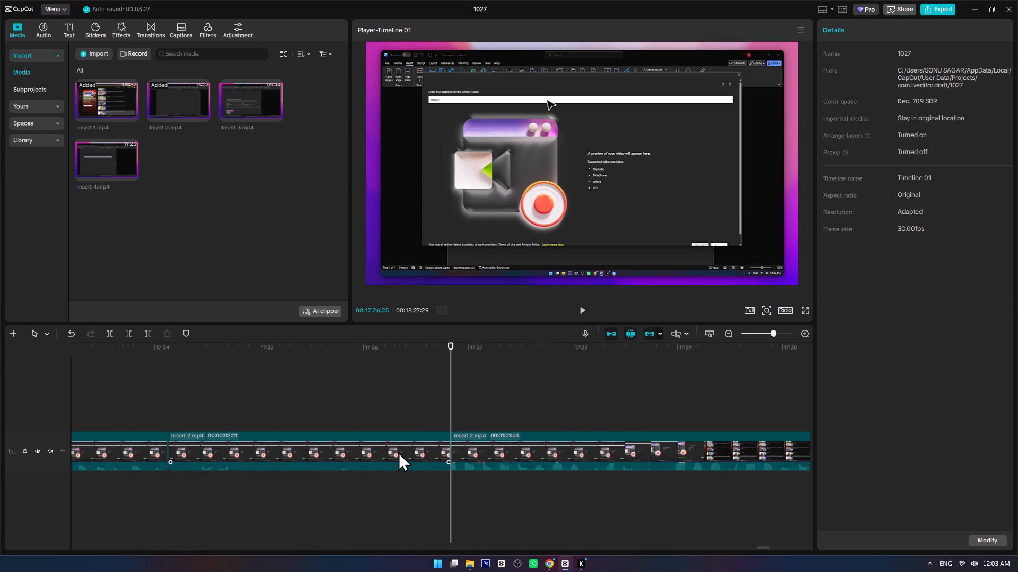
pyautogui.press('Delete')
# Review the 00:17:24:04 join, split Insert 2 at 00:17:23:05, and delete the part between this split and the join.
pyautogui.scroll(2, 392, 456)
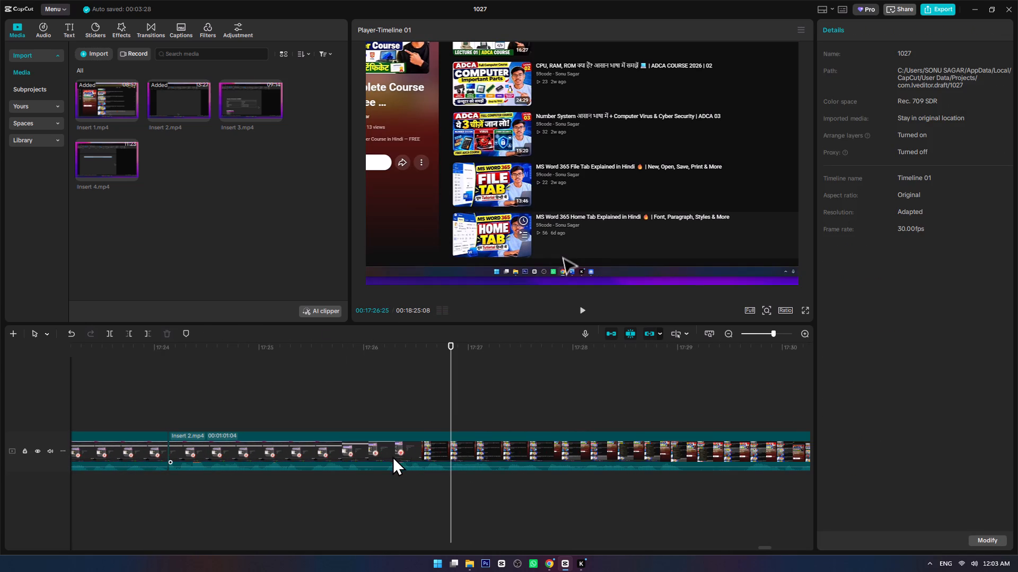
pyautogui.scroll(3, 392, 456)
pyautogui.scroll(-5, 392, 456)
pyautogui.click(311, 411)
pyautogui.press('space')
pyautogui.keyDown('ctrl'); pyautogui.scroll(2, 433, 455); pyautogui.keyUp('ctrl')
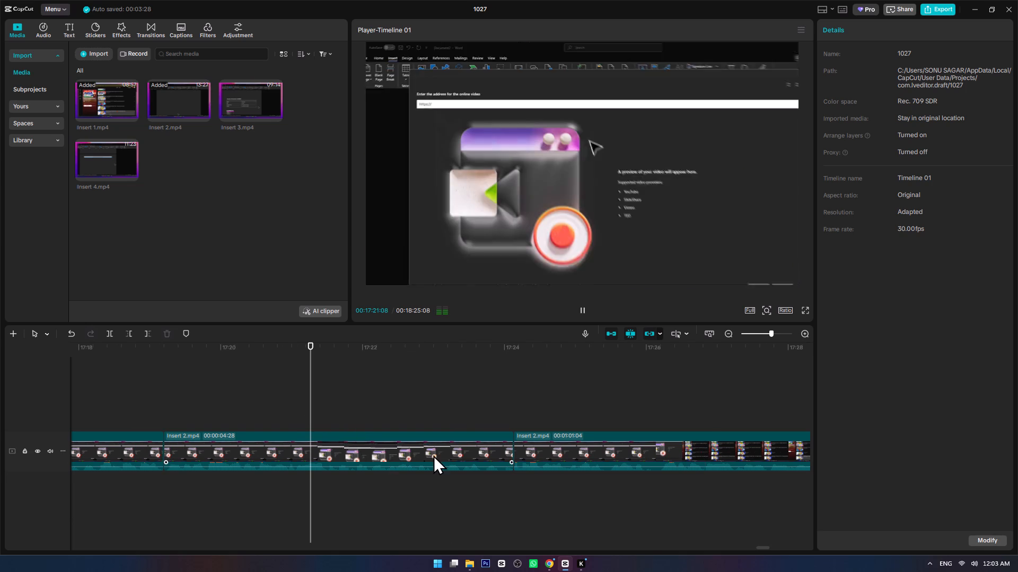
pyautogui.keyDown('ctrl'); pyautogui.scroll(5, 433, 455); pyautogui.keyUp('ctrl')
pyautogui.press('space')
pyautogui.press('space')
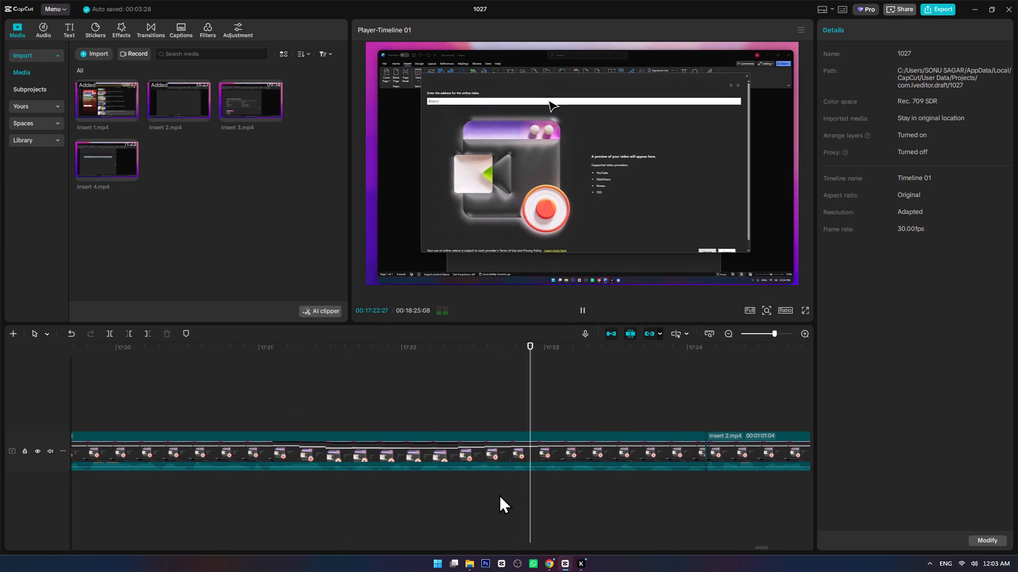
pyautogui.press('space')
pyautogui.press('space')
pyautogui.press('space')
pyautogui.click(568, 477)
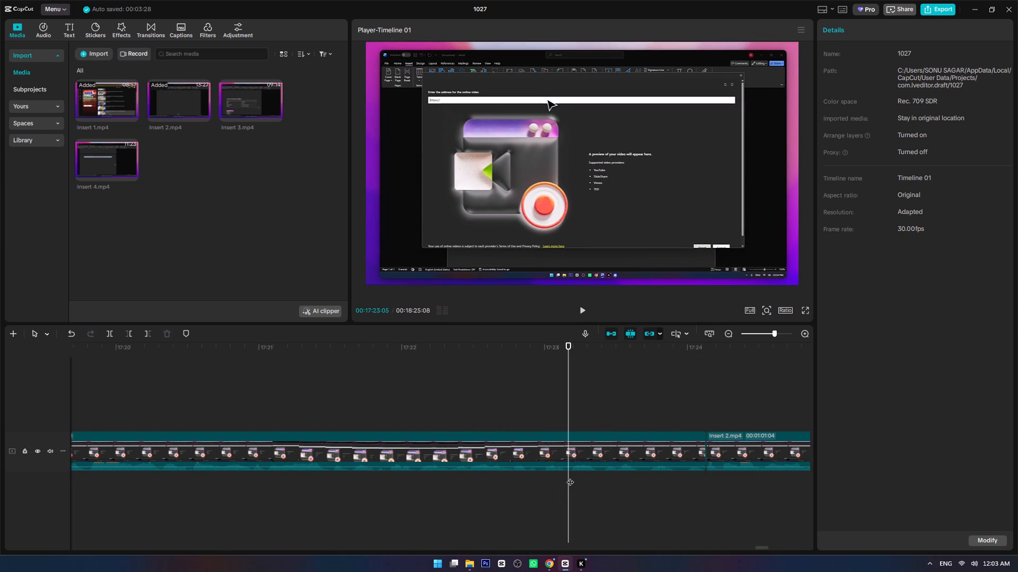
pyautogui.hotkey('ctrl', 'b')
pyautogui.moveTo(603, 482); pyautogui.dragTo(630, 442)
pyautogui.press('Delete')
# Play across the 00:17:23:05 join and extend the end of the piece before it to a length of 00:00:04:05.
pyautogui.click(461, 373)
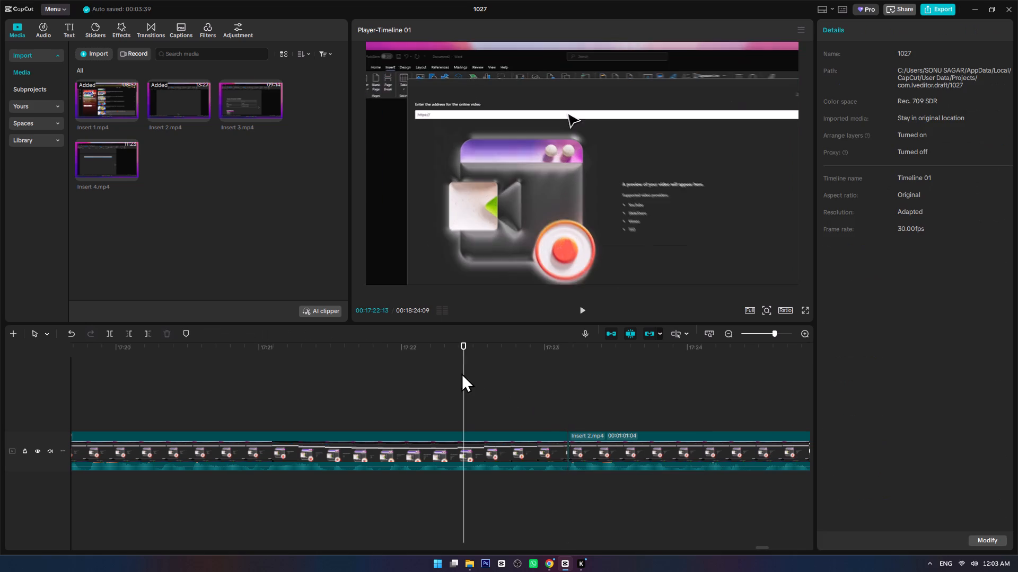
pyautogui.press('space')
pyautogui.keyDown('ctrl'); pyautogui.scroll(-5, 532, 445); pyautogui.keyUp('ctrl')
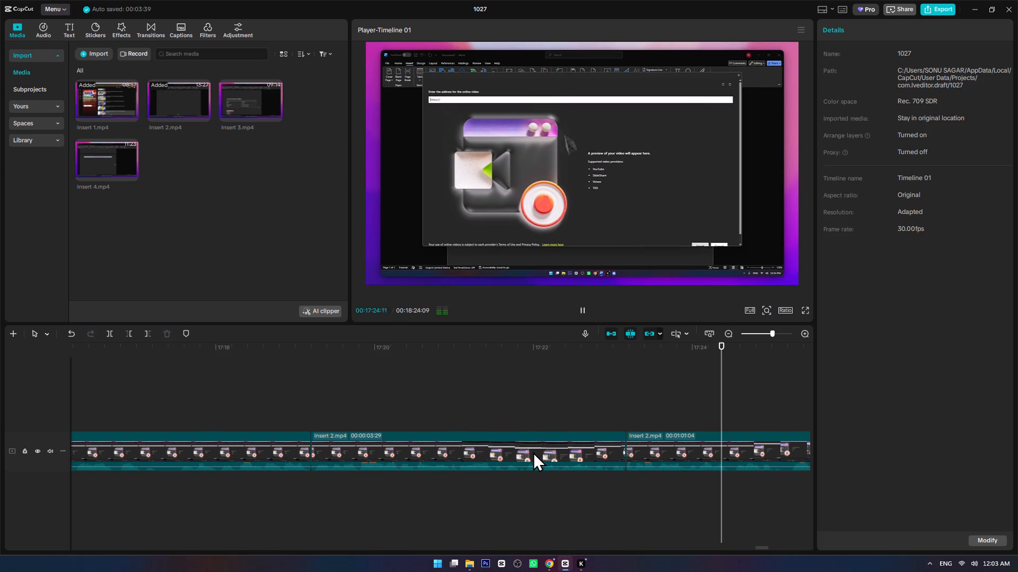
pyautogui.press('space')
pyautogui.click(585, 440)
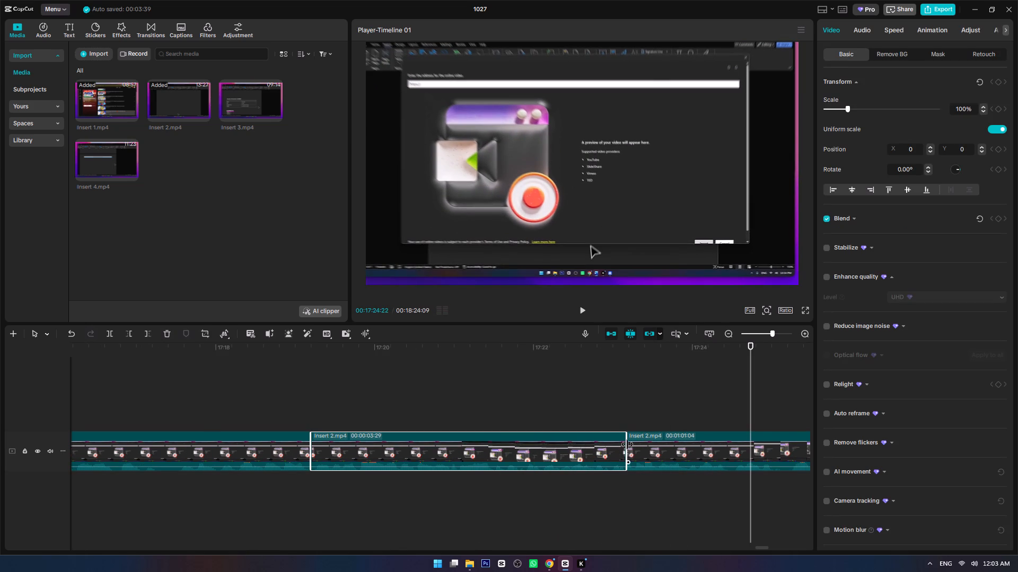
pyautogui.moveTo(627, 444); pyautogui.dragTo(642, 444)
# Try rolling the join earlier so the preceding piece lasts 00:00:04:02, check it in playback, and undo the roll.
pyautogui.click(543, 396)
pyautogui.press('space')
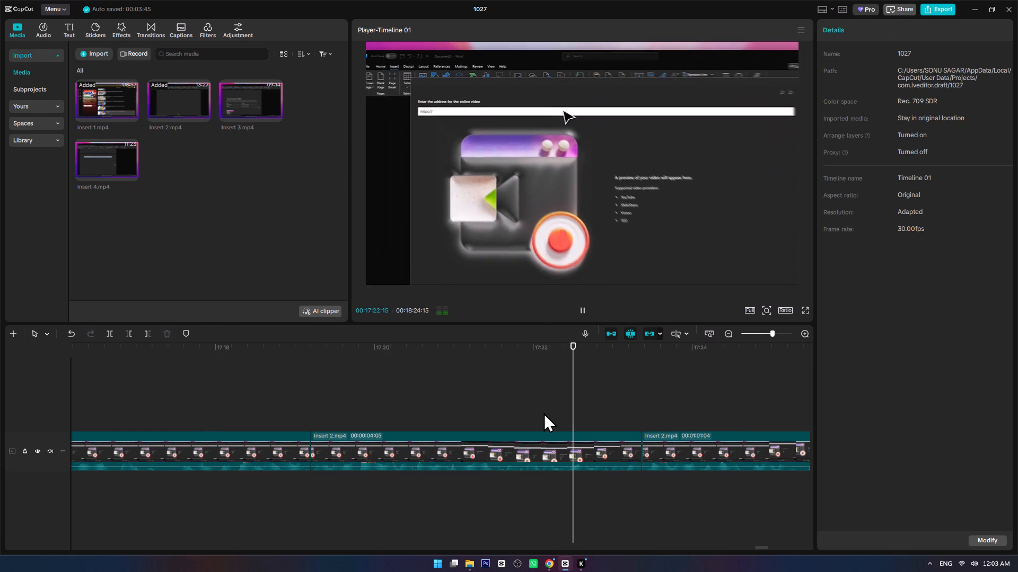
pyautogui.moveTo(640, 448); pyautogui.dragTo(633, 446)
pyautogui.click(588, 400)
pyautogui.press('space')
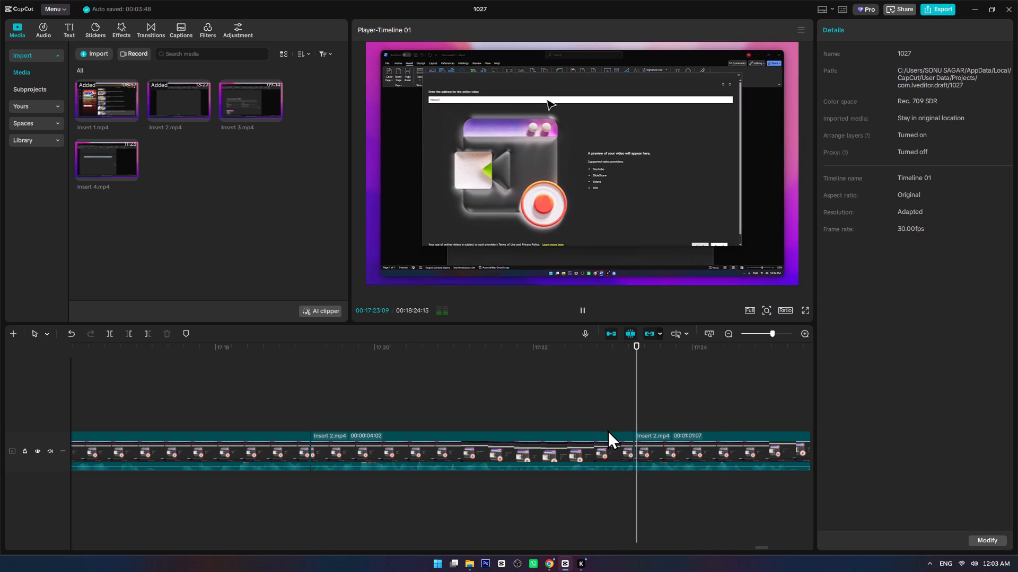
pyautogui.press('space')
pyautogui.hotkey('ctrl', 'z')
# Trim the end of the piece before the join to a length of 00:00:04:02, closing the gap.
pyautogui.click(615, 438)
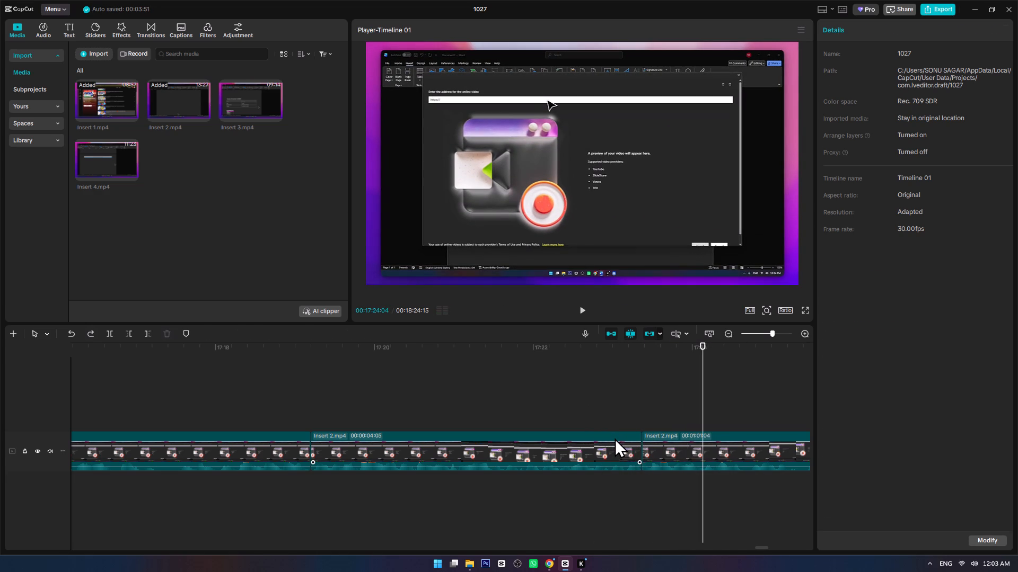
pyautogui.moveTo(641, 449); pyautogui.dragTo(634, 448)
# Play Insert 2 through pasting the video link, inserting the Home Tab video and playing it, to find what needs trimming.
pyautogui.click(569, 398)
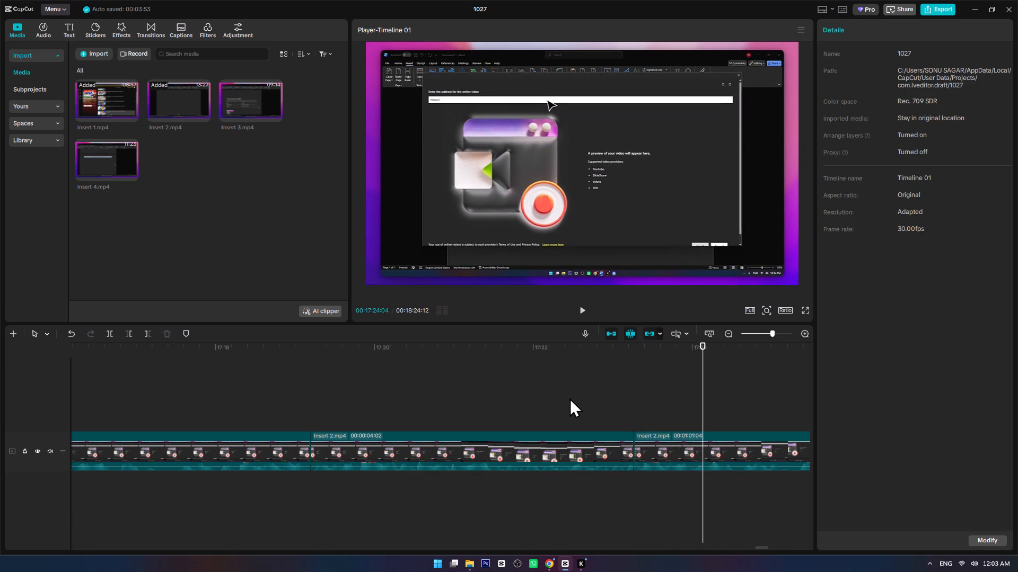
pyautogui.press('space')
pyautogui.keyDown('alt'); pyautogui.scroll(-6, 633, 448); pyautogui.keyUp('alt')
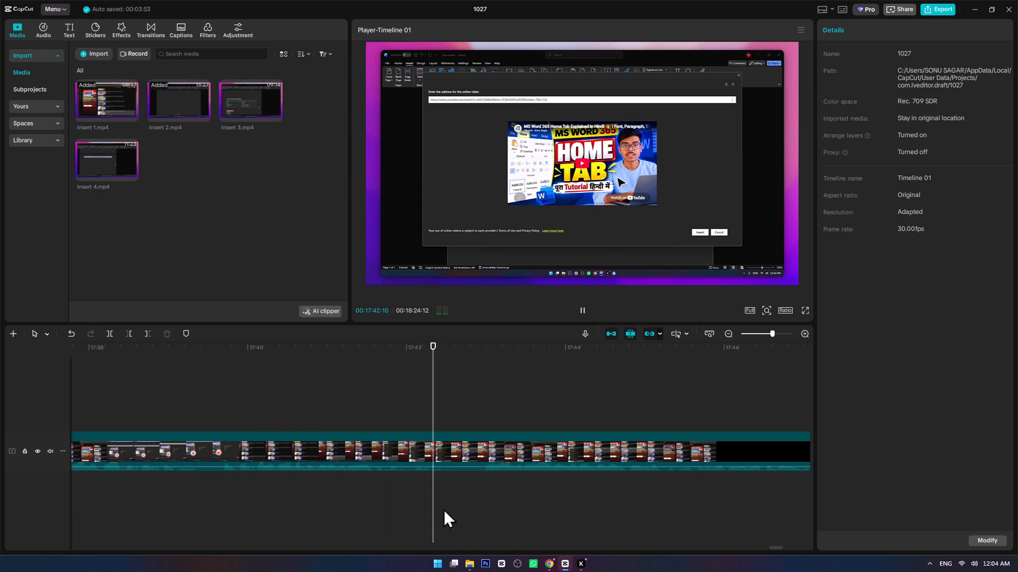
pyautogui.keyDown('ctrl'); pyautogui.scroll(7, 458, 507); pyautogui.keyUp('ctrl')
pyautogui.keyDown('ctrl'); pyautogui.scroll(-8, 533, 514); pyautogui.keyUp('ctrl')
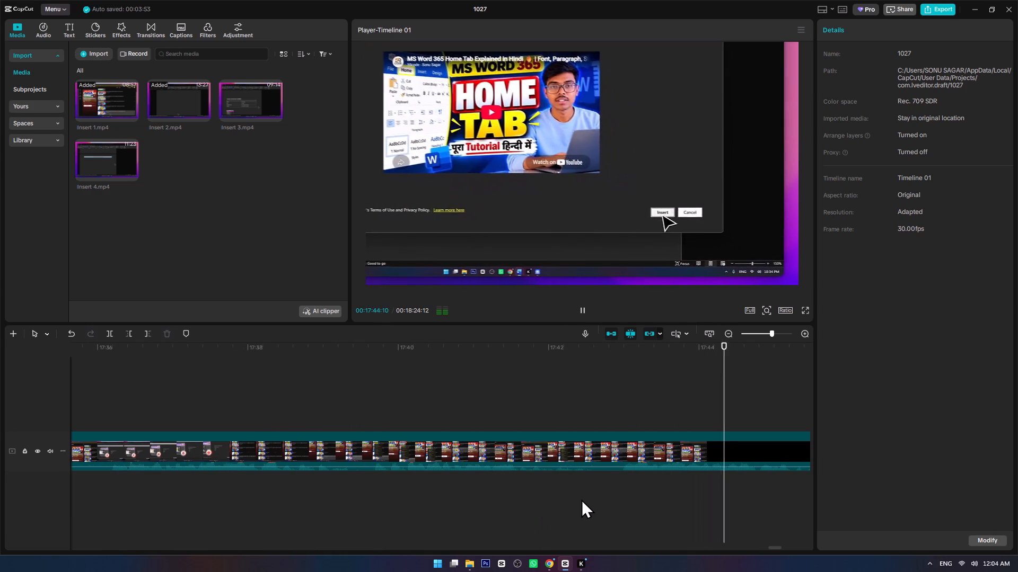
pyautogui.keyDown('ctrl'); pyautogui.scroll(-7, 582, 499); pyautogui.keyUp('ctrl')
pyautogui.keyDown('alt'); pyautogui.scroll(-8, 582, 499); pyautogui.keyUp('alt')
pyautogui.keyDown('ctrl'); pyautogui.scroll(-8, 543, 496); pyautogui.keyUp('ctrl')
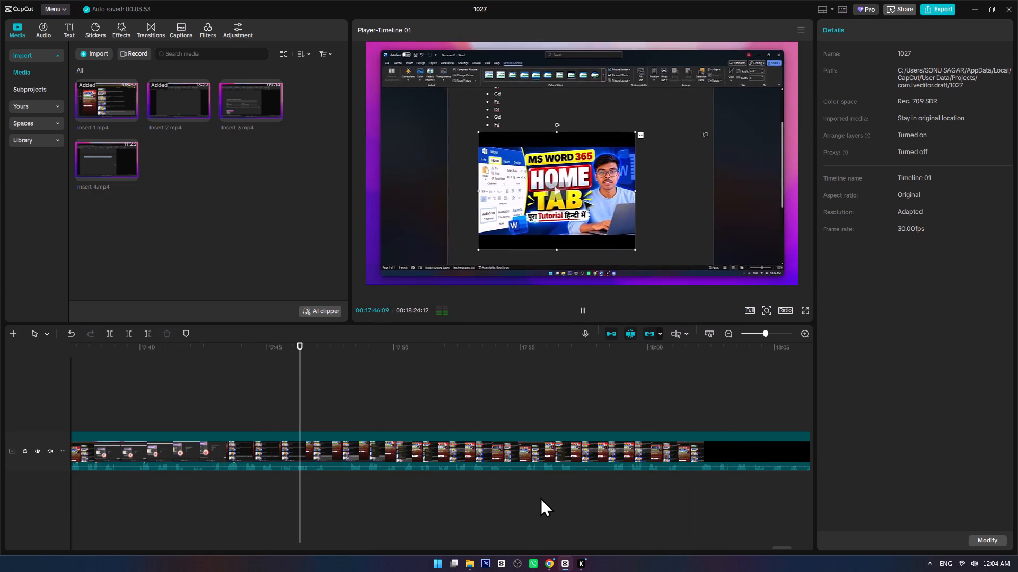
pyautogui.scroll(-4, 541, 493)
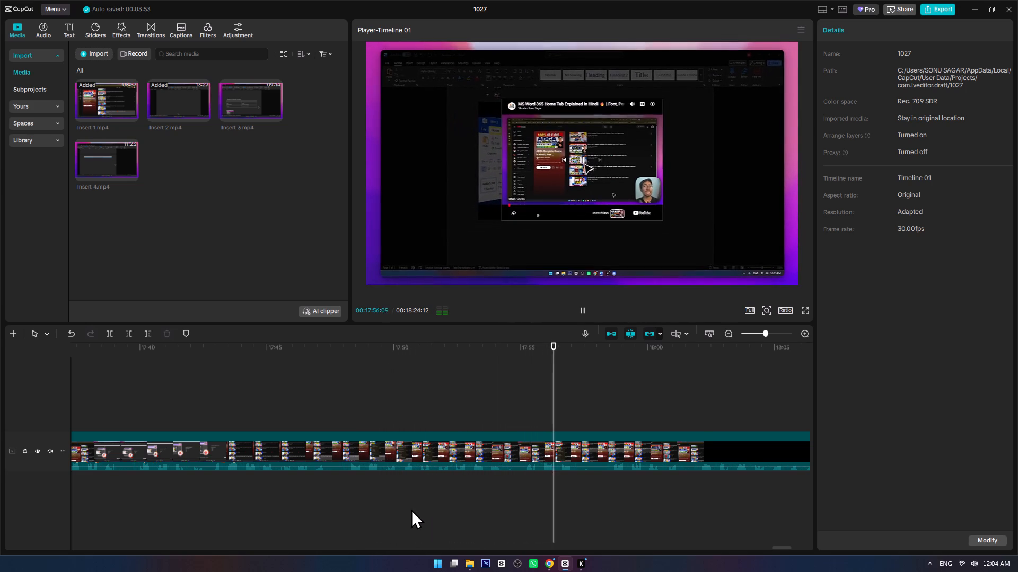
# Split Insert 2 at 00:17:57:08 and again at 00:17:58:11, and delete the part between the two splits.
pyautogui.keyDown('ctrl'); pyautogui.scroll(10, 433, 511); pyautogui.keyUp('ctrl')
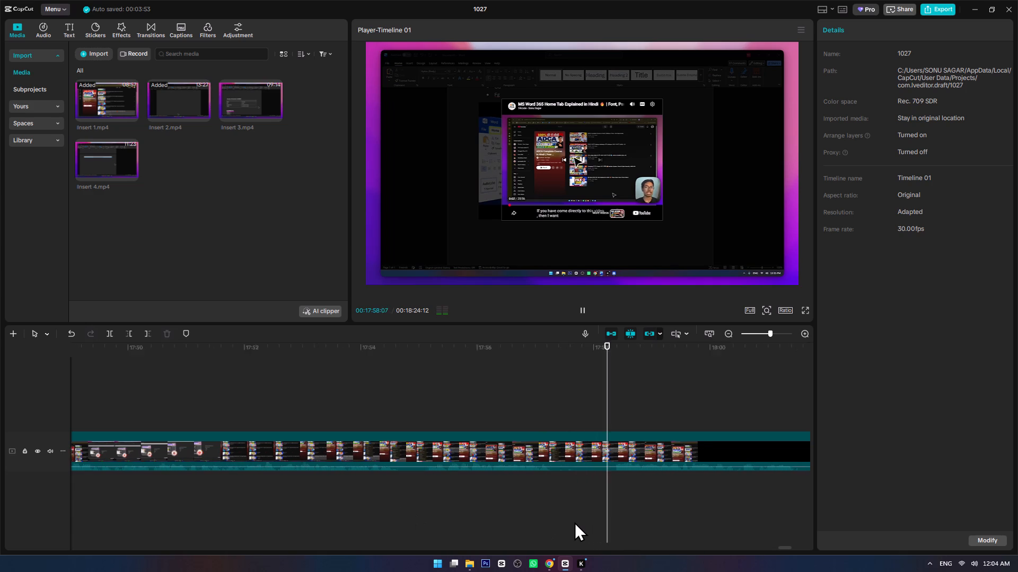
pyautogui.keyDown('ctrl'); pyautogui.scroll(2, 574, 522); pyautogui.keyUp('ctrl')
pyautogui.click(542, 475)
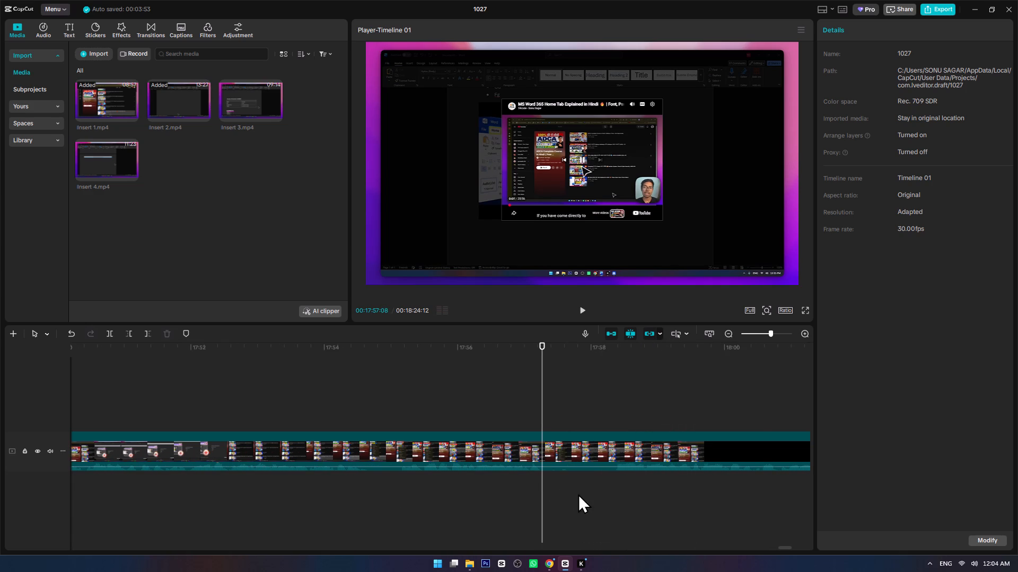
pyautogui.hotkey('ctrl', 'b')
pyautogui.click(613, 474)
pyautogui.press('space')
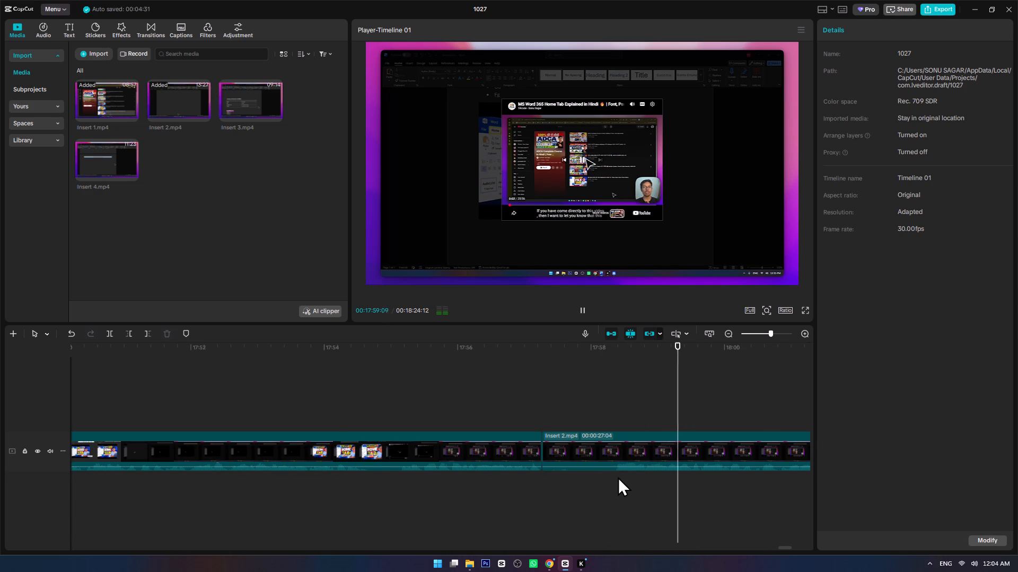
pyautogui.click(615, 475)
pyautogui.hotkey('ctrl', 'b')
pyautogui.click(596, 447)
pyautogui.press('Delete')
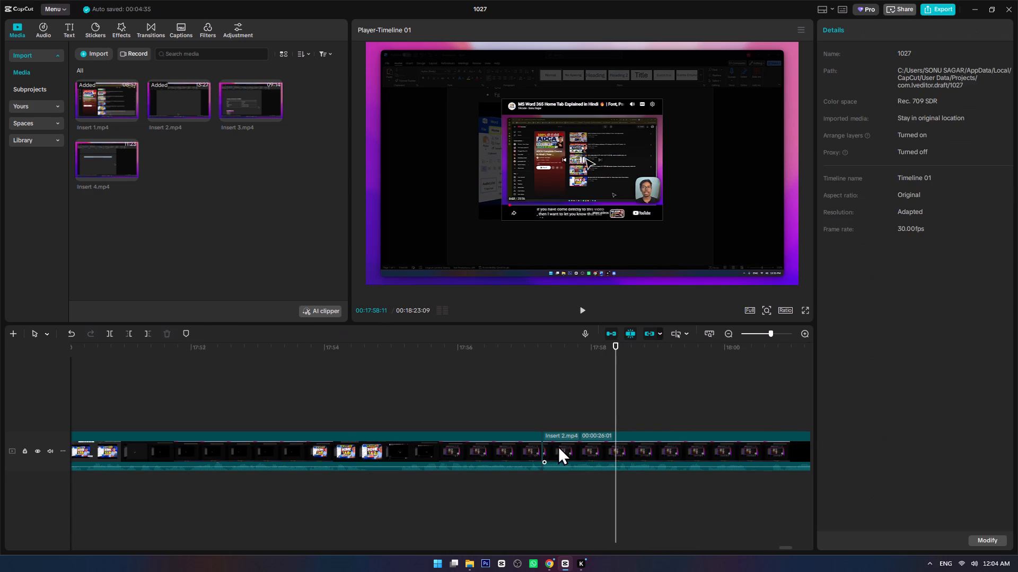
# Split Insert 2 at 00:18:07:11 in the Online Videos section and delete the piece between the previous join and this split.
pyautogui.click(496, 402)
pyautogui.press('space')
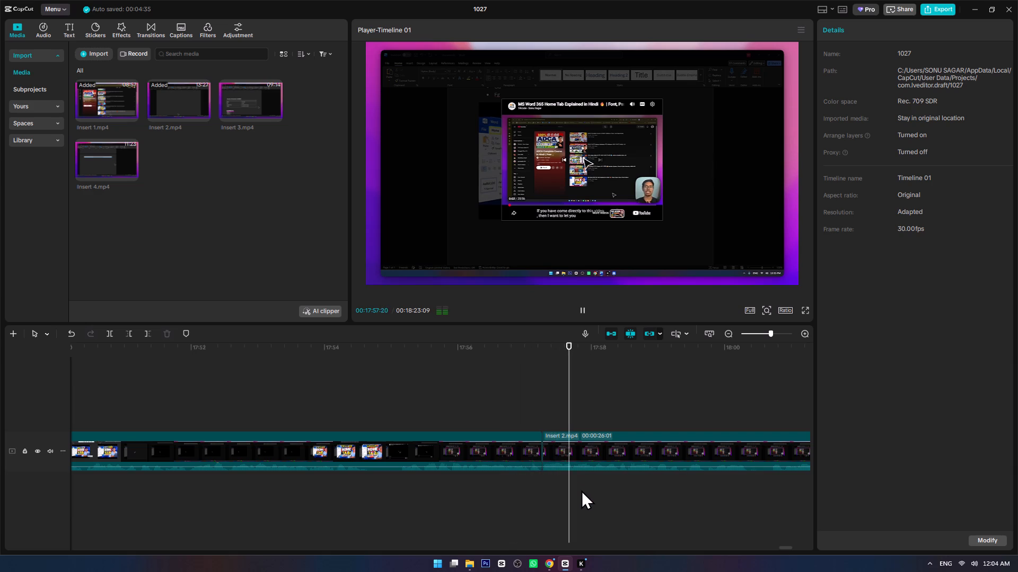
pyautogui.keyDown('alt'); pyautogui.scroll(-5, 581, 490); pyautogui.keyUp('alt')
pyautogui.keyDown('ctrl'); pyautogui.scroll(-6, 393, 499); pyautogui.keyUp('ctrl')
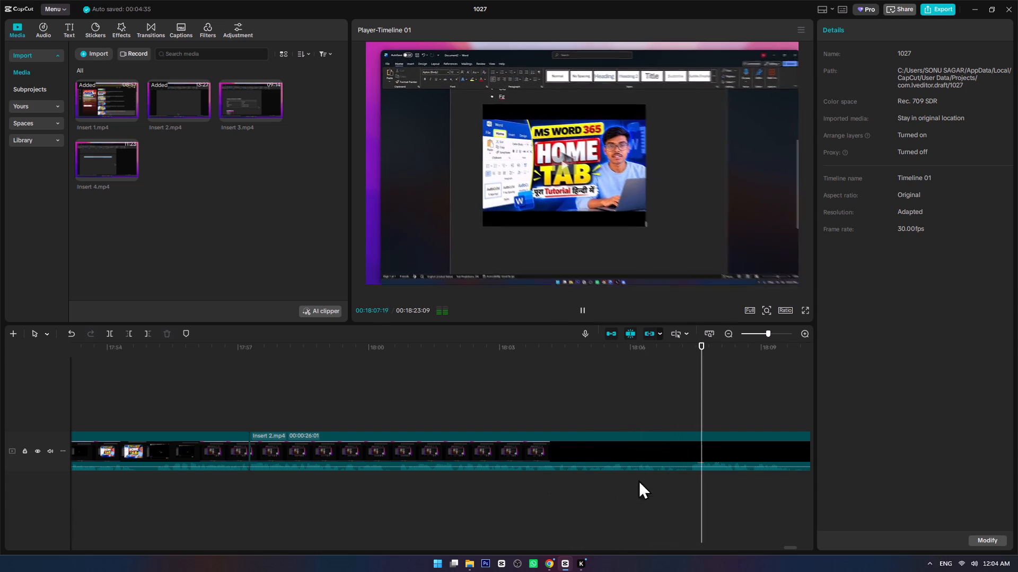
pyautogui.click(690, 475)
pyautogui.hotkey('ctrl', 'v')
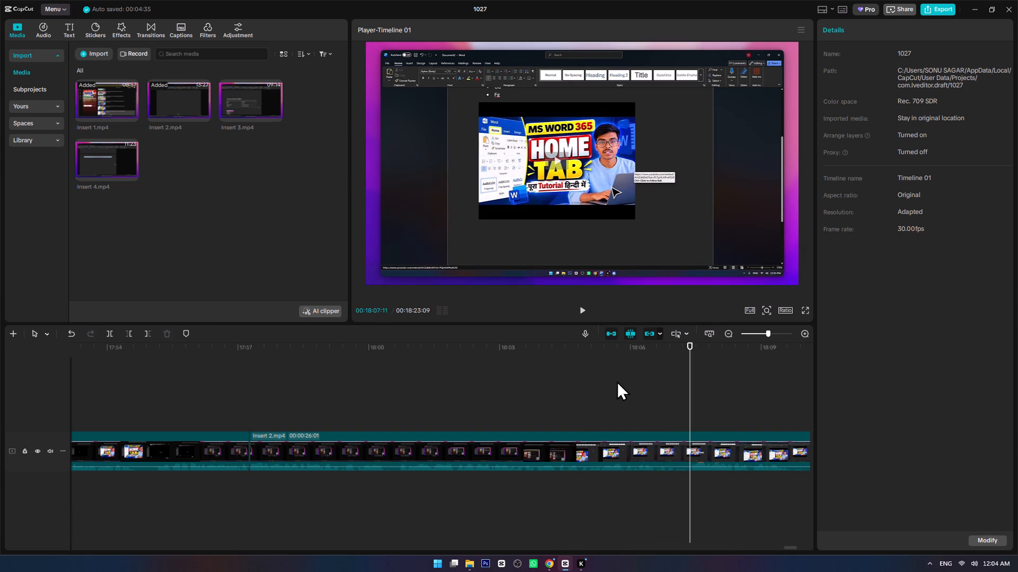
pyautogui.moveTo(617, 381); pyautogui.dragTo(581, 442)
pyautogui.hotkey('ctrl', 'b')
pyautogui.moveTo(592, 404); pyautogui.dragTo(523, 477)
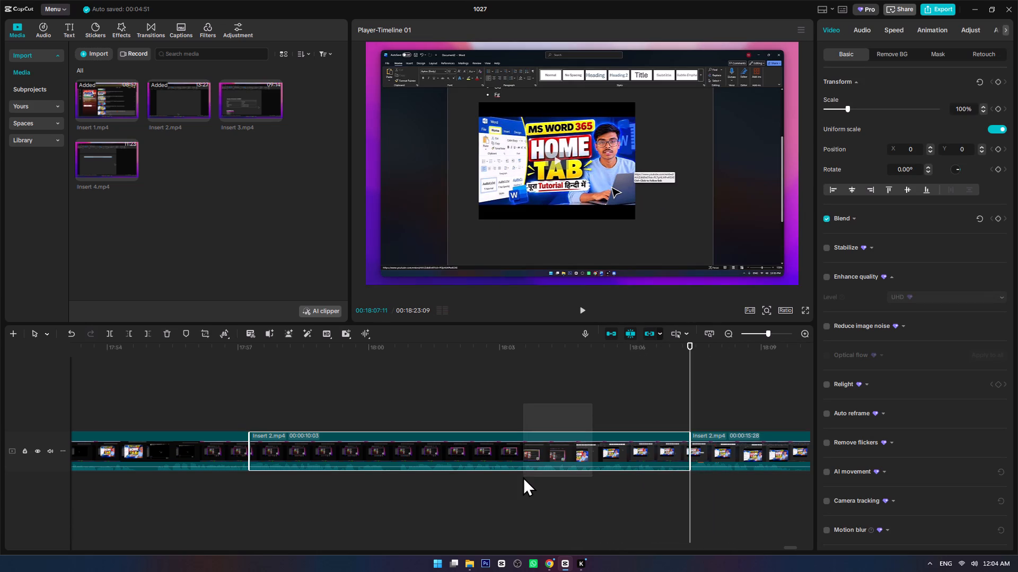
pyautogui.press('Delete')
# Split Insert 2 at 00:18:08:09 and again at 00:18:09:13, and delete the part between the two splits.
pyautogui.click(181, 397)
pyautogui.press('space')
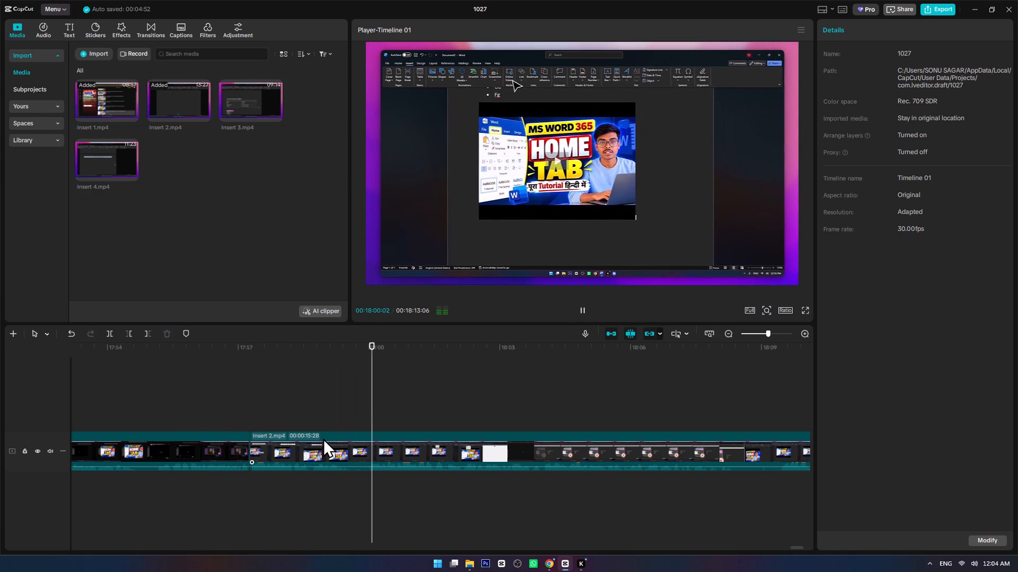
pyautogui.keyDown('ctrl'); pyautogui.scroll(-8, 342, 437); pyautogui.keyUp('ctrl')
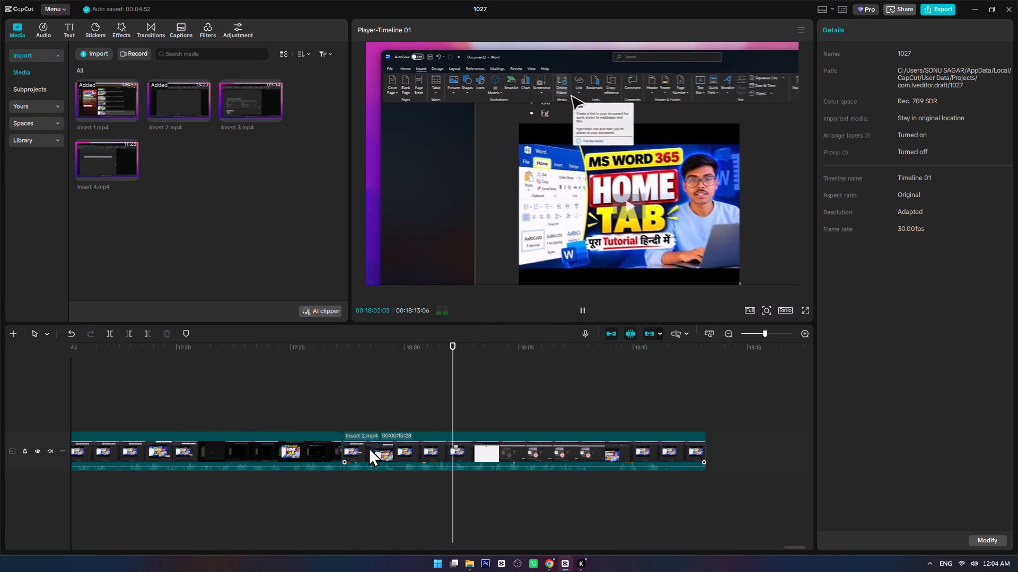
pyautogui.keyDown('ctrl'); pyautogui.scroll(9, 413, 456); pyautogui.keyUp('ctrl')
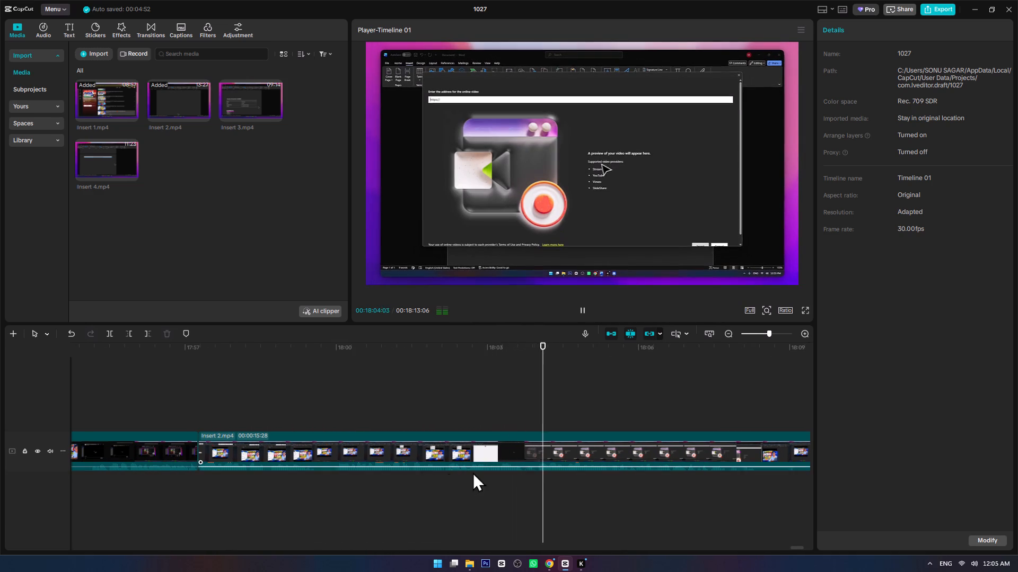
pyautogui.keyDown('ctrl'); pyautogui.scroll(3, 563, 482); pyautogui.keyUp('ctrl')
pyautogui.keyDown('alt'); pyautogui.scroll(-7, 576, 485); pyautogui.keyUp('alt')
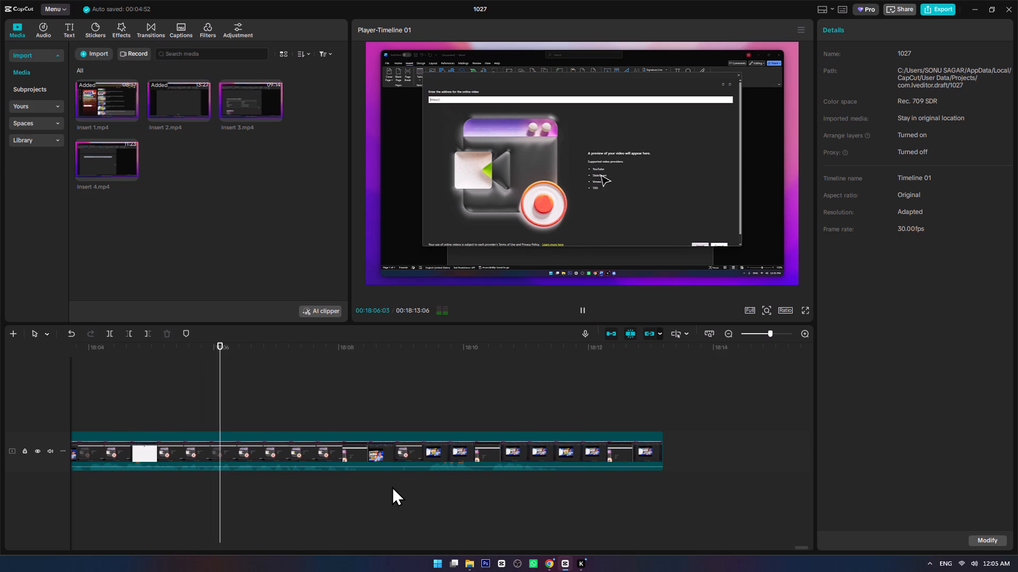
pyautogui.keyDown('alt'); pyautogui.scroll(2, 392, 486); pyautogui.keyUp('alt')
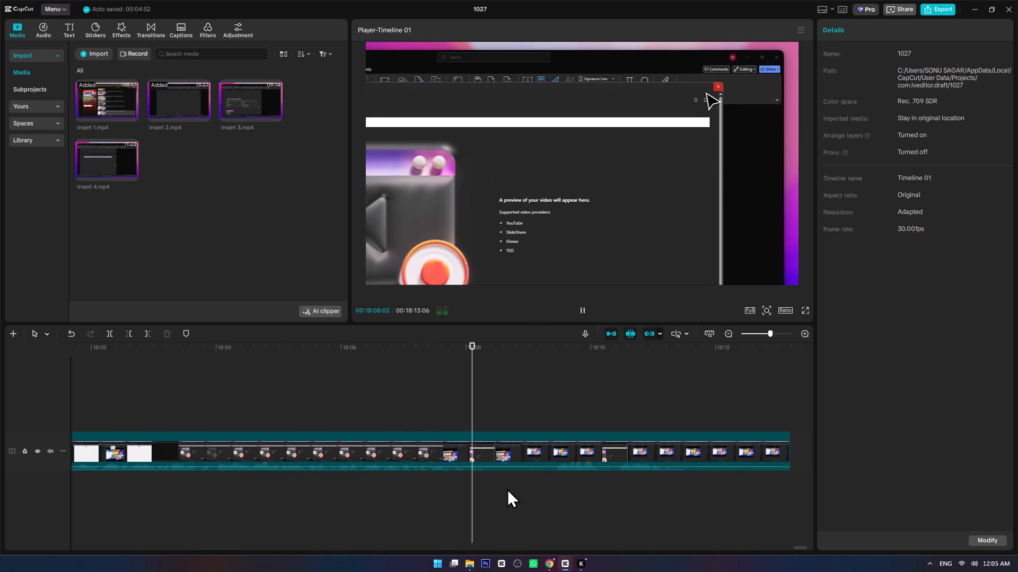
pyautogui.click(485, 473)
pyautogui.hotkey('ctrl', 'b')
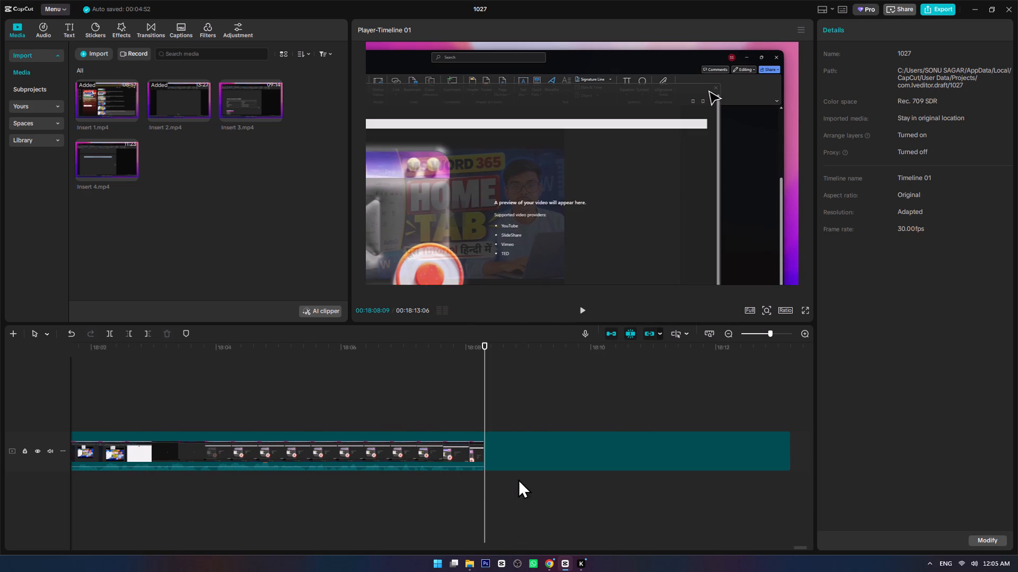
pyautogui.click(556, 475)
pyautogui.hotkey('ctrl', 'b')
pyautogui.click(521, 437)
pyautogui.press('Delete')
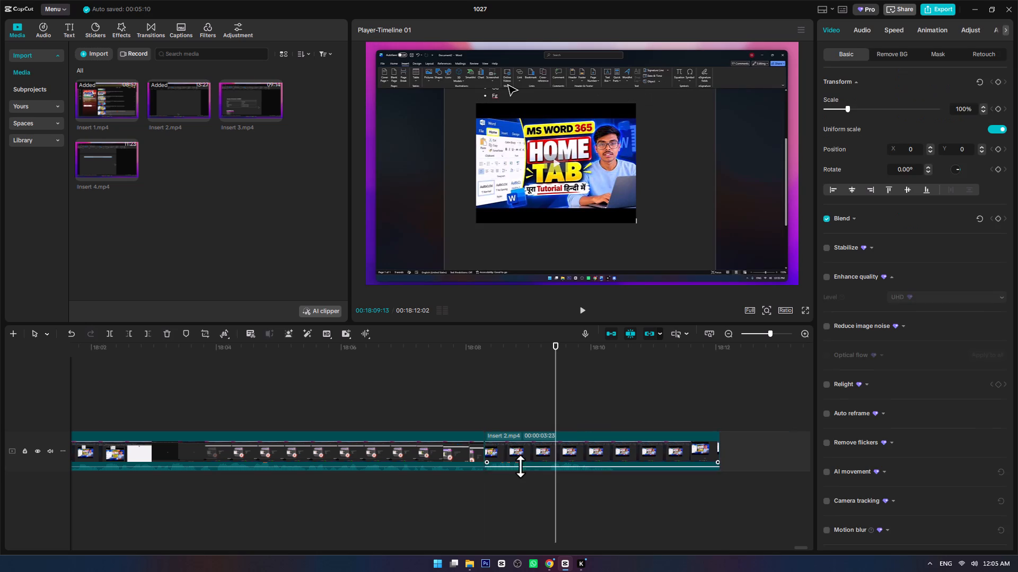
# Split Insert 2 at 00:18:07:12 and set the audio volume of the short piece between this split and the following join to 6 dB.
pyautogui.click(450, 404)
pyautogui.press('space')
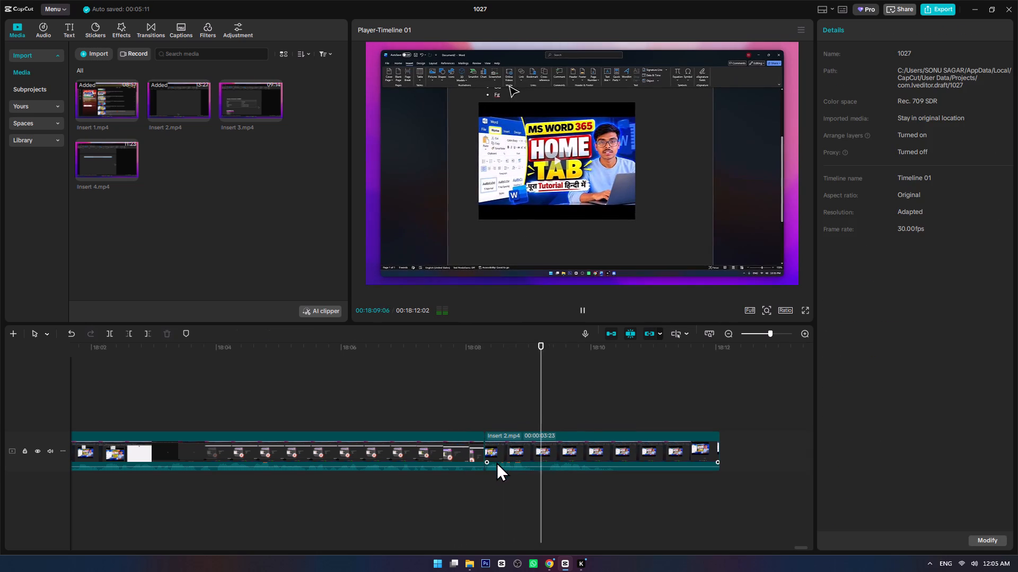
pyautogui.press('space')
pyautogui.click(428, 411)
pyautogui.press('space')
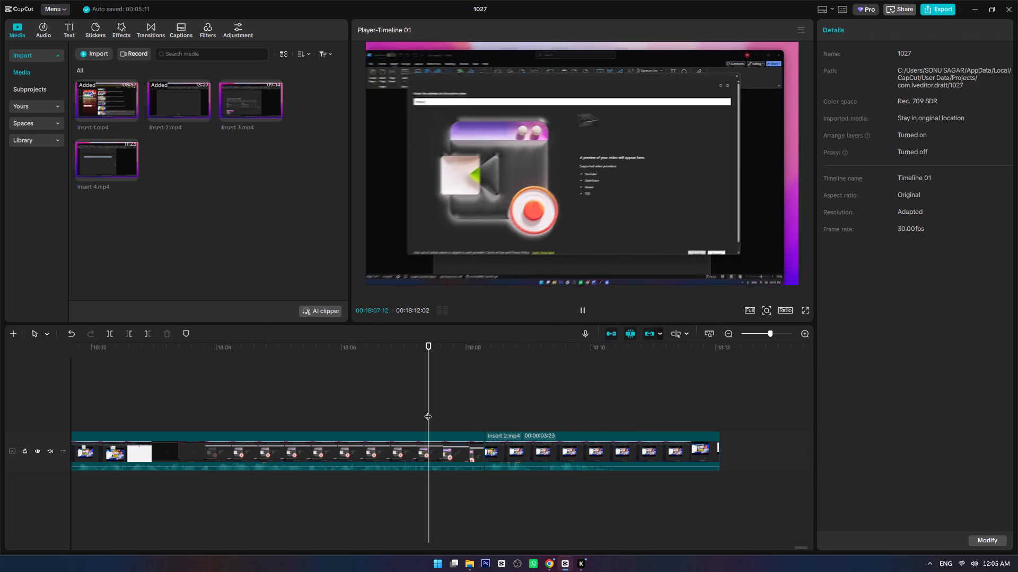
pyautogui.click(428, 411)
pyautogui.hotkey('ctrl', 'b')
pyautogui.click(453, 439)
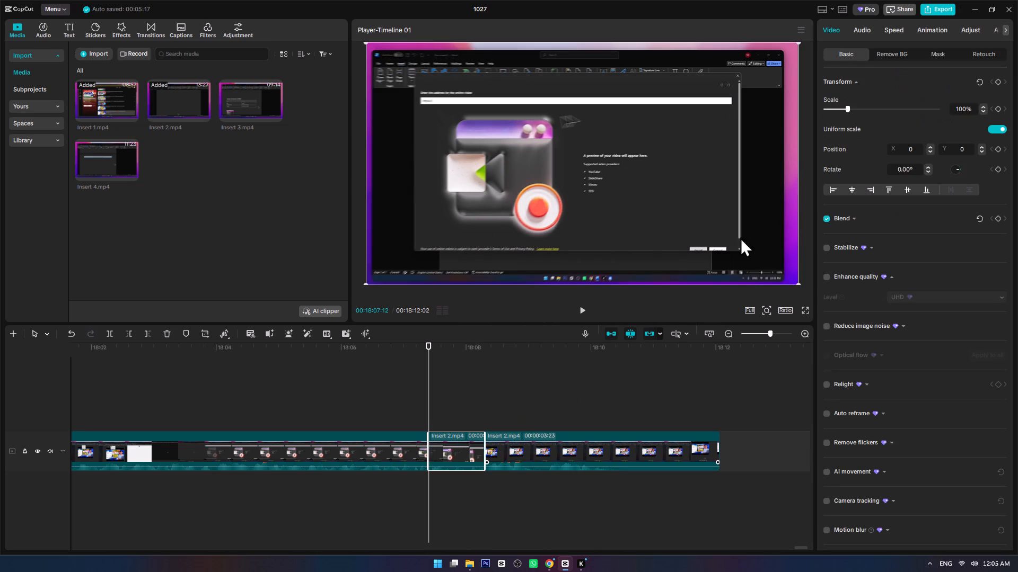
pyautogui.click(863, 28)
pyautogui.moveTo(966, 106); pyautogui.dragTo(934, 105)
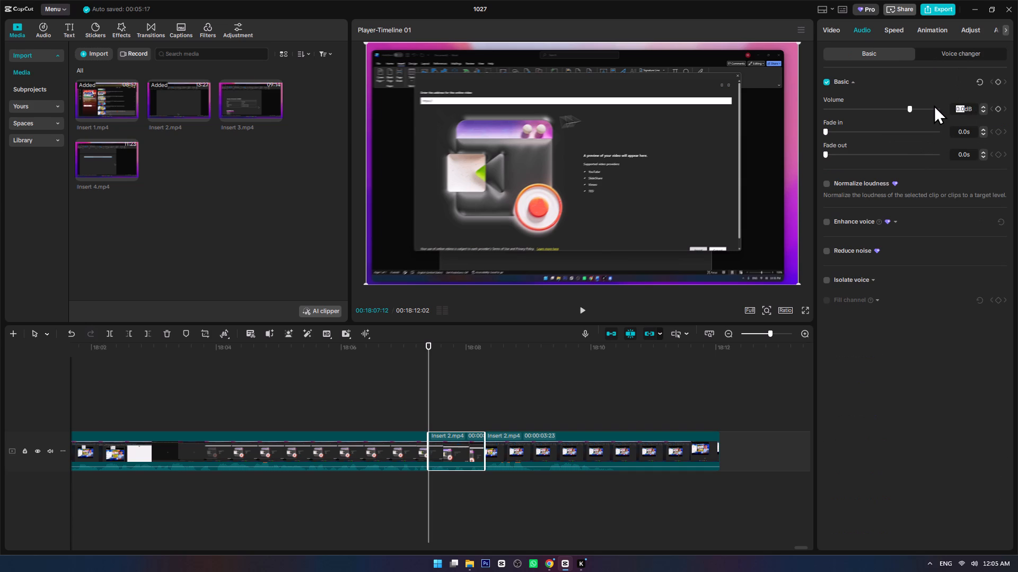
pyautogui.press('6')
pyautogui.press('Return')
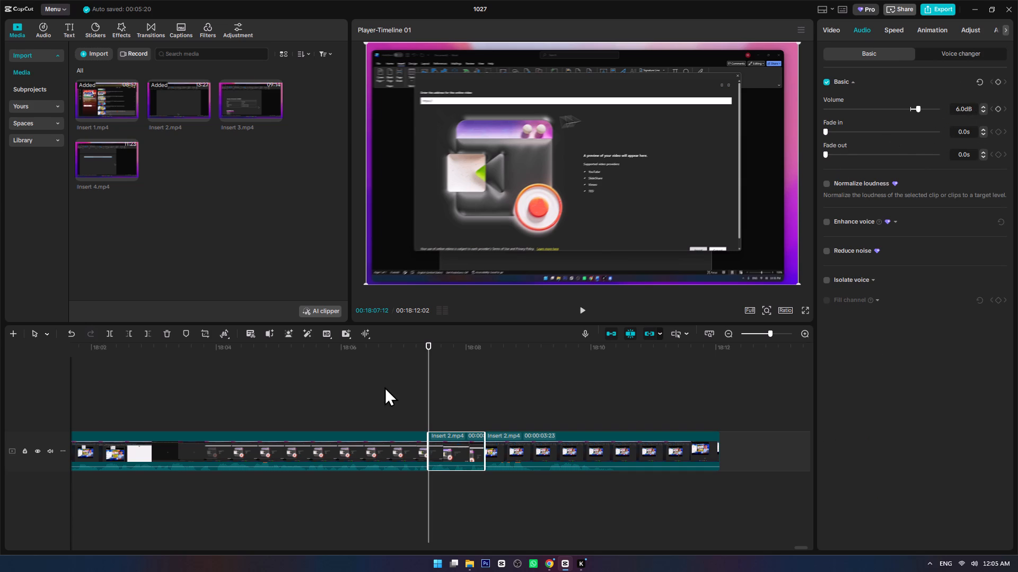
# Play across the last join, delete the final Insert 2 piece starting at 00:18:08:09, and save the project.
pyautogui.click(384, 387)
pyautogui.press('space')
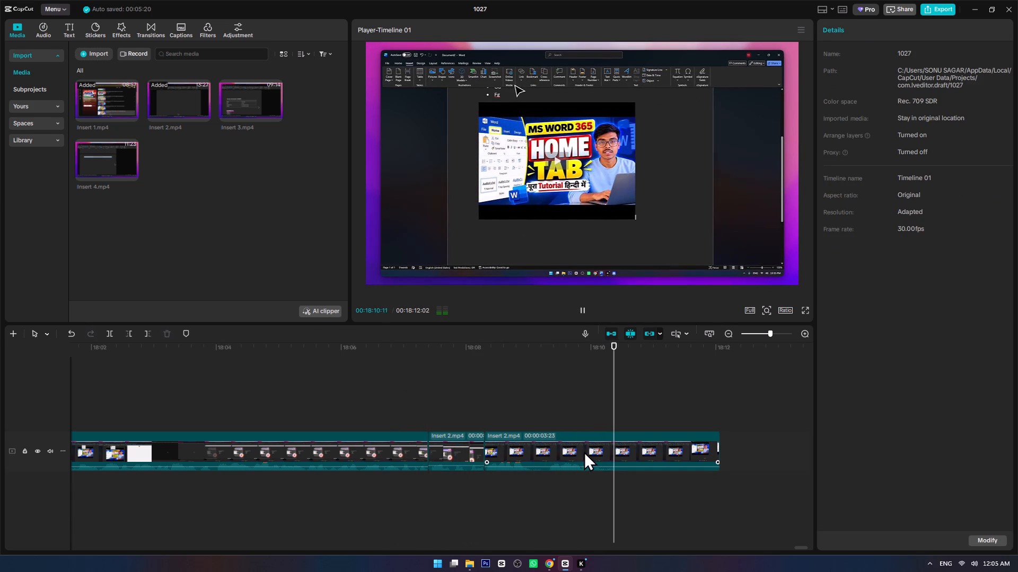
pyautogui.press('space')
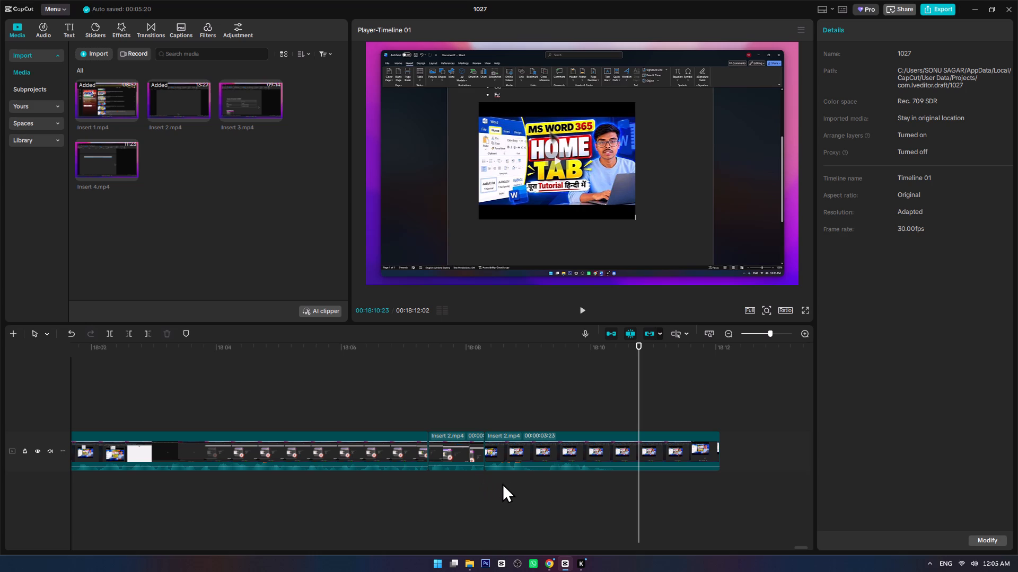
pyautogui.moveTo(523, 499); pyautogui.dragTo(626, 438)
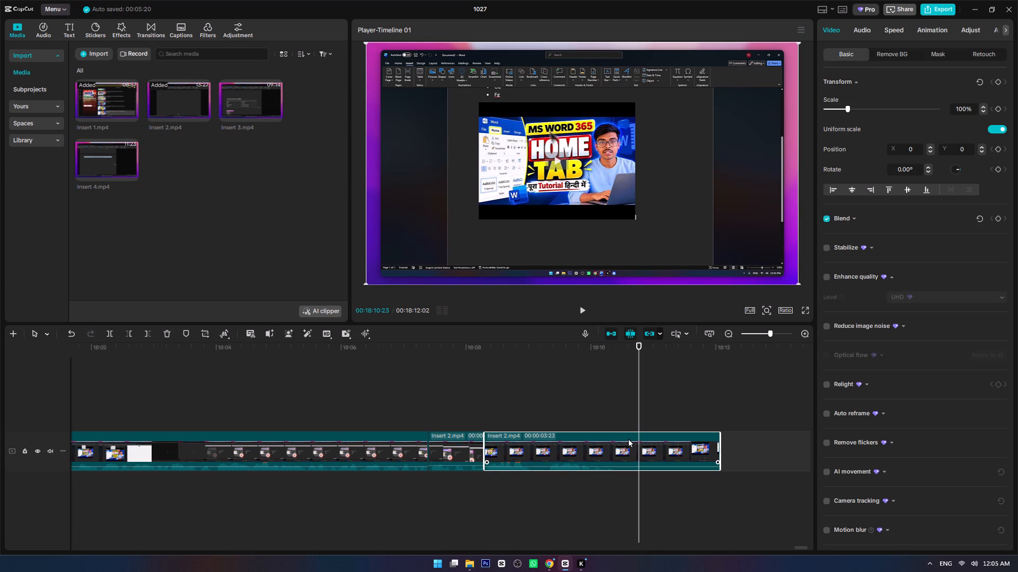
pyautogui.press('Delete')
pyautogui.hotkey('ctrl', 's')
pyautogui.hotkey('ctrl', 's')
# Add Insert 3 to the end of the main track, directly after the last Insert 2 piece.
pyautogui.moveTo(243, 105); pyautogui.dragTo(581, 362)
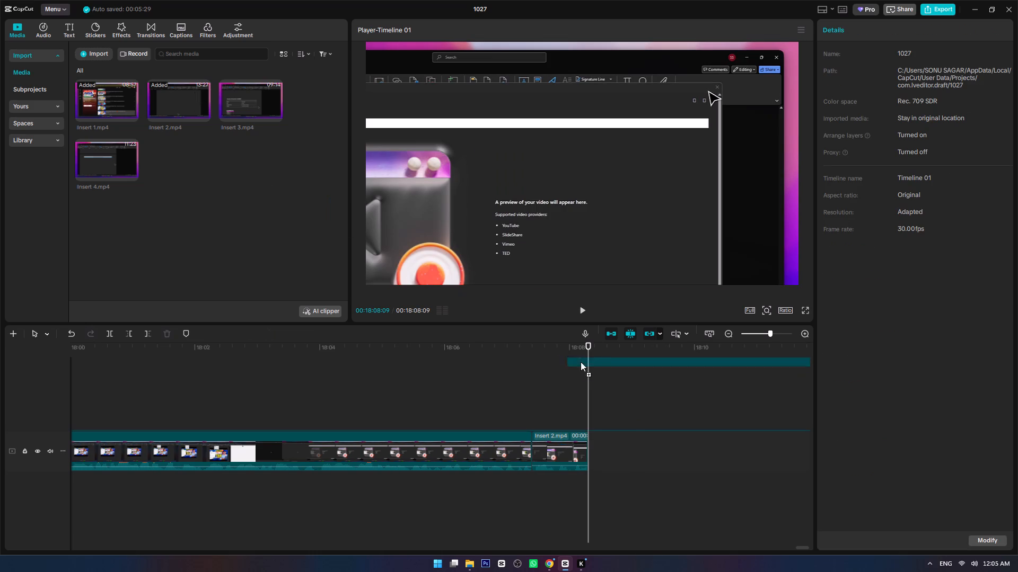
pyautogui.moveTo(581, 362); pyautogui.dragTo(621, 456)
# Play the opening of Insert 3, up to the Link tool explanation, to find where its usable part begins.
pyautogui.press('space')
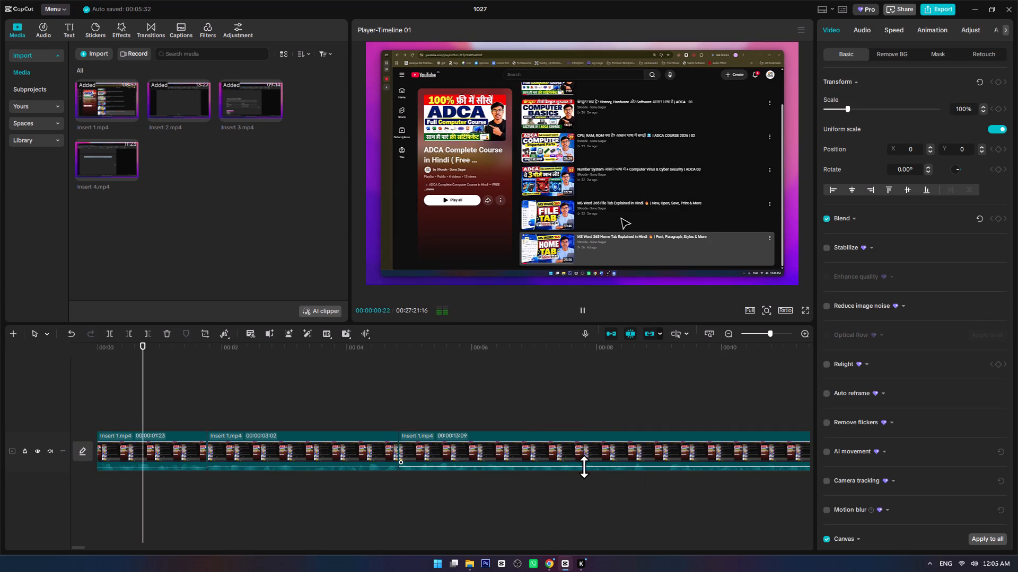
pyautogui.keyDown('ctrl'); pyautogui.scroll(-20, 582, 467); pyautogui.keyUp('ctrl')
pyautogui.keyDown('ctrl'); pyautogui.scroll(-20, 582, 467); pyautogui.keyUp('ctrl')
pyautogui.keyDown('ctrl'); pyautogui.scroll(-8, 582, 467); pyautogui.keyUp('ctrl')
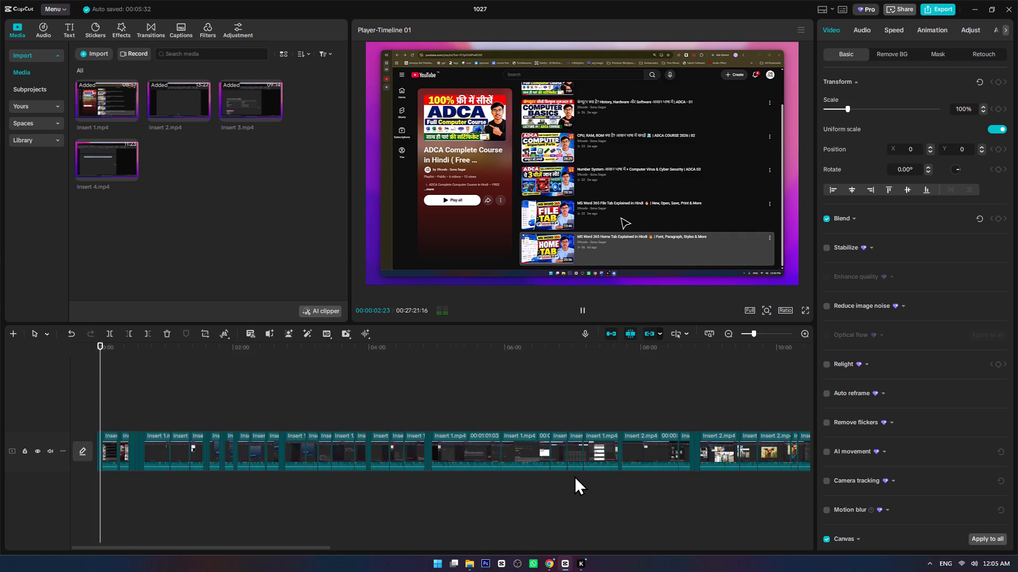
pyautogui.keyDown('ctrl'); pyautogui.scroll(-19, 574, 476); pyautogui.keyUp('ctrl')
pyautogui.click(442, 404)
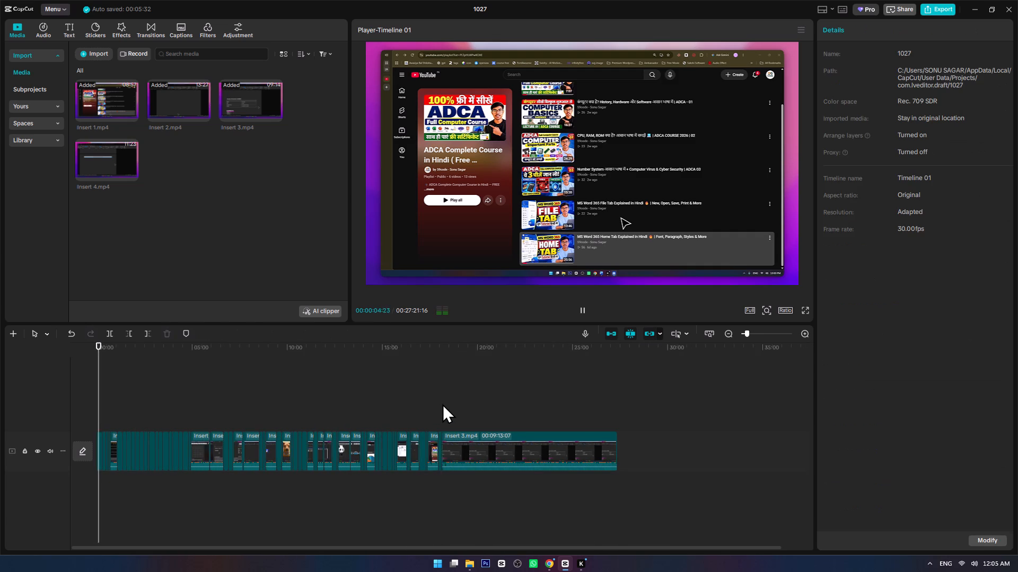
pyautogui.press('space')
pyautogui.keyDown('ctrl'); pyautogui.scroll(20, 526, 451); pyautogui.keyUp('ctrl')
pyautogui.keyDown('ctrl'); pyautogui.scroll(13, 526, 451); pyautogui.keyUp('ctrl')
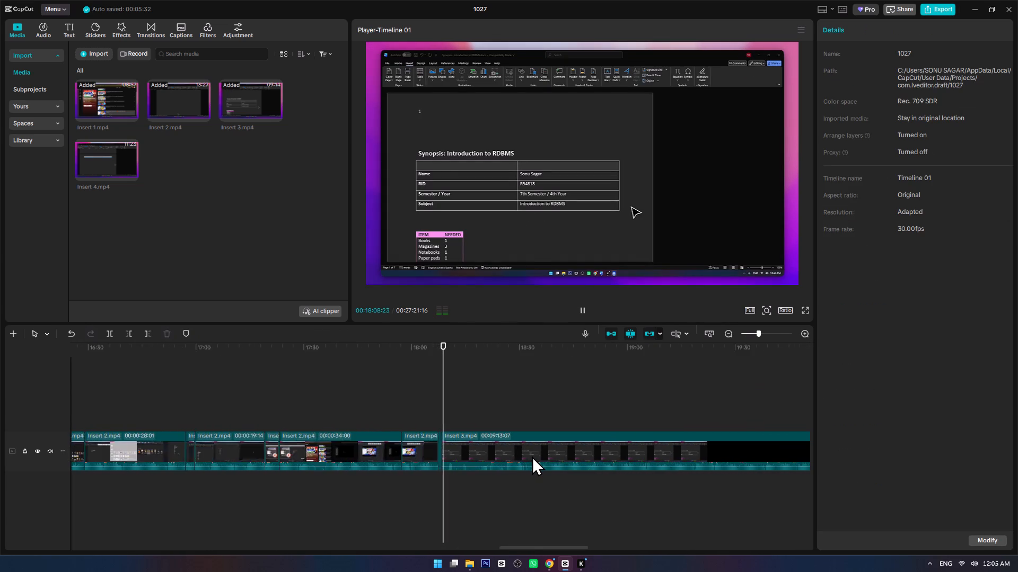
pyautogui.keyDown('ctrl'); pyautogui.scroll(20, 532, 456); pyautogui.keyUp('ctrl')
pyautogui.keyDown('ctrl'); pyautogui.scroll(-4, 532, 456); pyautogui.keyUp('ctrl')
pyautogui.keyDown('alt'); pyautogui.scroll(-3, 532, 456); pyautogui.keyUp('alt')
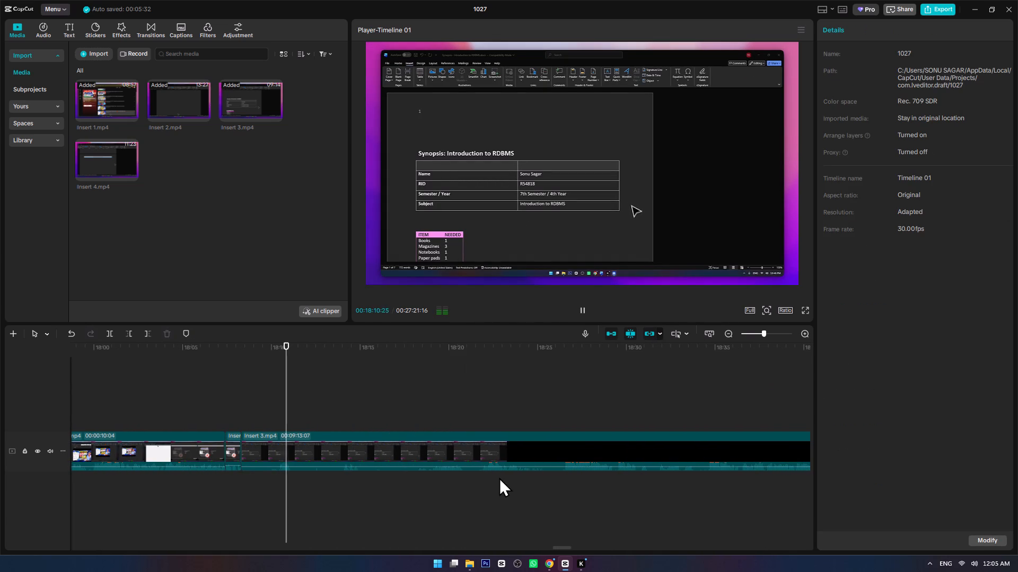
pyautogui.click(561, 477)
pyautogui.press('space')
pyautogui.press('space')
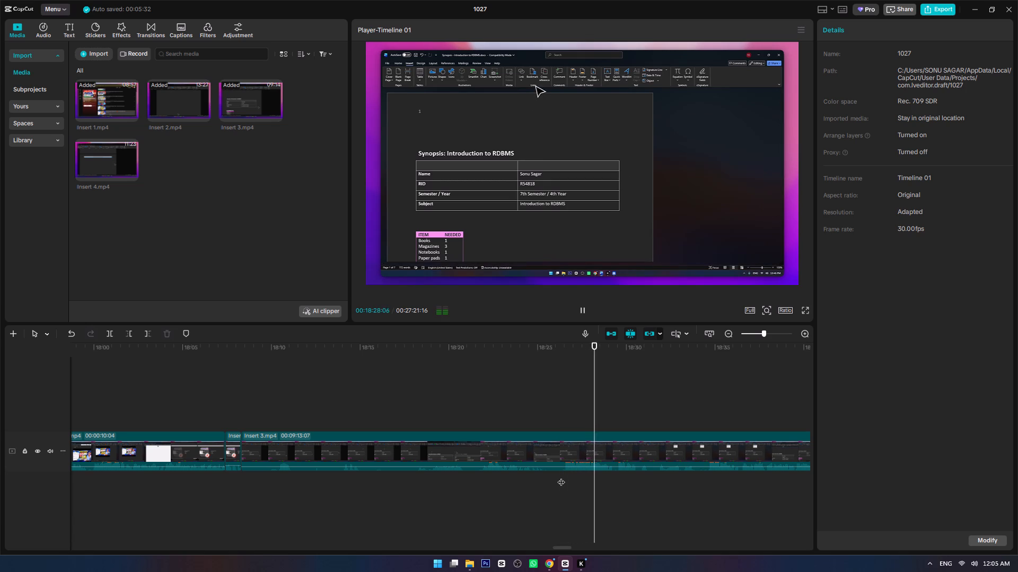
pyautogui.keyDown('alt'); pyautogui.scroll(-2, 673, 483); pyautogui.keyUp('alt')
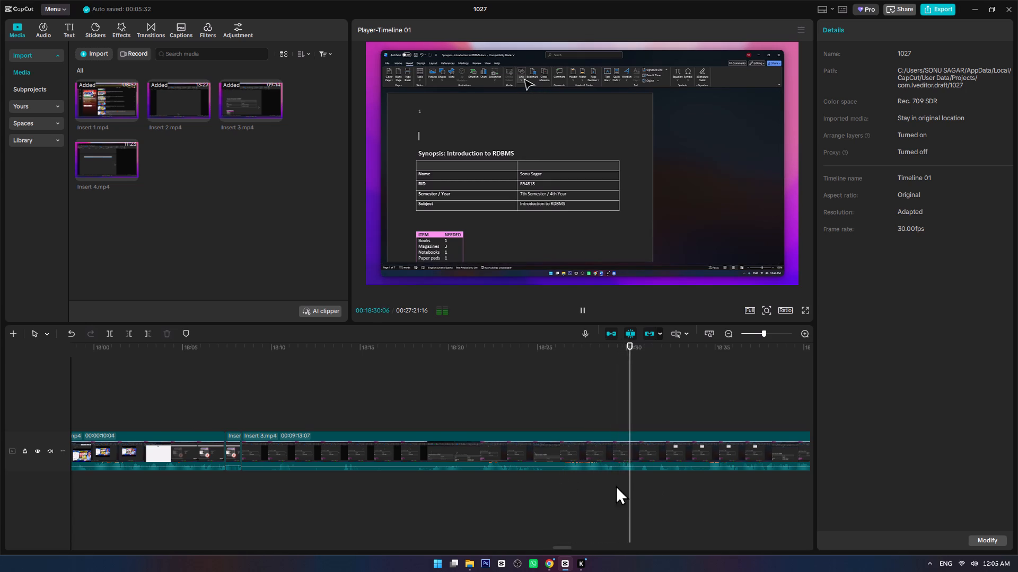
pyautogui.keyDown('alt'); pyautogui.scroll(-1, 616, 485); pyautogui.keyUp('alt')
pyautogui.keyDown('ctrl'); pyautogui.scroll(-3, 554, 478); pyautogui.keyUp('ctrl')
pyautogui.keyDown('ctrl'); pyautogui.scroll(5, 494, 472); pyautogui.keyUp('ctrl')
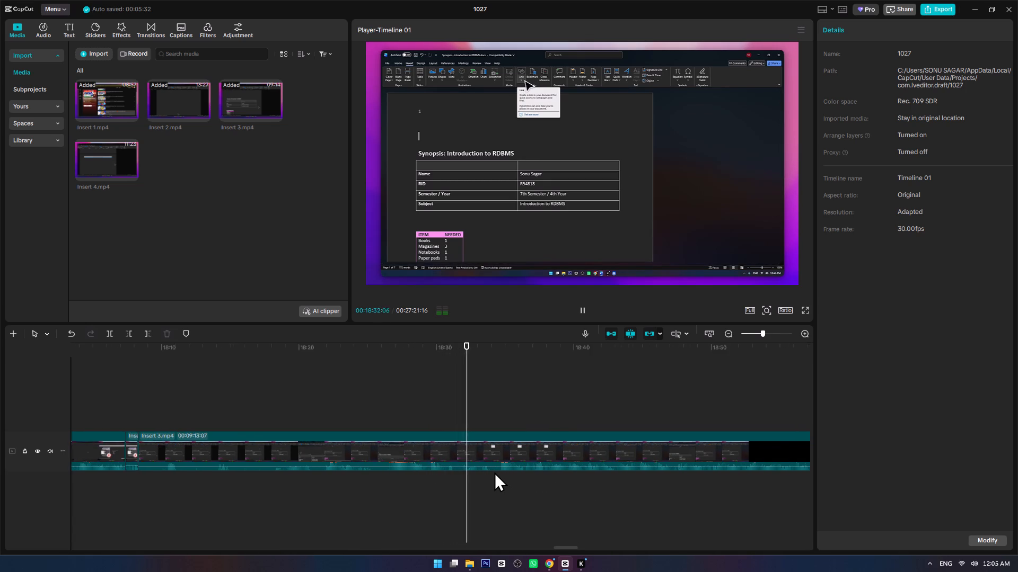
pyautogui.keyDown('ctrl'); pyautogui.scroll(4, 494, 472); pyautogui.keyUp('ctrl')
# Split Insert 3 at 00:18:34:18 and delete its opening piece before the split.
pyautogui.click(545, 473)
pyautogui.press('space')
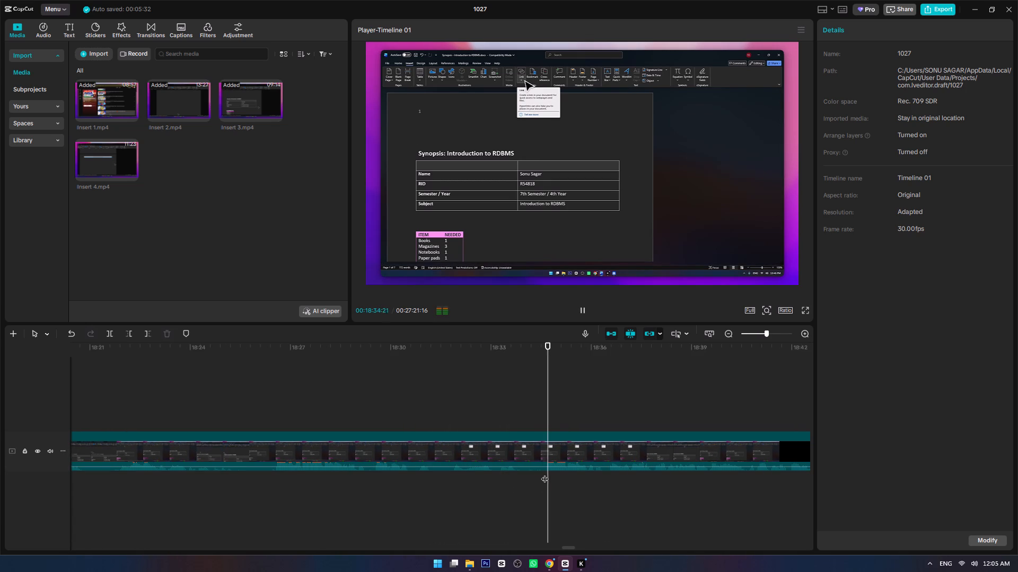
pyautogui.click(545, 473)
pyautogui.hotkey('ctrl', 'b')
pyautogui.keyDown('ctrl'); pyautogui.scroll(-17, 534, 476); pyautogui.keyUp('ctrl')
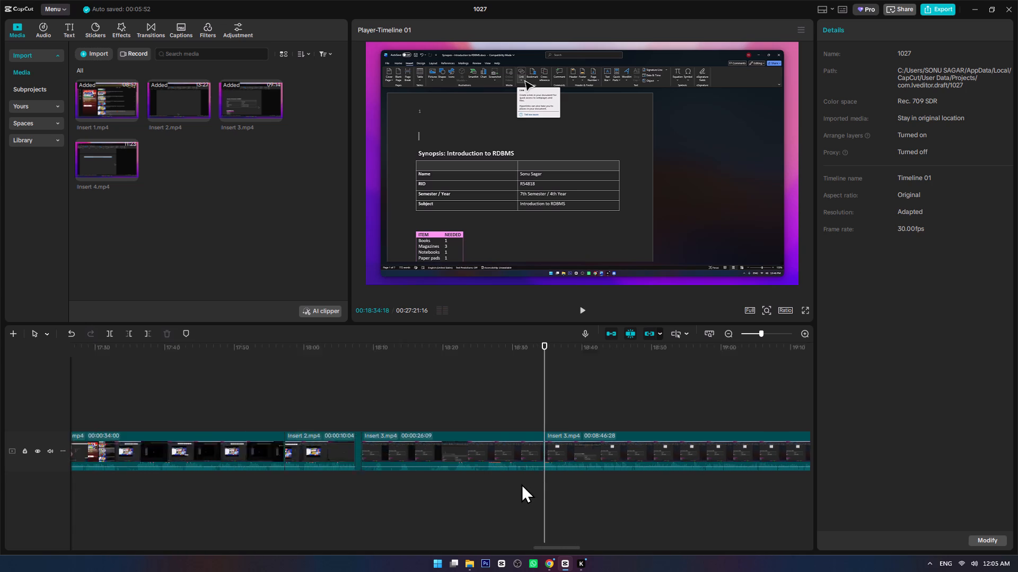
pyautogui.keyDown('alt'); pyautogui.scroll(2, 521, 484); pyautogui.keyUp('alt')
pyautogui.moveTo(591, 493); pyautogui.dragTo(630, 420)
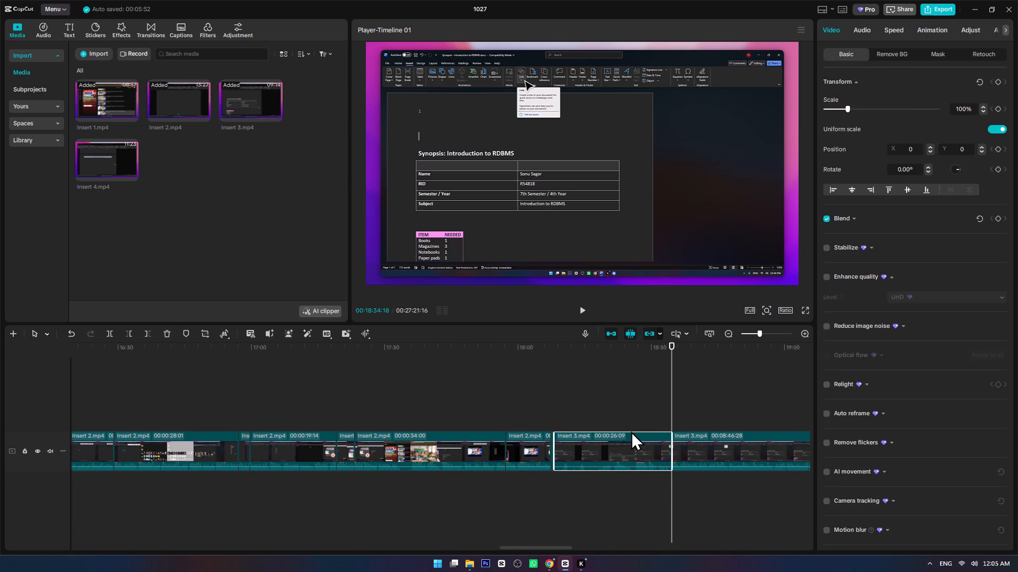
pyautogui.press('Delete')
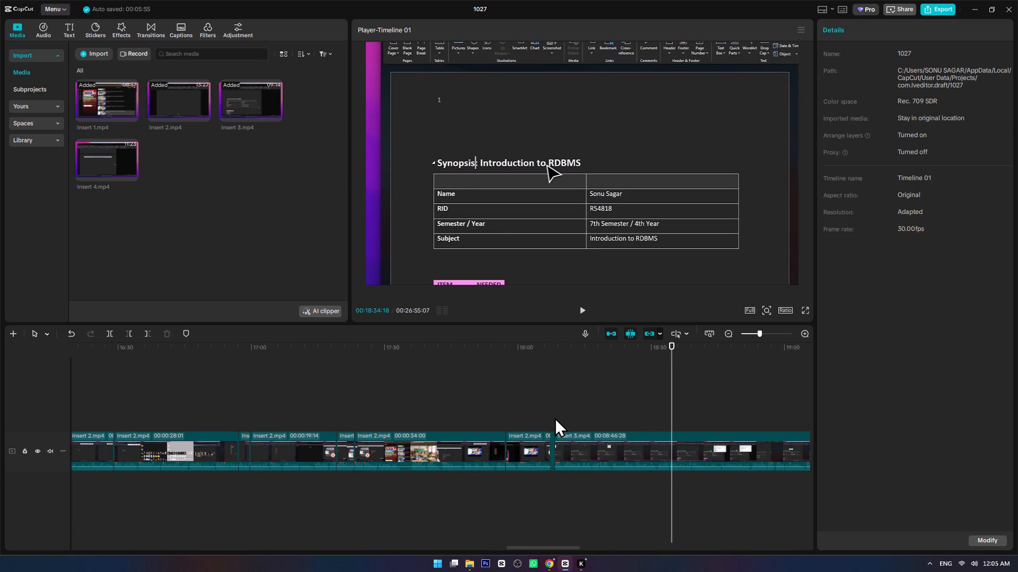
# Play across the join into Insert 3 and split Insert 3 at 00:18:10:02.
pyautogui.click(554, 417)
pyautogui.press('space')
pyautogui.keyDown('ctrl'); pyautogui.scroll(18, 672, 458); pyautogui.keyUp('ctrl')
pyautogui.keyDown('alt'); pyautogui.scroll(-4, 663, 460); pyautogui.keyUp('alt')
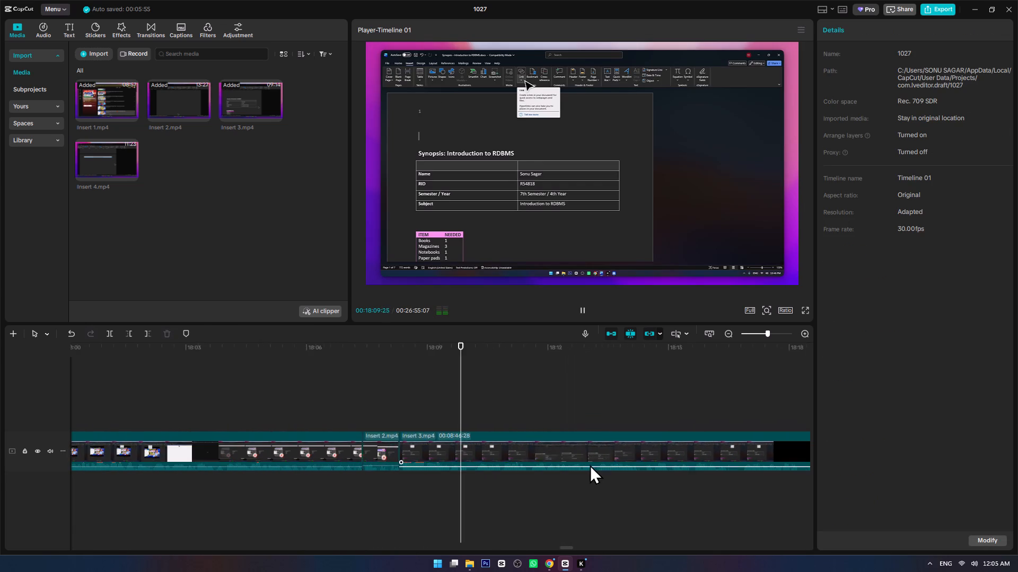
pyautogui.keyDown('ctrl'); pyautogui.scroll(3, 486, 516); pyautogui.keyUp('ctrl')
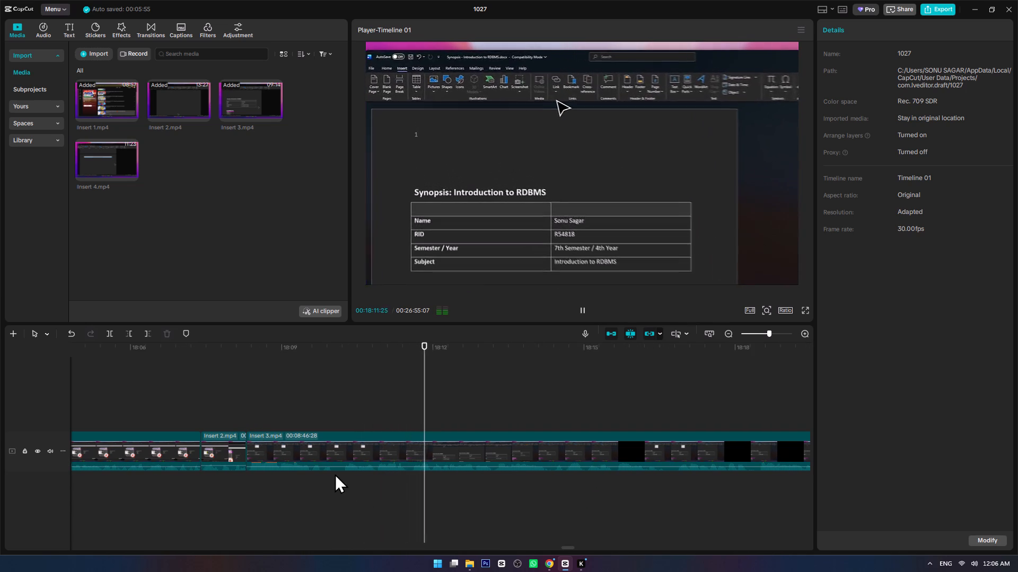
pyautogui.click(335, 473)
pyautogui.hotkey('ctrl', 'b')
# Set the audio volume of the short opening piece of Insert 3 to -7 dB.
pyautogui.click(312, 450)
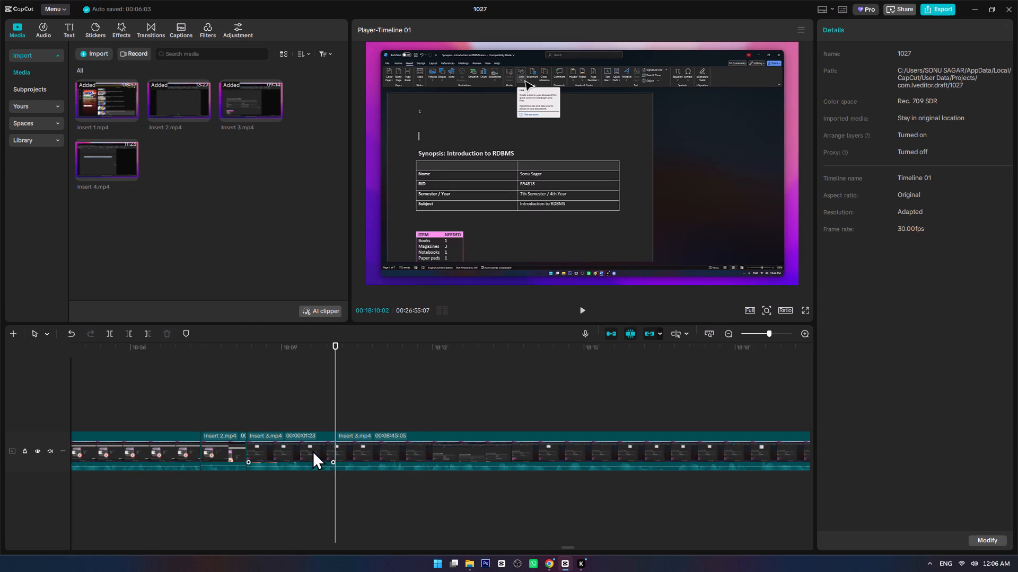
pyautogui.click(863, 33)
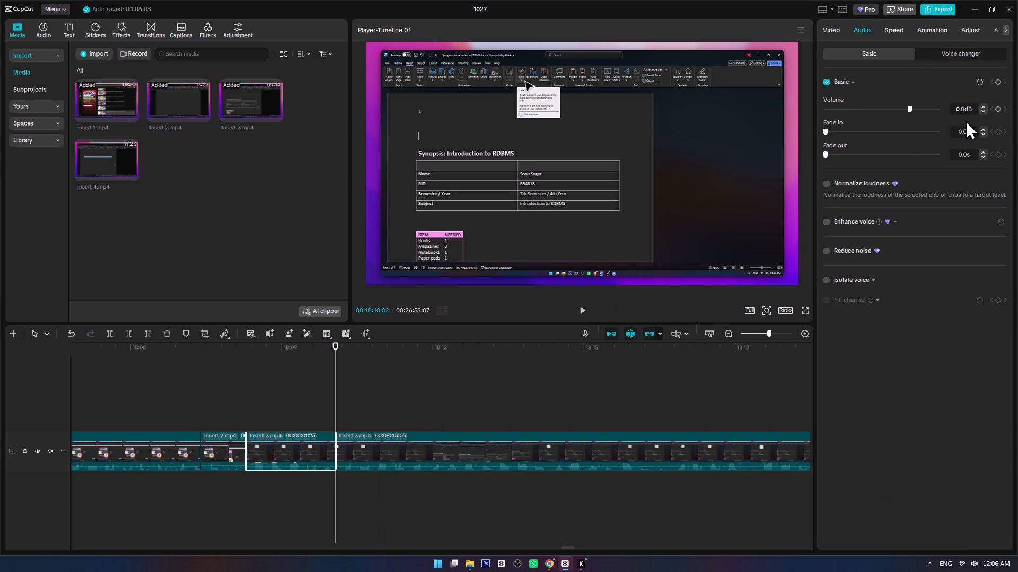
pyautogui.moveTo(964, 111); pyautogui.dragTo(934, 109)
pyautogui.write('-7')
pyautogui.press('Return')
# Play from 00:18:08:05 through the quieter opening piece and on into Insert 3's Link section to review sound and content.
pyautogui.click(240, 389)
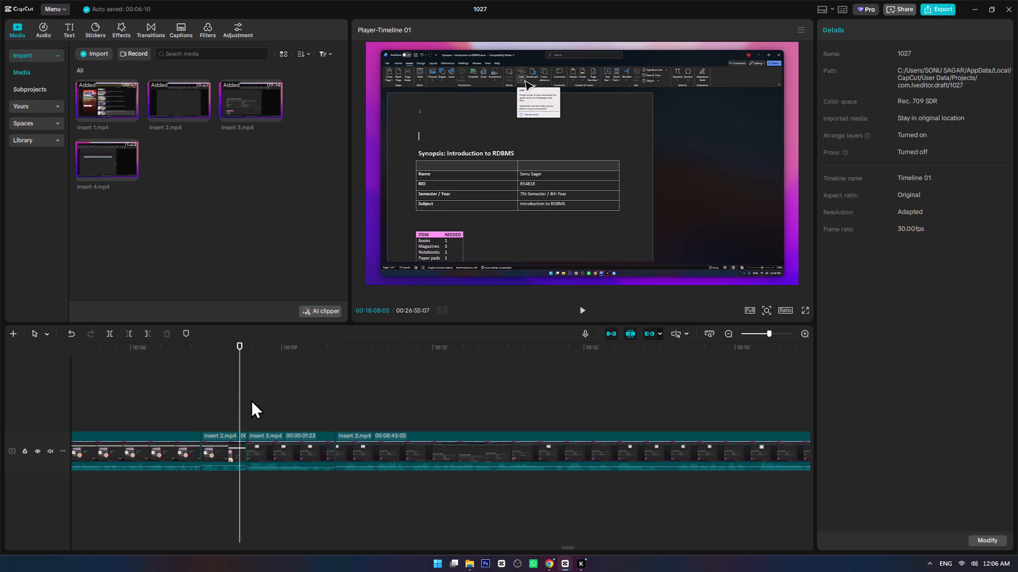
pyautogui.press('space')
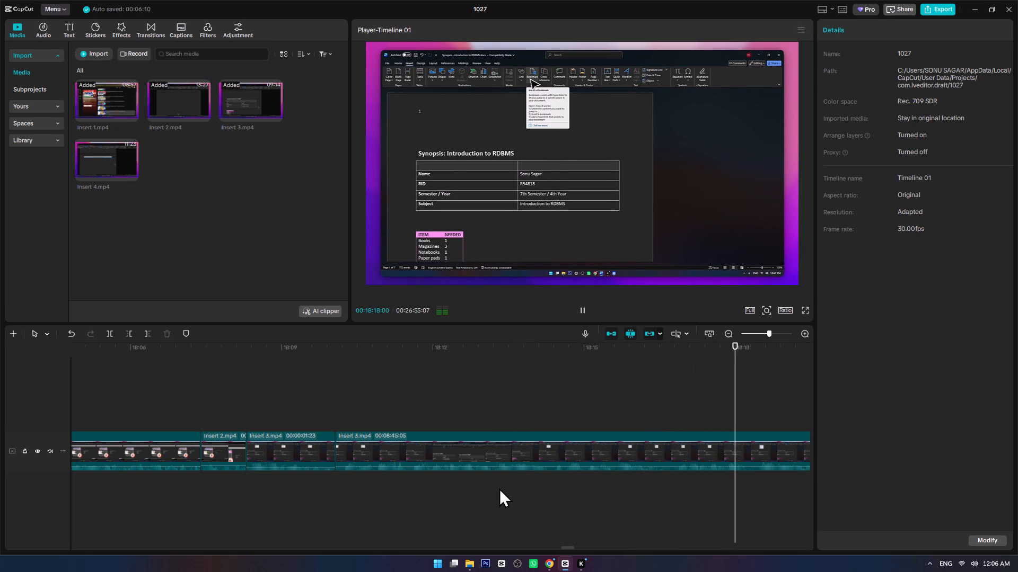
pyautogui.keyDown('alt'); pyautogui.scroll(-6, 506, 489); pyautogui.keyUp('alt')
pyautogui.keyDown('ctrl'); pyautogui.scroll(-7, 462, 494); pyautogui.keyUp('ctrl')
pyautogui.keyDown('alt'); pyautogui.scroll(-2, 458, 496); pyautogui.keyUp('alt')
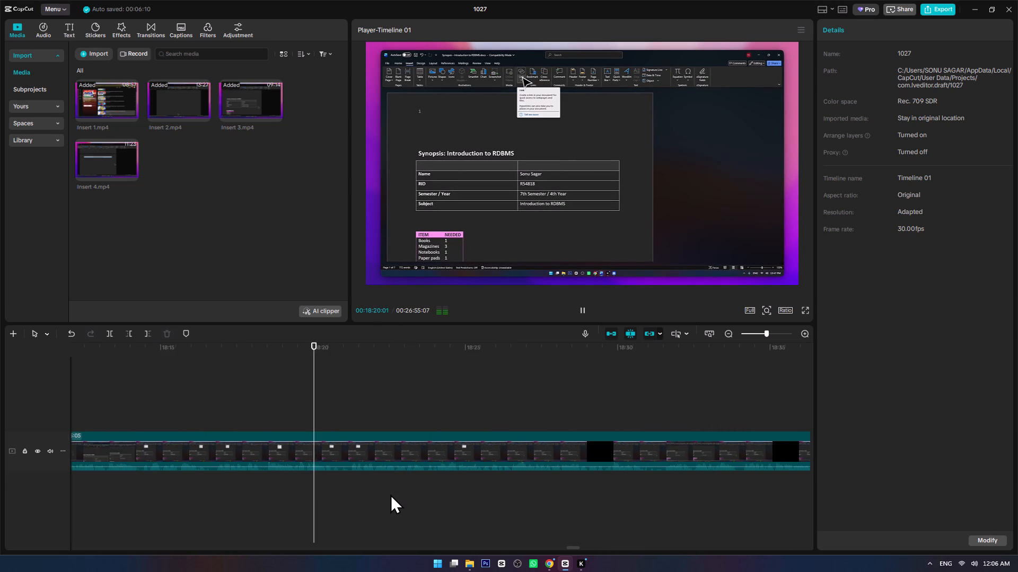
pyautogui.keyDown('ctrl'); pyautogui.scroll(14, 390, 494); pyautogui.keyUp('ctrl')
pyautogui.keyDown('ctrl'); pyautogui.scroll(-4, 390, 494); pyautogui.keyUp('ctrl')
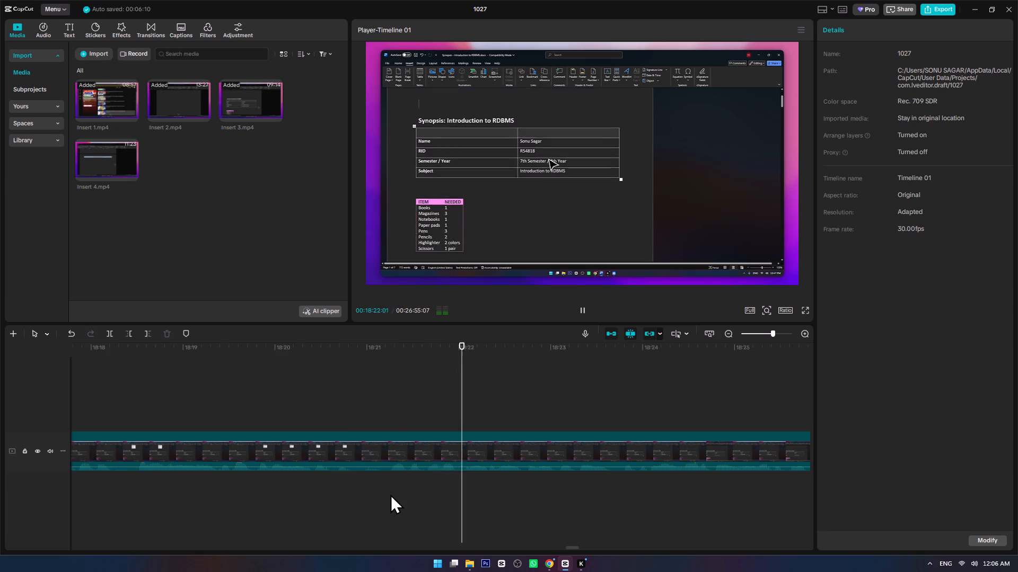
pyautogui.keyDown('ctrl'); pyautogui.scroll(-12, 390, 494); pyautogui.keyUp('ctrl')
pyautogui.keyDown('alt'); pyautogui.scroll(-3, 390, 494); pyautogui.keyUp('alt')
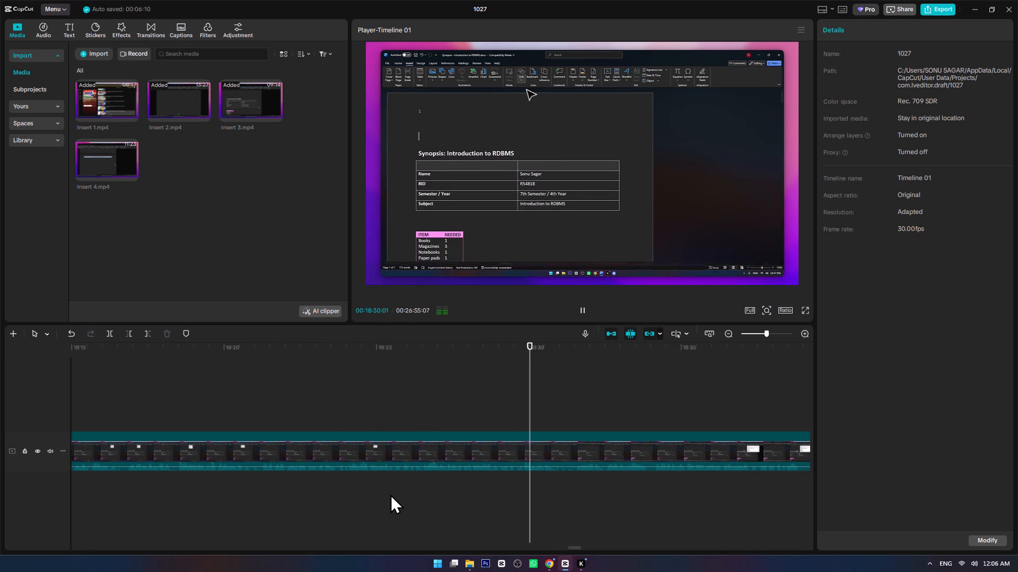
pyautogui.keyDown('ctrl'); pyautogui.scroll(6, 538, 503); pyautogui.keyUp('ctrl')
pyautogui.keyDown('alt'); pyautogui.scroll(-3, 530, 503); pyautogui.keyUp('alt')
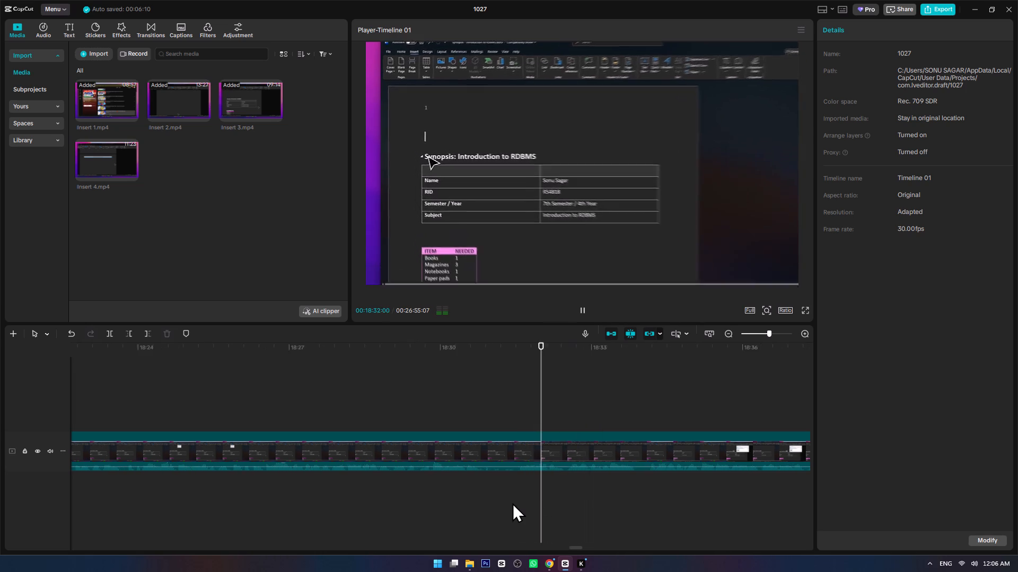
pyautogui.scroll(-2, 509, 503)
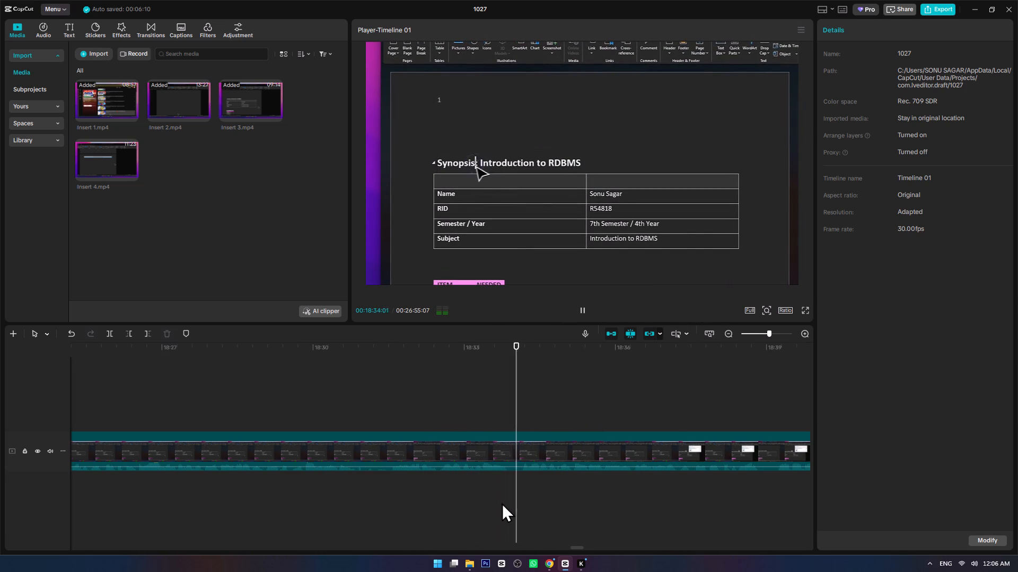
pyautogui.scroll(-5, 502, 503)
pyautogui.keyDown('ctrl'); pyautogui.scroll(-12, 410, 498); pyautogui.keyUp('ctrl')
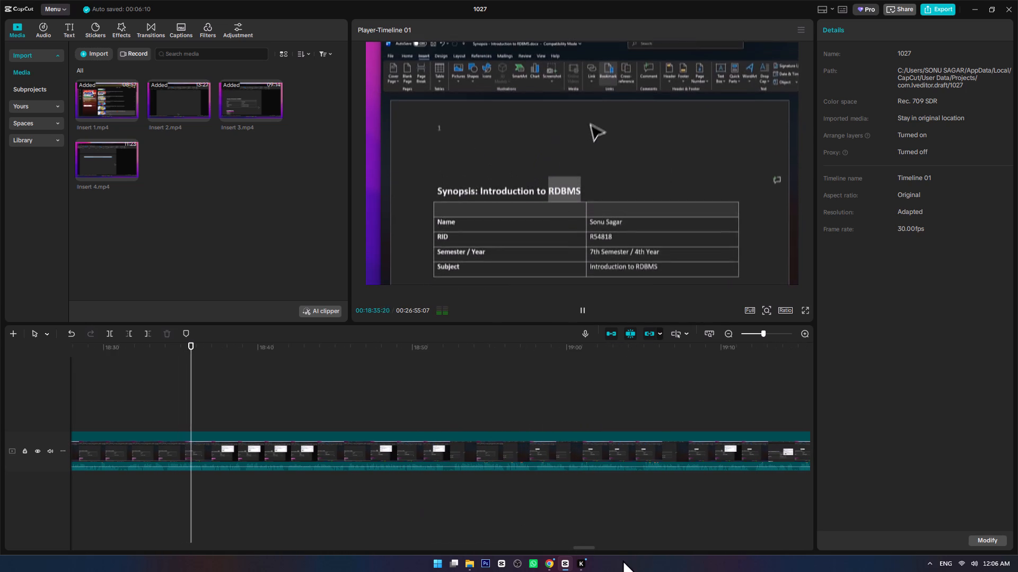
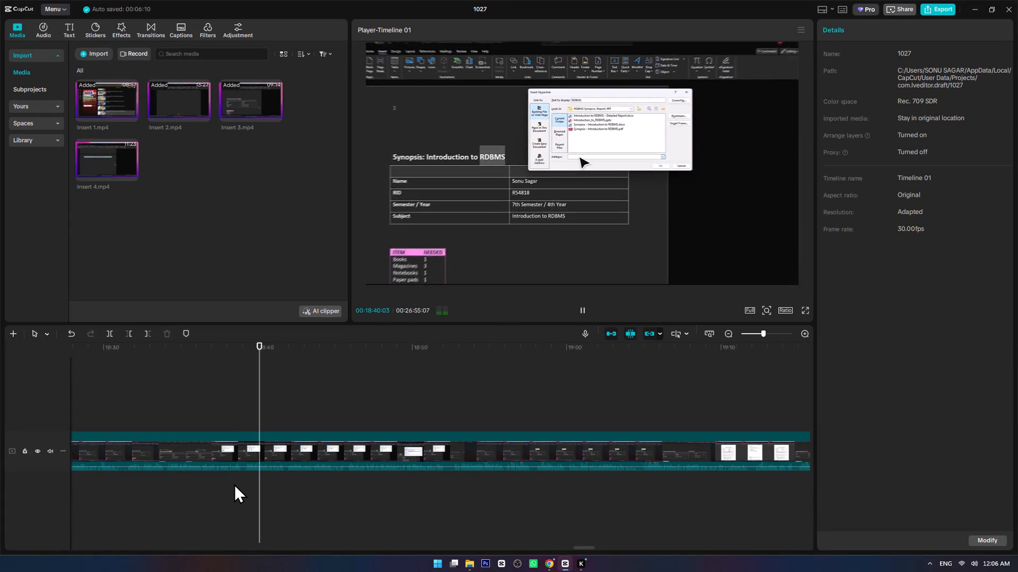
# Pause playback and move the playhead back to about 00:18:45 in the Insert Hyperlink dialog footage.
pyautogui.keyDown('ctrl'); pyautogui.scroll(6, 280, 491); pyautogui.keyUp('ctrl')
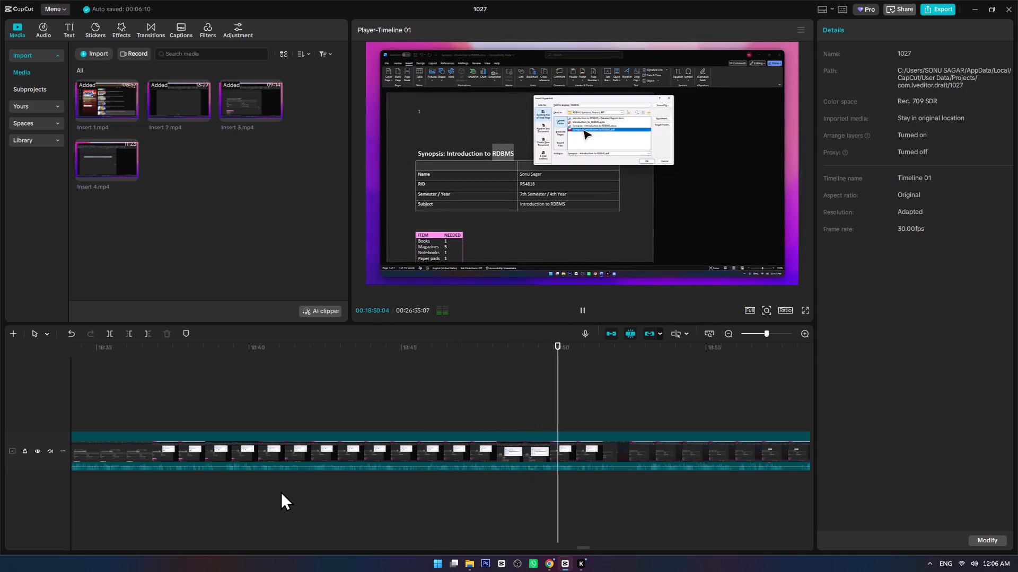
pyautogui.press('space')
pyautogui.click(420, 489)
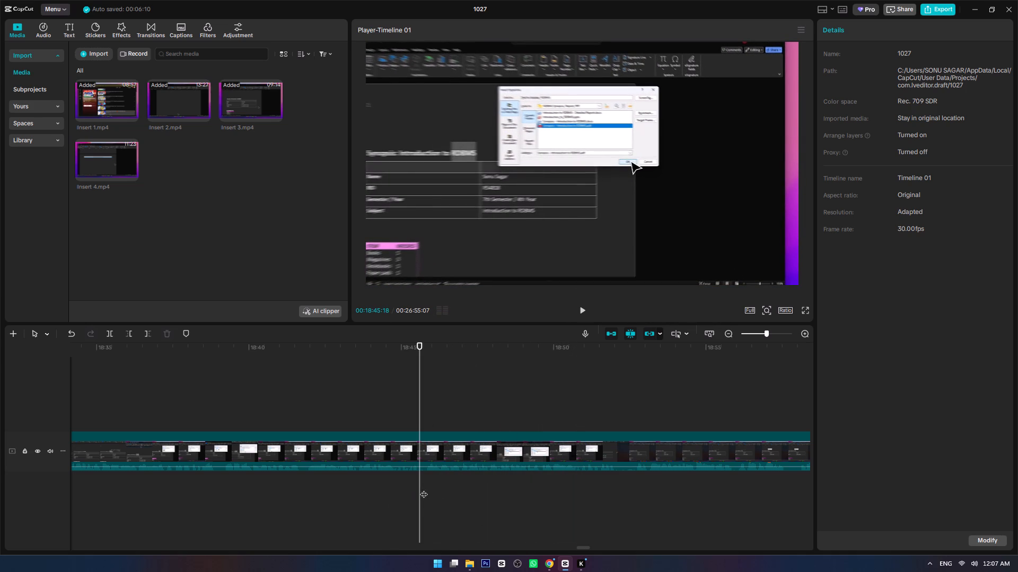
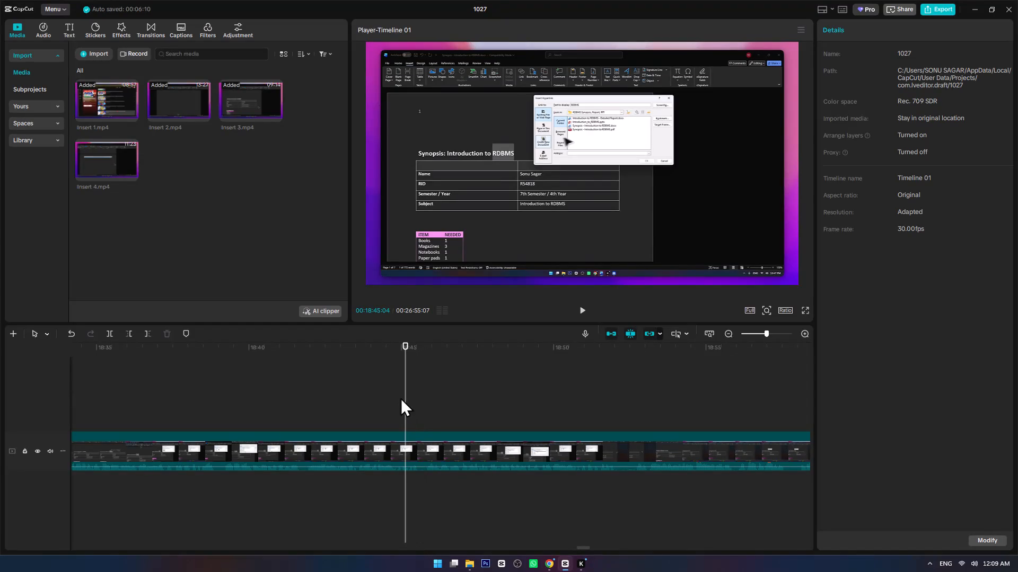
# Play back the Insert Hyperlink dialog footage from about 00:18:44 and pause it at about 00:18:47.
pyautogui.click(399, 394)
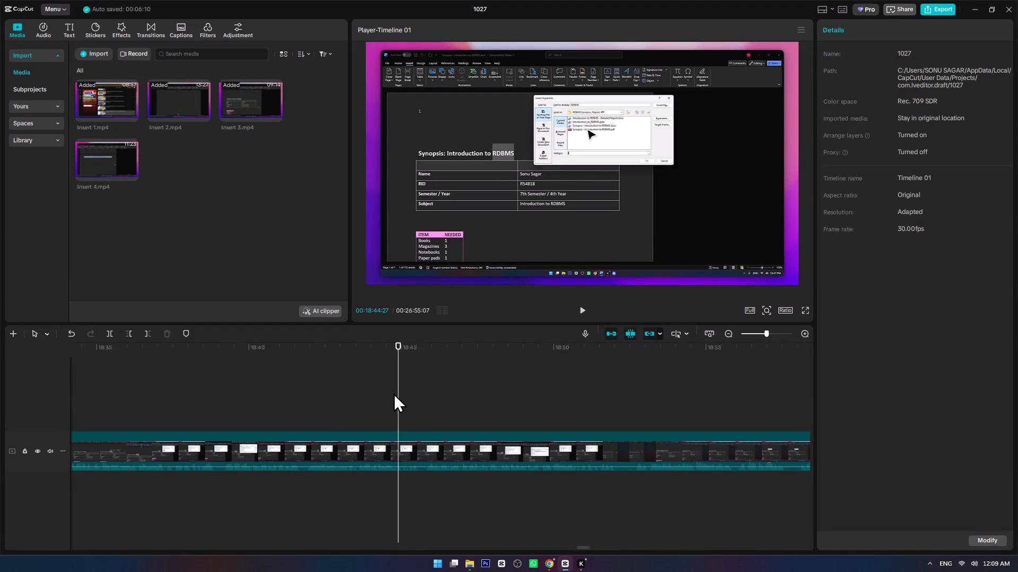
pyautogui.press('space')
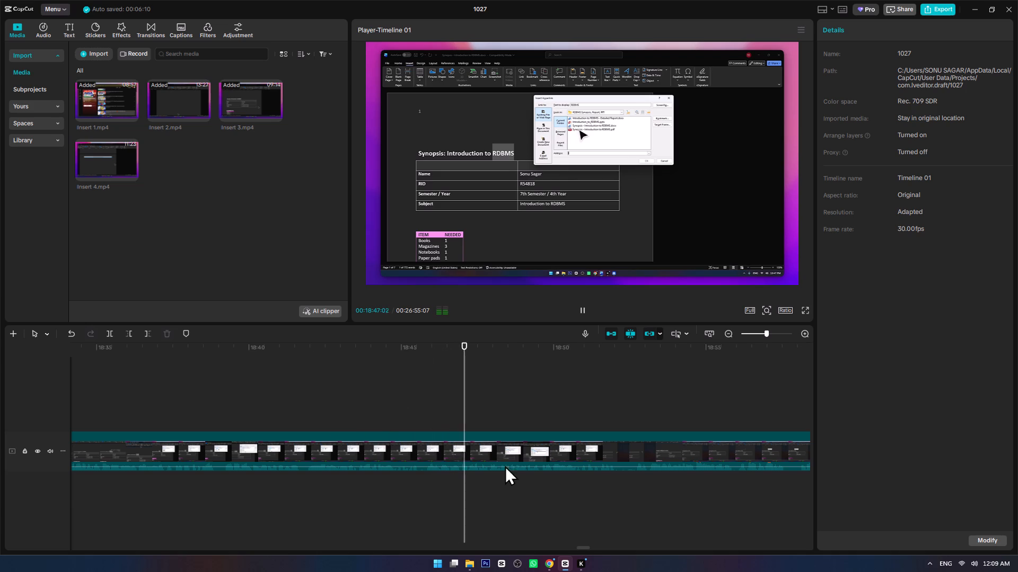
pyautogui.press('space')
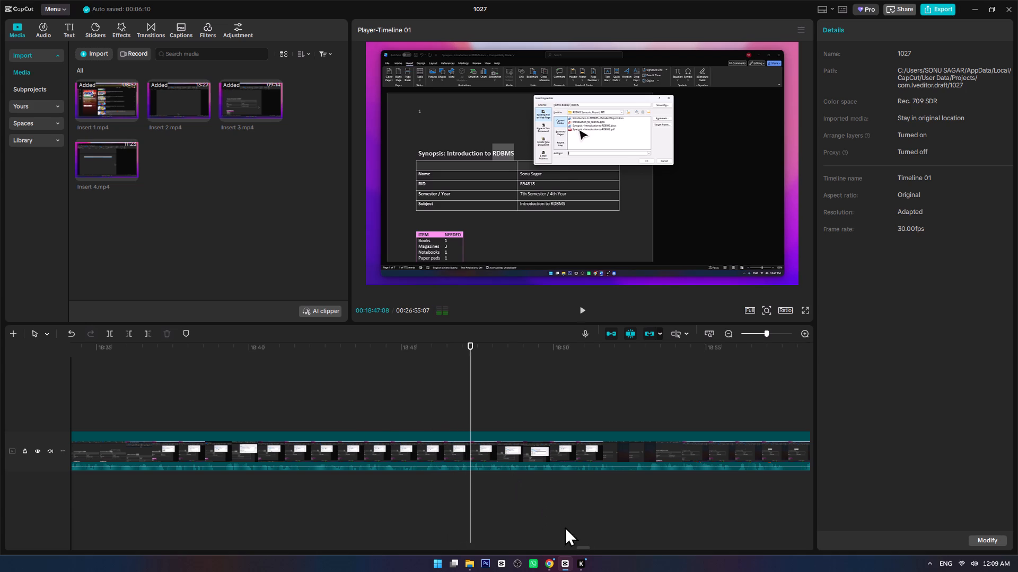
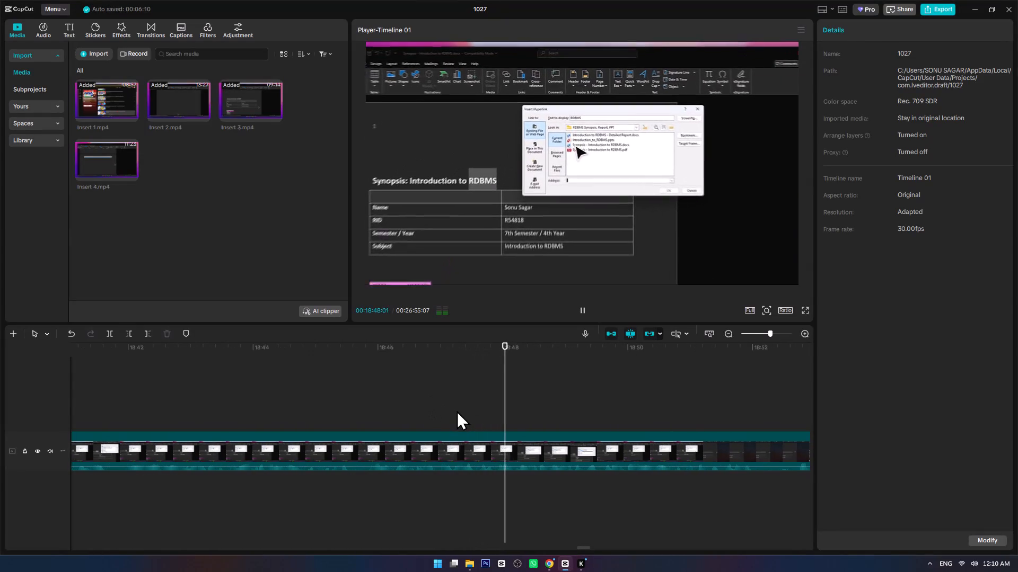
# Review the hyperlink footage from about 00:18:48 to 00:19:36, covering the PDF link, the edited link and the YouTube page.
pyautogui.keyDown('ctrl'); pyautogui.scroll(-9, 457, 410); pyautogui.keyUp('ctrl')
pyautogui.keyDown('alt'); pyautogui.scroll(-3, 457, 410); pyautogui.keyUp('alt')
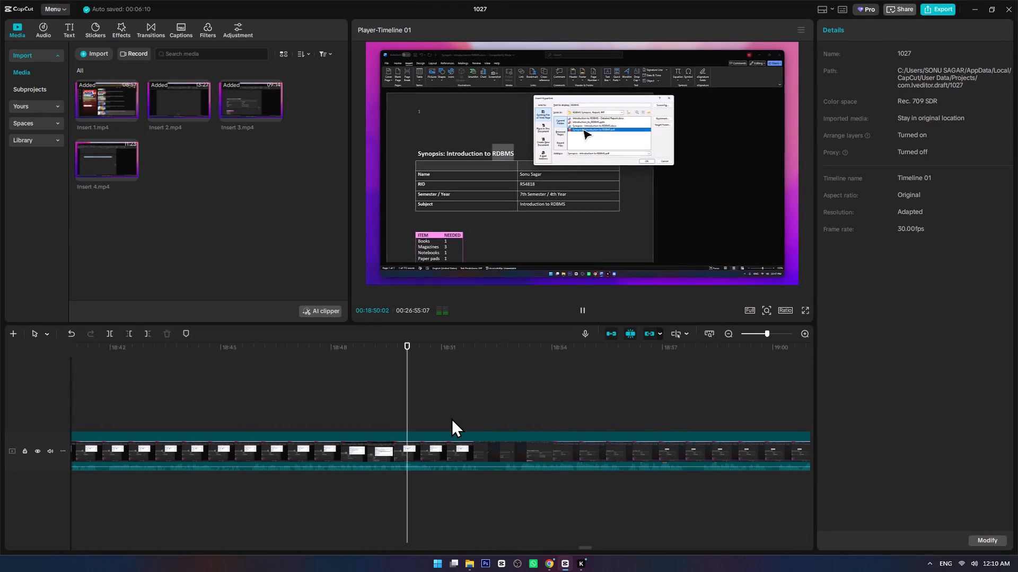
pyautogui.keyDown('alt'); pyautogui.scroll(-2, 451, 418); pyautogui.keyUp('alt')
pyautogui.keyDown('ctrl'); pyautogui.scroll(5, 338, 424); pyautogui.keyUp('ctrl')
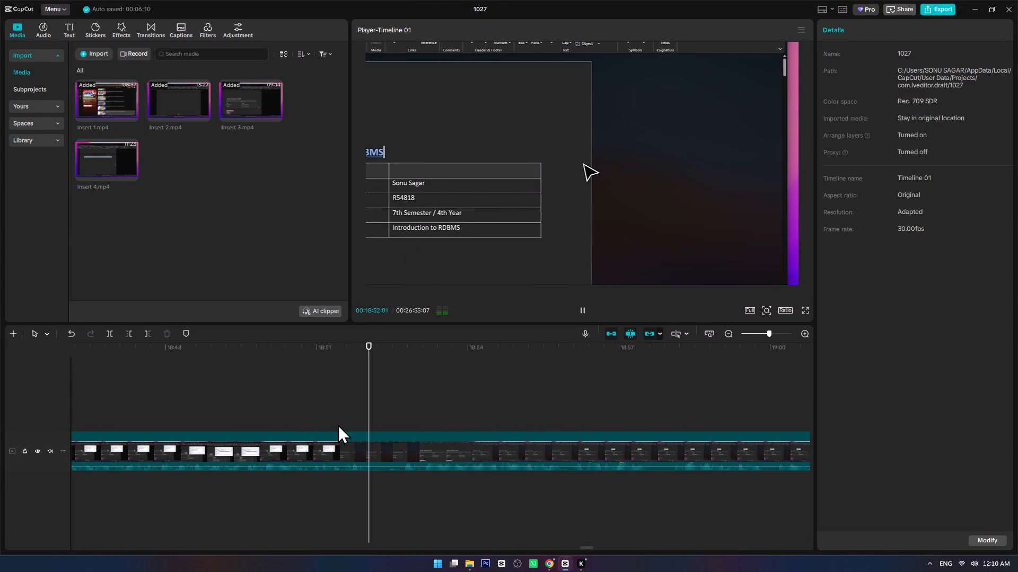
pyautogui.keyDown('ctrl'); pyautogui.scroll(3, 338, 424); pyautogui.keyUp('ctrl')
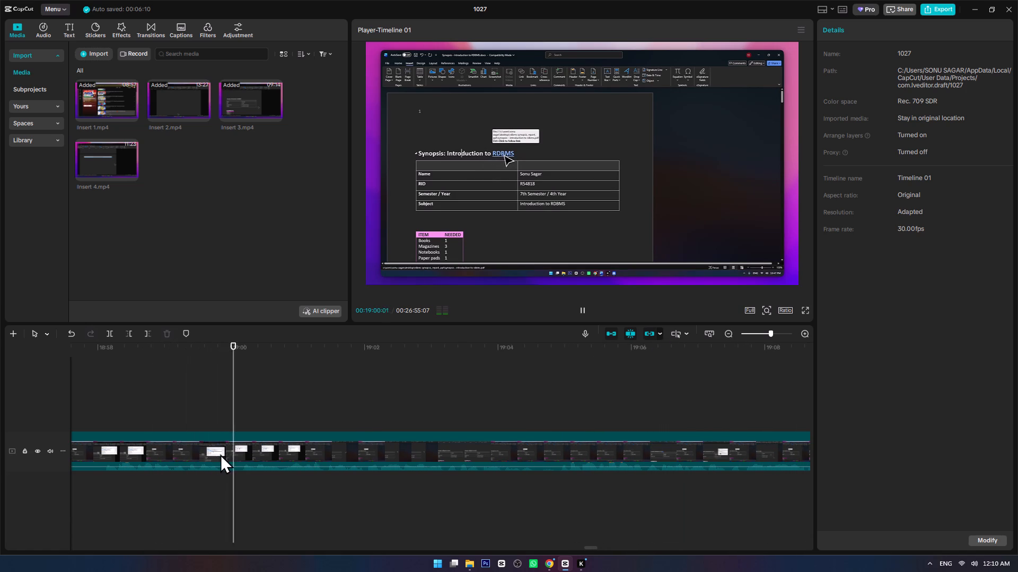
pyautogui.keyDown('alt'); pyautogui.scroll(3, 230, 454); pyautogui.keyUp('alt')
pyautogui.keyDown('alt'); pyautogui.scroll(-2, 451, 489); pyautogui.keyUp('alt')
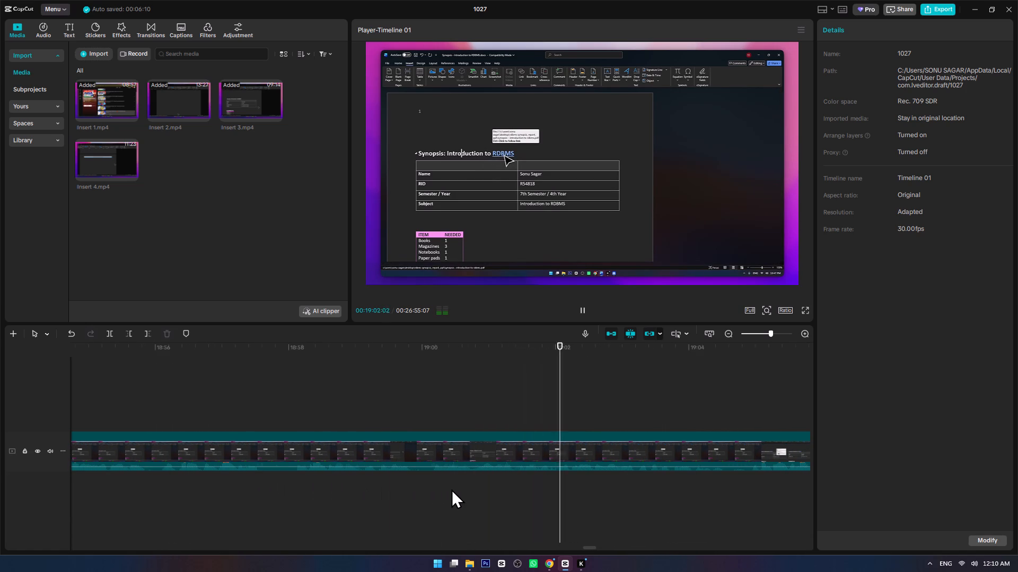
pyautogui.keyDown('alt'); pyautogui.scroll(-1, 451, 489); pyautogui.keyUp('alt')
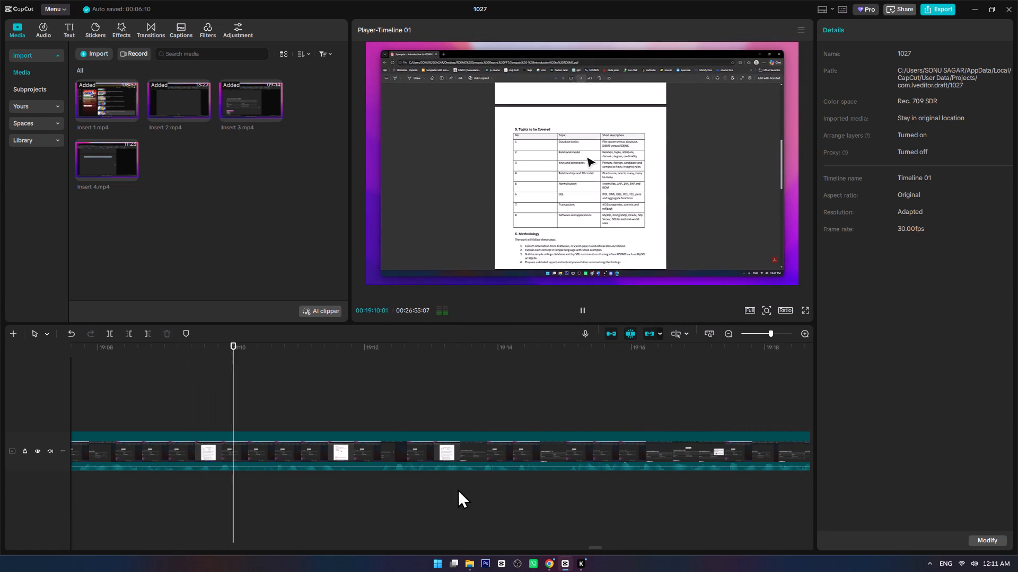
pyautogui.keyDown('ctrl'); pyautogui.scroll(8, 336, 504); pyautogui.keyUp('ctrl')
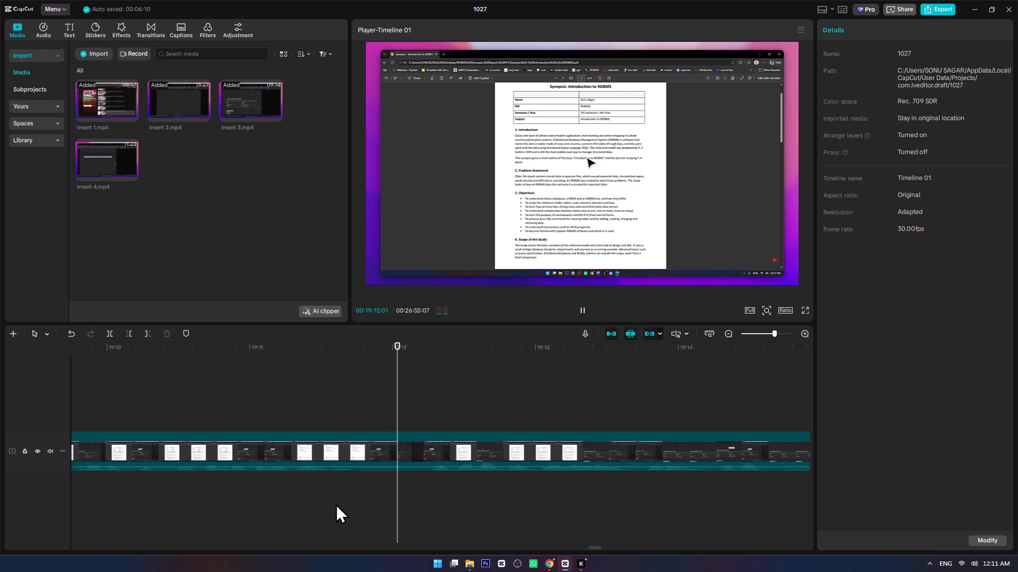
pyautogui.keyDown('ctrl'); pyautogui.scroll(-10, 336, 504); pyautogui.keyUp('ctrl')
pyautogui.keyDown('alt'); pyautogui.scroll(-3, 347, 505); pyautogui.keyUp('alt')
pyautogui.keyDown('ctrl'); pyautogui.scroll(-2, 347, 505); pyautogui.keyUp('ctrl')
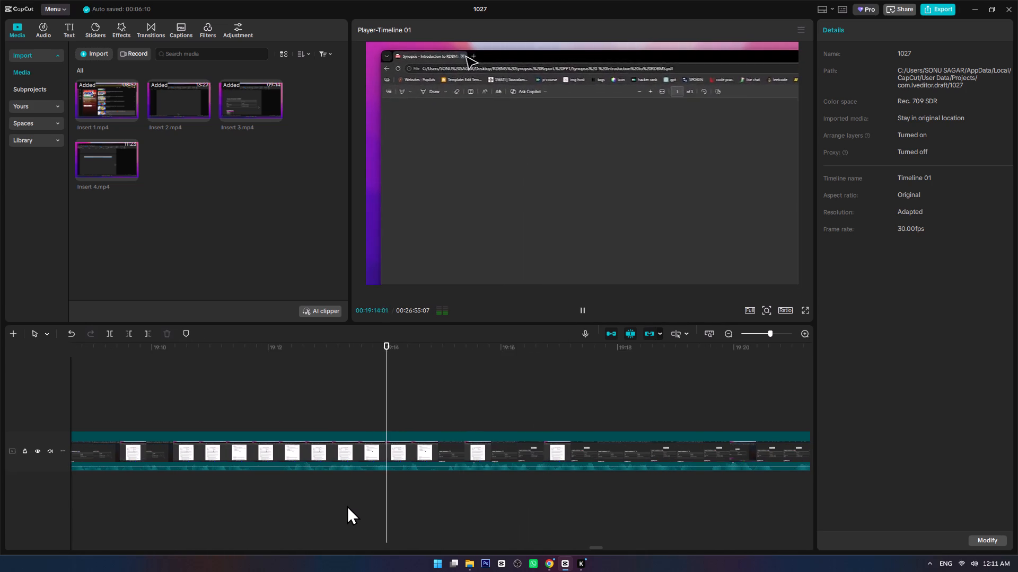
pyautogui.keyDown('ctrl'); pyautogui.scroll(-3, 347, 505); pyautogui.keyUp('ctrl')
pyautogui.keyDown('alt'); pyautogui.scroll(-3, 347, 505); pyautogui.keyUp('alt')
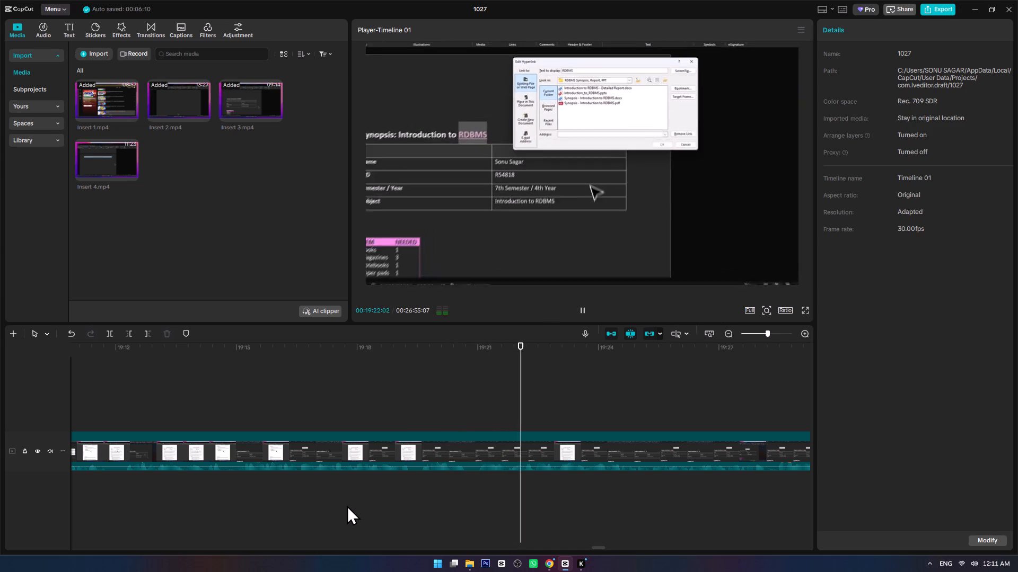
pyautogui.keyDown('ctrl'); pyautogui.scroll(6, 444, 505); pyautogui.keyUp('ctrl')
pyautogui.keyDown('alt'); pyautogui.scroll(-4, 460, 501); pyautogui.keyUp('alt')
pyautogui.keyDown('ctrl'); pyautogui.scroll(5, 442, 499); pyautogui.keyUp('ctrl')
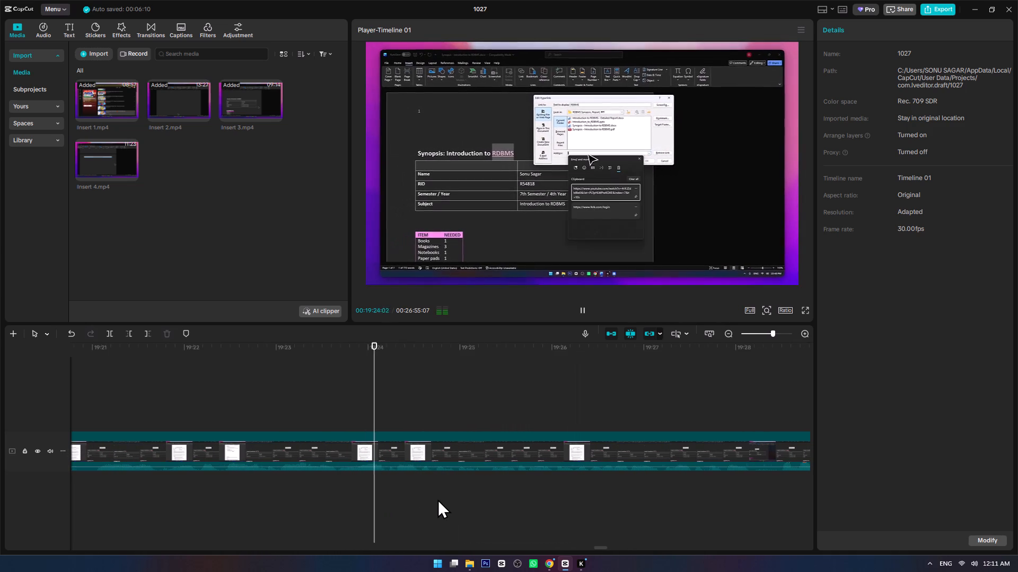
pyautogui.keyDown('alt'); pyautogui.scroll(-1, 436, 499); pyautogui.keyUp('alt')
pyautogui.keyDown('ctrl'); pyautogui.scroll(3, 436, 499); pyautogui.keyUp('ctrl')
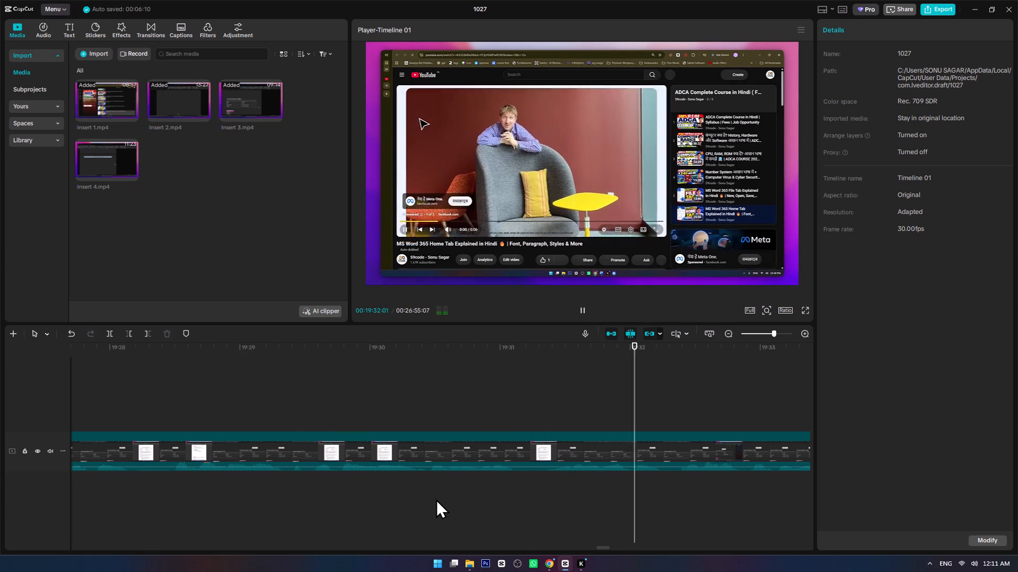
pyautogui.keyDown('alt'); pyautogui.scroll(-4, 490, 502); pyautogui.keyUp('alt')
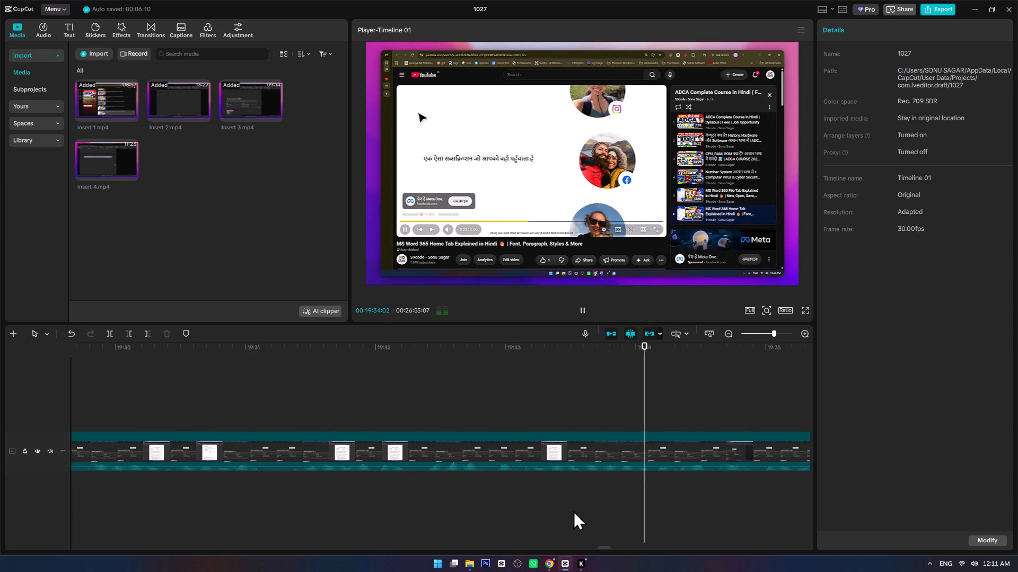
pyautogui.keyDown('ctrl'); pyautogui.scroll(2, 573, 511); pyautogui.keyUp('ctrl')
pyautogui.keyDown('alt'); pyautogui.scroll(-13, 573, 511); pyautogui.keyUp('alt')
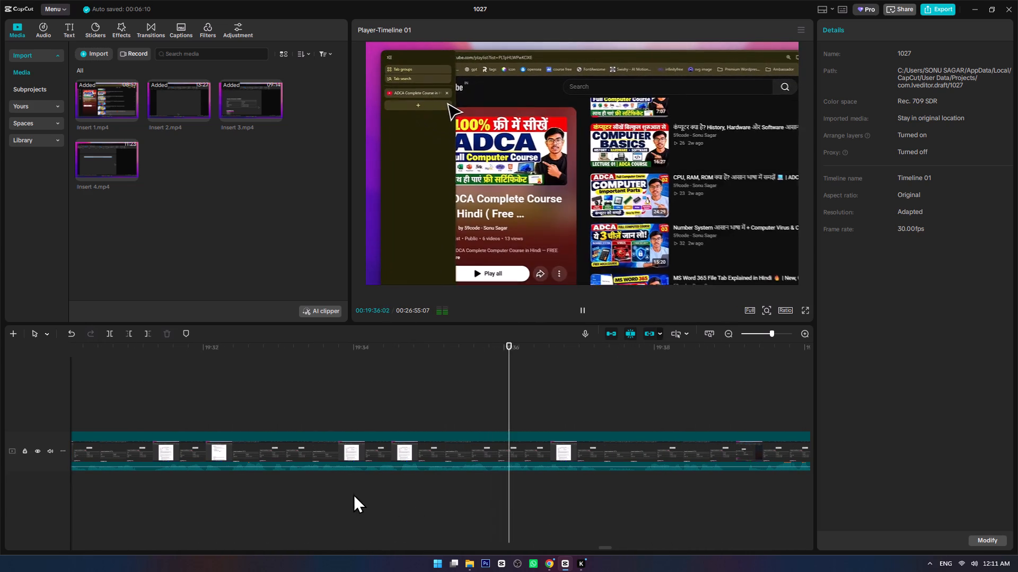
# Replay the YouTube page footage around 00:19:34 to examine where a short section can be cut.
pyautogui.click(330, 484)
pyautogui.press('space')
pyautogui.press('space')
pyautogui.keyDown('ctrl'); pyautogui.scroll(13, 356, 485); pyautogui.keyUp('ctrl')
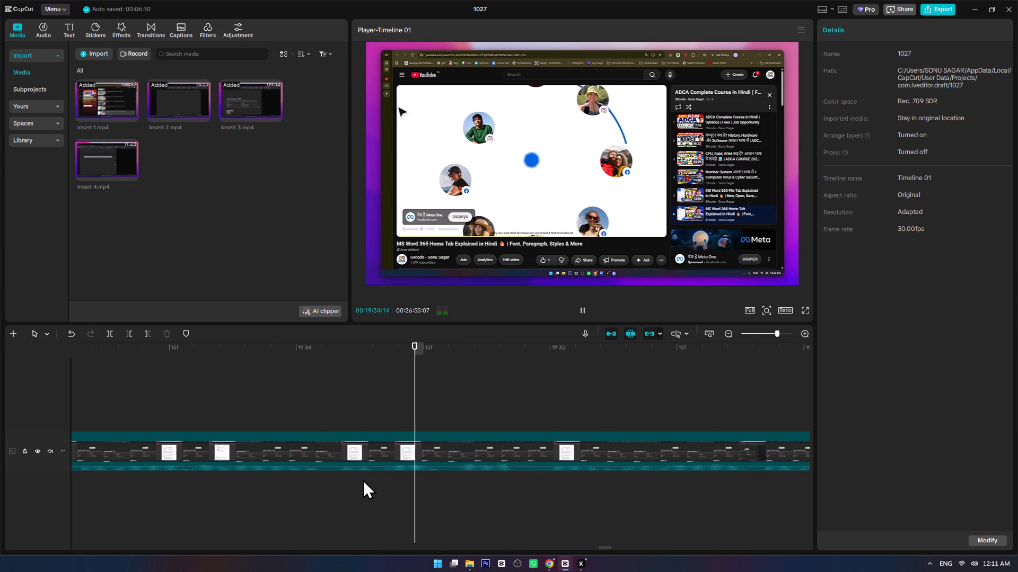
pyautogui.press('space')
pyautogui.click(376, 483)
pyautogui.click(303, 475)
pyautogui.press('space')
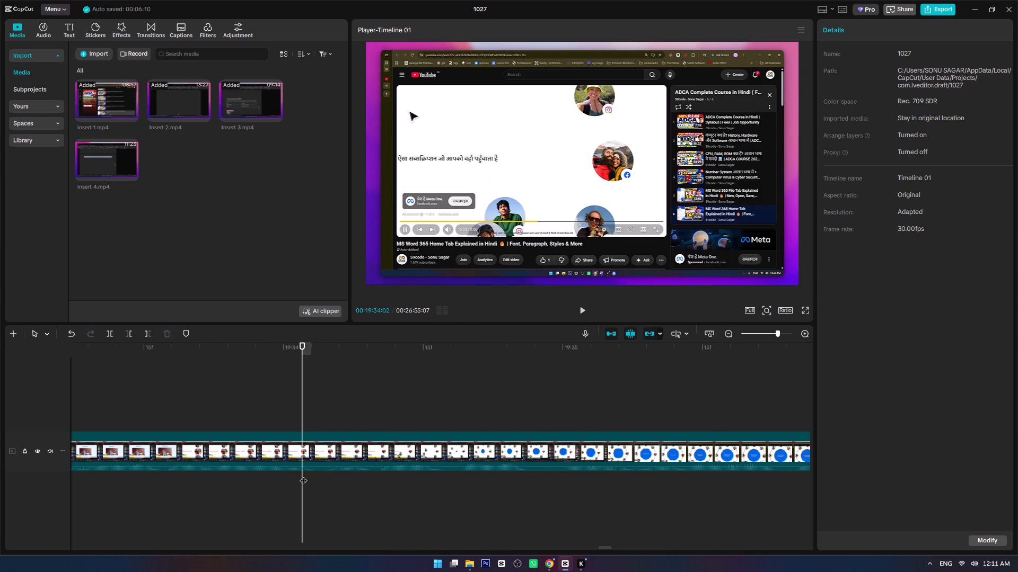
pyautogui.press('space')
pyautogui.click(181, 472)
pyautogui.press('space')
pyautogui.press('space')
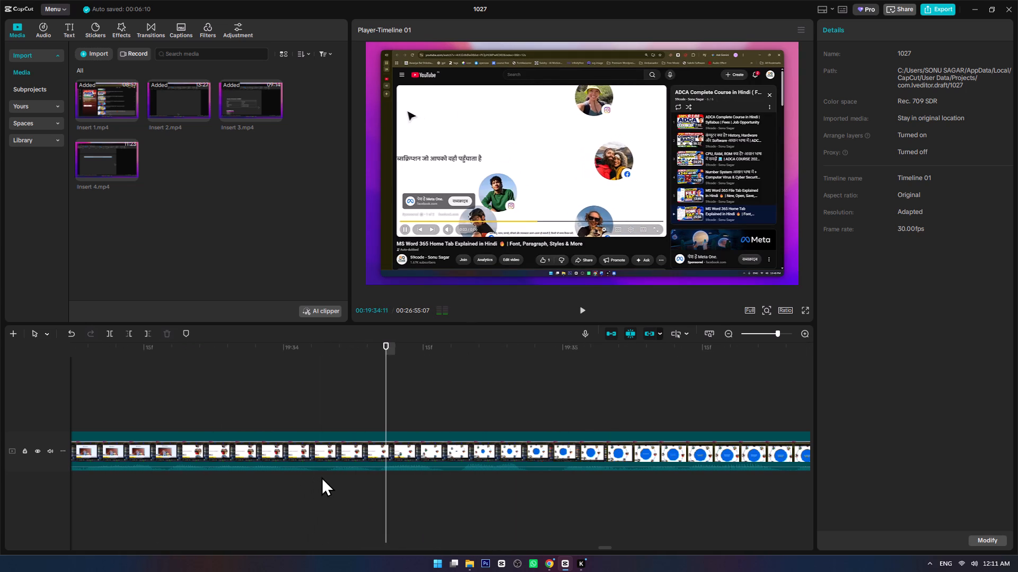
pyautogui.click(323, 477)
pyautogui.press('space')
pyautogui.press('space')
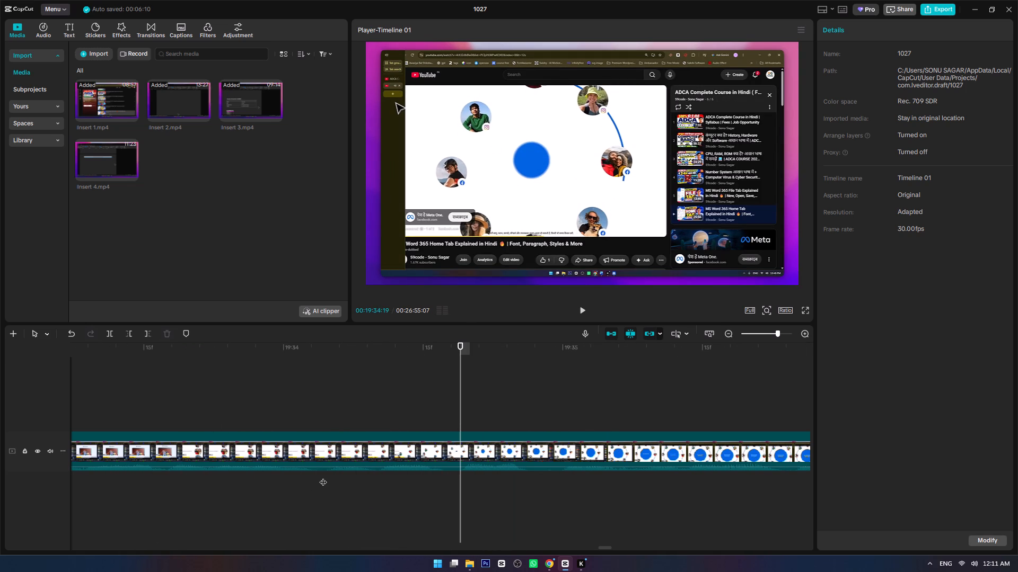
# Split the Insert 3.mp4 clip at 00:19:34:04 and 00:19:34:19, and delete the piece between the cuts.
pyautogui.click(323, 477)
pyautogui.hotkey('ctrl', 'b')
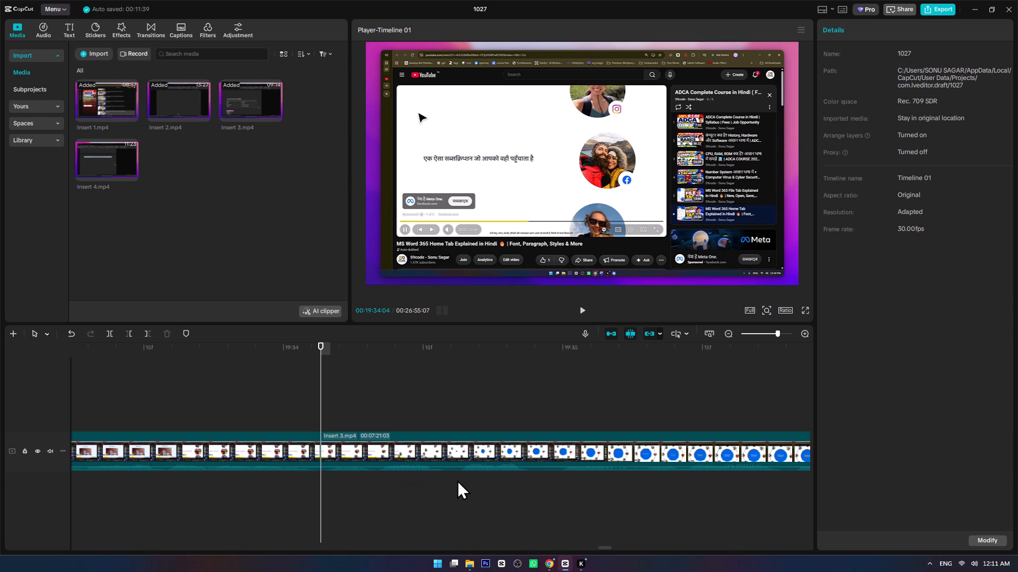
pyautogui.click(460, 477)
pyautogui.hotkey('ctrl', 'b')
pyautogui.click(416, 456)
pyautogui.press('Delete')
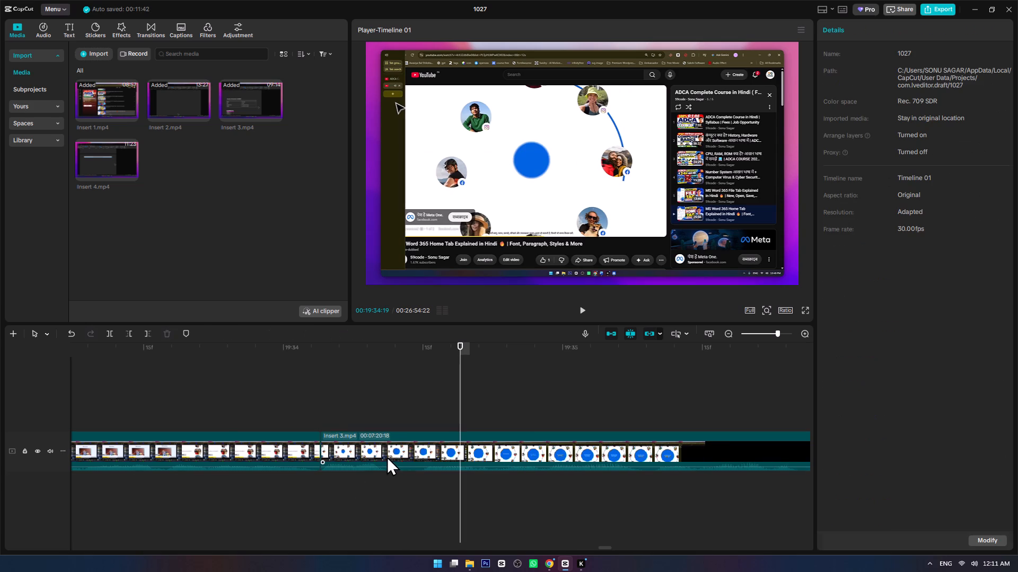
# Cut the section from 00:19:36:22 to 00:19:37:11 out of Insert 3.mp4, where the YouTube playlist gives way to Word.
pyautogui.click(203, 403)
pyautogui.press('space')
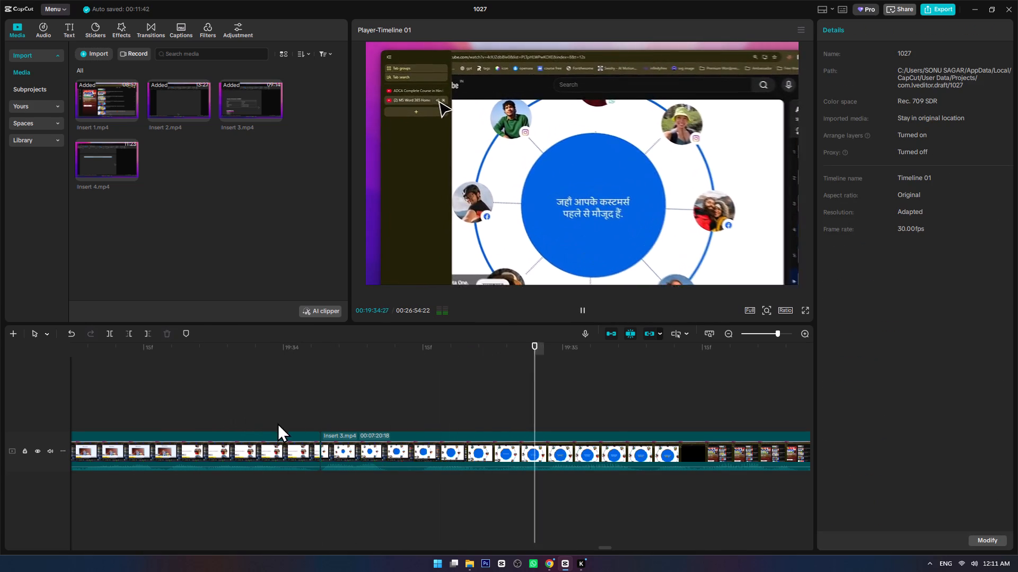
pyautogui.keyDown('ctrl'); pyautogui.scroll(-17, 396, 455); pyautogui.keyUp('ctrl')
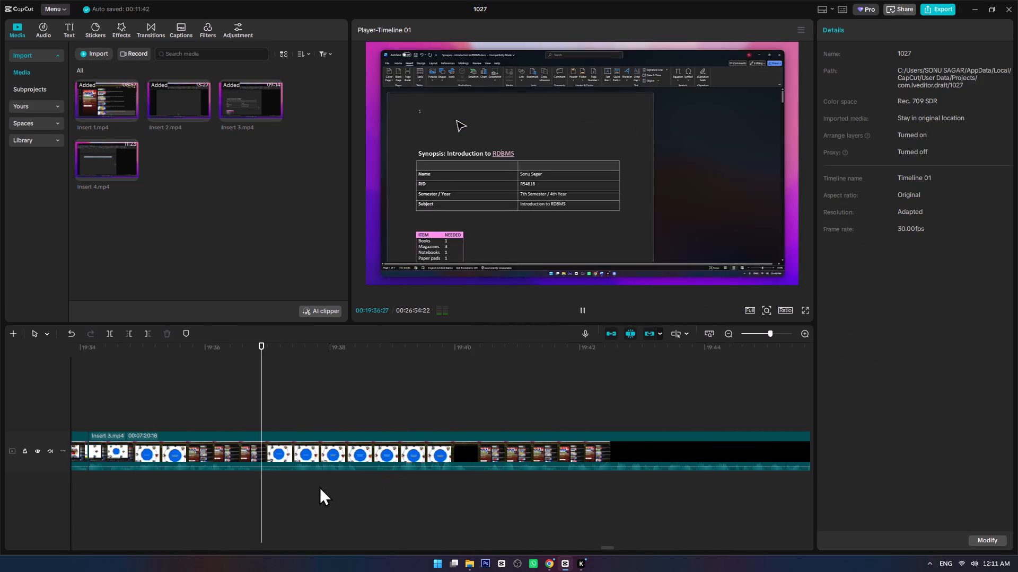
pyautogui.click(253, 476)
pyautogui.press('space')
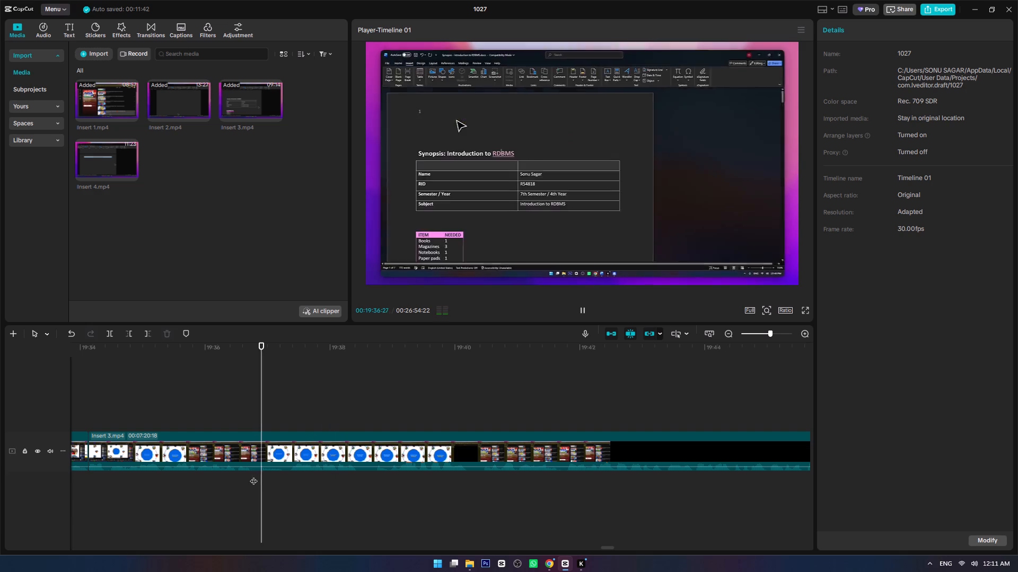
pyautogui.keyDown('ctrl'); pyautogui.scroll(9, 253, 476); pyautogui.keyUp('ctrl')
pyautogui.press('space')
pyautogui.click(213, 472)
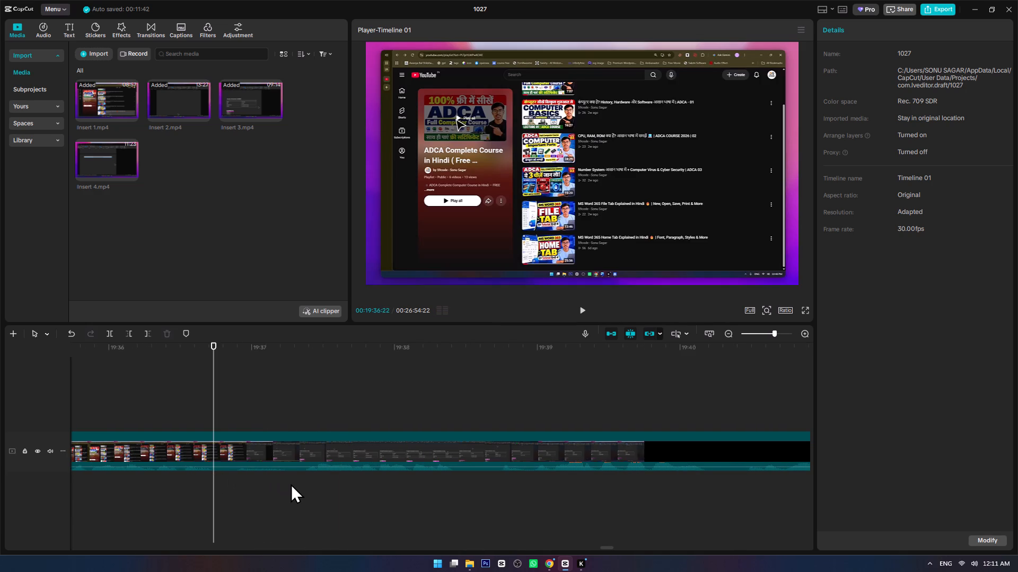
pyautogui.hotkey('ctrl', 'b')
pyautogui.click(303, 475)
pyautogui.hotkey('ctrl', 'b')
pyautogui.click(271, 444)
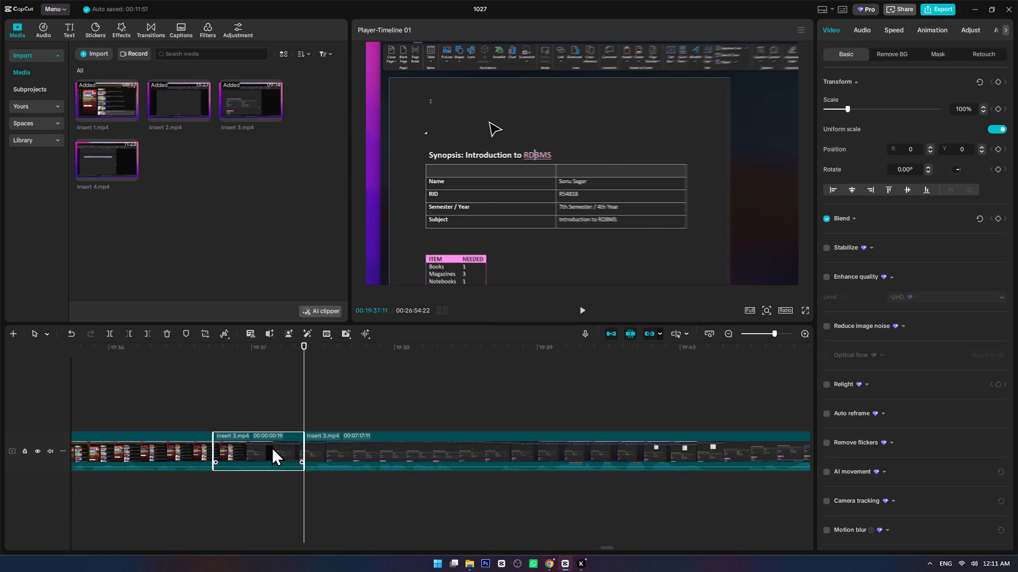
pyautogui.press('Delete')
# Review the Word document footage across the new cut, from about 00:19:36 to 00:19:55.
pyautogui.click(161, 413)
pyautogui.press('space')
pyautogui.keyDown('ctrl'); pyautogui.scroll(-9, 326, 472); pyautogui.keyUp('ctrl')
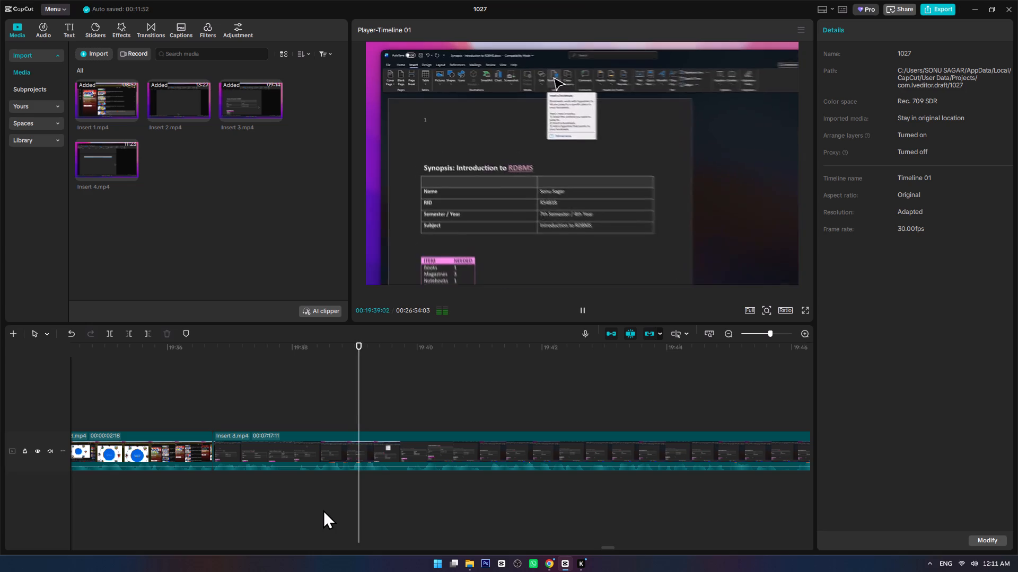
pyautogui.keyDown('alt'); pyautogui.scroll(-4, 385, 501); pyautogui.keyUp('alt')
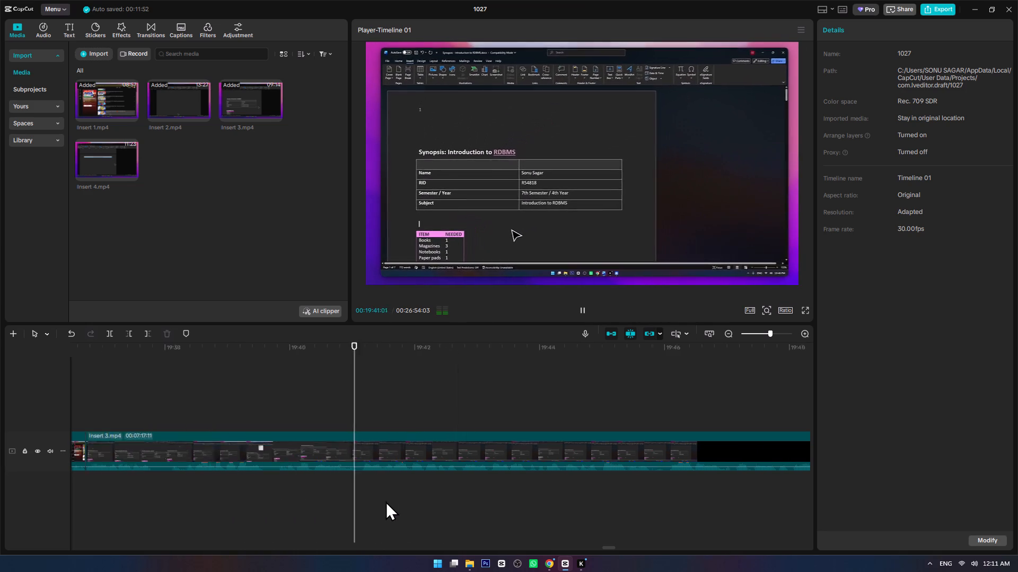
pyautogui.keyDown('ctrl'); pyautogui.scroll(-5, 297, 494); pyautogui.keyUp('ctrl')
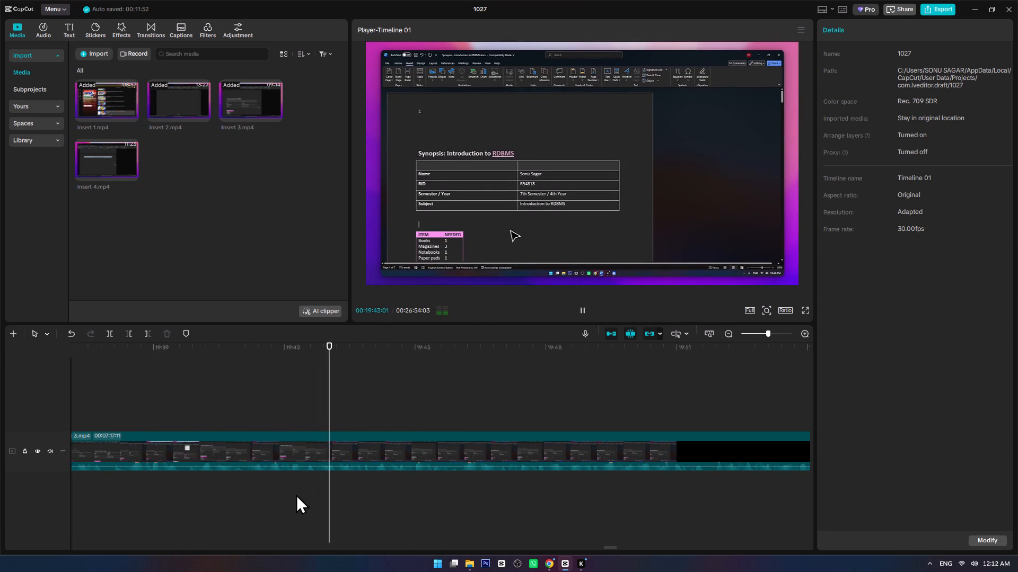
pyautogui.keyDown('ctrl'); pyautogui.scroll(-5, 296, 494); pyautogui.keyUp('ctrl')
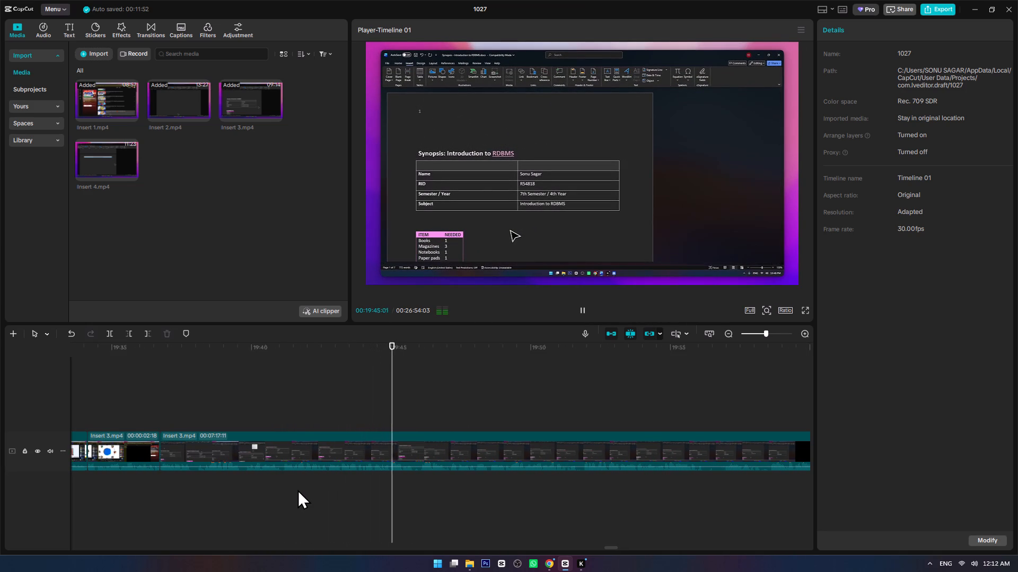
pyautogui.keyDown('alt'); pyautogui.scroll(-2, 382, 488); pyautogui.keyUp('alt')
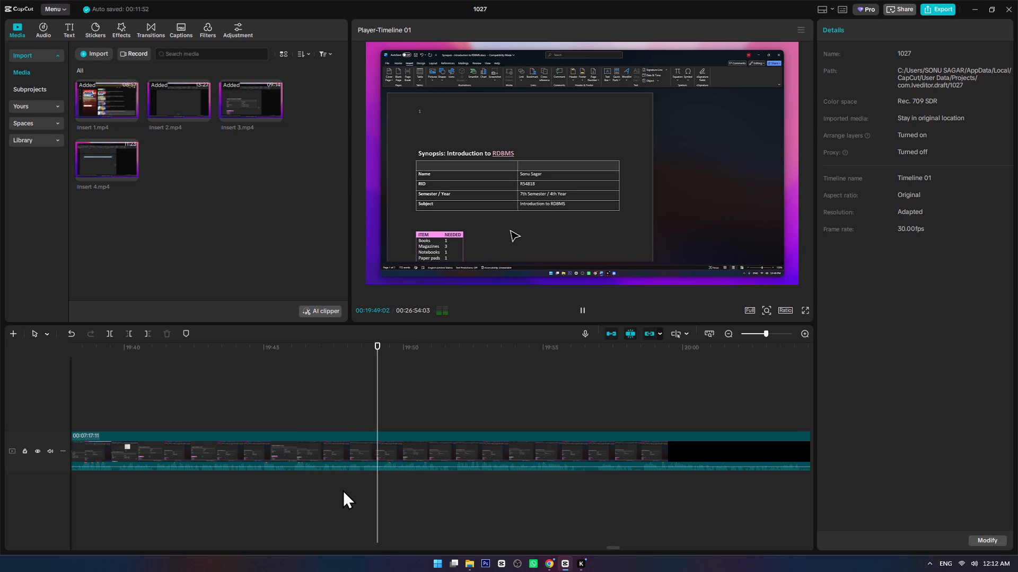
pyautogui.keyDown('ctrl'); pyautogui.scroll(3, 416, 490); pyautogui.keyUp('ctrl')
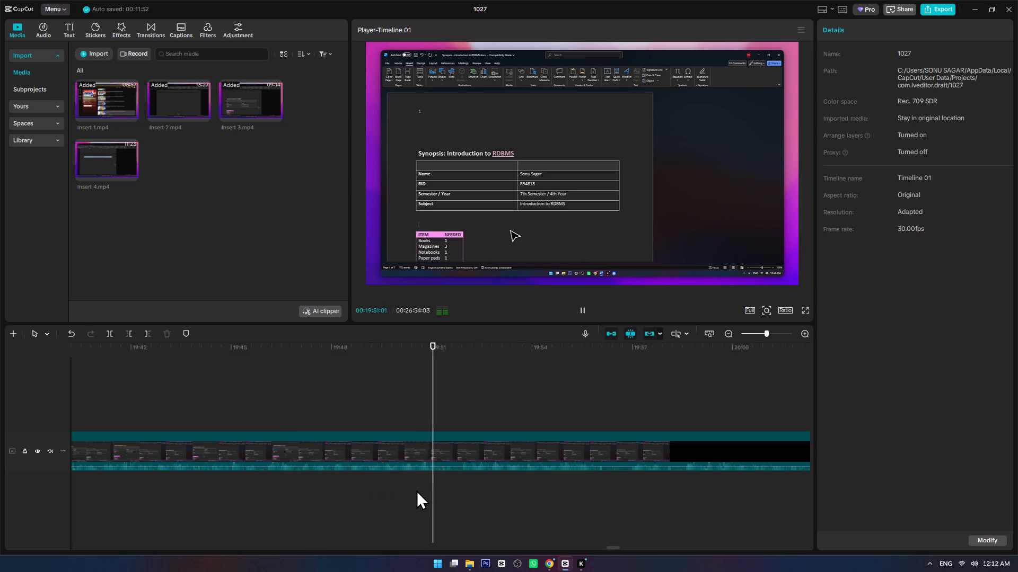
pyautogui.keyDown('ctrl'); pyautogui.scroll(10, 416, 490); pyautogui.keyUp('ctrl')
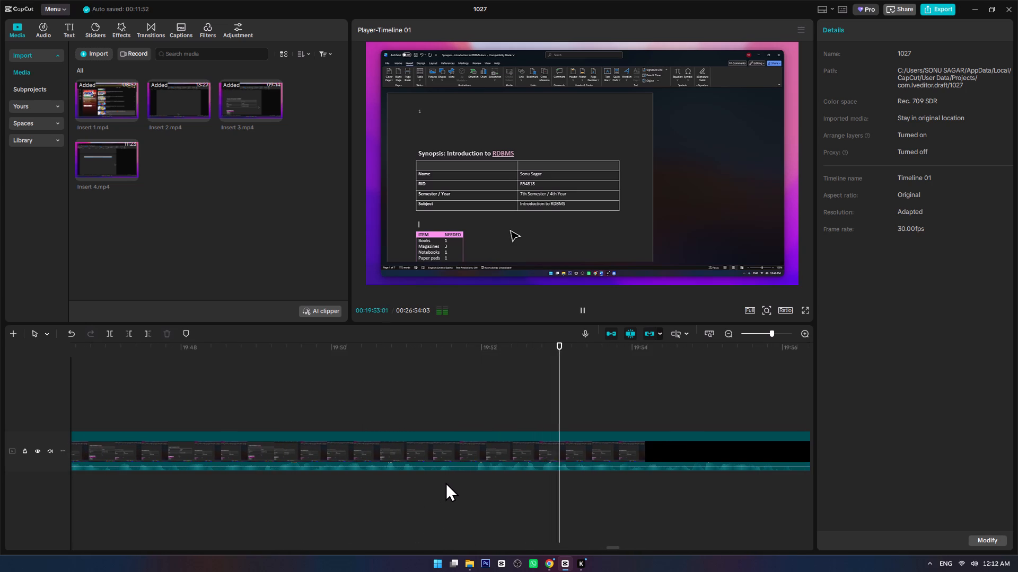
pyautogui.keyDown('alt'); pyautogui.scroll(-8, 444, 483); pyautogui.keyUp('alt')
pyautogui.keyDown('ctrl'); pyautogui.scroll(-7, 423, 494); pyautogui.keyUp('ctrl')
pyautogui.scroll(8, 423, 494)
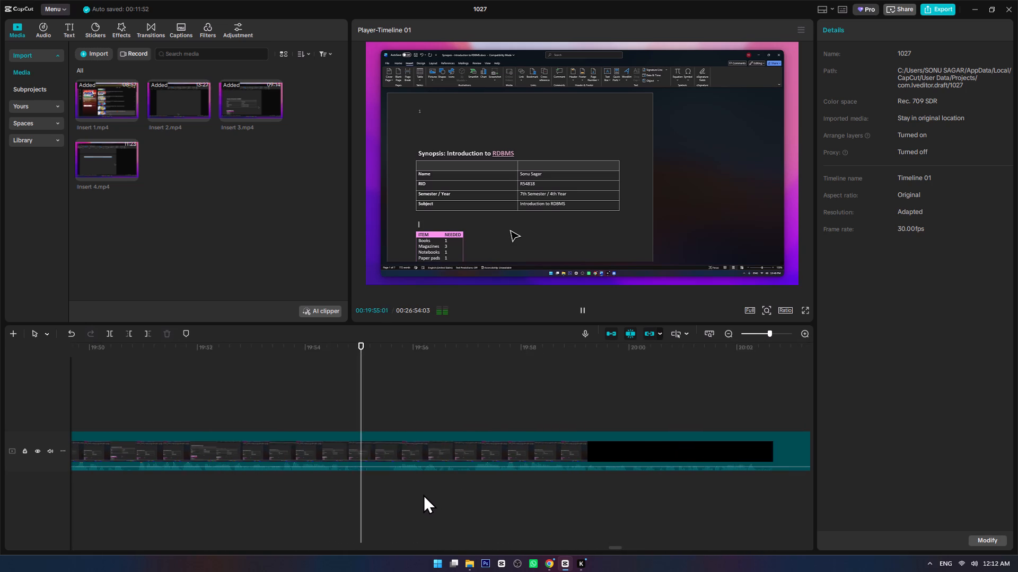
# Split the Insert 3.mp4 clip at about 00:19:56:05.
pyautogui.click(435, 476)
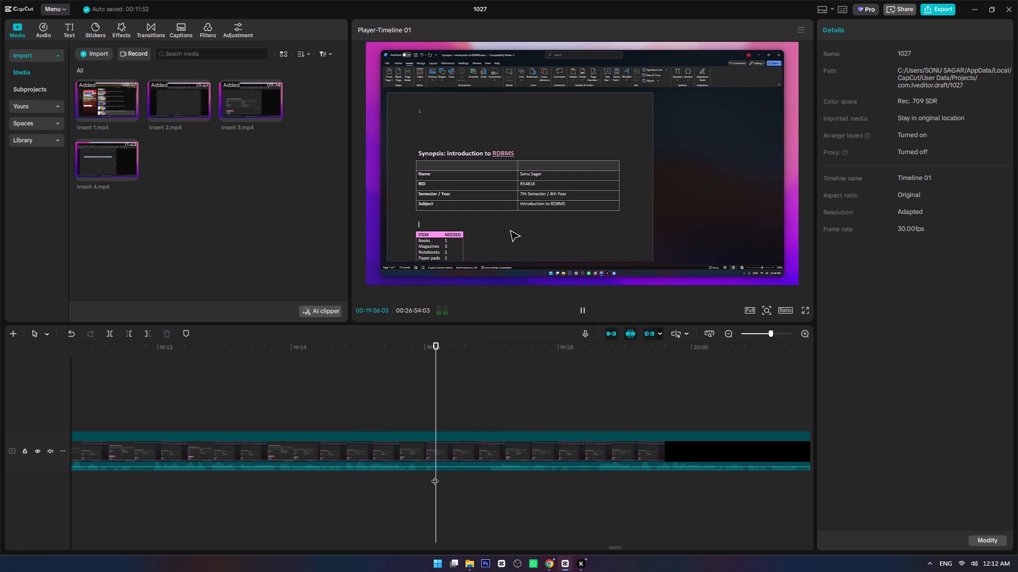
pyautogui.hotkey('ctrl', 'b')
# Split the Insert 3.mp4 clip at 00:20:01:22 and delete the idle Word footage between 00:19:56:05 and that point.
pyautogui.press('space')
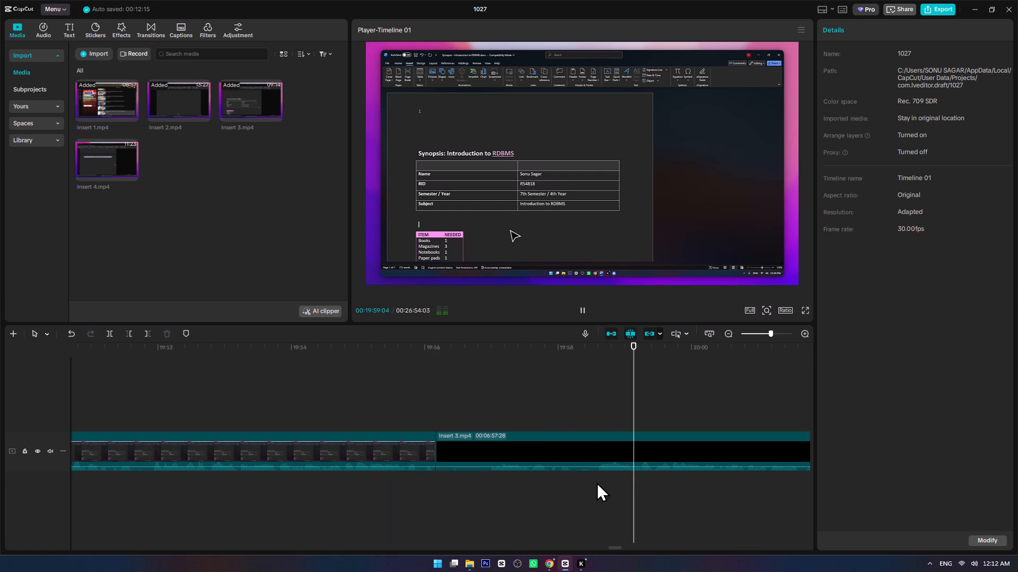
pyautogui.keyDown('ctrl'); pyautogui.scroll(-4, 591, 487); pyautogui.keyUp('ctrl')
pyautogui.keyDown('alt'); pyautogui.scroll(-5, 559, 490); pyautogui.keyUp('alt')
pyautogui.keyDown('ctrl'); pyautogui.scroll(5, 444, 487); pyautogui.keyUp('ctrl')
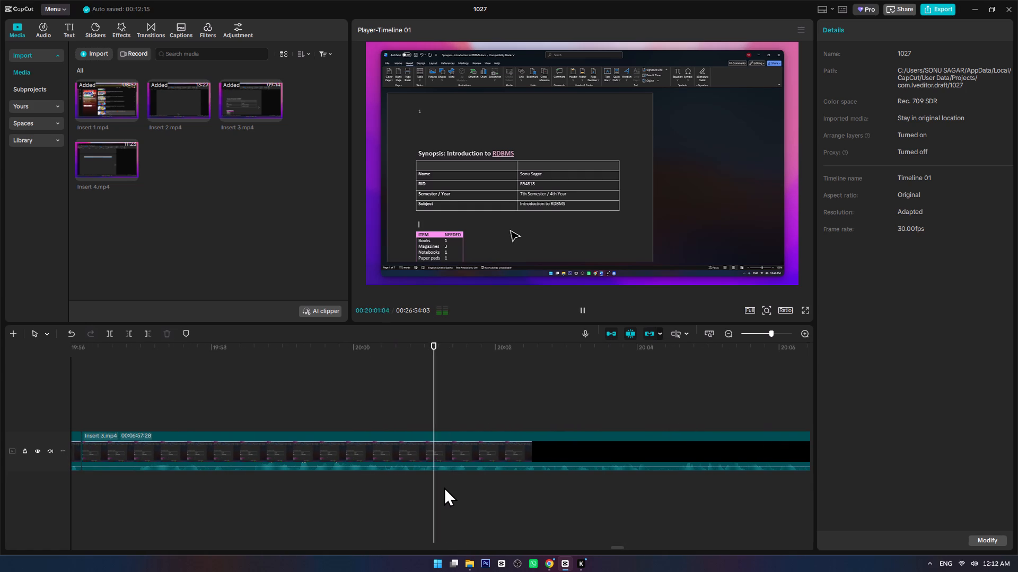
pyautogui.keyDown('ctrl'); pyautogui.scroll(-6, 444, 487); pyautogui.keyUp('ctrl')
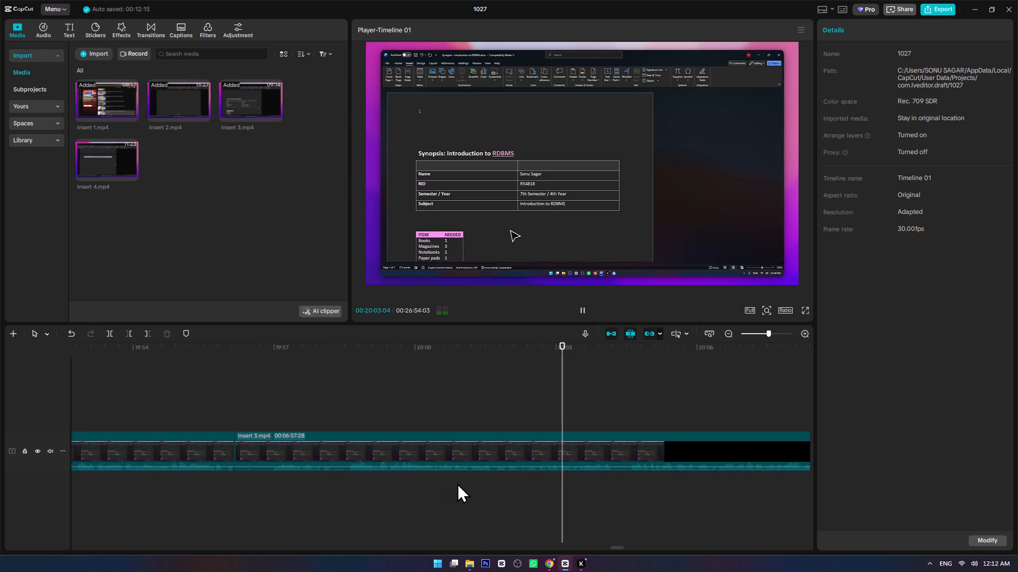
pyautogui.press('space')
pyautogui.click(496, 477)
pyautogui.hotkey('ctrl', 'b')
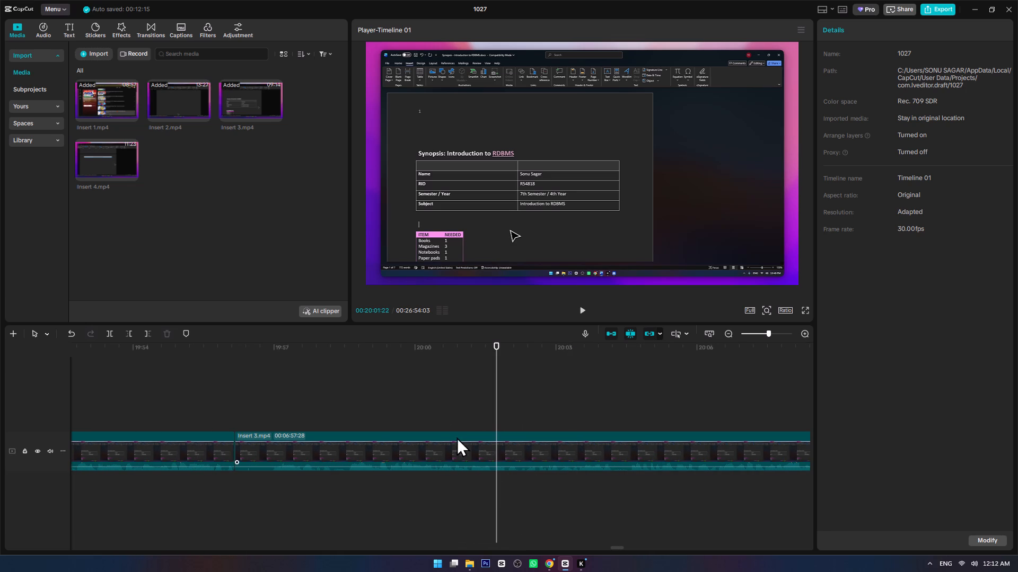
pyautogui.moveTo(442, 398); pyautogui.dragTo(390, 484)
pyautogui.press('Delete')
# Play across the new cut at 00:19:56:05 and extend the start of the following Insert 3.mp4 clip by 4 frames.
pyautogui.click(219, 408)
pyautogui.press('space')
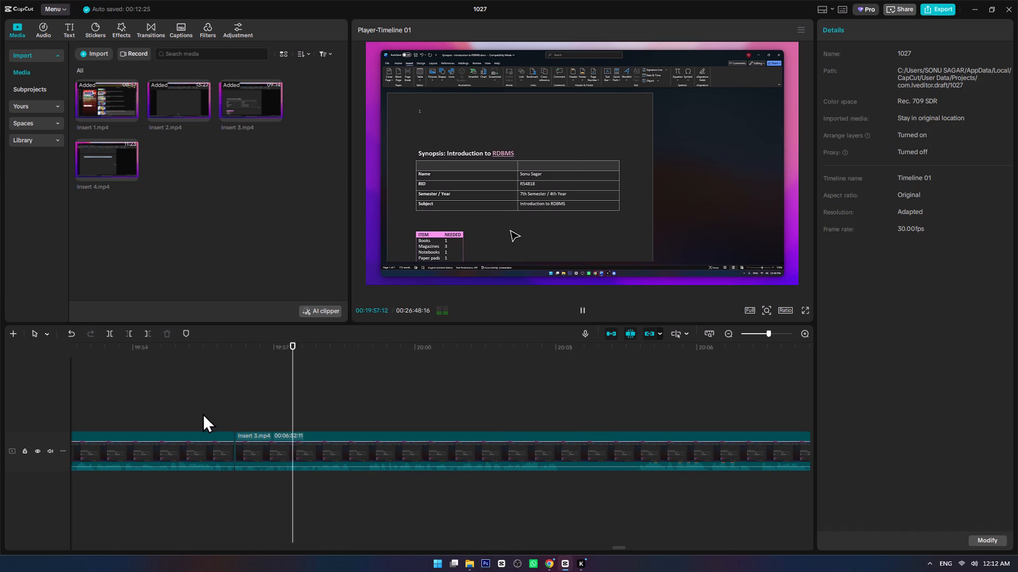
pyautogui.press('space')
pyautogui.click(256, 451)
pyautogui.moveTo(235, 450); pyautogui.dragTo(229, 450)
# Review the Word document footage across the adjusted cut, from about 00:19:55 to 00:20:03.
pyautogui.click(181, 405)
pyautogui.press('space')
pyautogui.keyDown('ctrl'); pyautogui.scroll(12, 271, 475); pyautogui.keyUp('ctrl')
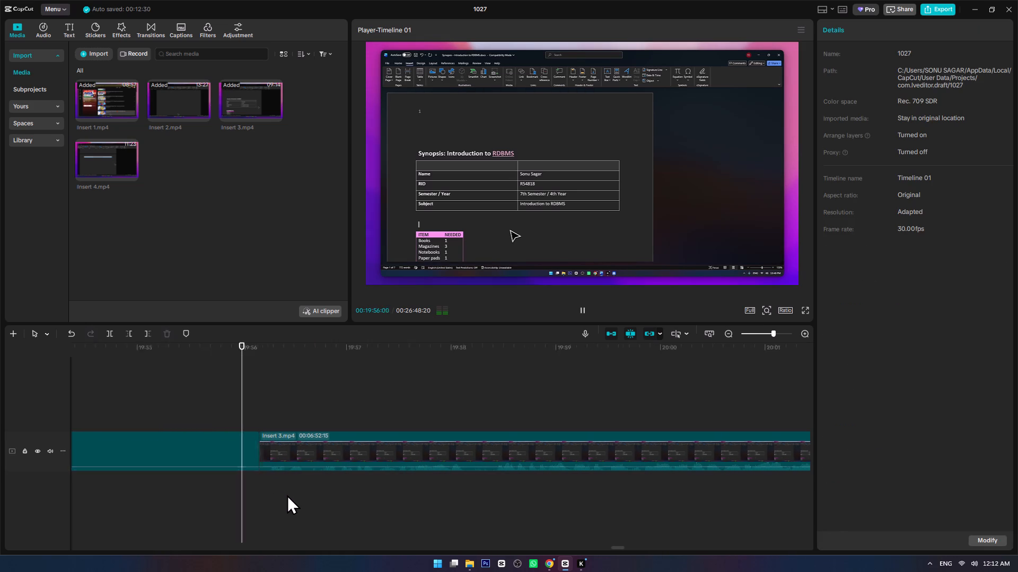
pyautogui.keyDown('ctrl'); pyautogui.scroll(10, 287, 495); pyautogui.keyUp('ctrl')
pyautogui.keyDown('ctrl'); pyautogui.scroll(-20, 283, 459); pyautogui.keyUp('ctrl')
pyautogui.keyDown('ctrl'); pyautogui.scroll(-1, 283, 459); pyautogui.keyUp('ctrl')
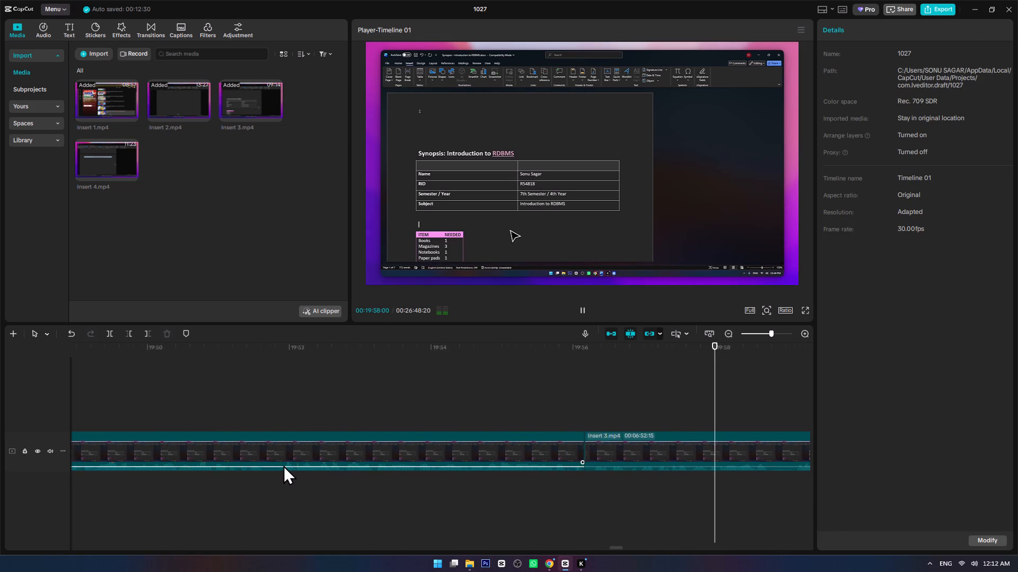
pyautogui.keyDown('ctrl'); pyautogui.scroll(-3, 283, 465); pyautogui.keyUp('ctrl')
pyautogui.keyDown('alt'); pyautogui.scroll(-5, 494, 486); pyautogui.keyUp('alt')
pyautogui.keyDown('alt'); pyautogui.scroll(-2, 385, 518); pyautogui.keyUp('alt')
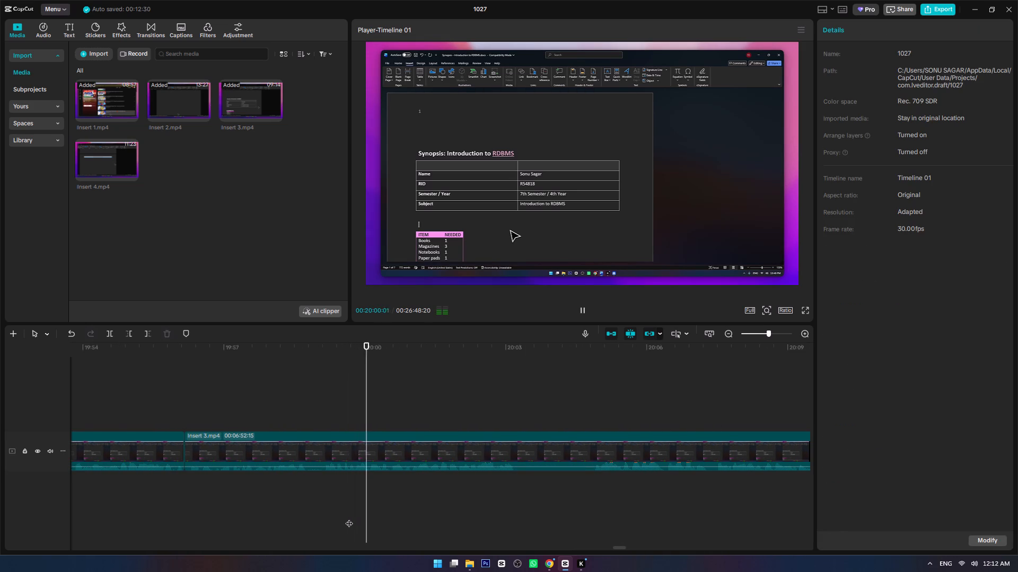
pyautogui.keyDown('alt'); pyautogui.scroll(-1, 349, 518); pyautogui.keyUp('alt')
pyautogui.keyDown('ctrl'); pyautogui.scroll(4, 349, 518); pyautogui.keyUp('ctrl')
pyautogui.keyDown('ctrl'); pyautogui.scroll(-2, 349, 518); pyautogui.keyUp('ctrl')
pyautogui.keyDown('ctrl'); pyautogui.scroll(2, 349, 518); pyautogui.keyUp('ctrl')
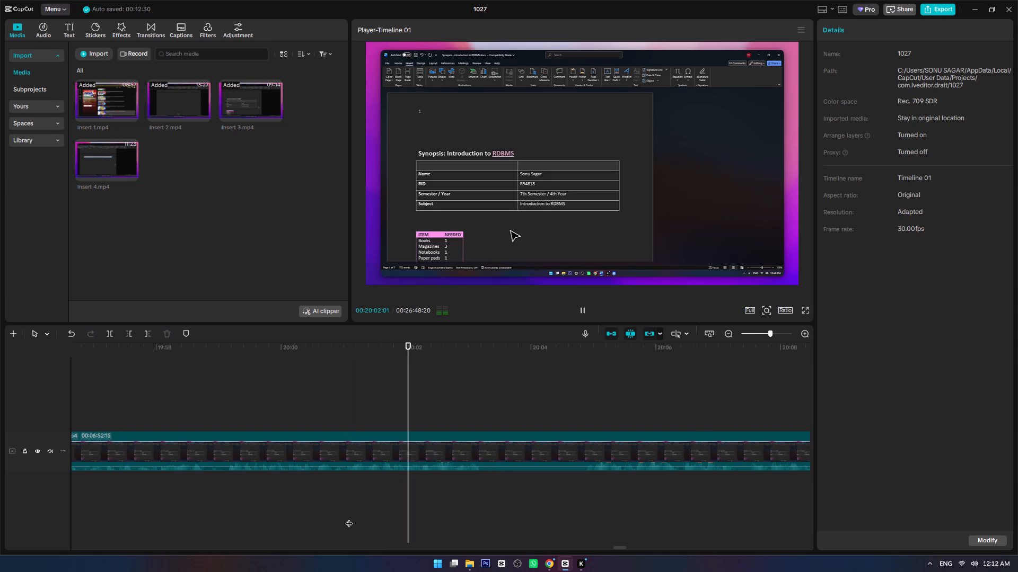
pyautogui.keyDown('ctrl'); pyautogui.scroll(5, 503, 514); pyautogui.keyUp('ctrl')
# Split the Insert 3.mp4 clip at about 00:20:03:06 and again at 00:20:04:27.
pyautogui.click(490, 477)
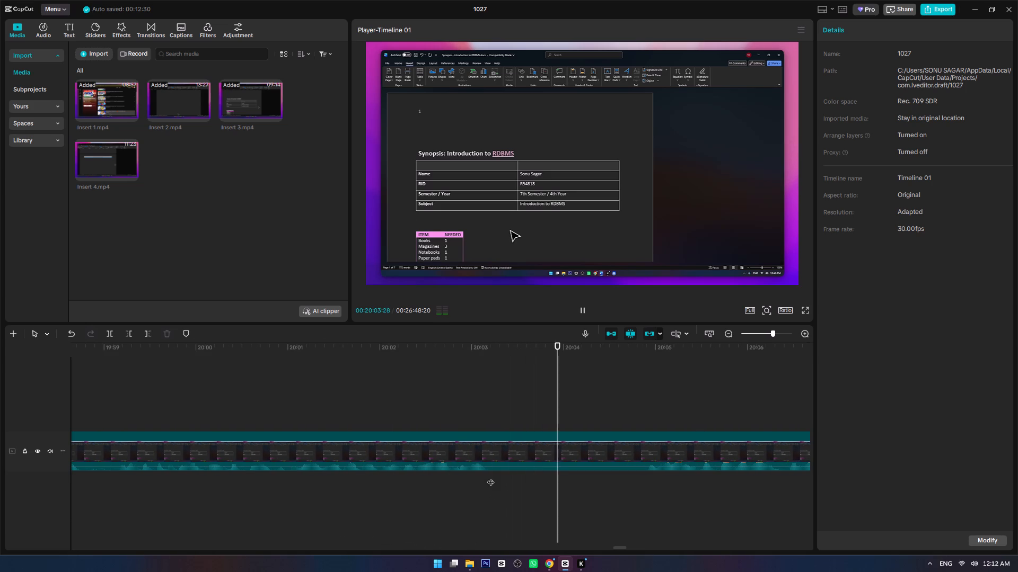
pyautogui.hotkey('ctrl', 'b')
pyautogui.click(647, 473)
pyautogui.press('space')
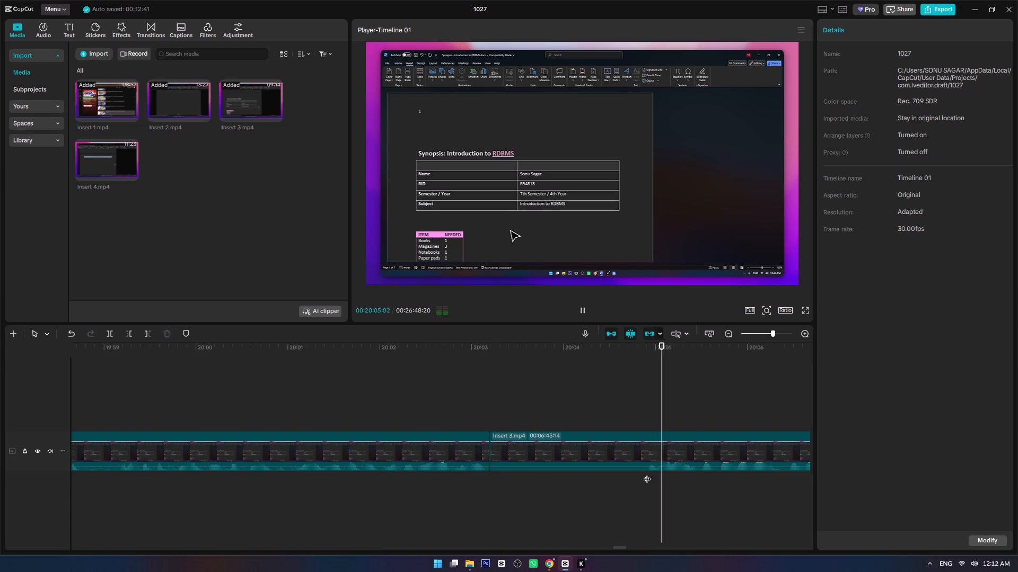
pyautogui.click(647, 473)
pyautogui.hotkey('ctrl', 'b')
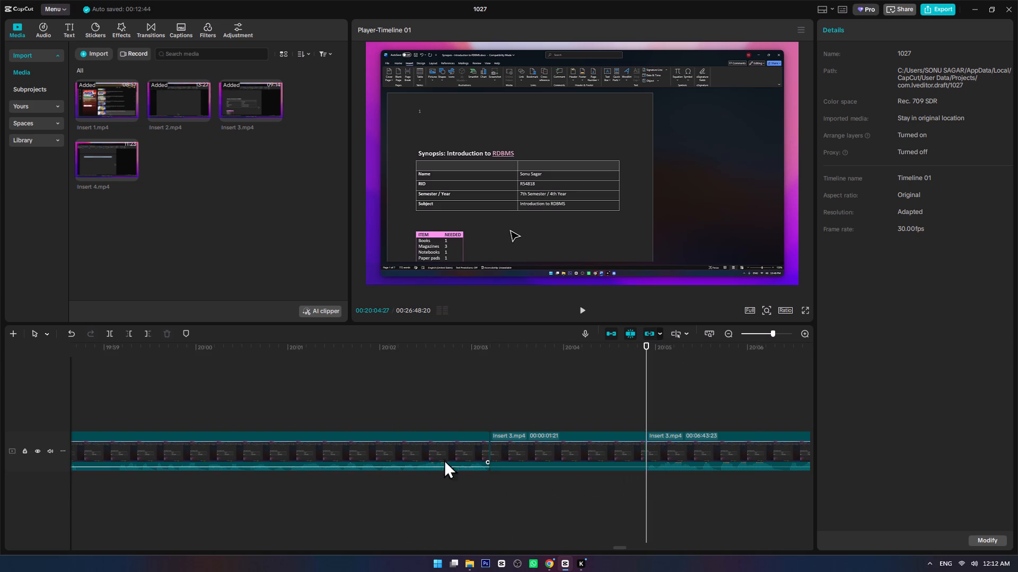
# Split Insert 3.mp4 at 00:20:02:07 and delete the two pieces from there to 00:20:04:27.
pyautogui.click(361, 412)
pyautogui.press('space')
pyautogui.press('space')
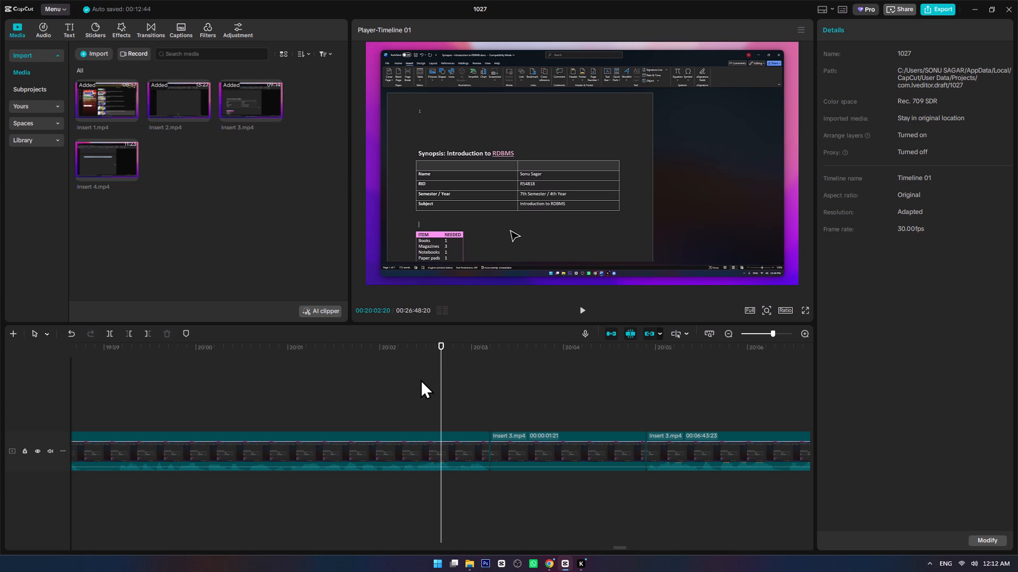
pyautogui.click(407, 350)
pyautogui.click(402, 350)
pyautogui.press('space')
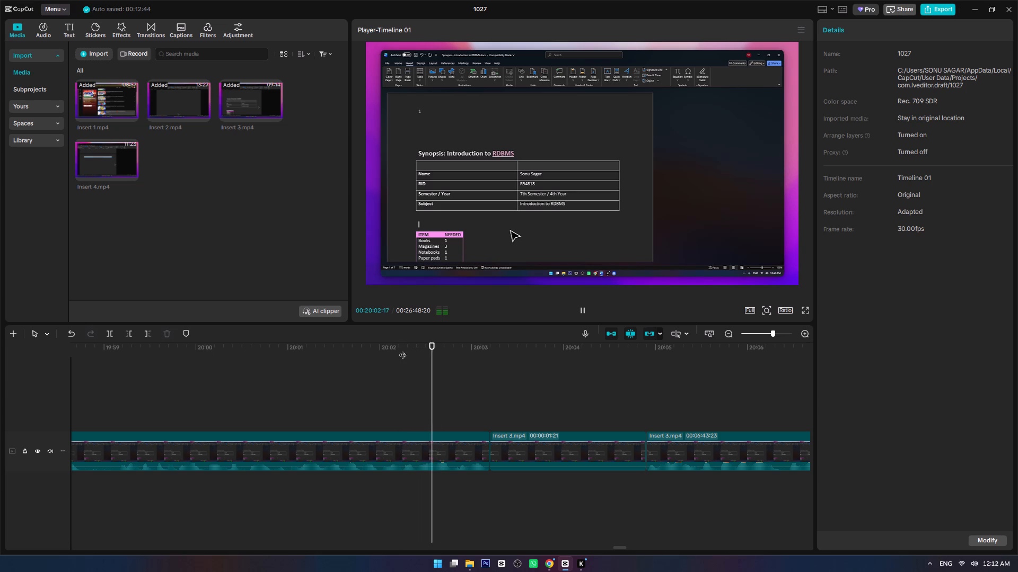
pyautogui.click(402, 350)
pyautogui.hotkey('ctrl', 'b')
pyautogui.moveTo(432, 380); pyautogui.dragTo(544, 476)
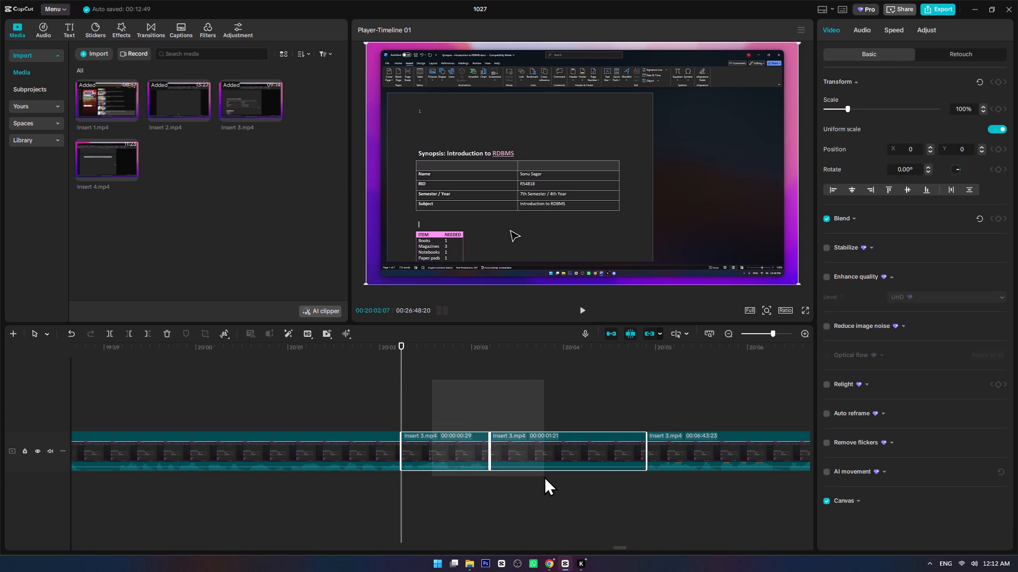
pyautogui.press('Delete')
# Review the footage from about 00:20:01 to 00:20:22, through the comment and into the Bookmark dialog.
pyautogui.click(302, 393)
pyautogui.press('space')
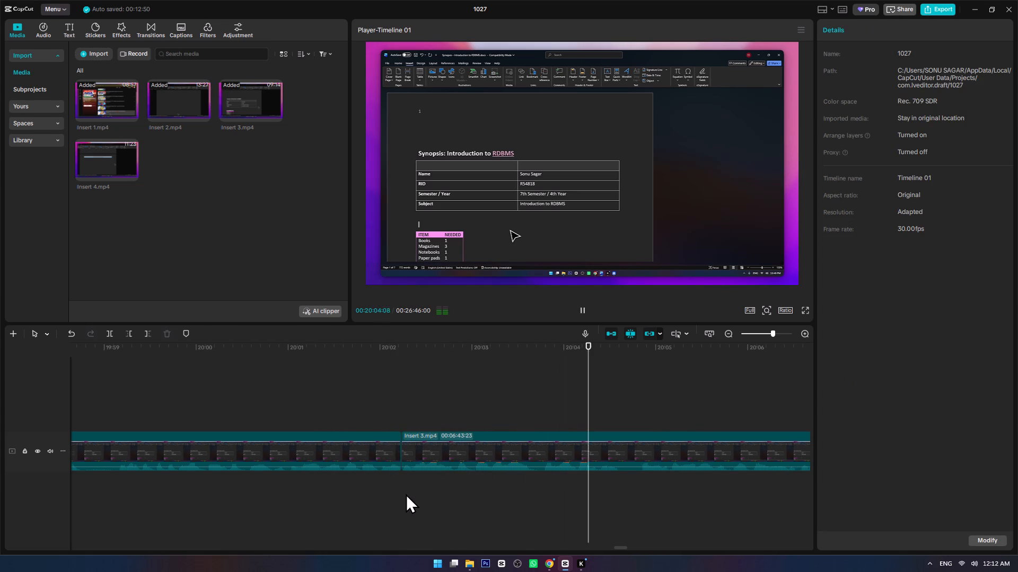
pyautogui.keyDown('ctrl'); pyautogui.scroll(-9, 539, 502); pyautogui.keyUp('ctrl')
pyautogui.keyDown('alt'); pyautogui.scroll(-4, 539, 502); pyautogui.keyUp('alt')
pyautogui.keyDown('ctrl'); pyautogui.scroll(-4, 468, 504); pyautogui.keyUp('ctrl')
pyautogui.keyDown('alt'); pyautogui.scroll(-2, 468, 504); pyautogui.keyUp('alt')
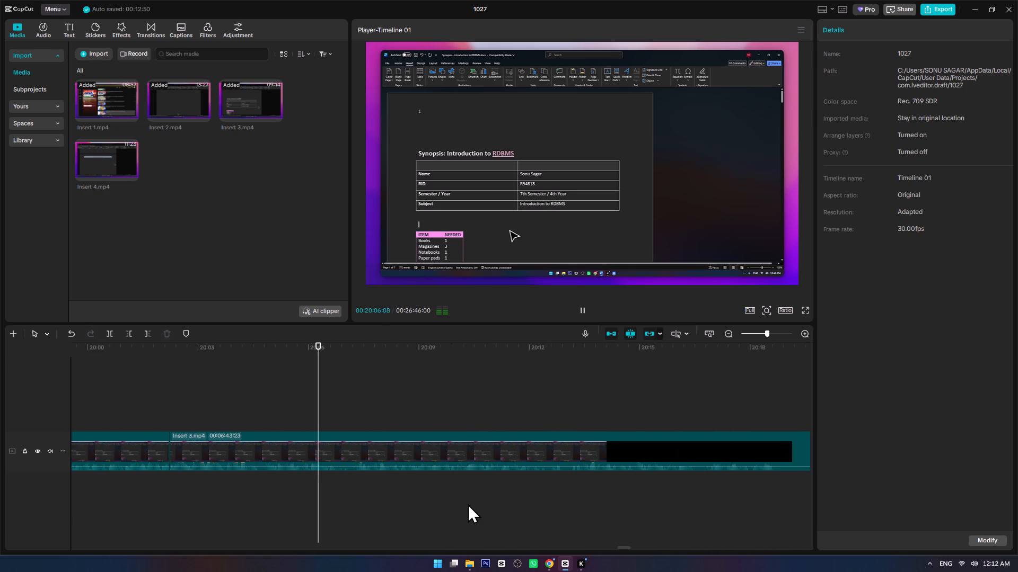
pyautogui.keyDown('alt'); pyautogui.scroll(-1, 468, 504); pyautogui.keyUp('alt')
pyautogui.keyDown('ctrl'); pyautogui.scroll(7, 376, 502); pyautogui.keyUp('ctrl')
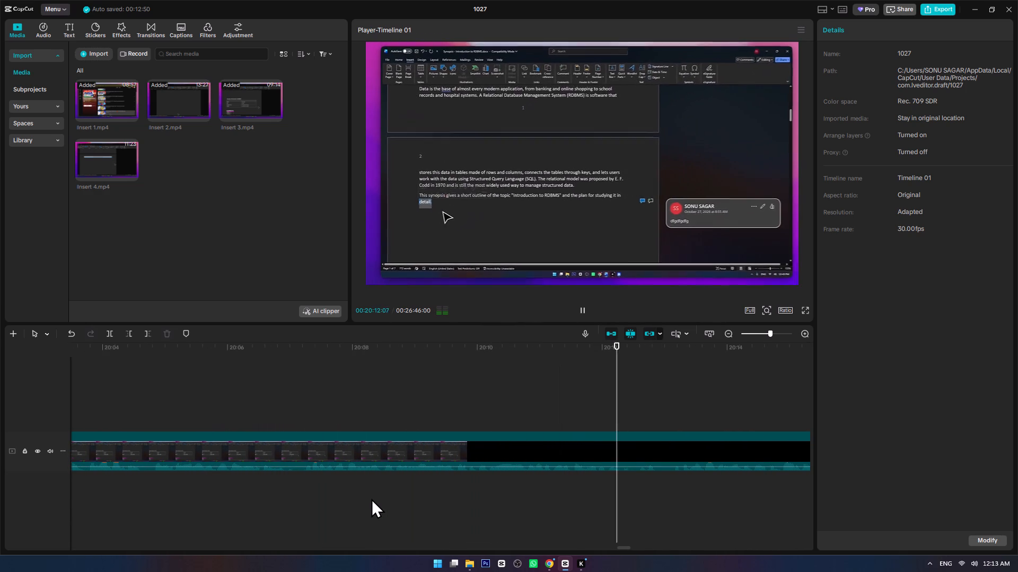
pyautogui.keyDown('alt'); pyautogui.scroll(-6, 371, 498); pyautogui.keyUp('alt')
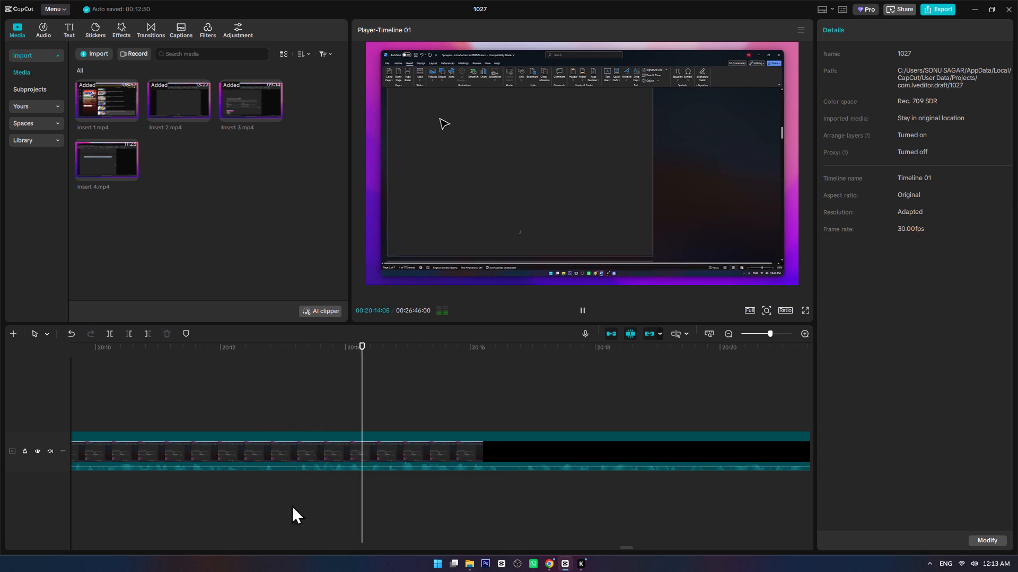
pyautogui.keyDown('ctrl'); pyautogui.scroll(4, 406, 507); pyautogui.keyUp('ctrl')
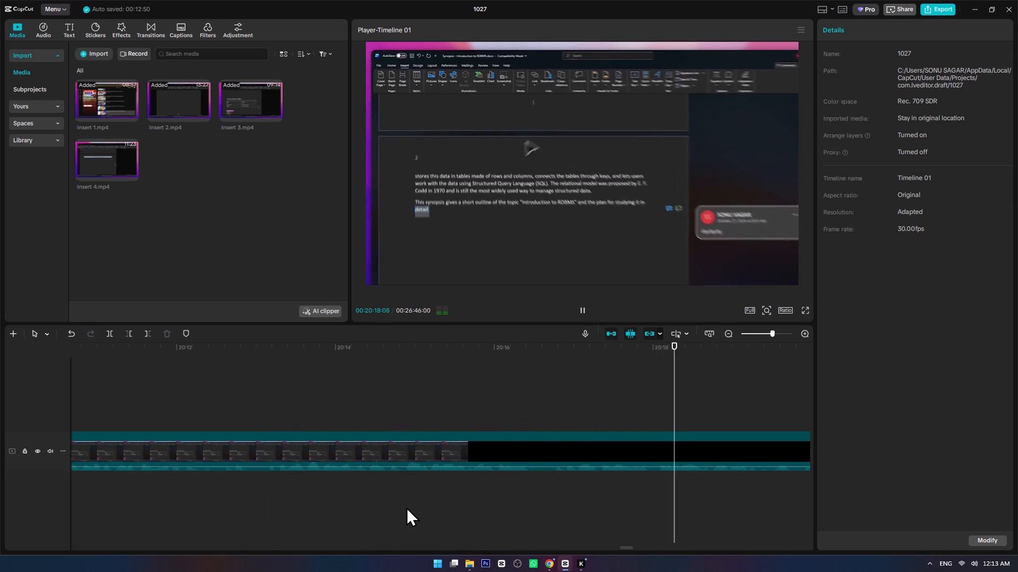
pyautogui.keyDown('alt'); pyautogui.scroll(-4, 506, 508); pyautogui.keyUp('alt')
pyautogui.keyDown('alt'); pyautogui.scroll(-3, 440, 501); pyautogui.keyUp('alt')
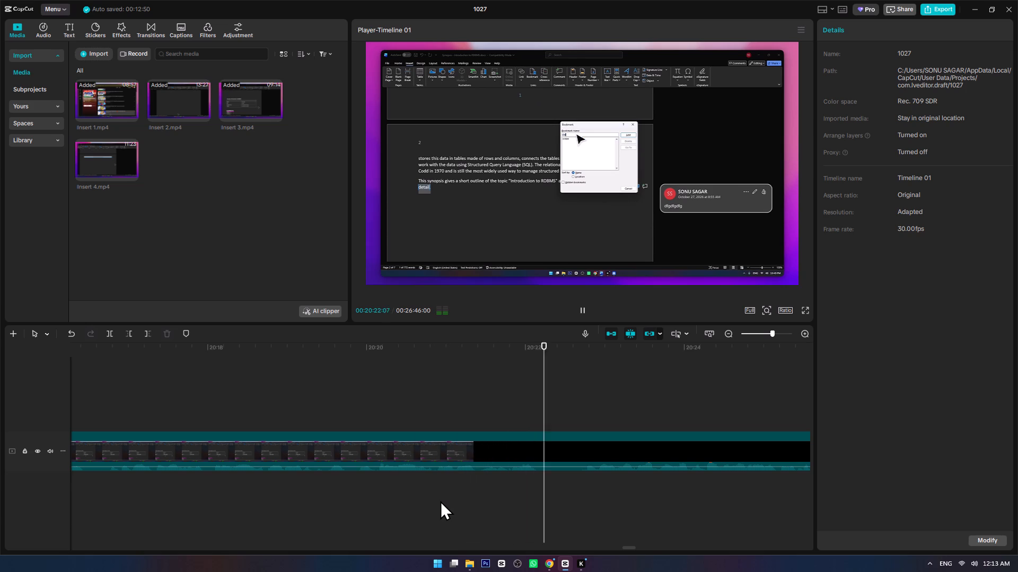
# Split the Insert 3.mp4 clip at 00:20:22:05 and 00:20:22:21 during the bookmark naming, and delete the piece between the cuts.
pyautogui.keyDown('ctrl'); pyautogui.scroll(5, 507, 507); pyautogui.keyUp('ctrl')
pyautogui.press('space')
pyautogui.click(493, 477)
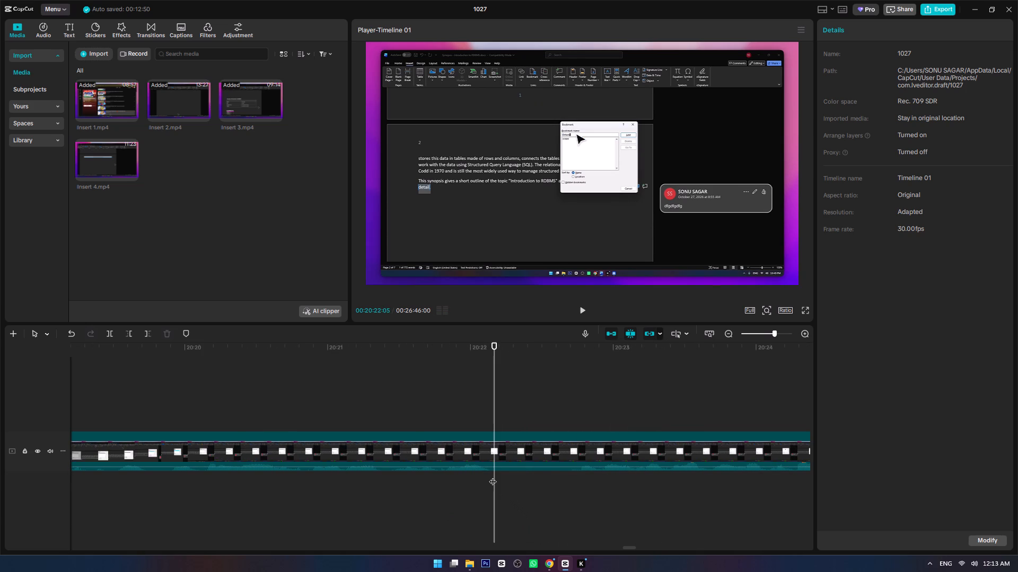
pyautogui.hotkey('ctrl', 'b')
pyautogui.click(570, 476)
pyautogui.hotkey('ctrl', 'b')
pyautogui.keyDown('ctrl'); pyautogui.click(538, 451); pyautogui.keyUp('ctrl')
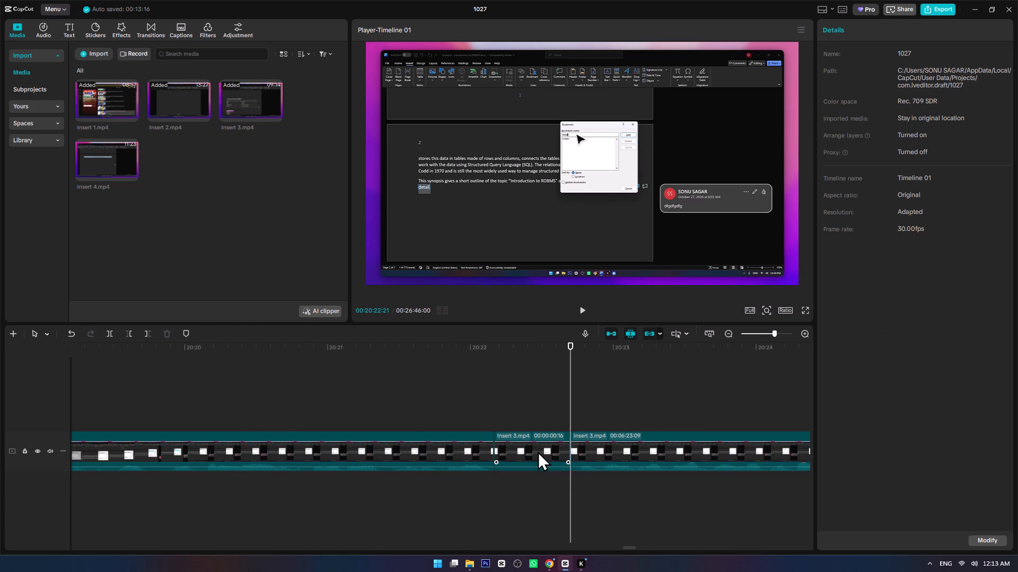
pyautogui.press('Delete')
# Review the bookmark demonstration from about 00:20:21 to 00:20:52 for further sections to cut.
pyautogui.click(435, 401)
pyautogui.press('space')
pyautogui.keyDown('ctrl'); pyautogui.scroll(-4, 507, 440); pyautogui.keyUp('ctrl')
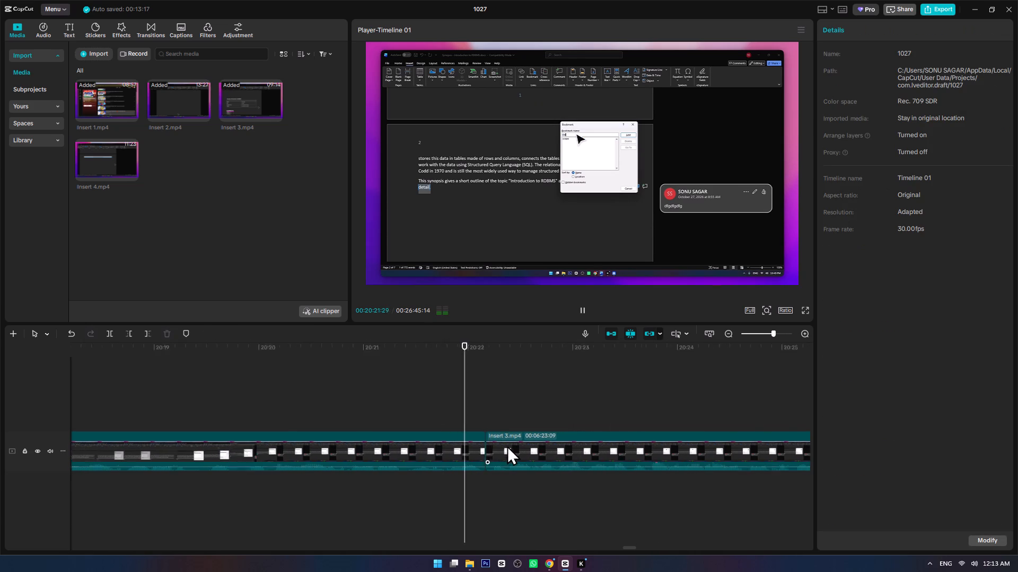
pyautogui.keyDown('ctrl'); pyautogui.scroll(-4, 507, 445); pyautogui.keyUp('ctrl')
pyautogui.keyDown('ctrl'); pyautogui.scroll(-7, 477, 490); pyautogui.keyUp('ctrl')
pyautogui.keyDown('alt'); pyautogui.scroll(-4, 475, 495); pyautogui.keyUp('alt')
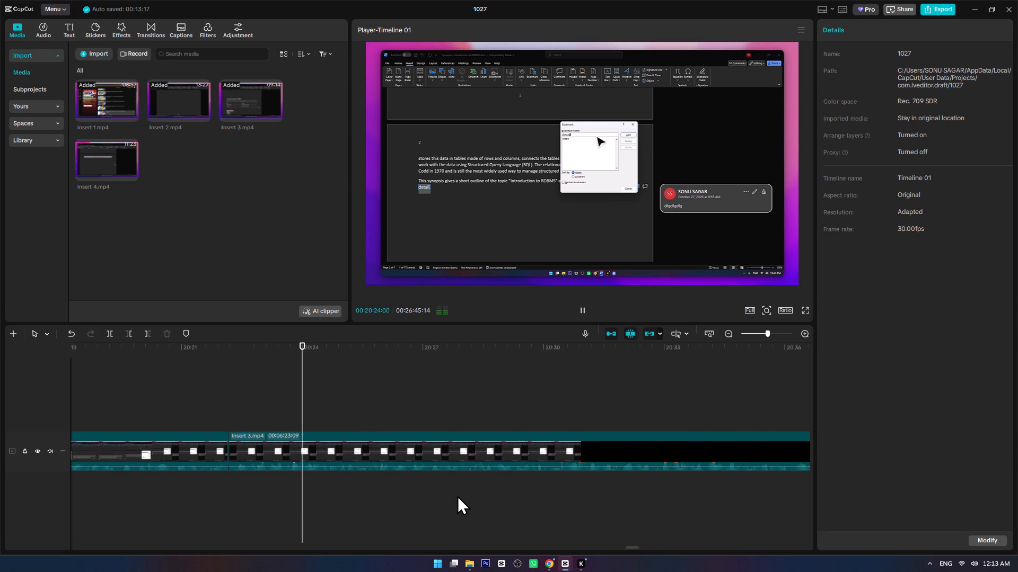
pyautogui.keyDown('alt'); pyautogui.scroll(-2, 457, 495); pyautogui.keyUp('alt')
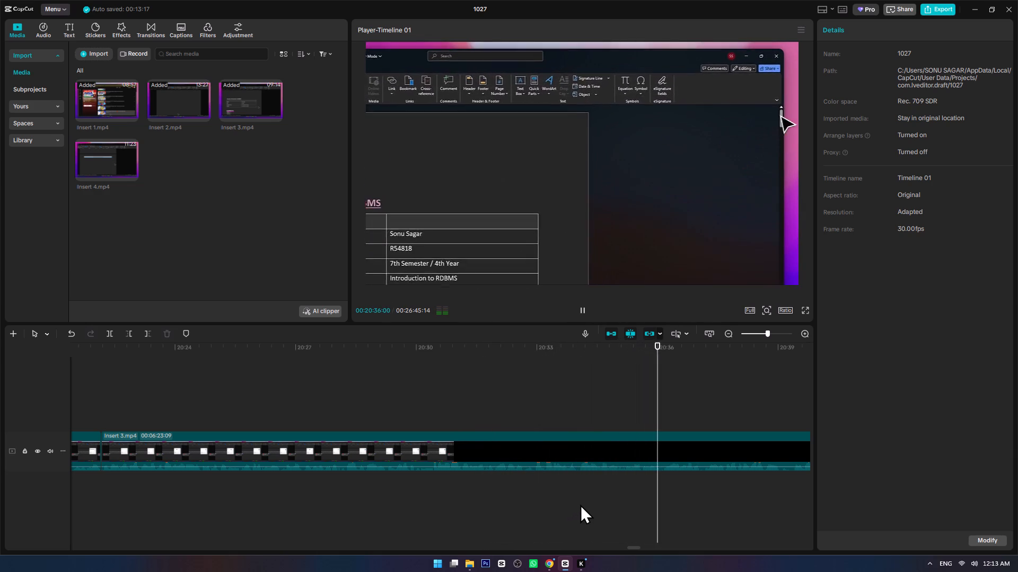
pyautogui.keyDown('ctrl'); pyautogui.scroll(-6, 602, 508); pyautogui.keyUp('ctrl')
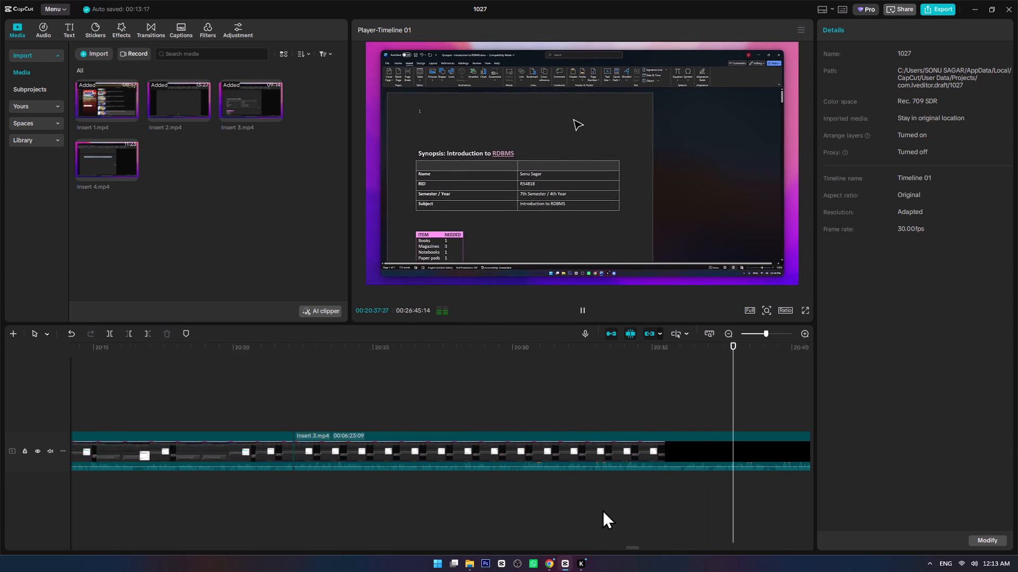
pyautogui.keyDown('ctrl'); pyautogui.scroll(-1, 602, 510); pyautogui.keyUp('ctrl')
pyautogui.keyDown('alt'); pyautogui.scroll(-7, 601, 510); pyautogui.keyUp('alt')
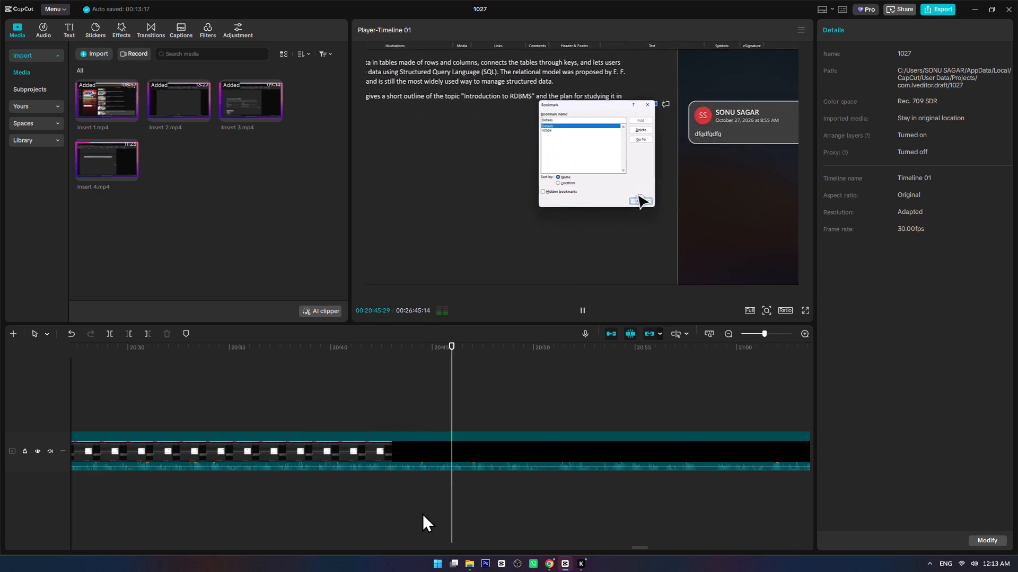
pyautogui.keyDown('alt'); pyautogui.scroll(-2, 508, 512); pyautogui.keyUp('alt')
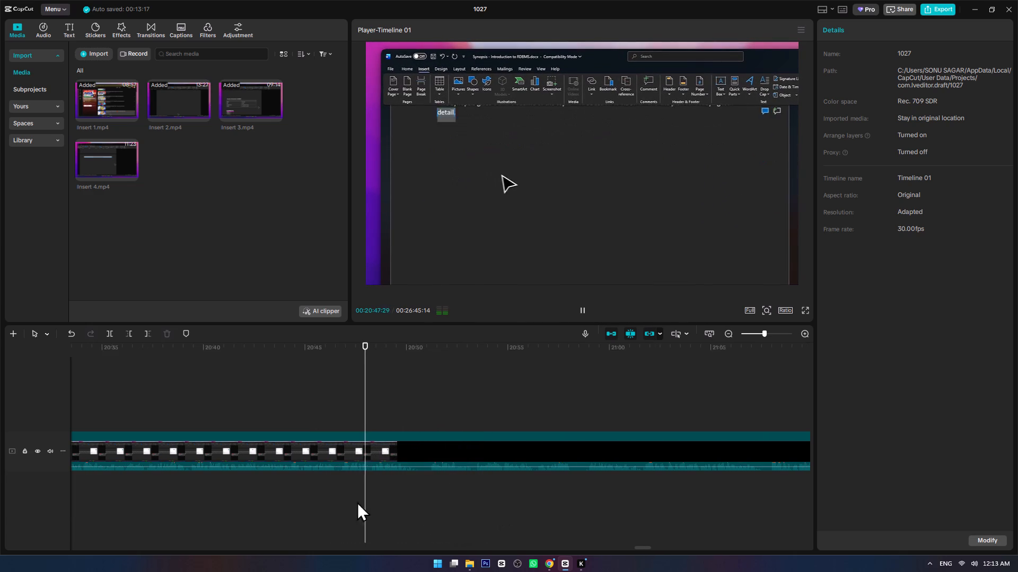
pyautogui.keyDown('ctrl'); pyautogui.scroll(9, 322, 499); pyautogui.keyUp('ctrl')
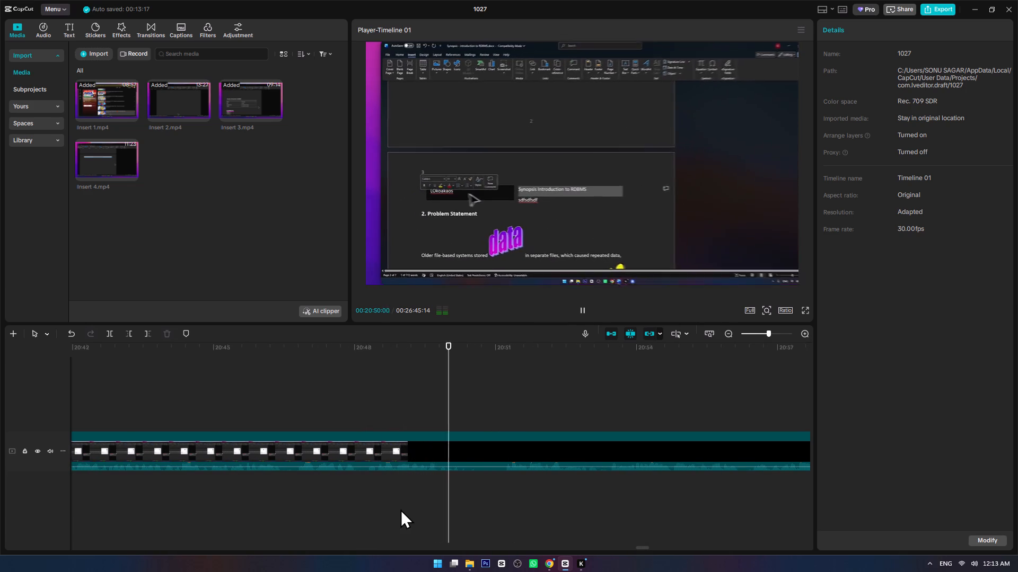
pyautogui.keyDown('ctrl'); pyautogui.scroll(4, 480, 514); pyautogui.keyUp('ctrl')
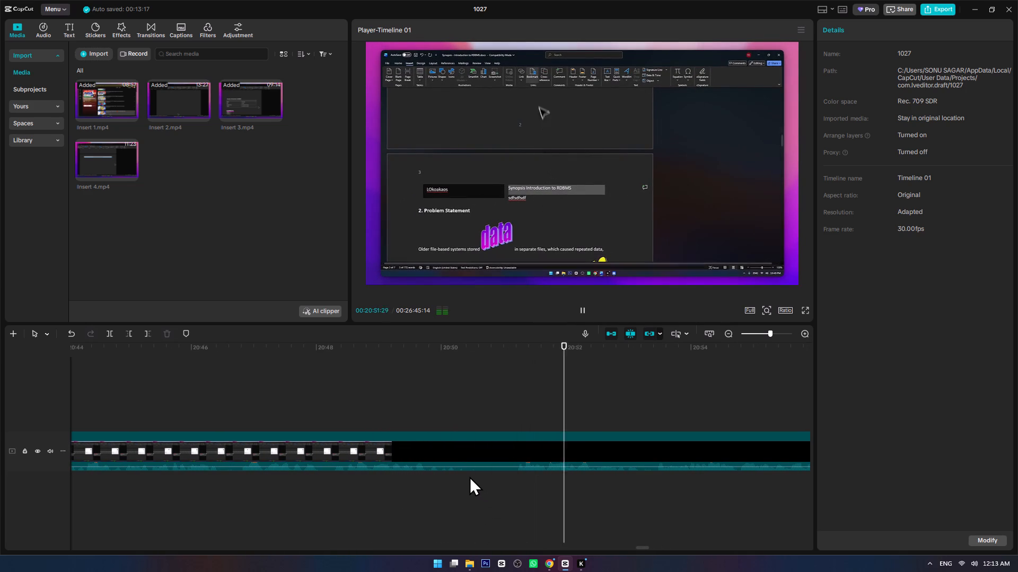
# Cut the section from about 00:20:50:17 to 00:20:51:04 out of Insert 3.mp4, at the Problem Statement page.
pyautogui.click(469, 476)
pyautogui.press('space')
pyautogui.click(469, 476)
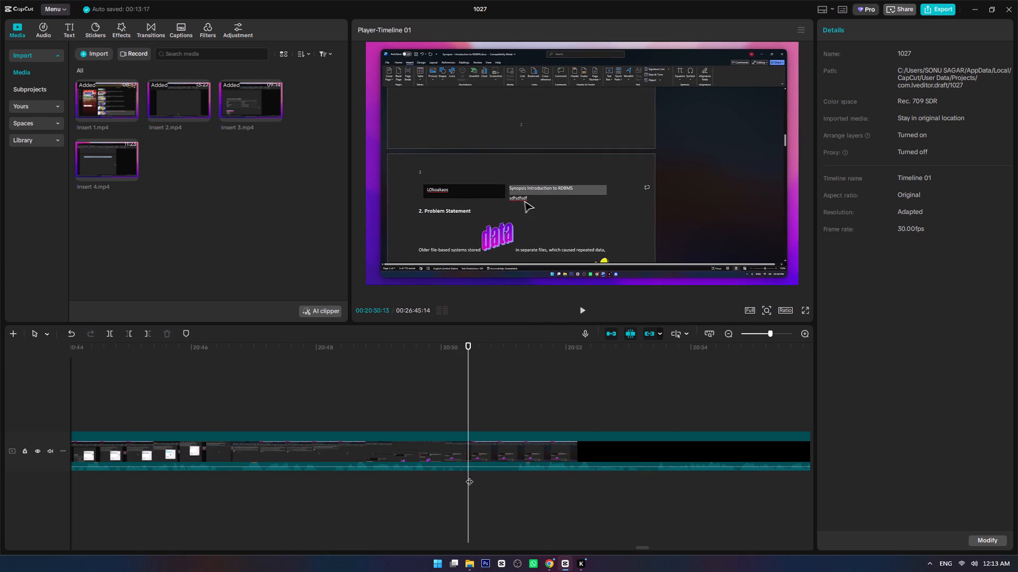
pyautogui.click(477, 475)
pyautogui.hotkey('ctrl', 'b')
pyautogui.click(513, 474)
pyautogui.hotkey('ctrl', 'b')
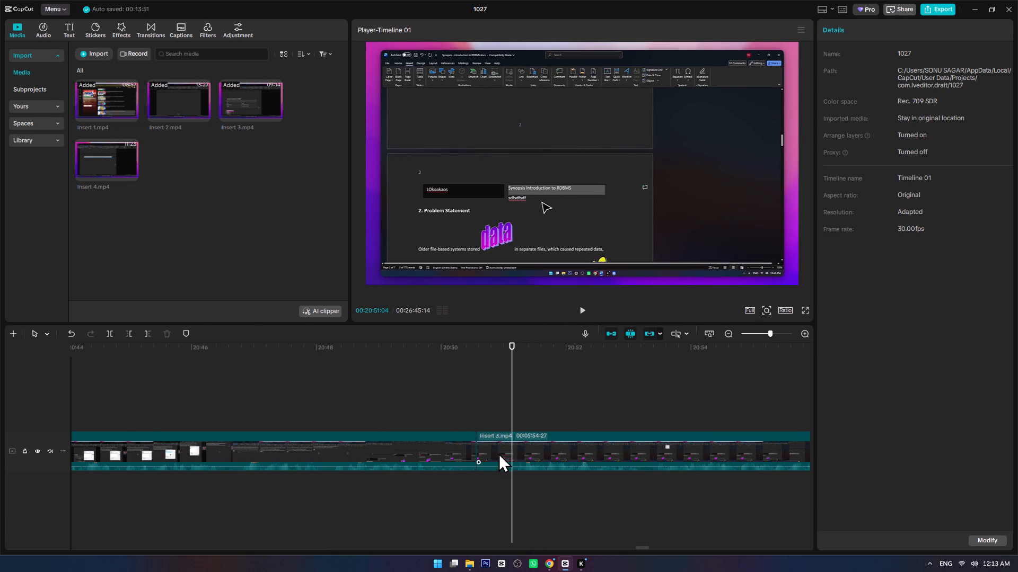
pyautogui.click(498, 452)
pyautogui.press('Delete')
# Review the Problem Statement footage across the new cut, from about 00:20:50 to 00:20:54.
pyautogui.click(443, 410)
pyautogui.press('space')
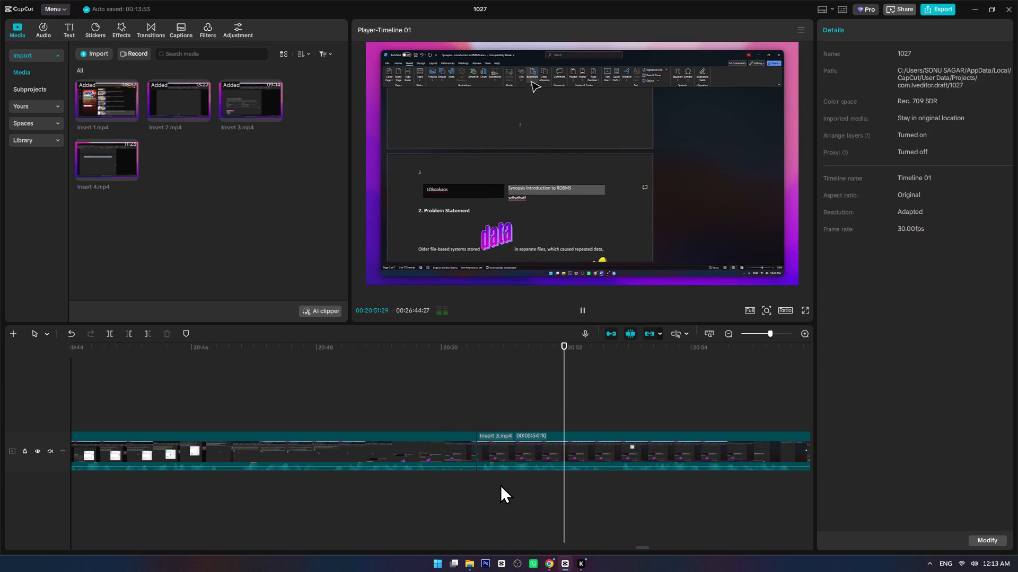
pyautogui.keyDown('alt'); pyautogui.scroll(-6, 500, 484); pyautogui.keyUp('alt')
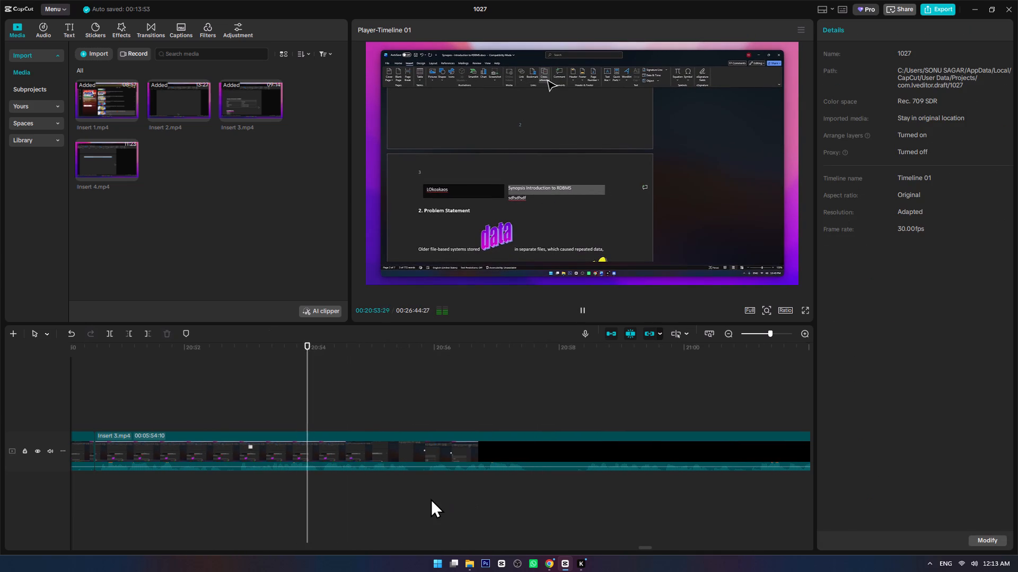
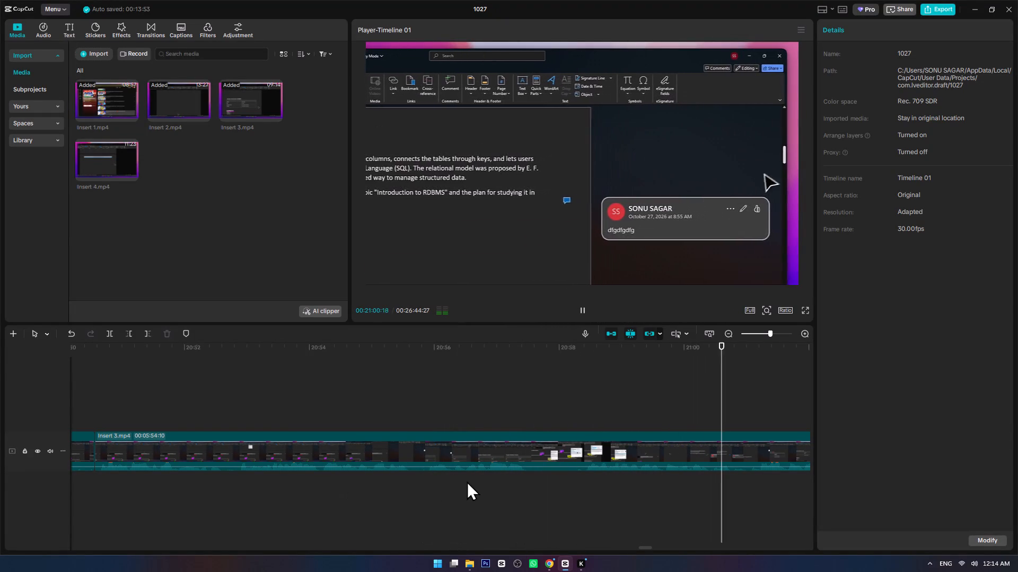
# Cut the section from about 00:20:57:15 to 00:20:58:12 out of Insert 3.mp4, where the Cross-reference dialog opens, and replay across the cut.
pyautogui.press('space')
pyautogui.click(459, 479)
pyautogui.press('space')
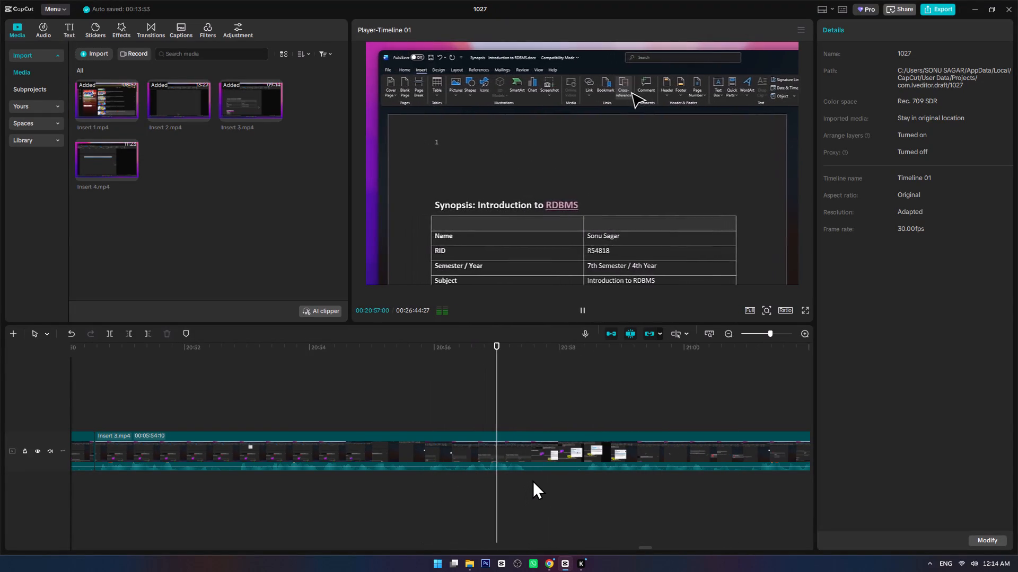
pyautogui.click(527, 475)
pyautogui.hotkey('ctrl', 'b')
pyautogui.press('space')
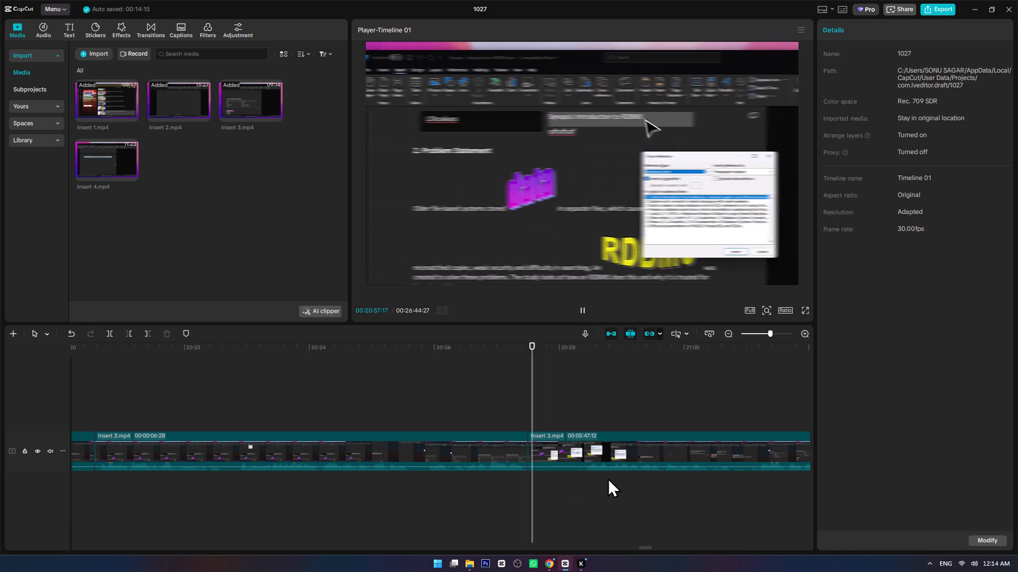
pyautogui.click(583, 471)
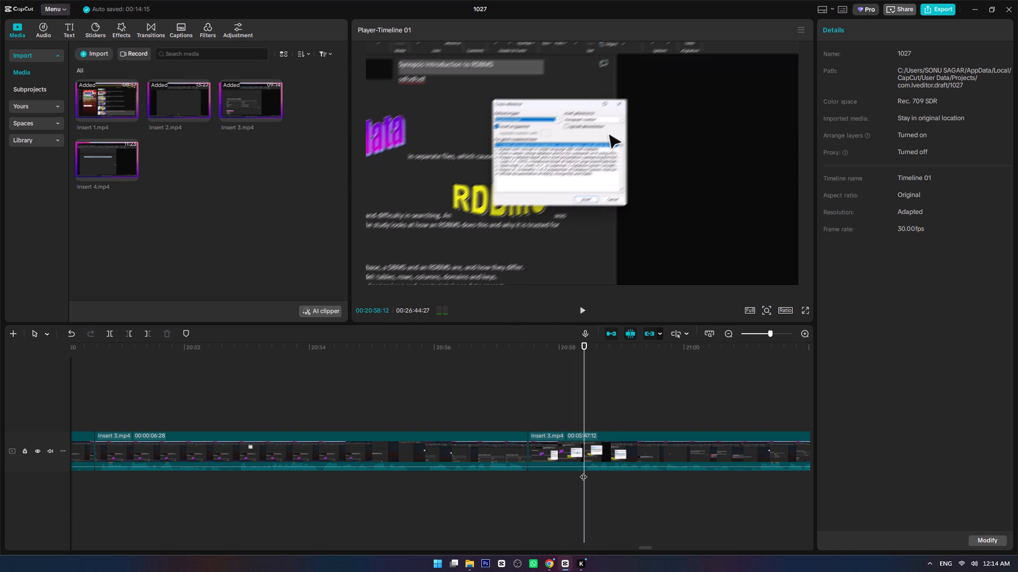
pyautogui.hotkey('ctrl', 'b')
pyautogui.click(561, 446)
pyautogui.press('Delete')
pyautogui.click(490, 401)
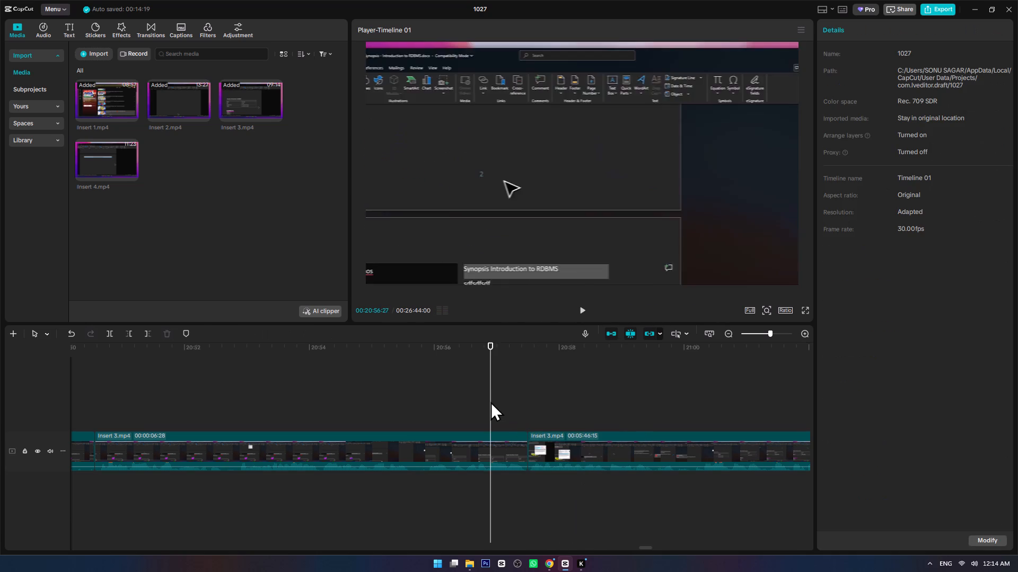
pyautogui.press('space')
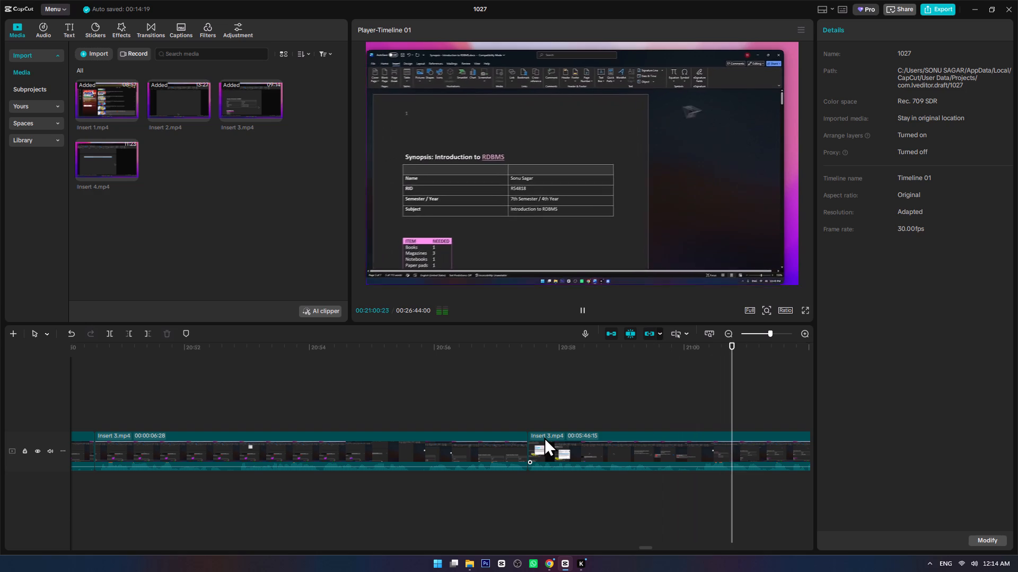
# Cut the section from about 00:21:05:21 to 00:21:06:15 out of Insert 3.mp4, at the still Synopsis page, and replay across the cut.
pyautogui.keyDown('ctrl'); pyautogui.scroll(-7, 563, 441); pyautogui.keyUp('ctrl')
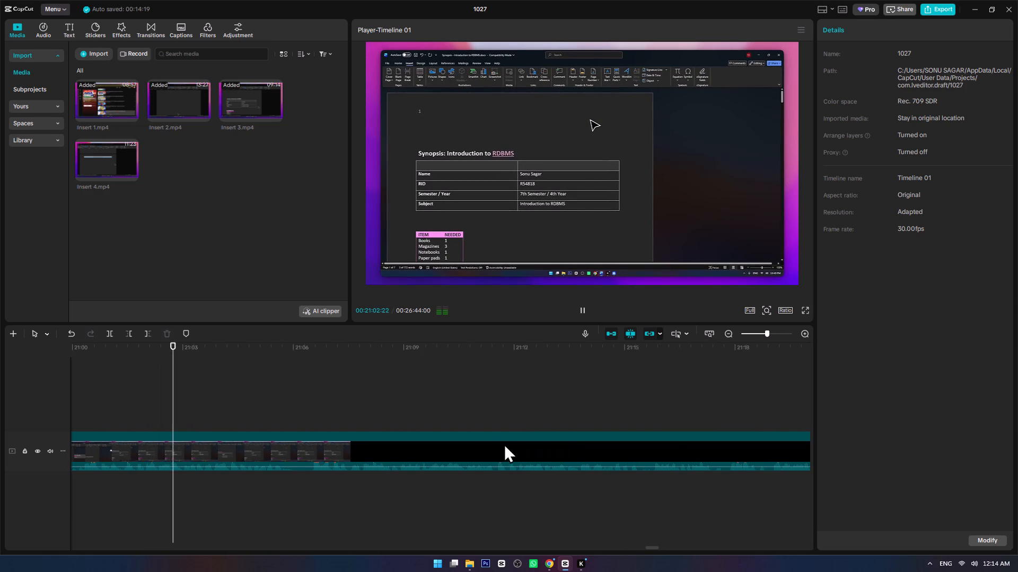
pyautogui.keyDown('alt'); pyautogui.scroll(4, 394, 463); pyautogui.keyUp('alt')
pyautogui.keyDown('ctrl'); pyautogui.scroll(9, 484, 491); pyautogui.keyUp('ctrl')
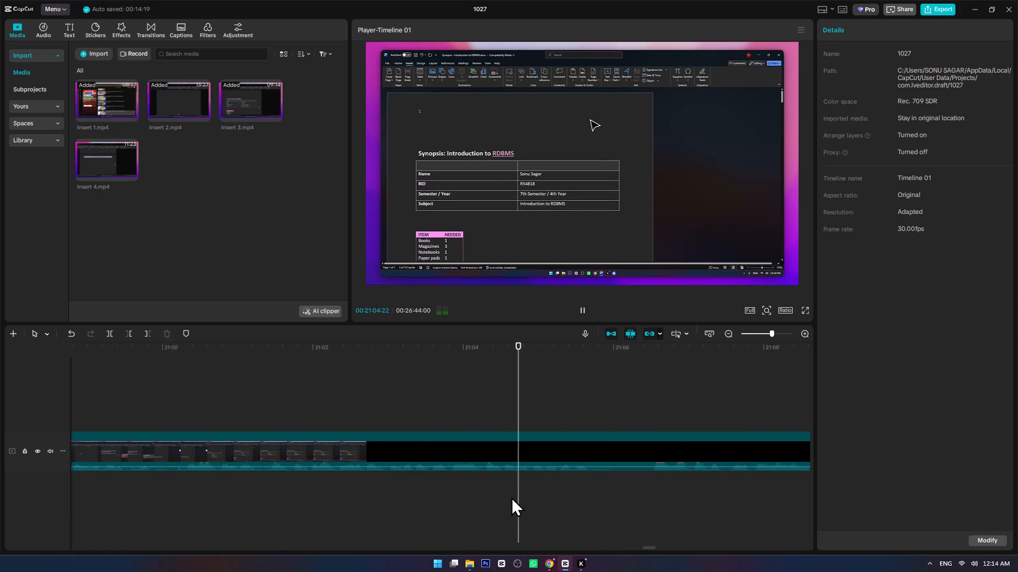
pyautogui.keyDown('ctrl'); pyautogui.scroll(5, 511, 497); pyautogui.keyUp('ctrl')
pyautogui.keyDown('alt'); pyautogui.scroll(-2, 518, 501); pyautogui.keyUp('alt')
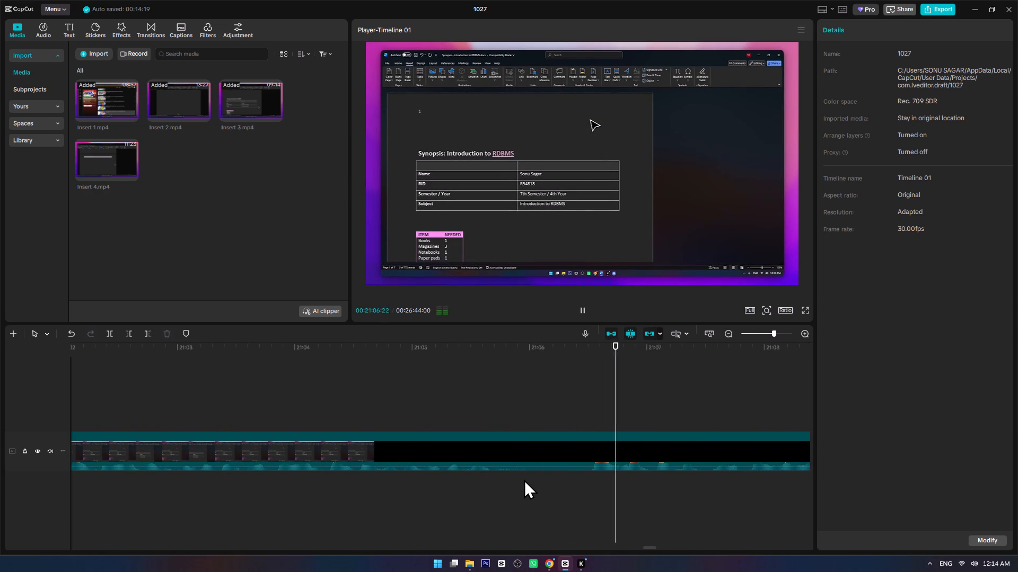
pyautogui.click(494, 475)
pyautogui.press('space')
pyautogui.press('space')
pyautogui.click(494, 475)
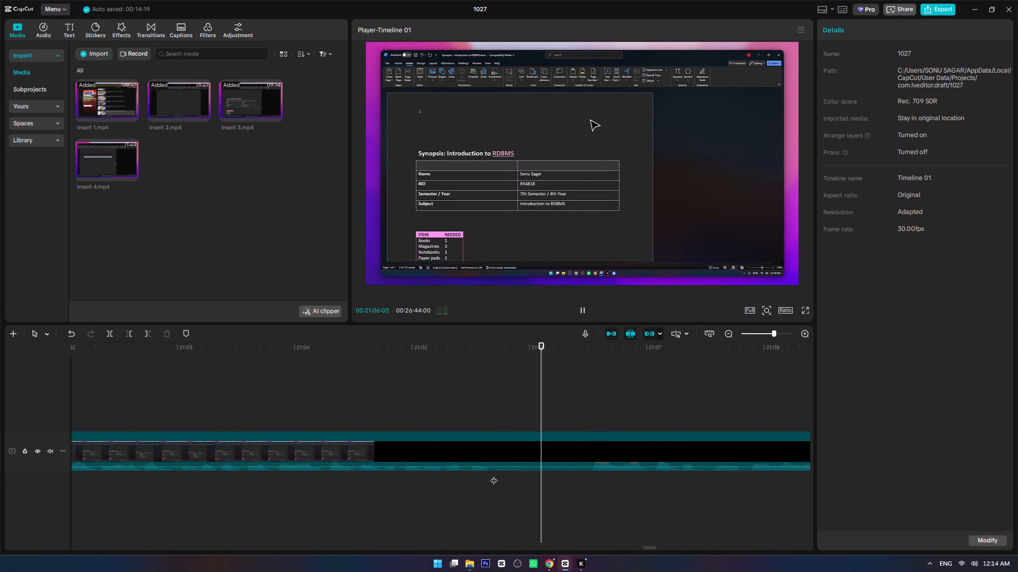
pyautogui.hotkey('ctrl', 'b')
pyautogui.click(589, 472)
pyautogui.hotkey('ctrl', 'b')
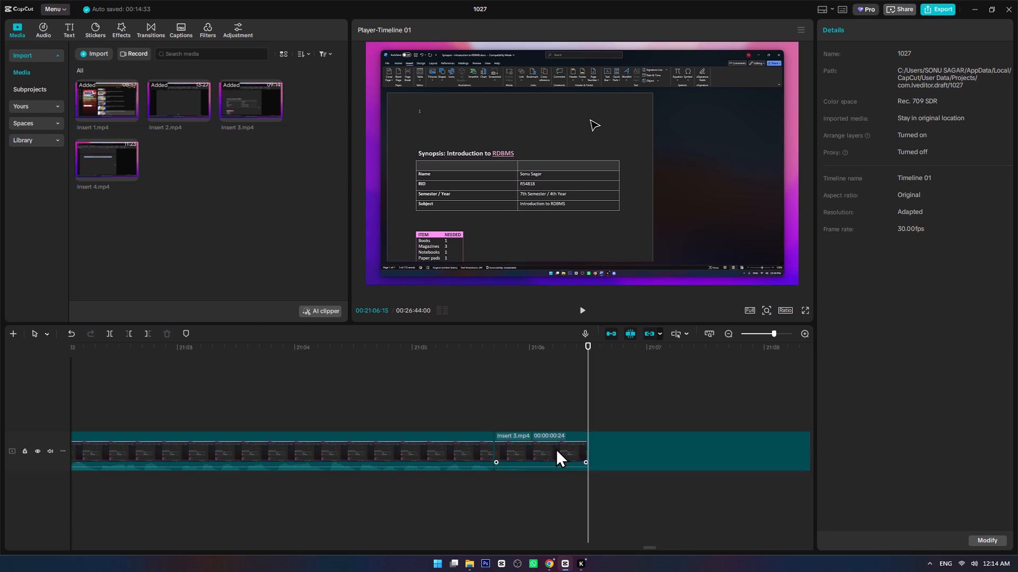
pyautogui.click(553, 446)
pyautogui.press('Delete')
pyautogui.click(443, 391)
pyautogui.press('space')
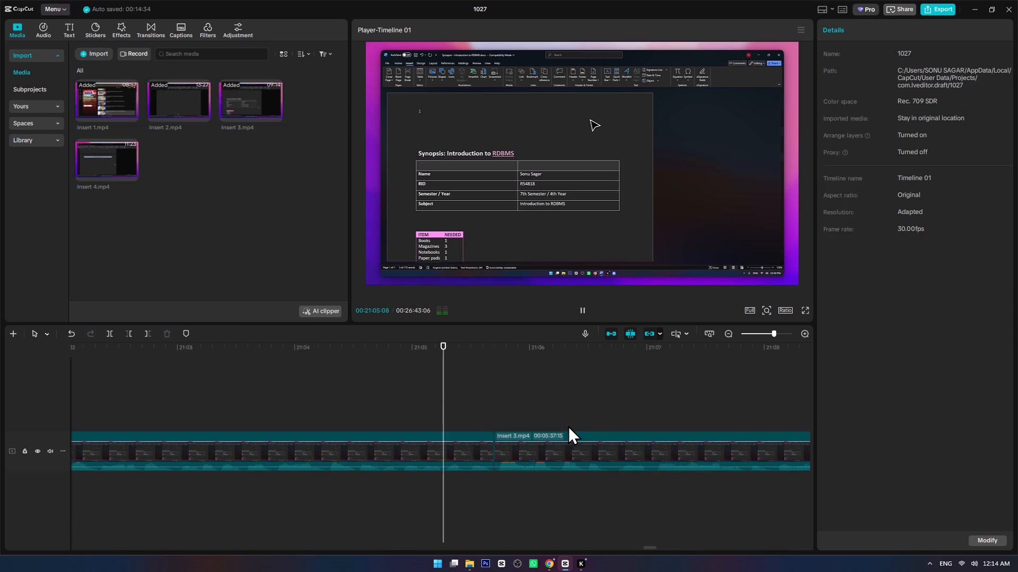
# Cut the section from about 00:21:14:17 to 00:21:14:29 out of Insert 3.mp4, at the still Synopsis page, and replay across the cut.
pyautogui.keyDown('ctrl'); pyautogui.scroll(-18, 568, 426); pyautogui.keyUp('ctrl')
pyautogui.keyDown('ctrl'); pyautogui.scroll(-15, 567, 441); pyautogui.keyUp('ctrl')
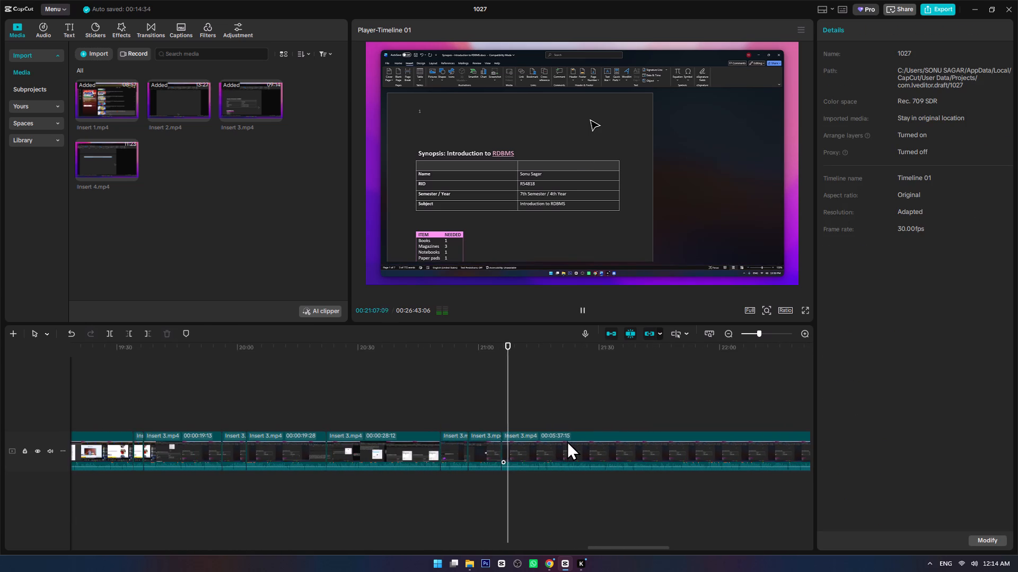
pyautogui.keyDown('alt'); pyautogui.scroll(-3, 567, 441); pyautogui.keyUp('alt')
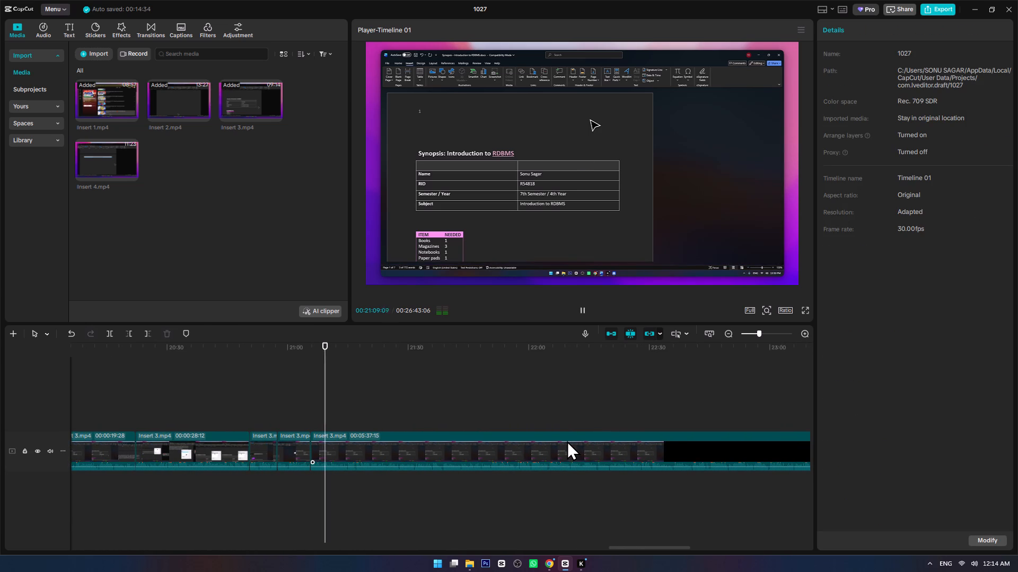
pyautogui.keyDown('ctrl'); pyautogui.scroll(19, 567, 441); pyautogui.keyUp('ctrl')
pyautogui.keyDown('ctrl'); pyautogui.scroll(6, 567, 441); pyautogui.keyUp('ctrl')
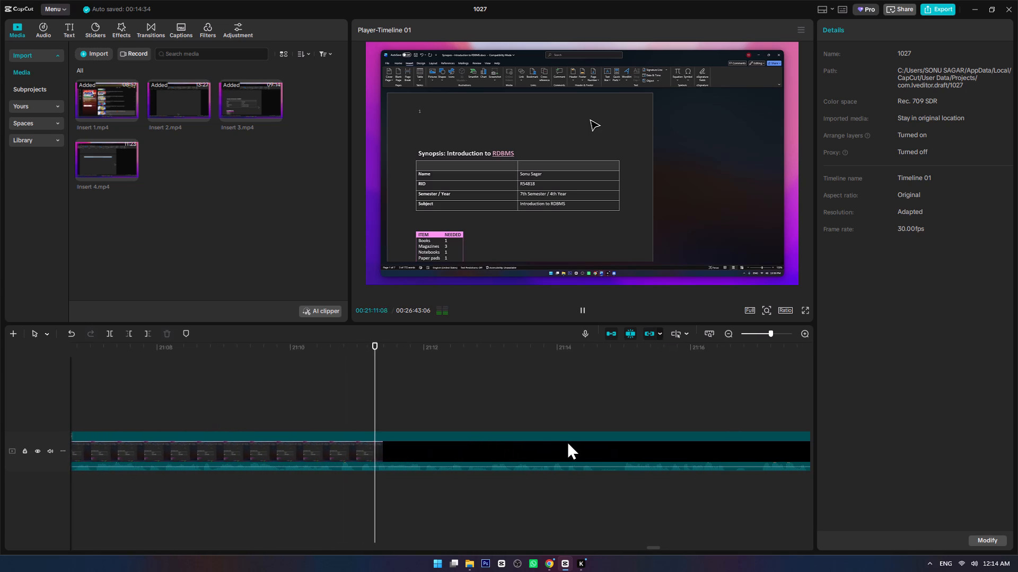
pyautogui.keyDown('ctrl'); pyautogui.scroll(-7, 567, 441); pyautogui.keyUp('ctrl')
pyautogui.keyDown('alt'); pyautogui.scroll(-3, 567, 441); pyautogui.keyUp('alt')
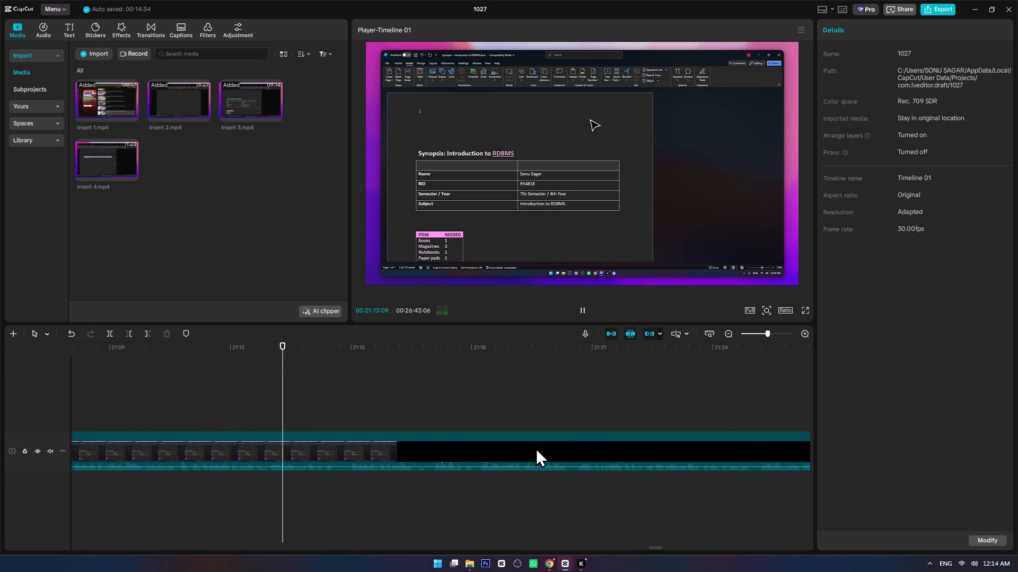
pyautogui.keyDown('ctrl'); pyautogui.scroll(7, 374, 482); pyautogui.keyUp('ctrl')
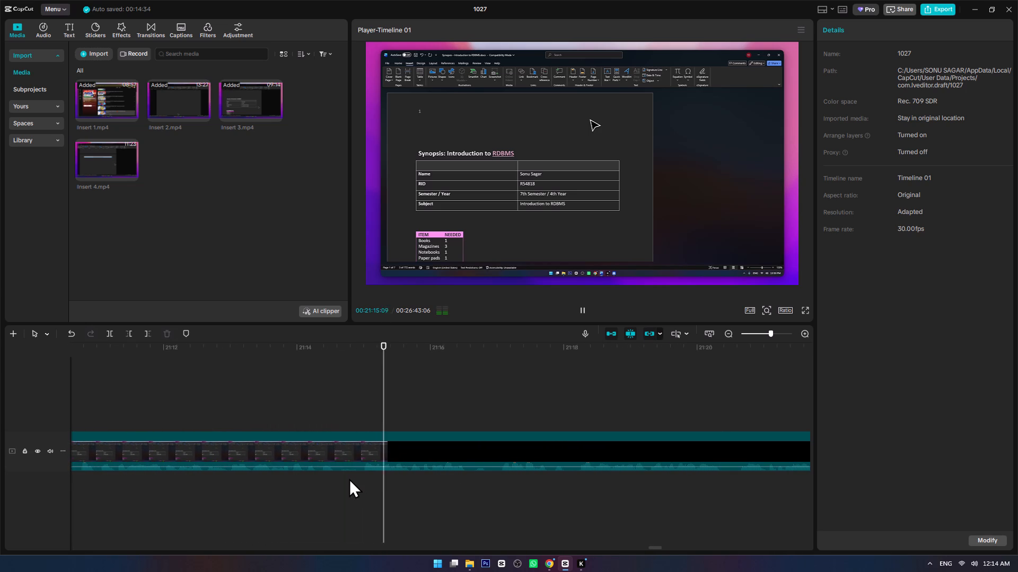
pyautogui.keyDown('ctrl'); pyautogui.scroll(5, 348, 478); pyautogui.keyUp('ctrl')
pyautogui.click(292, 473)
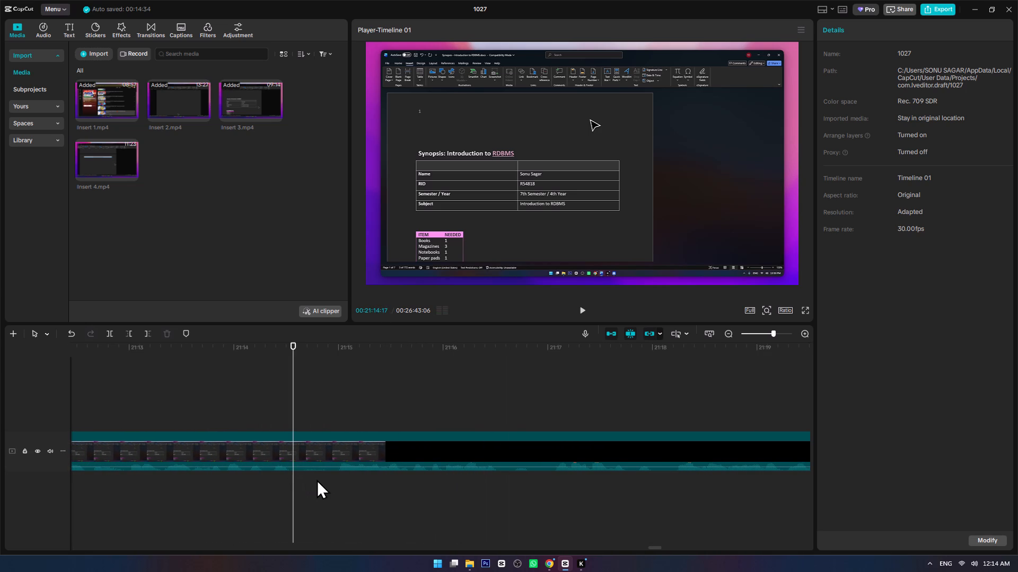
pyautogui.hotkey('ctrl', 'b')
pyautogui.click(335, 475)
pyautogui.hotkey('ctrl', 'b')
pyautogui.click(320, 448)
pyautogui.click(336, 471)
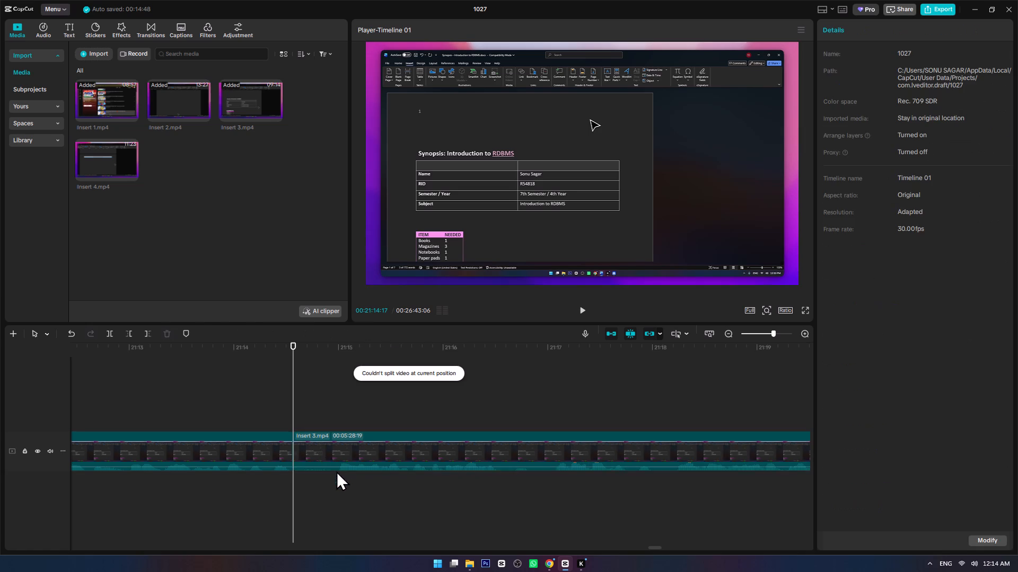
pyautogui.hotkey('ctrl', 'b')
pyautogui.click(323, 446)
pyautogui.press('Delete')
pyautogui.click(247, 411)
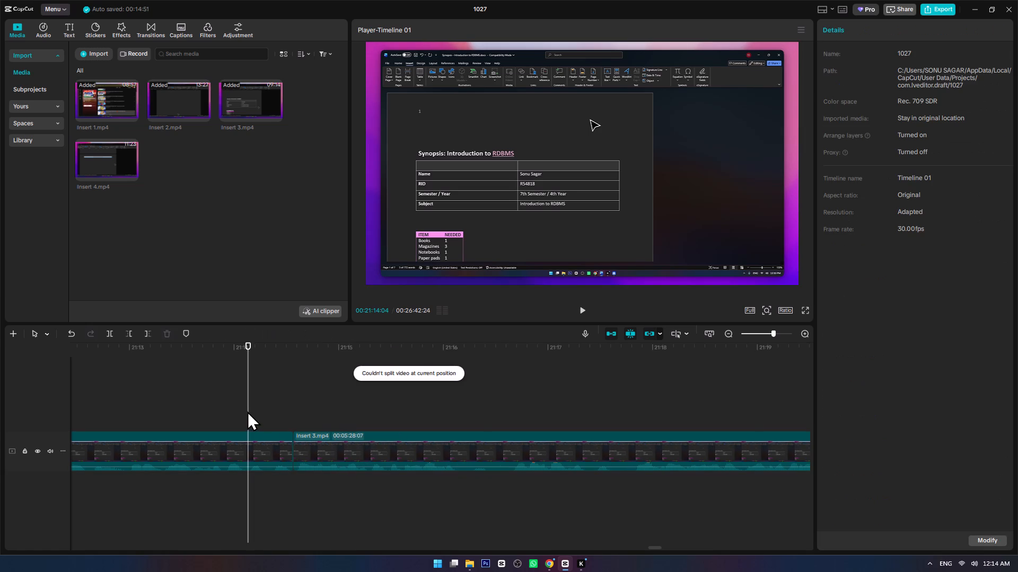
pyautogui.press('space')
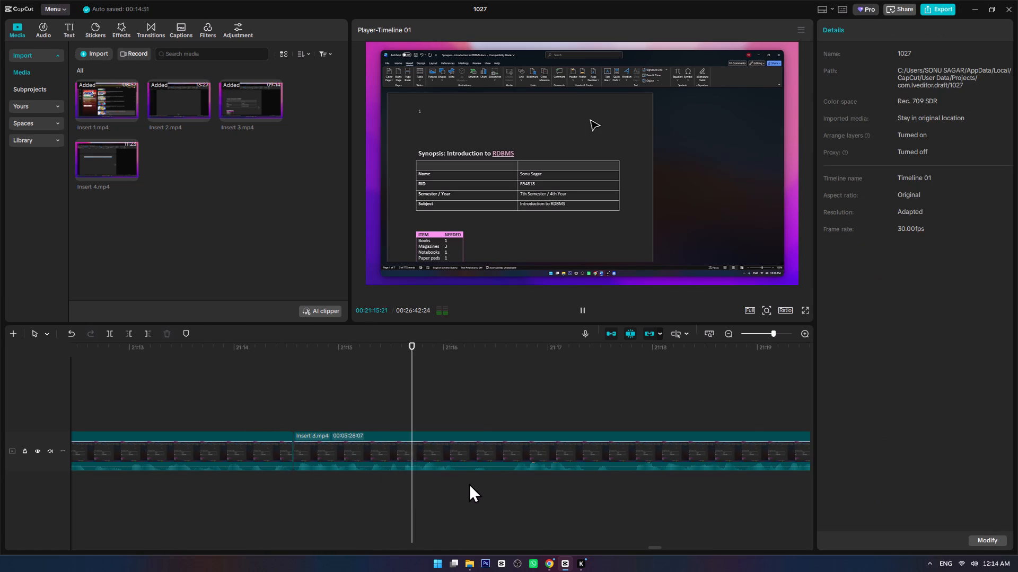
# Cut the section from about 00:22:16:10 to 00:22:21:23, with the duplicated Introduction cross-reference, out of Insert 3.mp4 and replay across the cut.
pyautogui.keyDown('ctrl'); pyautogui.scroll(-5, 545, 479); pyautogui.keyUp('ctrl')
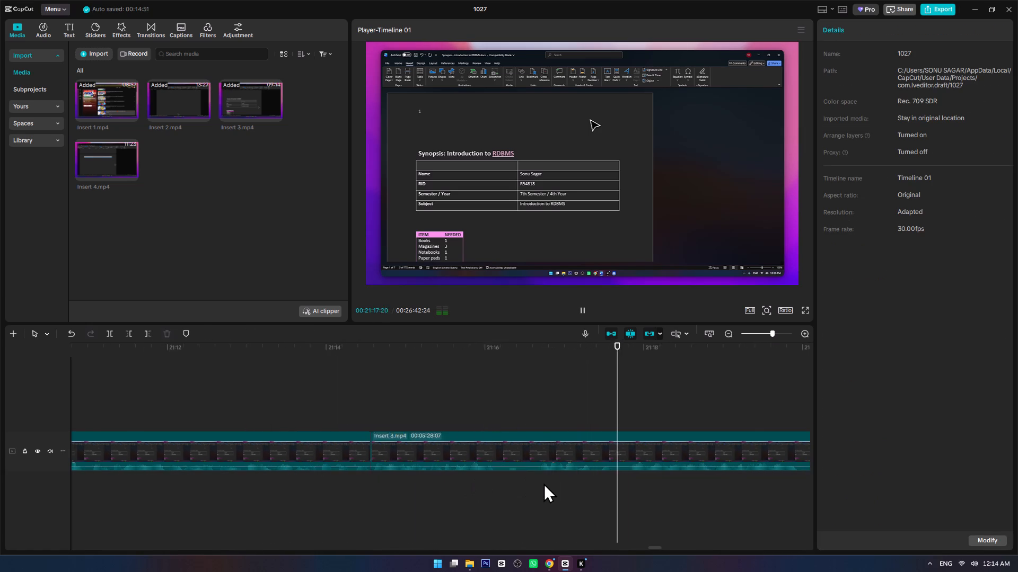
pyautogui.keyDown('ctrl'); pyautogui.scroll(-3, 543, 483); pyautogui.keyUp('ctrl')
pyautogui.keyDown('alt'); pyautogui.scroll(-6, 543, 484); pyautogui.keyUp('alt')
pyautogui.keyDown('ctrl'); pyautogui.scroll(-6, 435, 476); pyautogui.keyUp('ctrl')
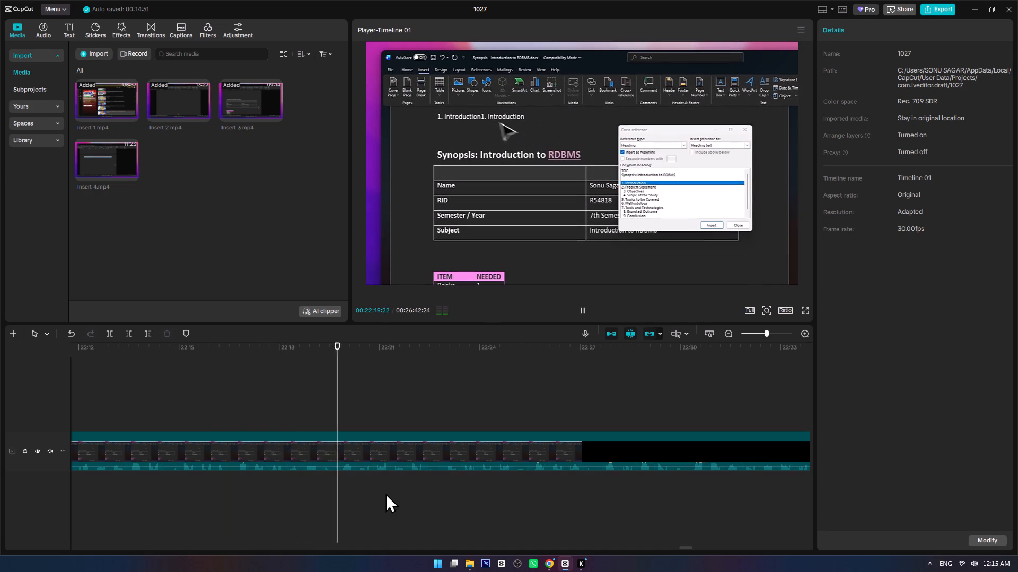
pyautogui.click(236, 473)
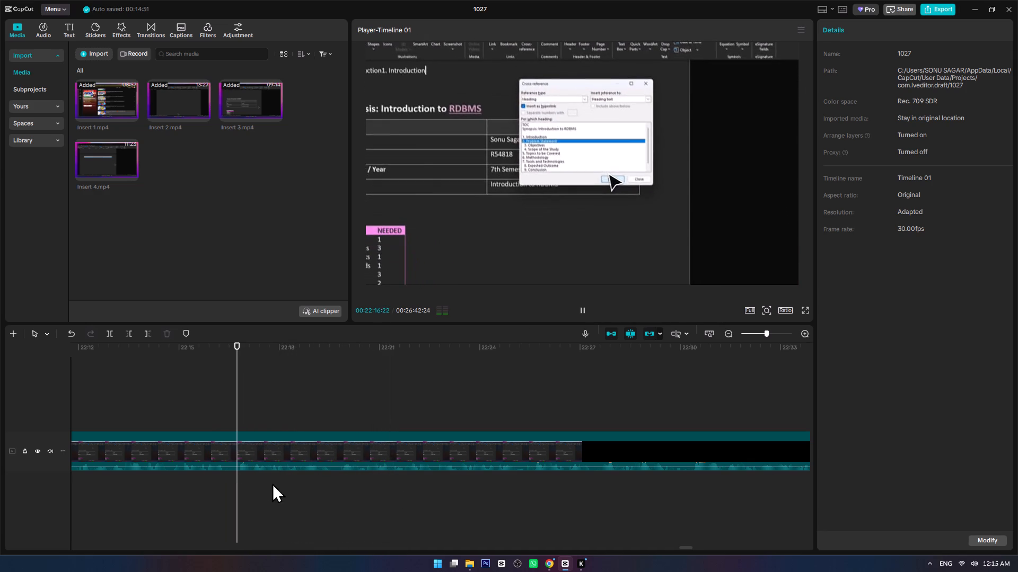
pyautogui.press('space')
pyautogui.keyDown('ctrl'); pyautogui.scroll(10, 305, 500); pyautogui.keyUp('ctrl')
pyautogui.press('space')
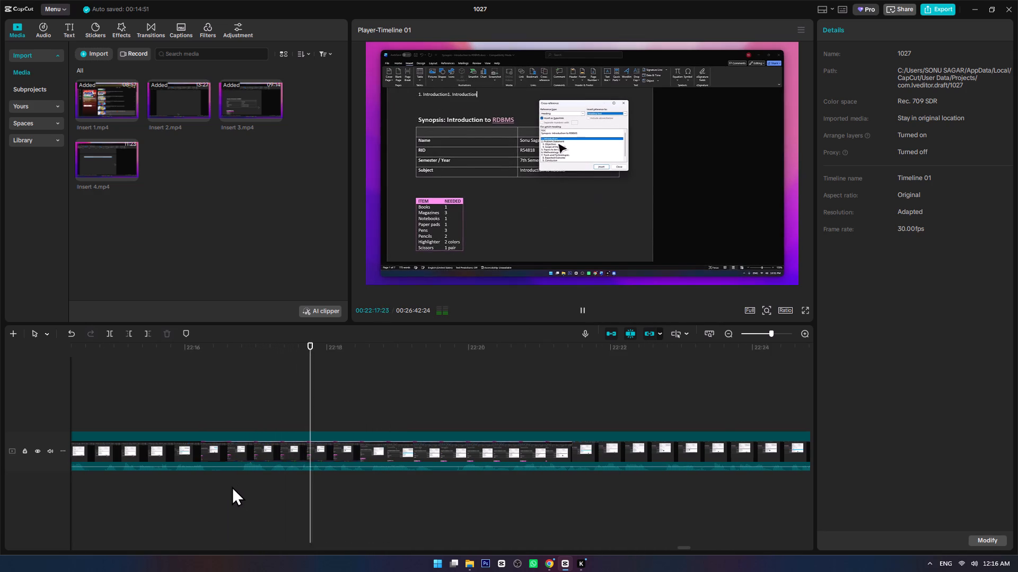
pyautogui.click(208, 474)
pyautogui.hotkey('ctrl', 'b')
pyautogui.press('space')
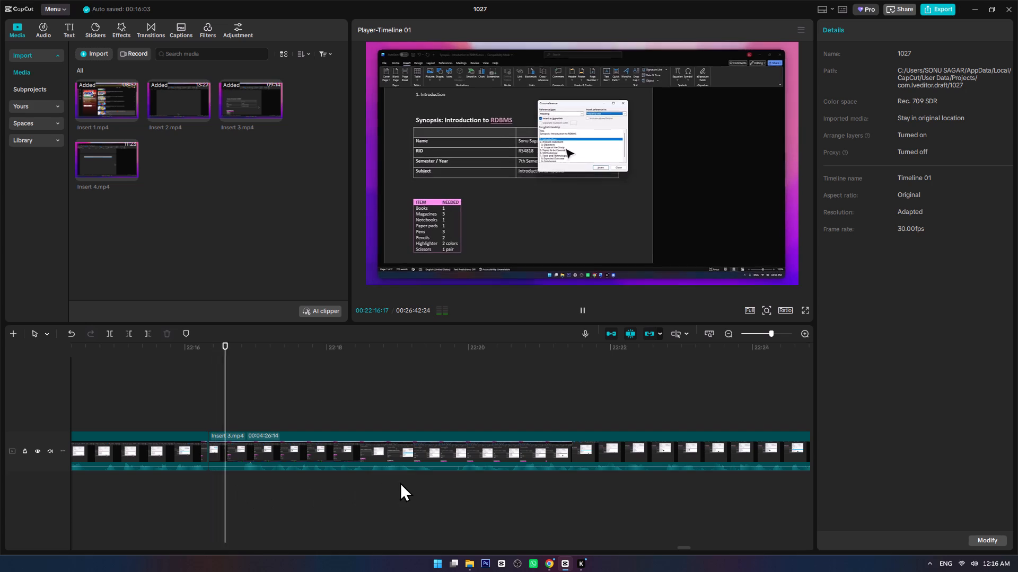
pyautogui.click(454, 478)
pyautogui.press('space')
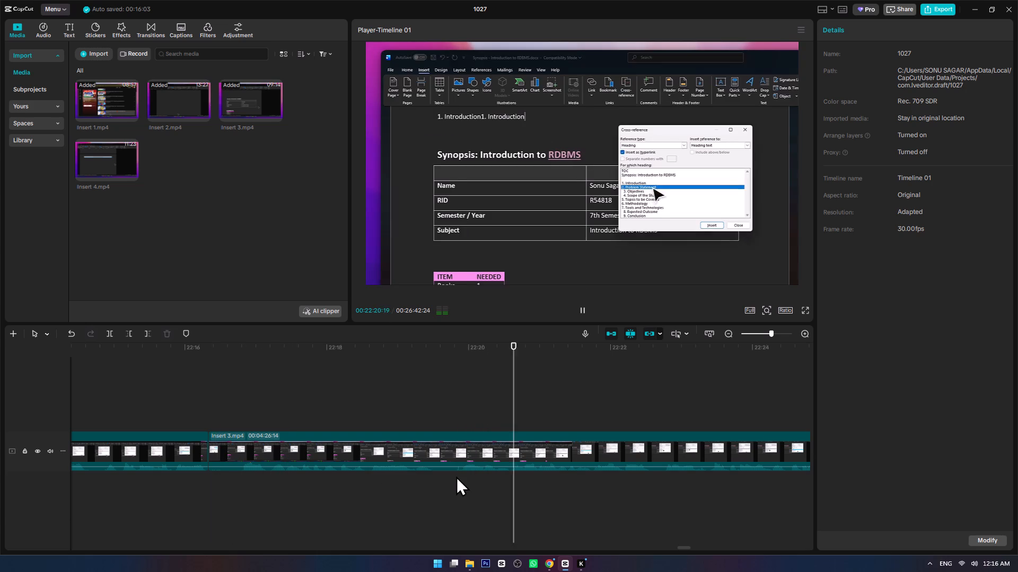
pyautogui.keyDown('alt'); pyautogui.scroll(-2, 477, 477); pyautogui.keyUp('alt')
pyautogui.keyDown('ctrl'); pyautogui.scroll(-2, 477, 477); pyautogui.keyUp('ctrl')
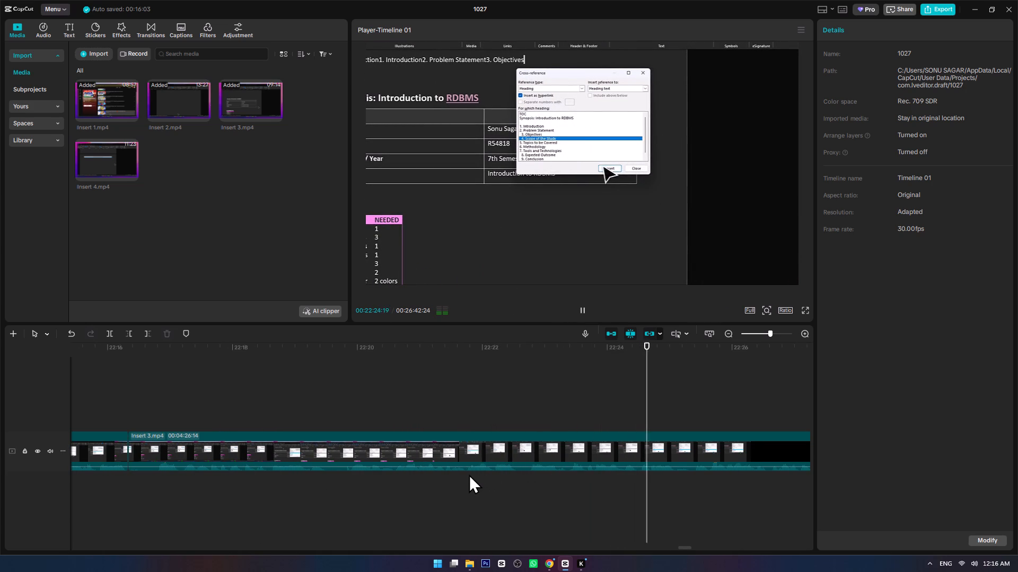
pyautogui.click(467, 474)
pyautogui.hotkey('ctrl', 'b')
pyautogui.click(394, 451)
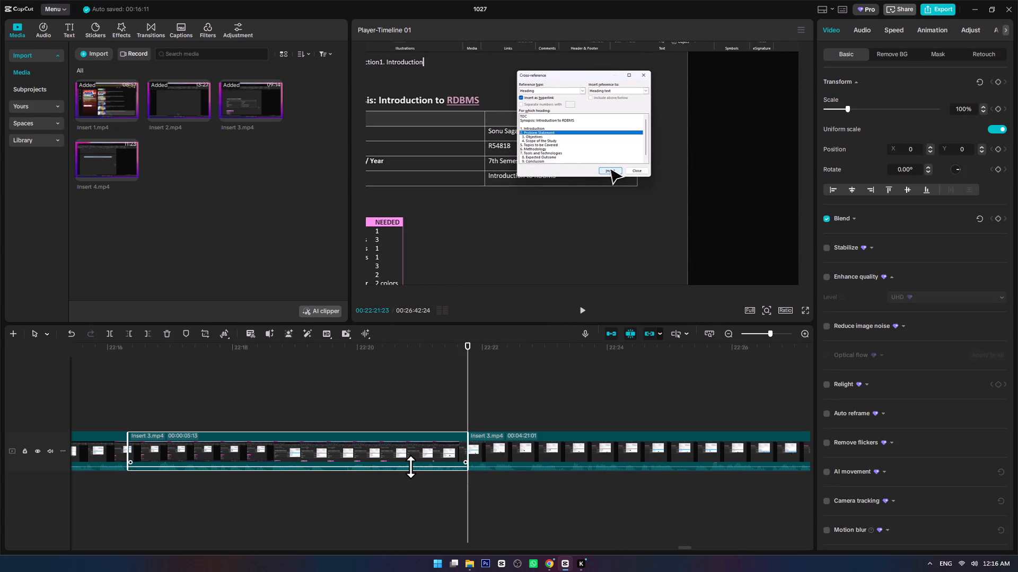
pyautogui.press('Delete')
pyautogui.click(81, 406)
pyautogui.press('space')
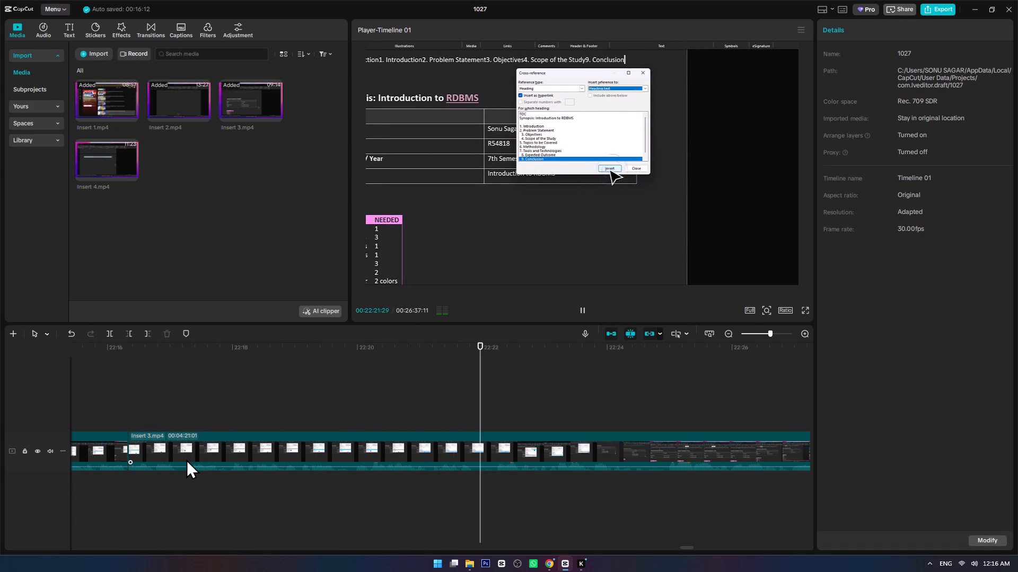
# Cut the section from about 00:22:38:25 to 00:22:39:10 out of Insert 3.mp4, after the TOC list is completed, and replay across the cut.
pyautogui.keyDown('ctrl'); pyautogui.scroll(-9, 501, 571); pyautogui.keyUp('ctrl')
pyautogui.keyDown('alt'); pyautogui.scroll(-4, 507, 512); pyautogui.keyUp('alt')
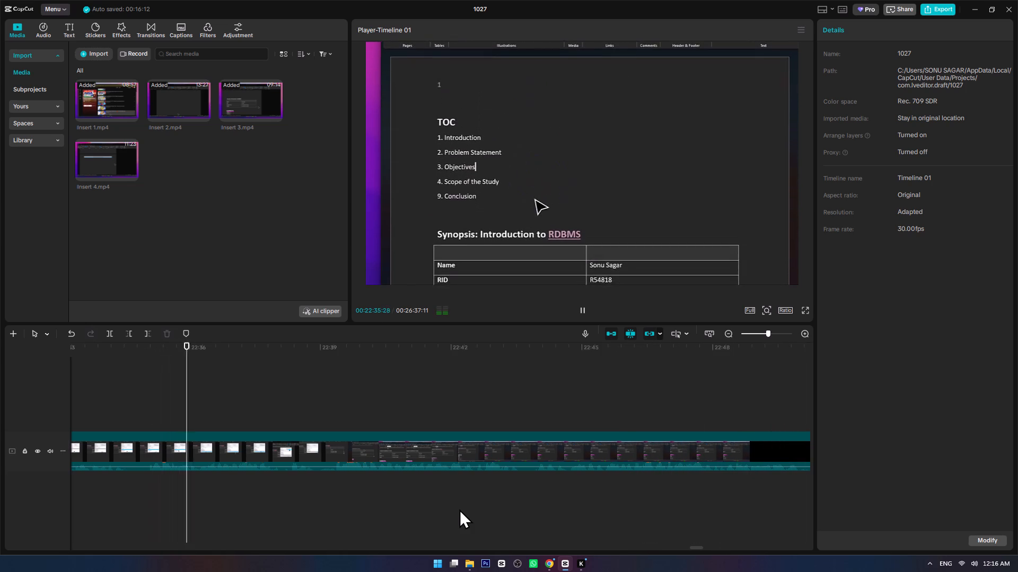
pyautogui.keyDown('ctrl'); pyautogui.scroll(7, 337, 504); pyautogui.keyUp('ctrl')
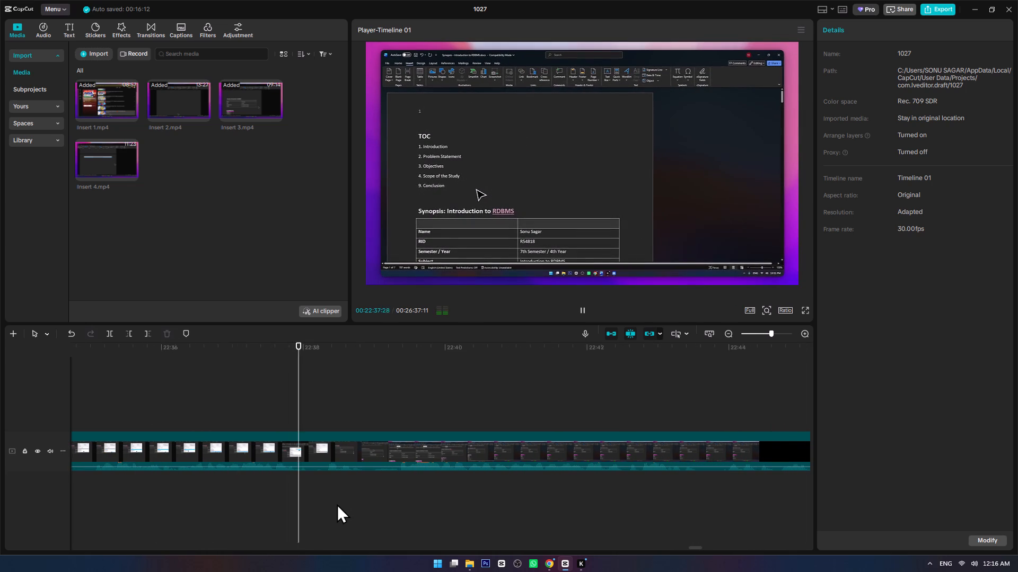
pyautogui.click(367, 475)
pyautogui.click(363, 474)
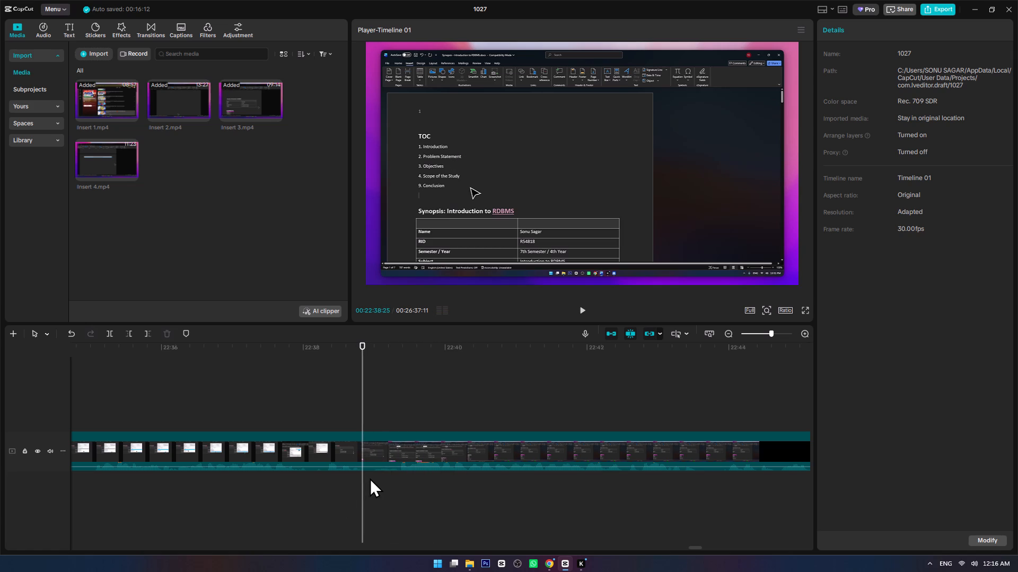
pyautogui.hotkey('ctrl', 'b')
pyautogui.click(398, 472)
pyautogui.hotkey('ctrl', 'b')
pyautogui.keyDown('ctrl'); pyautogui.click(380, 450); pyautogui.keyUp('ctrl')
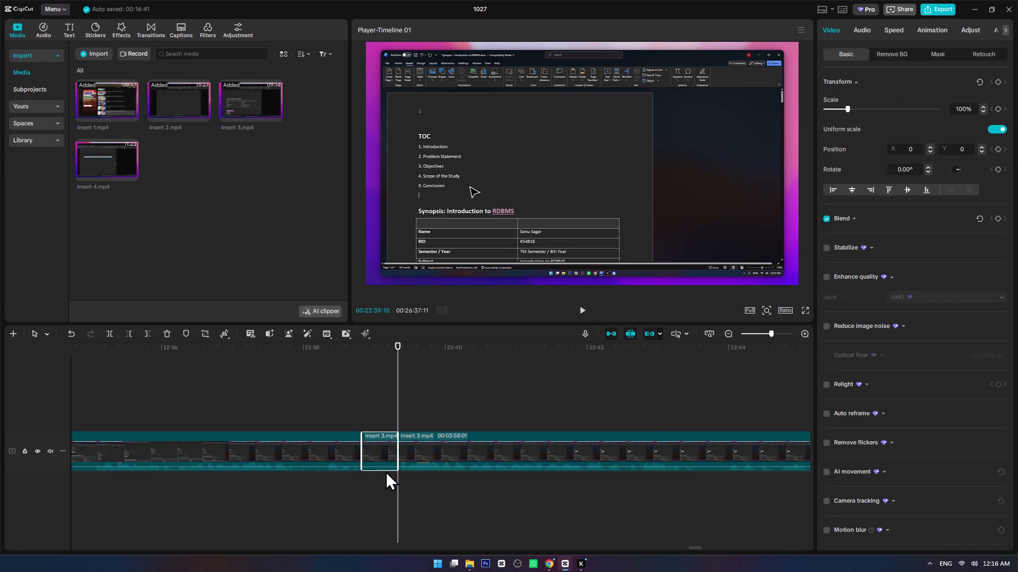
pyautogui.press('Delete')
pyautogui.click(324, 400)
pyautogui.press('space')
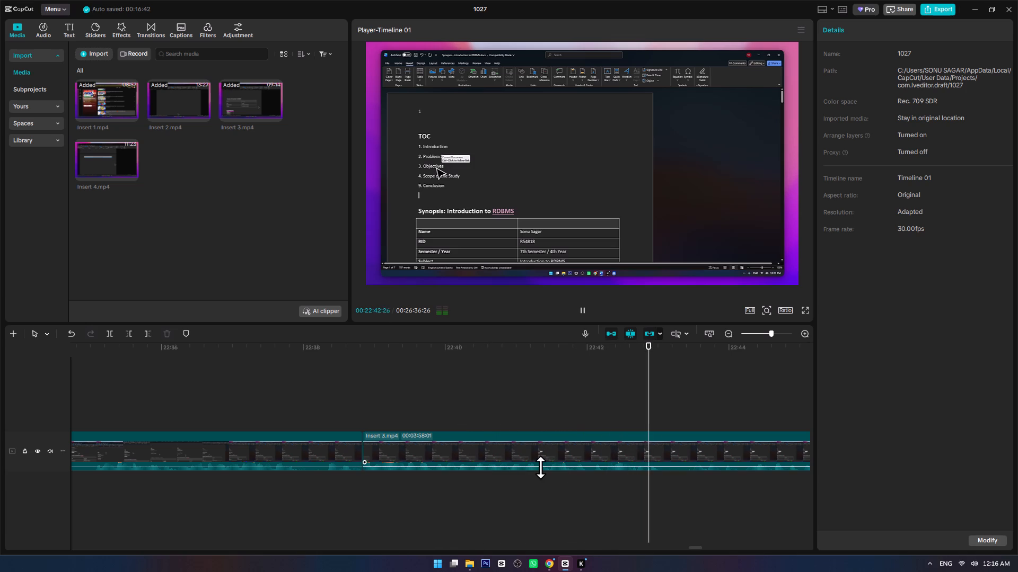
# Cut the section from about 00:22:53:02 to 00:22:53:17 out of Insert 3.mp4, during the scroll back to the TOC page, and resume playback.
pyautogui.keyDown('ctrl'); pyautogui.scroll(-7, 540, 467); pyautogui.keyUp('ctrl')
pyautogui.keyDown('alt'); pyautogui.scroll(-5, 481, 498); pyautogui.keyUp('alt')
pyautogui.keyDown('alt'); pyautogui.scroll(-3, 322, 490); pyautogui.keyUp('alt')
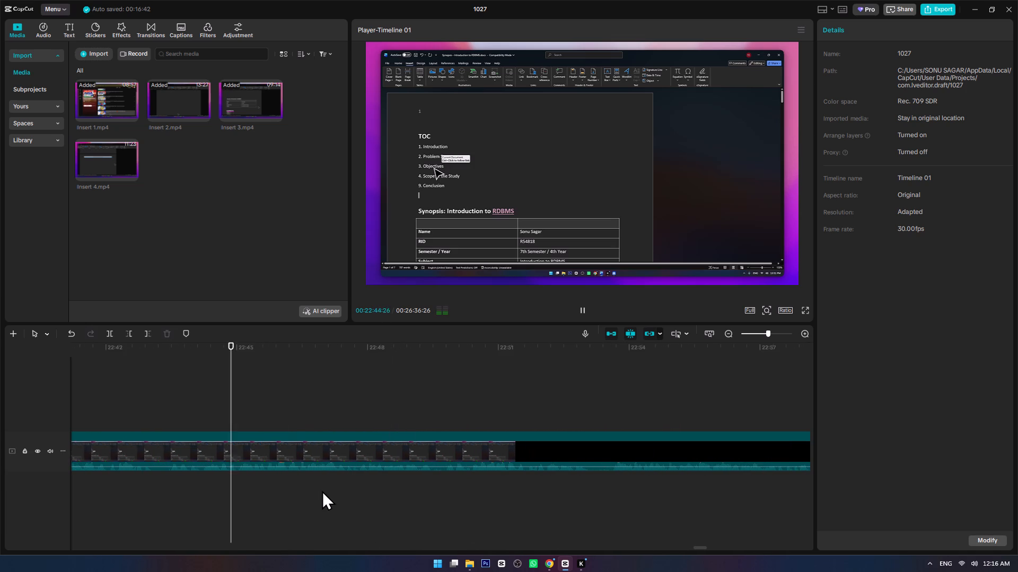
pyautogui.keyDown('ctrl'); pyautogui.scroll(5, 322, 490); pyautogui.keyUp('ctrl')
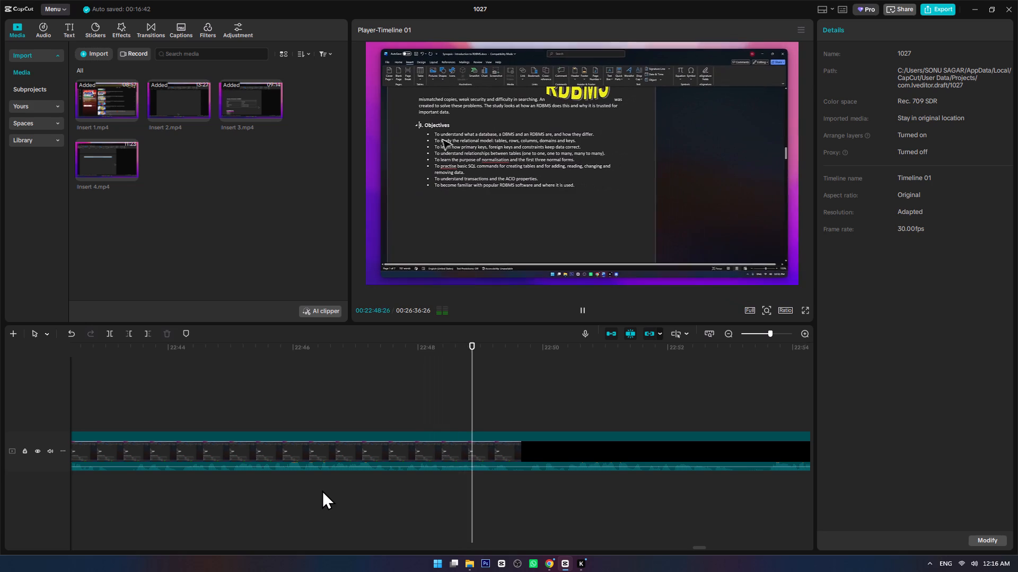
pyautogui.keyDown('alt'); pyautogui.scroll(-4, 393, 496); pyautogui.keyUp('alt')
pyautogui.keyDown('ctrl'); pyautogui.scroll(6, 393, 496); pyautogui.keyUp('ctrl')
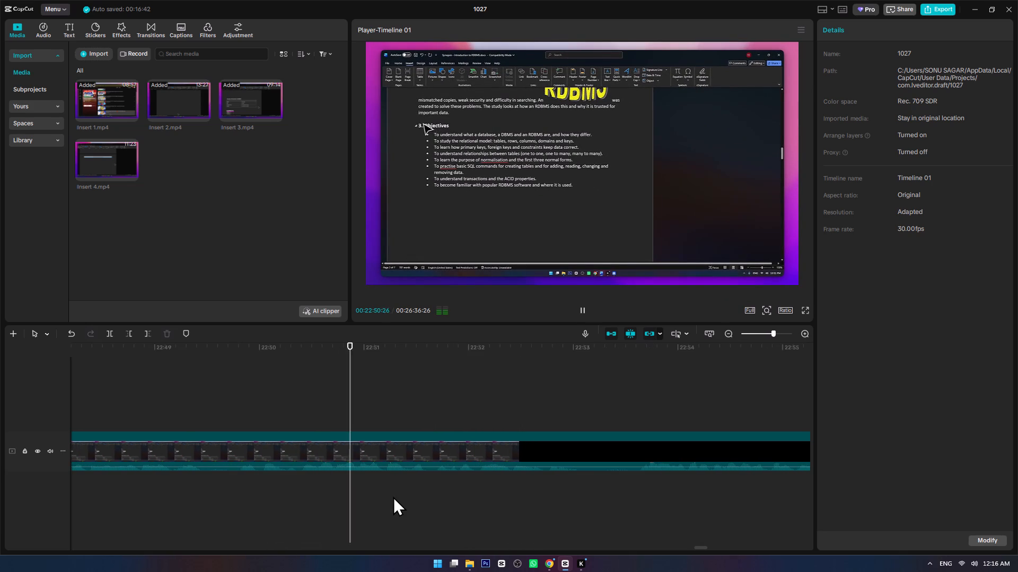
pyautogui.keyDown('alt'); pyautogui.scroll(-3, 393, 496); pyautogui.keyUp('alt')
pyautogui.keyDown('ctrl'); pyautogui.scroll(-5, 393, 497); pyautogui.keyUp('ctrl')
pyautogui.keyDown('ctrl'); pyautogui.scroll(2, 375, 496); pyautogui.keyUp('ctrl')
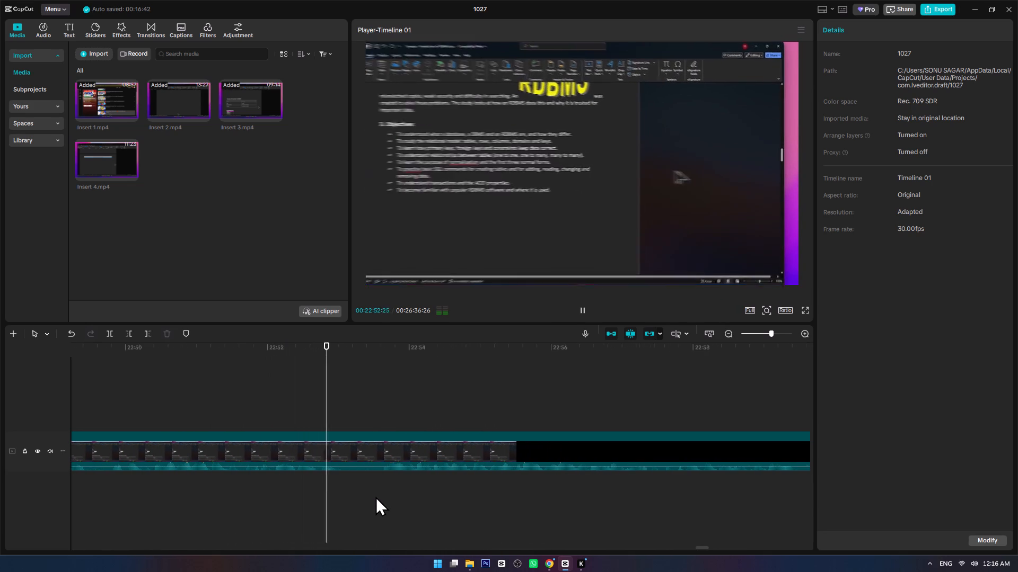
pyautogui.keyDown('ctrl'); pyautogui.scroll(4, 375, 496); pyautogui.keyUp('ctrl')
pyautogui.press('space')
pyautogui.click(347, 478)
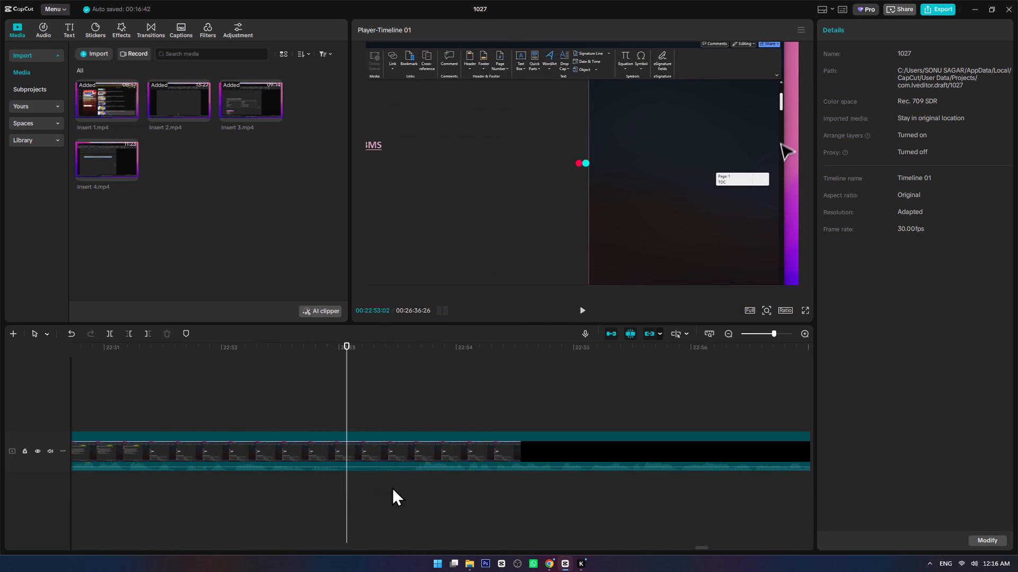
pyautogui.hotkey('ctrl', 'b')
pyautogui.click(406, 479)
pyautogui.hotkey('ctrl', 'b')
pyautogui.click(384, 444)
pyautogui.press('Delete')
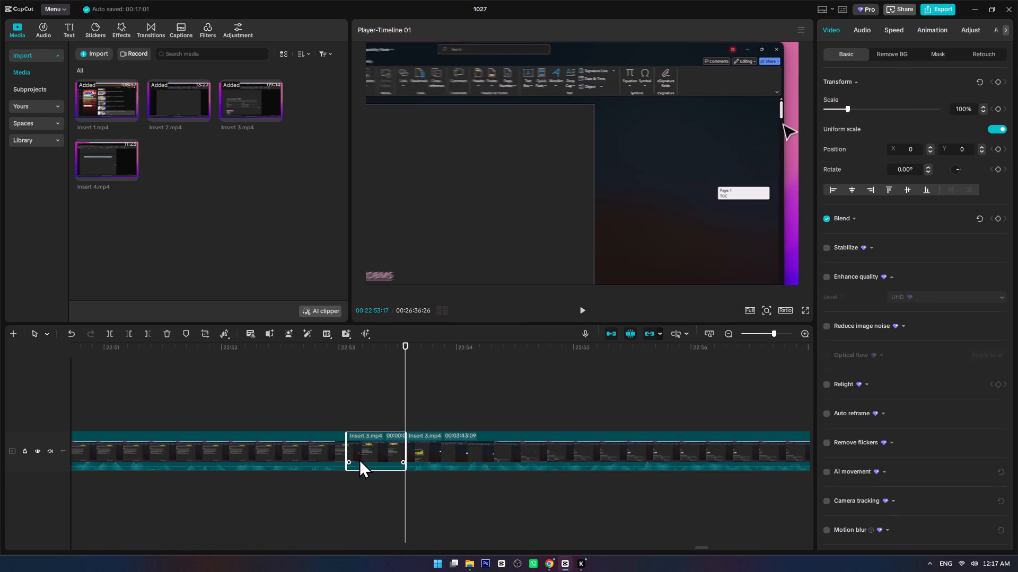
pyautogui.click(278, 400)
pyautogui.press('space')
# Cut the section from about 00:23:10:29 to 00:23:12:09 out of Insert 3.mp4, after the jump to the Conclusion heading, and resume playback.
pyautogui.keyDown('ctrl'); pyautogui.scroll(-9, 420, 472); pyautogui.keyUp('ctrl')
pyautogui.keyDown('ctrl'); pyautogui.scroll(-8, 369, 478); pyautogui.keyUp('ctrl')
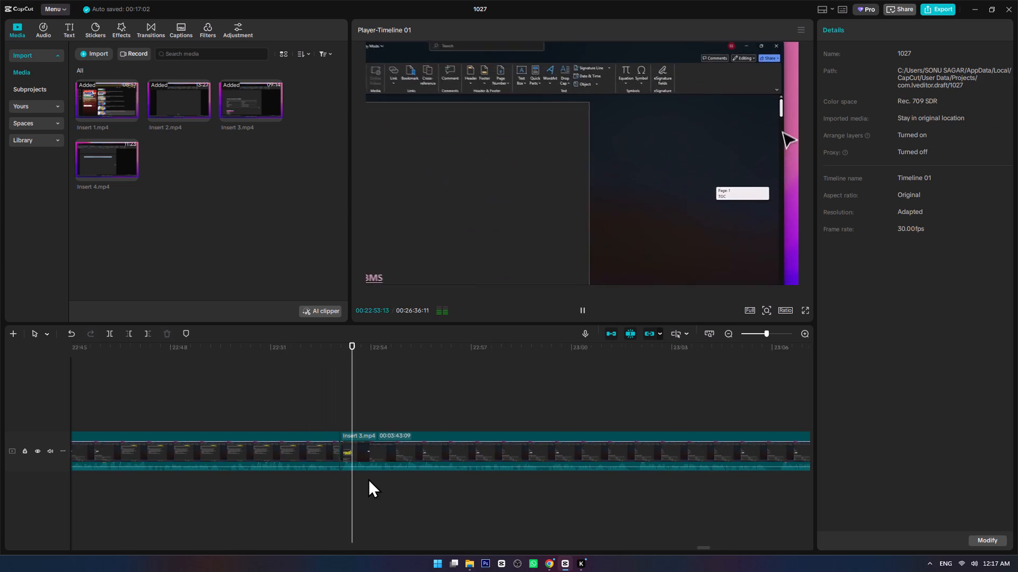
pyautogui.keyDown('ctrl'); pyautogui.scroll(-18, 368, 478); pyautogui.keyUp('ctrl')
pyautogui.keyDown('ctrl'); pyautogui.scroll(-6, 368, 480); pyautogui.keyUp('ctrl')
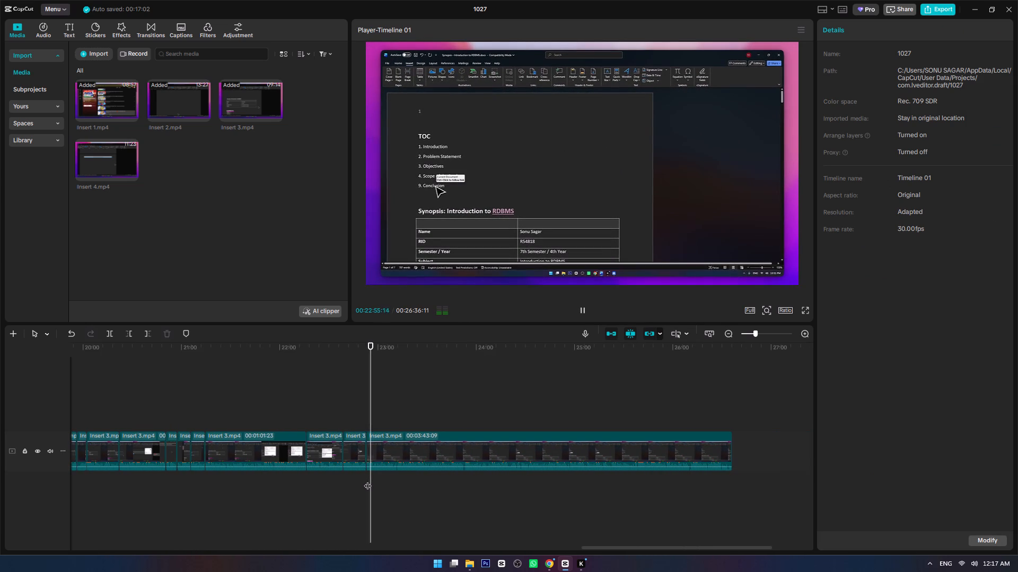
pyautogui.keyDown('ctrl'); pyautogui.scroll(16, 380, 482); pyautogui.keyUp('ctrl')
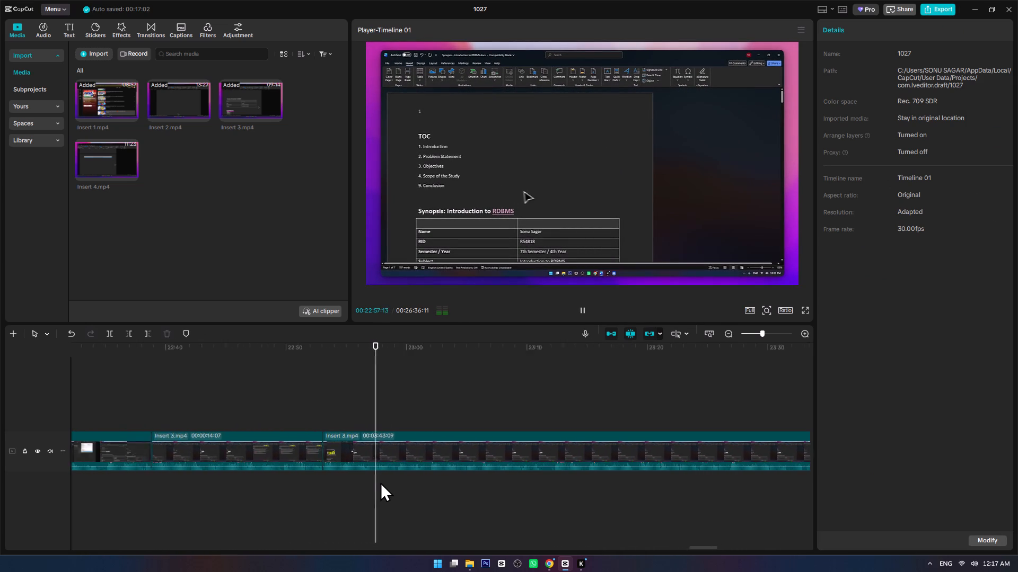
pyautogui.keyDown('ctrl'); pyautogui.scroll(7, 380, 482); pyautogui.keyUp('ctrl')
pyautogui.keyDown('alt'); pyautogui.scroll(-3, 380, 482); pyautogui.keyUp('alt')
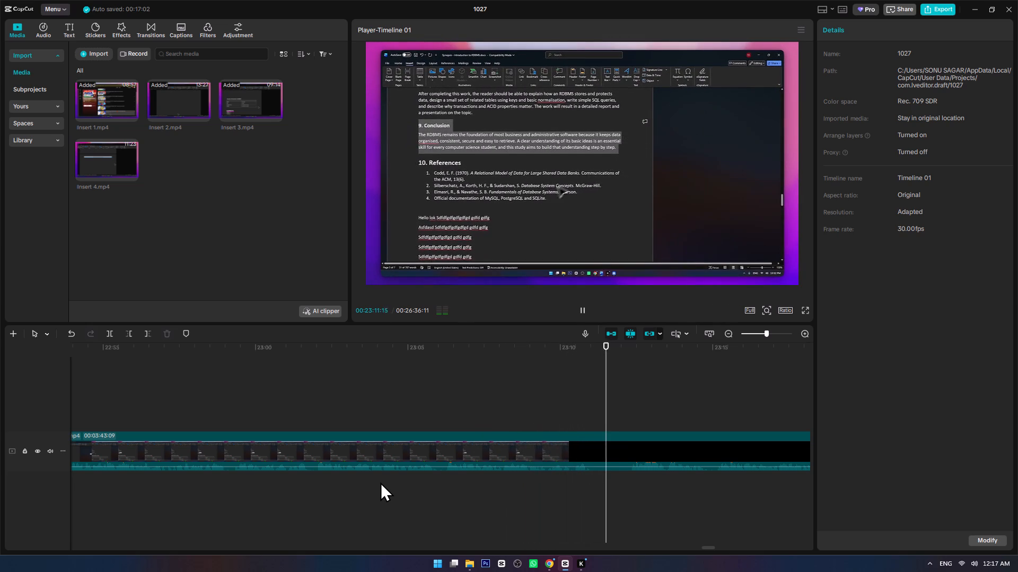
pyautogui.keyDown('alt'); pyautogui.scroll(-3, 465, 480); pyautogui.keyUp('alt')
pyautogui.keyDown('ctrl'); pyautogui.scroll(13, 385, 482); pyautogui.keyUp('ctrl')
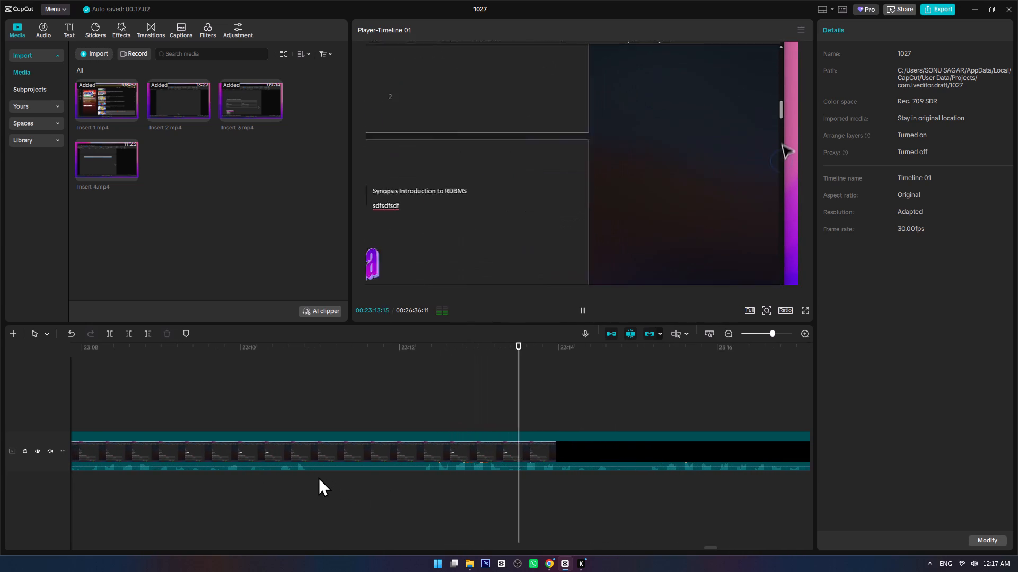
pyautogui.click(318, 476)
pyautogui.hotkey('ctrl', 'b')
pyautogui.click(423, 478)
pyautogui.hotkey('ctrl', 'b')
pyautogui.click(386, 445)
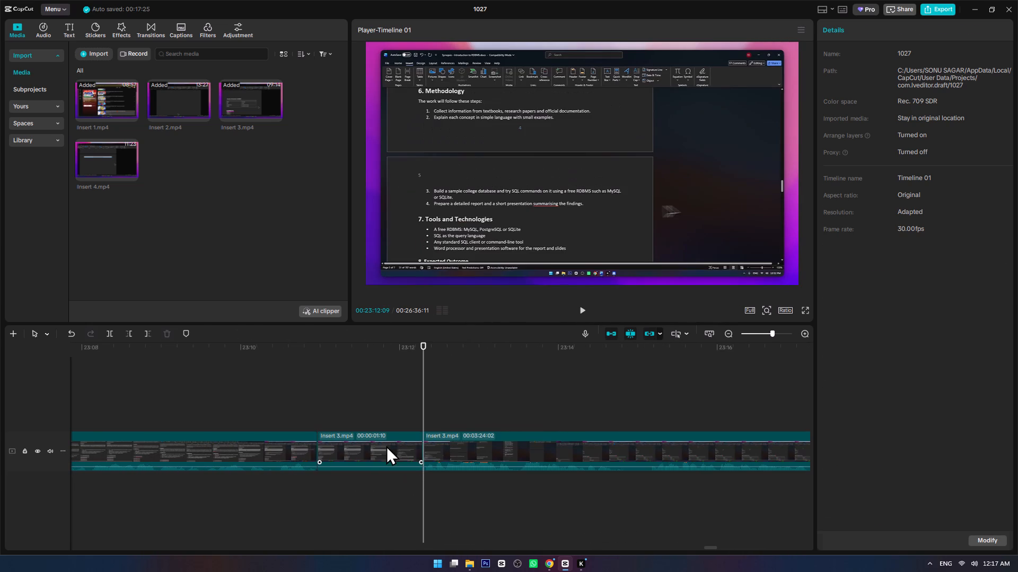
pyautogui.press('Delete')
pyautogui.click(271, 399)
pyautogui.press('space')
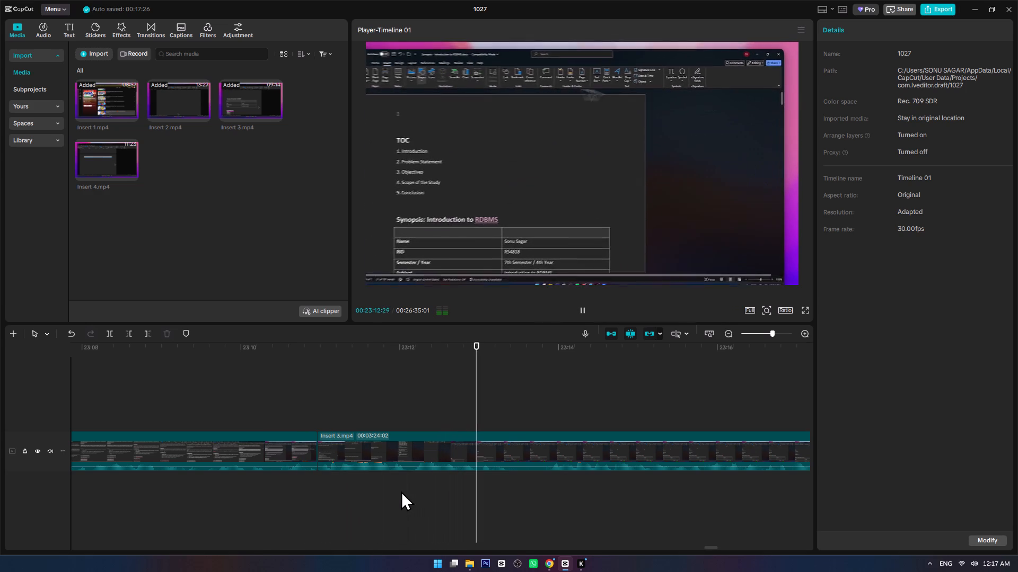
# Review Insert 3.mp4 from about 00:23:12:29 to 00:23:32:29, covering the comment insertion on the word RDBMS, for unwanted sections.
pyautogui.keyDown('ctrl'); pyautogui.scroll(-8, 401, 491); pyautogui.keyUp('ctrl')
pyautogui.keyDown('alt'); pyautogui.scroll(-5, 404, 490); pyautogui.keyUp('alt')
pyautogui.keyDown('ctrl'); pyautogui.scroll(2, 370, 490); pyautogui.keyUp('ctrl')
pyautogui.keyDown('ctrl'); pyautogui.scroll(-4, 370, 490); pyautogui.keyUp('ctrl')
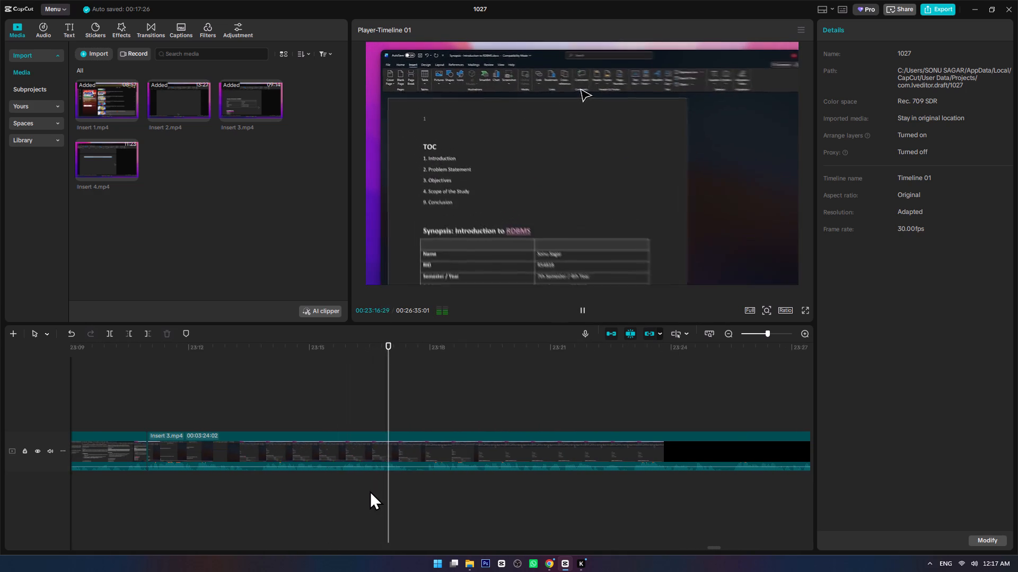
pyautogui.keyDown('ctrl'); pyautogui.scroll(3, 370, 490); pyautogui.keyUp('ctrl')
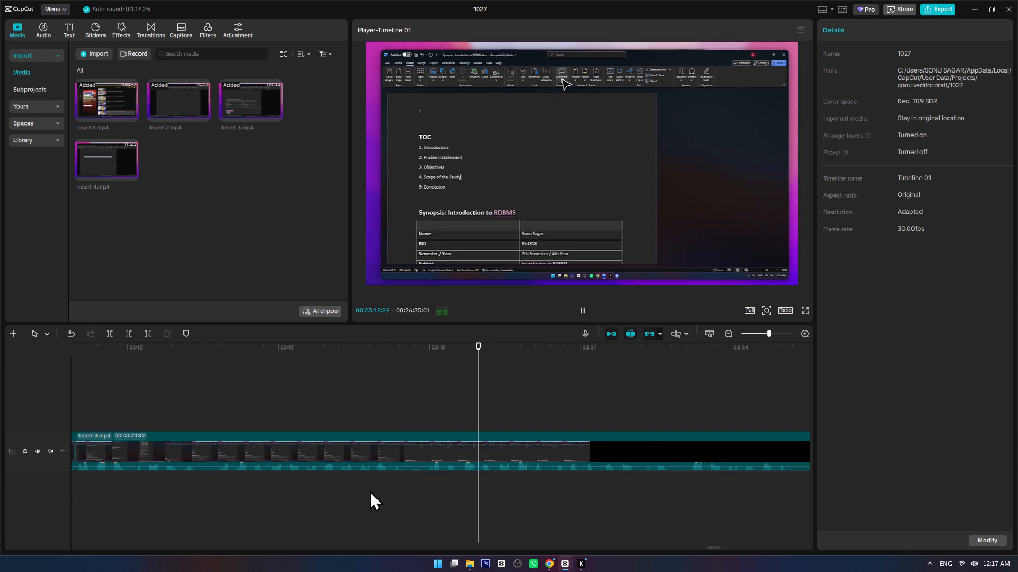
pyautogui.keyDown('alt'); pyautogui.scroll(-2, 370, 490); pyautogui.keyUp('alt')
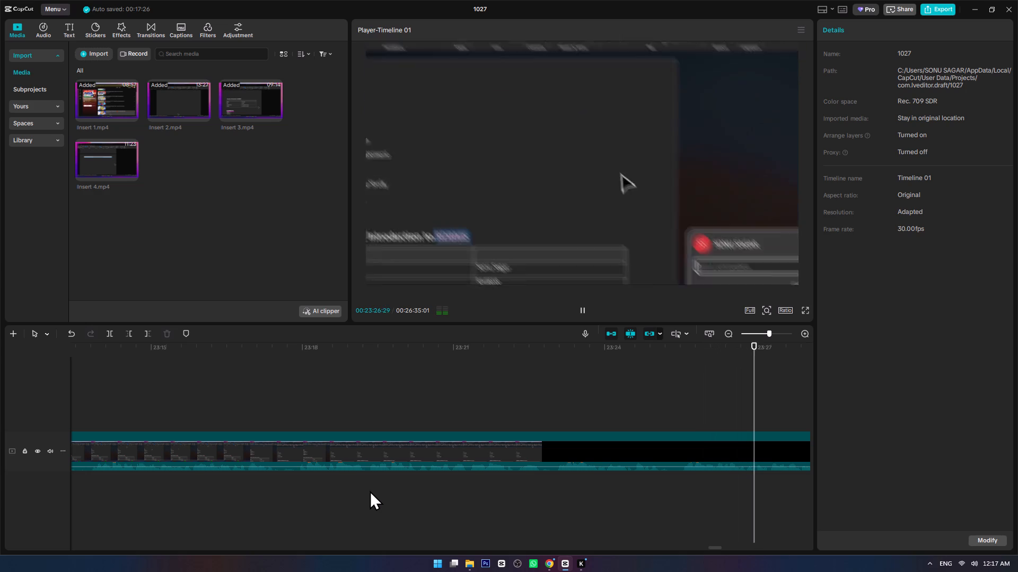
pyautogui.keyDown('ctrl'); pyautogui.scroll(-5, 370, 490); pyautogui.keyUp('ctrl')
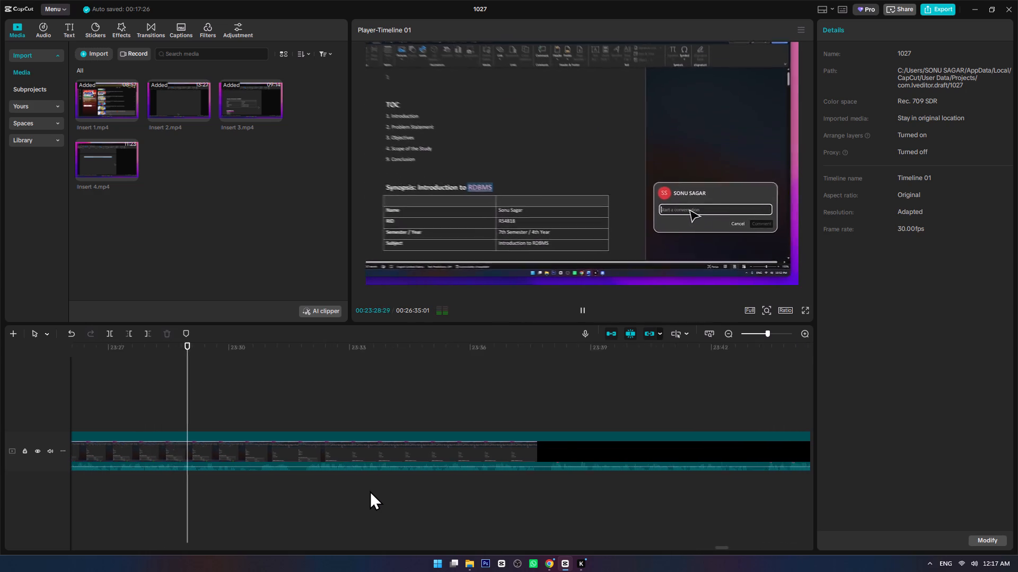
pyautogui.keyDown('ctrl'); pyautogui.scroll(-3, 370, 490); pyautogui.keyUp('ctrl')
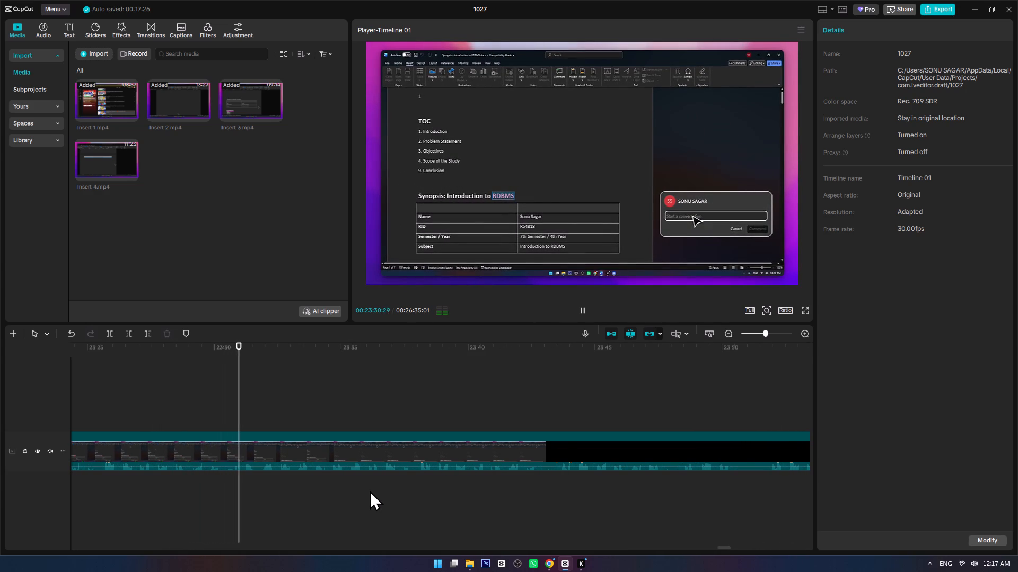
pyautogui.keyDown('ctrl'); pyautogui.scroll(7, 370, 490); pyautogui.keyUp('ctrl')
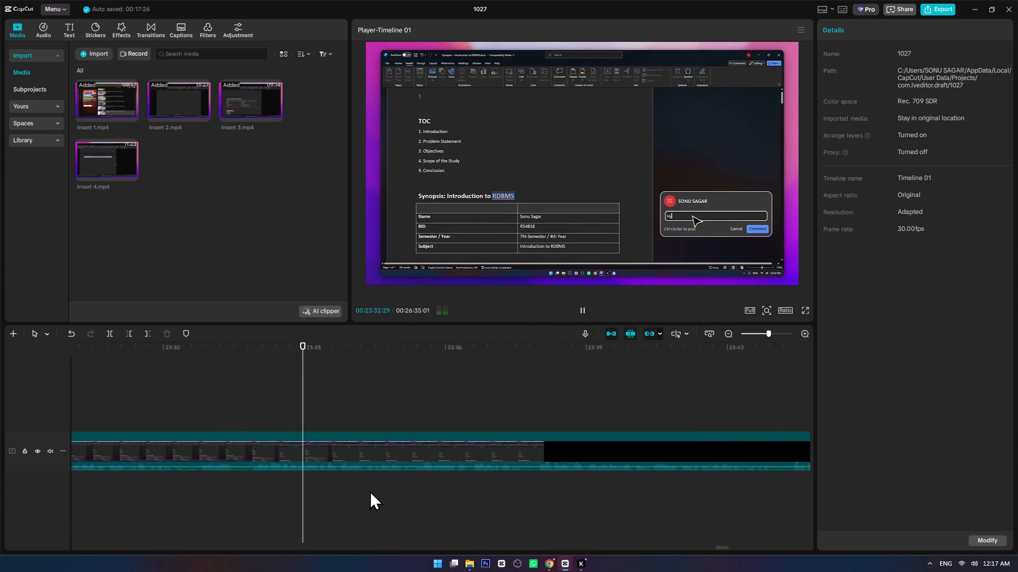
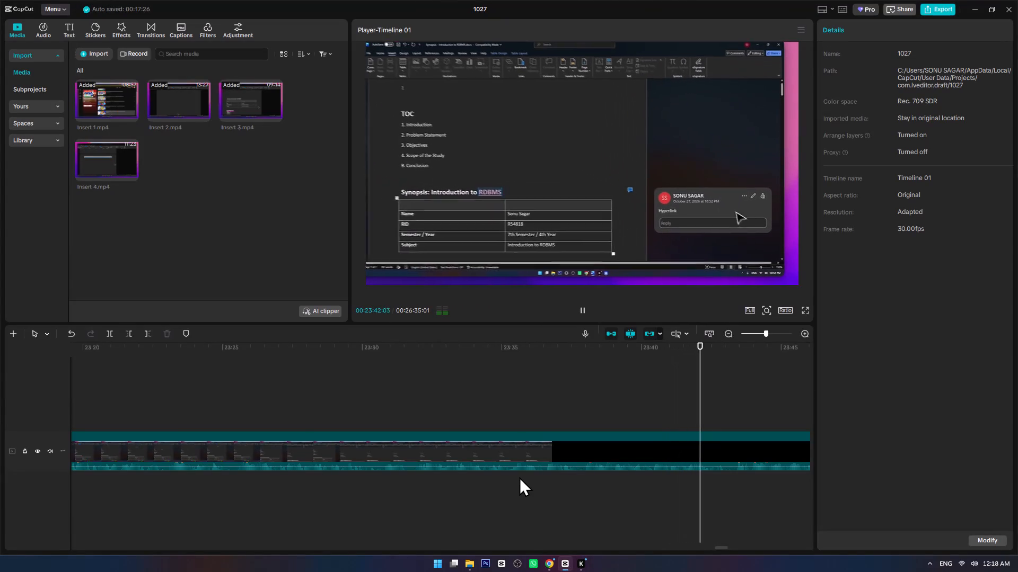
# Cut the section from about 00:23:50:17 to 00:23:51:25 out of Insert 3.mp4, after the RDBMS comment, and resume playback.
pyautogui.keyDown('alt'); pyautogui.scroll(-6, 528, 470); pyautogui.keyUp('alt')
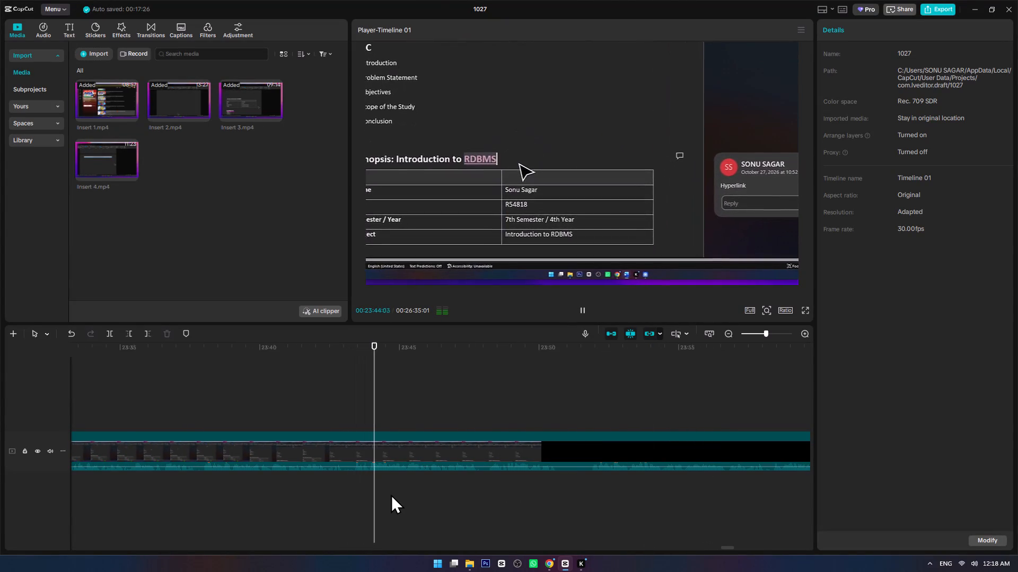
pyautogui.keyDown('ctrl'); pyautogui.scroll(4, 504, 502); pyautogui.keyUp('ctrl')
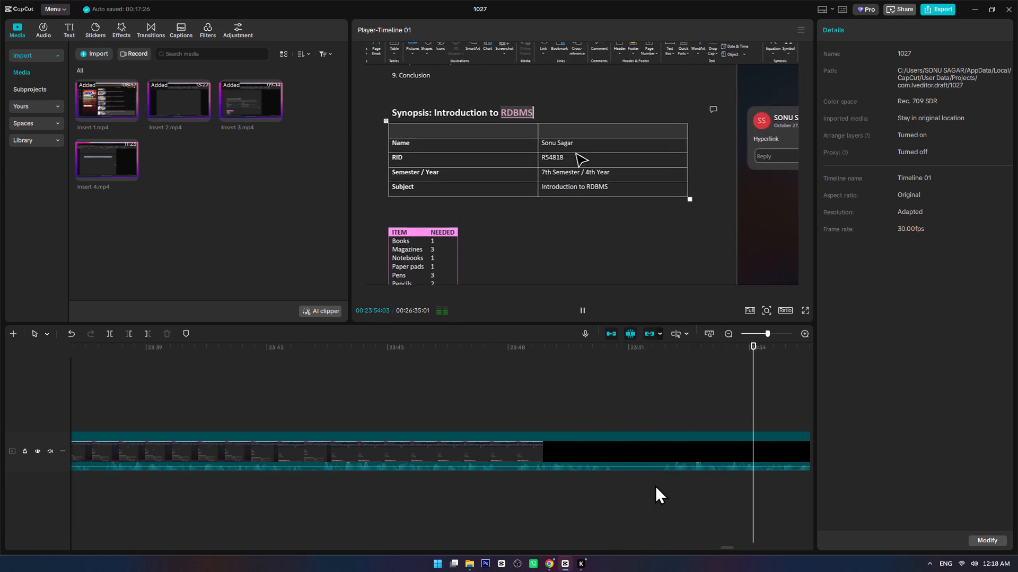
pyautogui.keyDown('alt'); pyautogui.scroll(-3, 645, 487); pyautogui.keyUp('alt')
pyautogui.click(415, 481)
pyautogui.press('space')
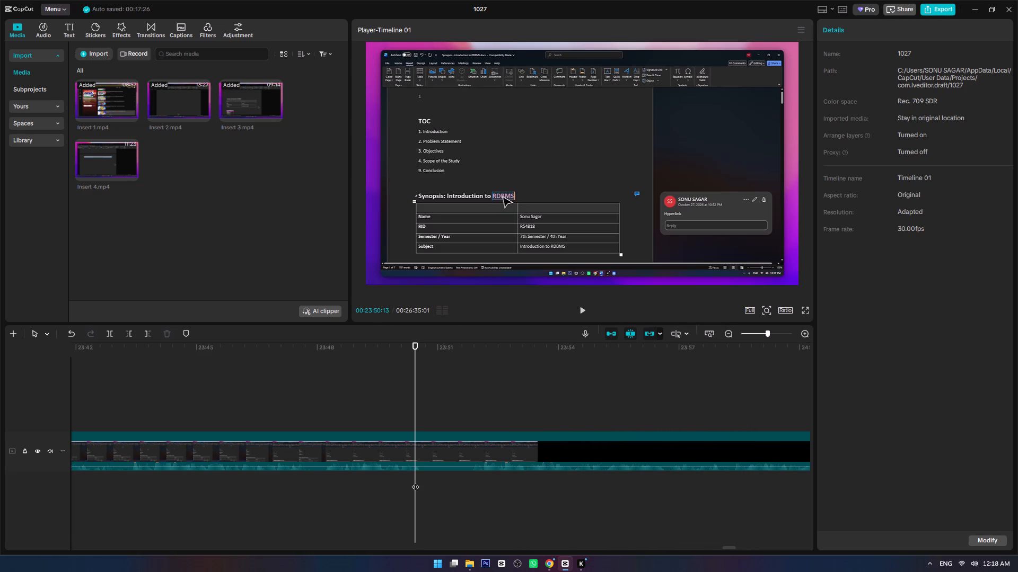
pyautogui.press('space')
pyautogui.click(420, 472)
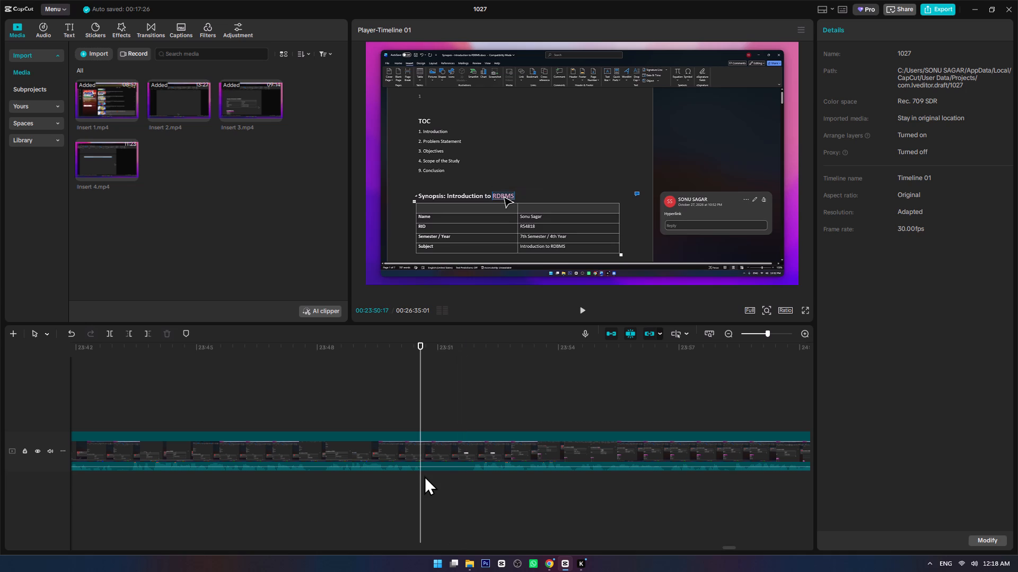
pyautogui.hotkey('ctrl', 'b')
pyautogui.click(471, 474)
pyautogui.hotkey('ctrl', 'b')
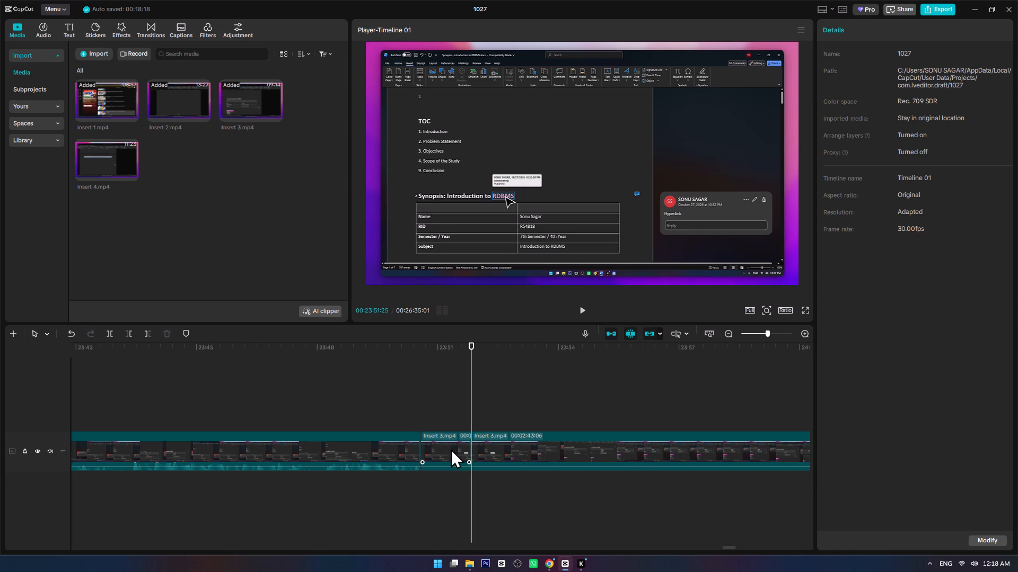
pyautogui.click(451, 449)
pyautogui.press('Delete')
pyautogui.click(390, 395)
pyautogui.press('space')
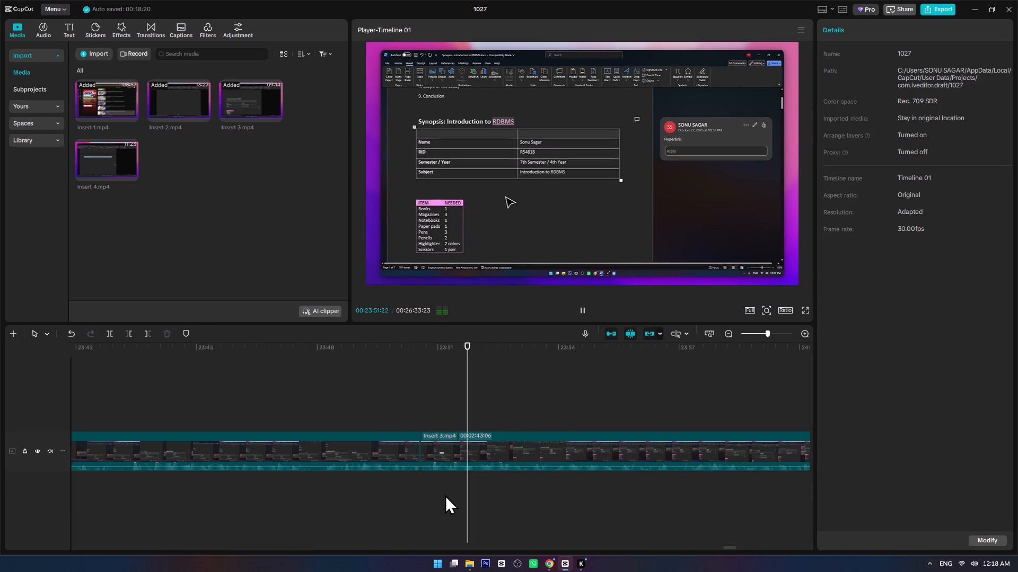
# Review Insert 3.mp4 from about 00:23:51:22 to 00:24:19:26, covering the "Mistake in name" comment and its "Done" reply, for unwanted sections.
pyautogui.keyDown('ctrl'); pyautogui.scroll(-7, 533, 492); pyautogui.keyUp('ctrl')
pyautogui.keyDown('alt'); pyautogui.scroll(-3, 532, 492); pyautogui.keyUp('alt')
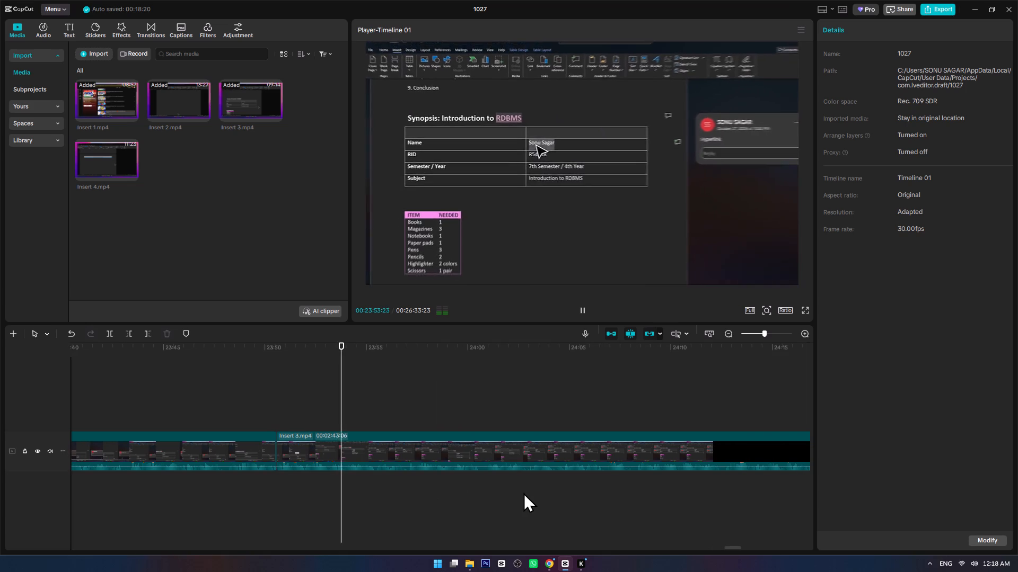
pyautogui.keyDown('ctrl'); pyautogui.scroll(2, 434, 504); pyautogui.keyUp('ctrl')
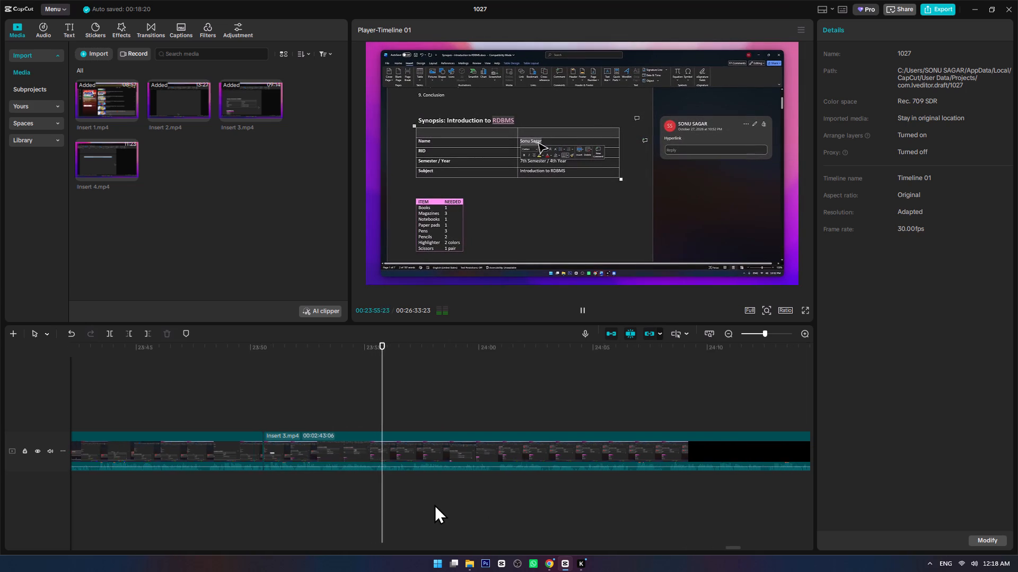
pyautogui.keyDown('ctrl'); pyautogui.scroll(4, 434, 504); pyautogui.keyUp('ctrl')
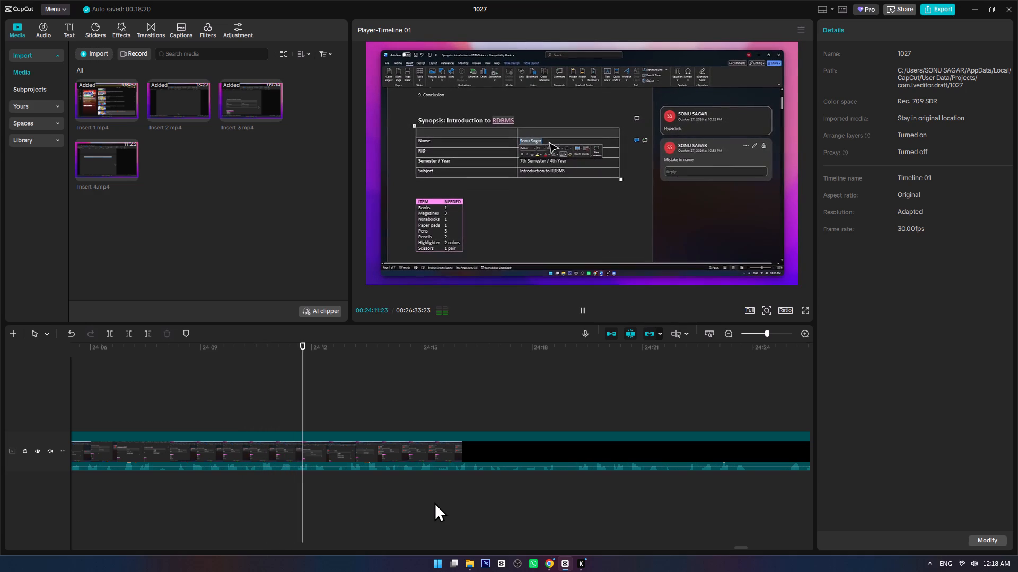
pyautogui.press('space')
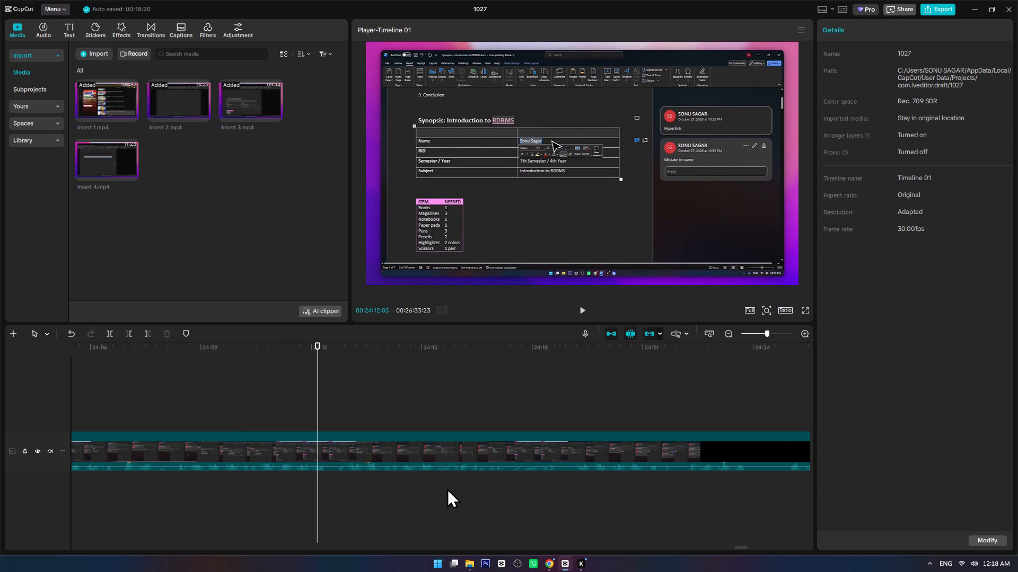
pyautogui.write('b')
pyautogui.press('space')
pyautogui.keyDown('ctrl'); pyautogui.scroll(6, 332, 499); pyautogui.keyUp('ctrl')
pyautogui.keyDown('ctrl'); pyautogui.scroll(-6, 332, 499); pyautogui.keyUp('ctrl')
pyautogui.keyDown('alt'); pyautogui.scroll(-2, 332, 499); pyautogui.keyUp('alt')
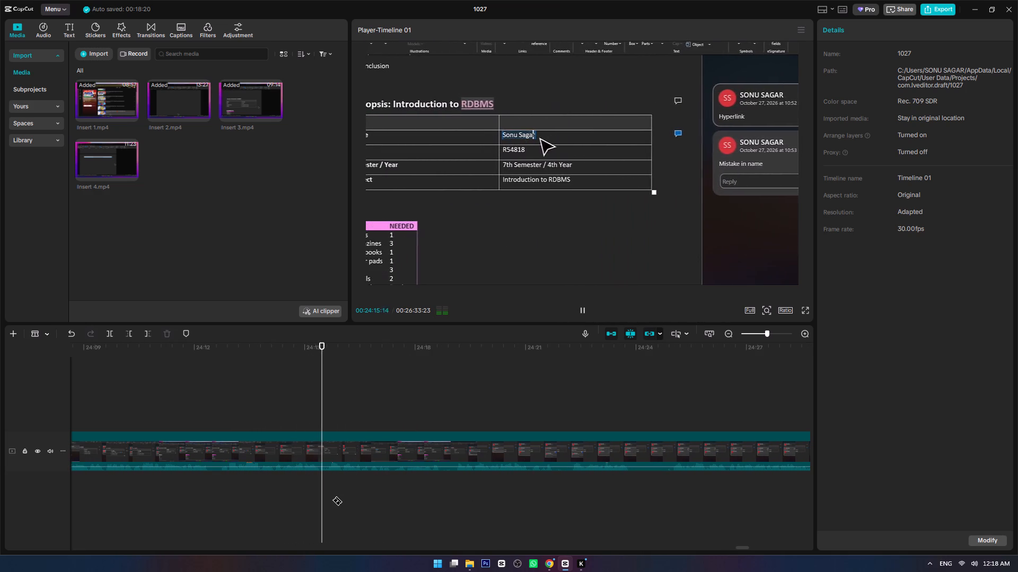
pyautogui.keyDown('alt'); pyautogui.scroll(-1, 332, 500); pyautogui.keyUp('alt')
pyautogui.keyDown('ctrl'); pyautogui.scroll(5, 332, 500); pyautogui.keyUp('ctrl')
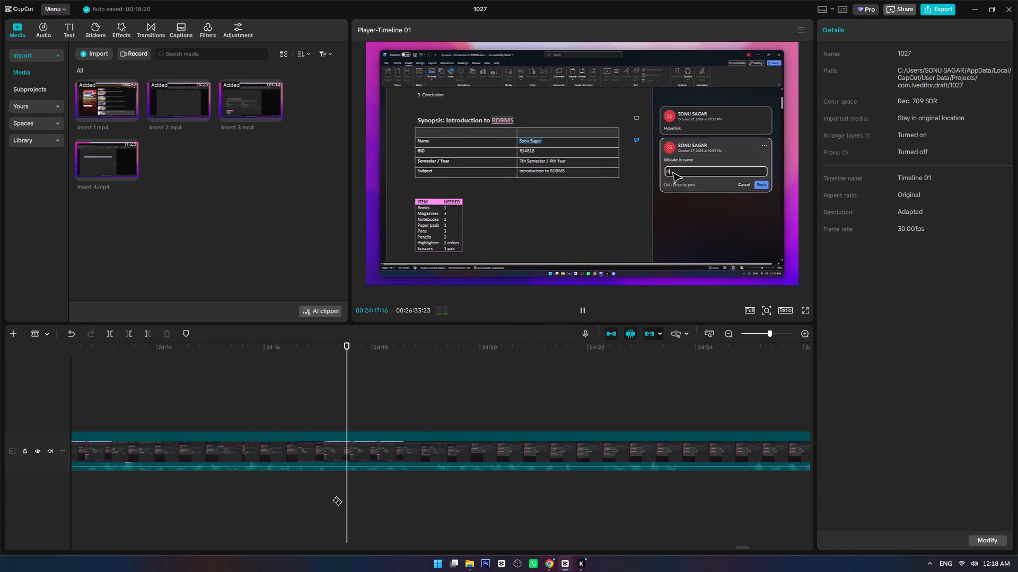
pyautogui.keyDown('ctrl'); pyautogui.scroll(5, 332, 500); pyautogui.keyUp('ctrl')
pyautogui.keyDown('alt'); pyautogui.scroll(-2, 332, 500); pyautogui.keyUp('alt')
pyautogui.keyDown('ctrl'); pyautogui.scroll(5, 332, 500); pyautogui.keyUp('ctrl')
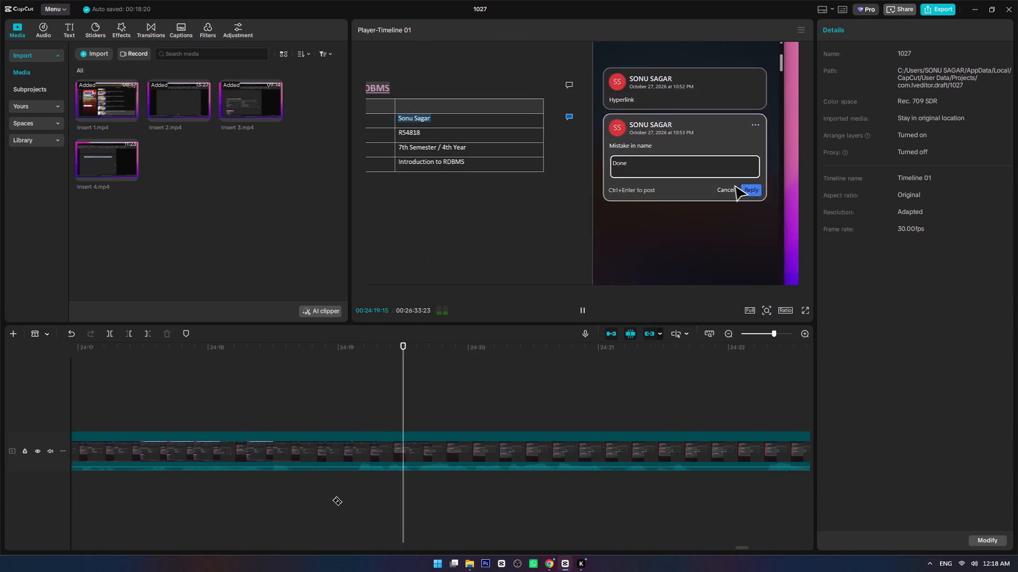
pyautogui.press('space')
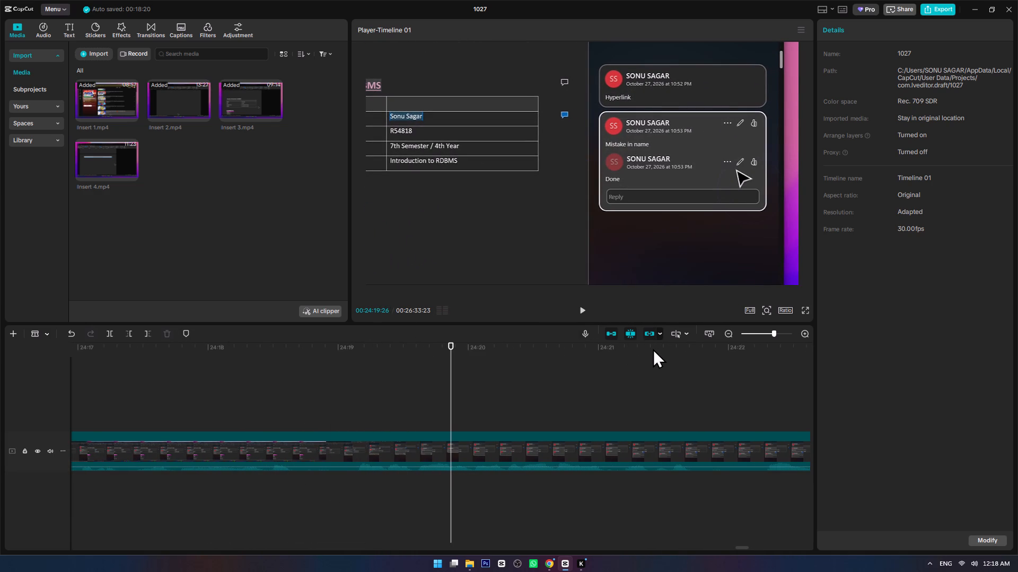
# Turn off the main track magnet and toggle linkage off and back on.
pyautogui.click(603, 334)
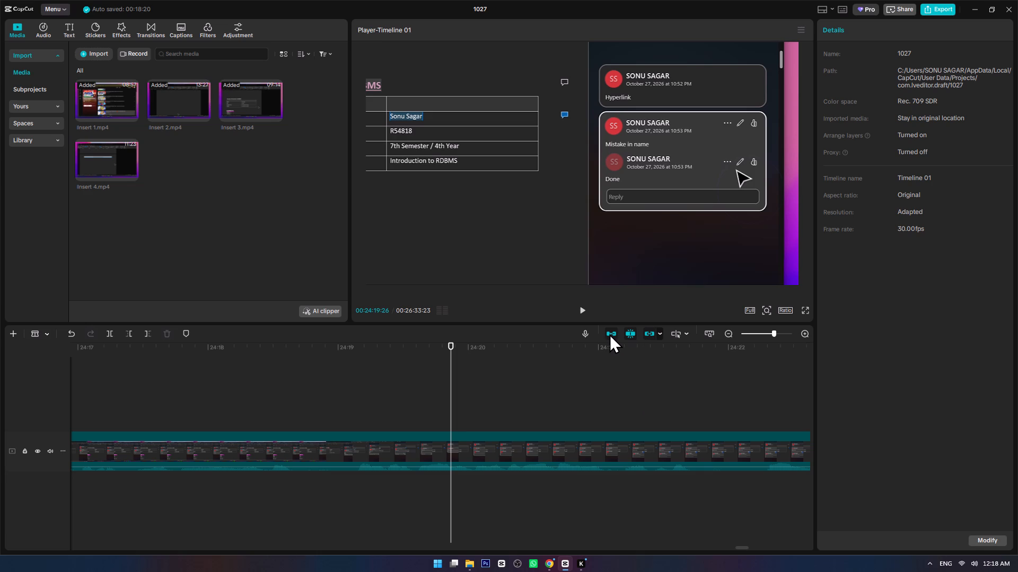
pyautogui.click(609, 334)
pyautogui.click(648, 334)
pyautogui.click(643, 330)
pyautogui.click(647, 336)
# Cut about 00:24:18:20 to 00:24:19:04 from Insert 3.mp4, closing the gap with the main track magnet, and resume playback.
pyautogui.press('a')
pyautogui.click(344, 392)
pyautogui.press('space')
pyautogui.click(246, 388)
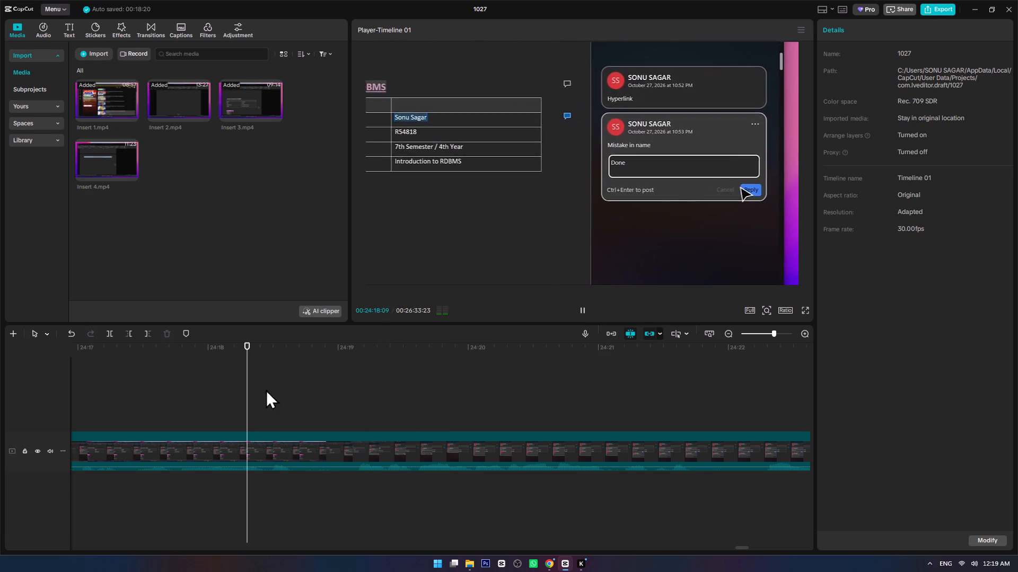
pyautogui.press('space')
pyautogui.click(295, 477)
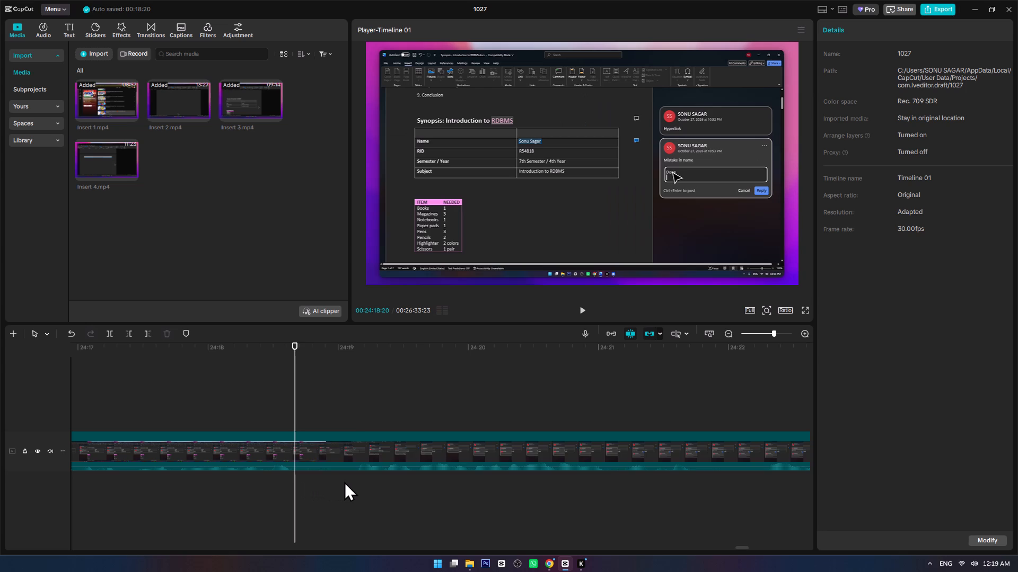
pyautogui.hotkey('ctrl', 'b')
pyautogui.click(355, 471)
pyautogui.hotkey('ctrl', 'b')
pyautogui.click(331, 443)
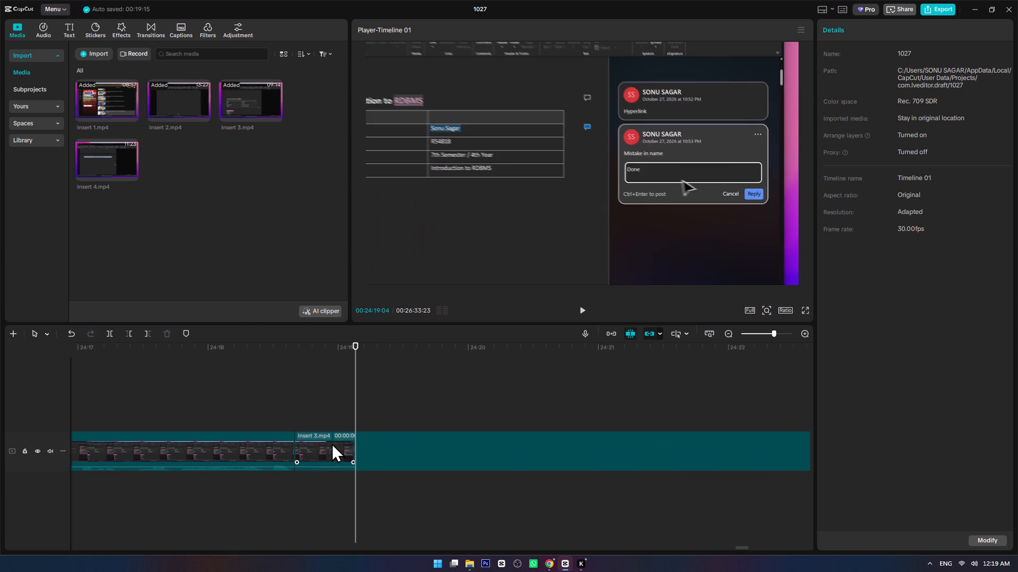
pyautogui.press('Delete')
pyautogui.click(259, 399)
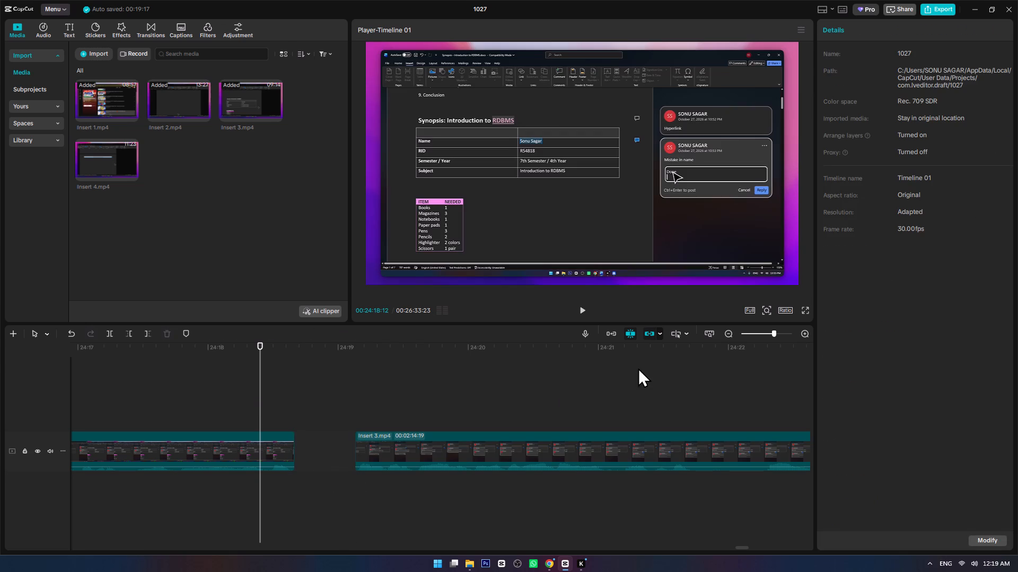
pyautogui.click(611, 333)
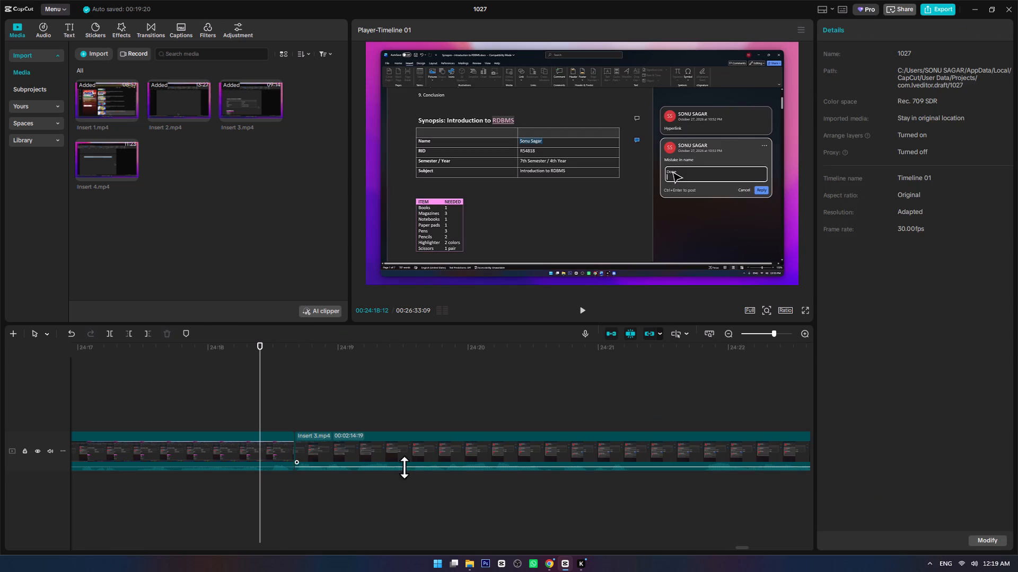
pyautogui.press('space')
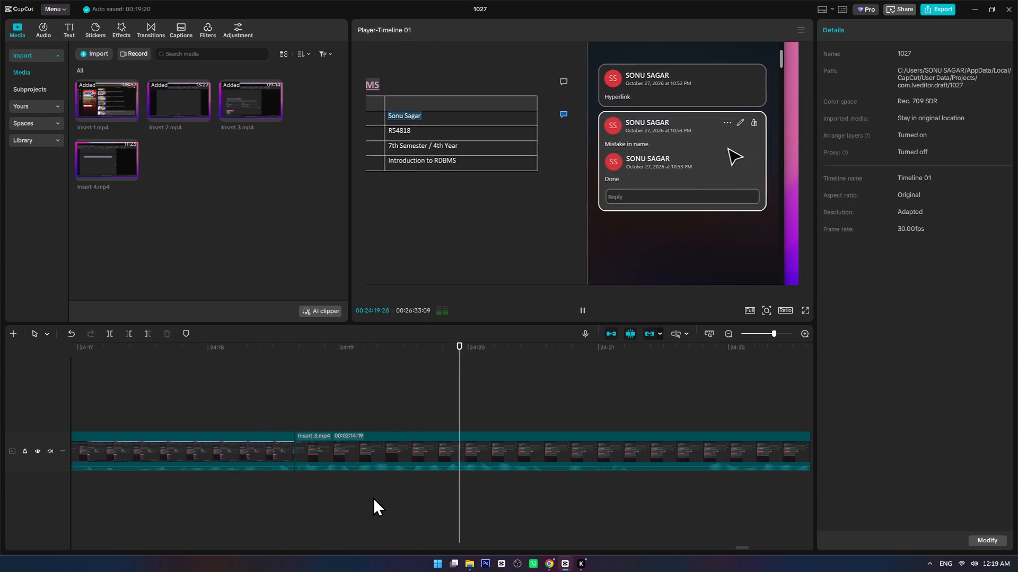
# Cut the section from about 00:24:23:10 to 00:24:24:15 out of Insert 3.mp4, while the comment's options menu is open, and resume playback.
pyautogui.keyDown('ctrl'); pyautogui.scroll(-10, 373, 497); pyautogui.keyUp('ctrl')
pyautogui.keyDown('ctrl'); pyautogui.scroll(9, 529, 486); pyautogui.keyUp('ctrl')
pyautogui.keyDown('alt'); pyautogui.scroll(-2, 557, 488); pyautogui.keyUp('alt')
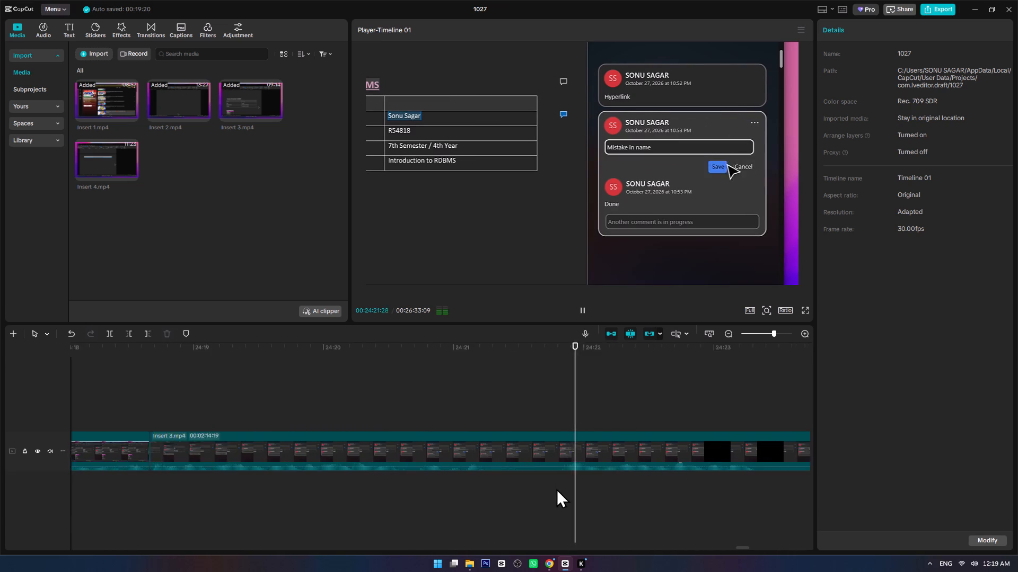
pyautogui.keyDown('alt'); pyautogui.scroll(-7, 556, 488); pyautogui.keyUp('alt')
pyautogui.keyDown('ctrl'); pyautogui.scroll(-4, 471, 484); pyautogui.keyUp('ctrl')
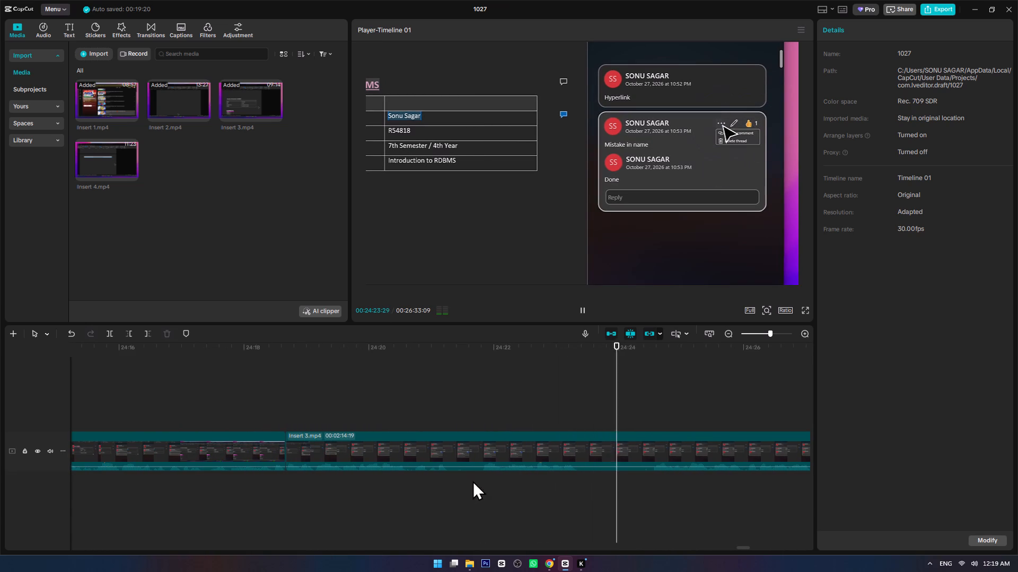
pyautogui.click(577, 474)
pyautogui.hotkey('ctrl', 'b')
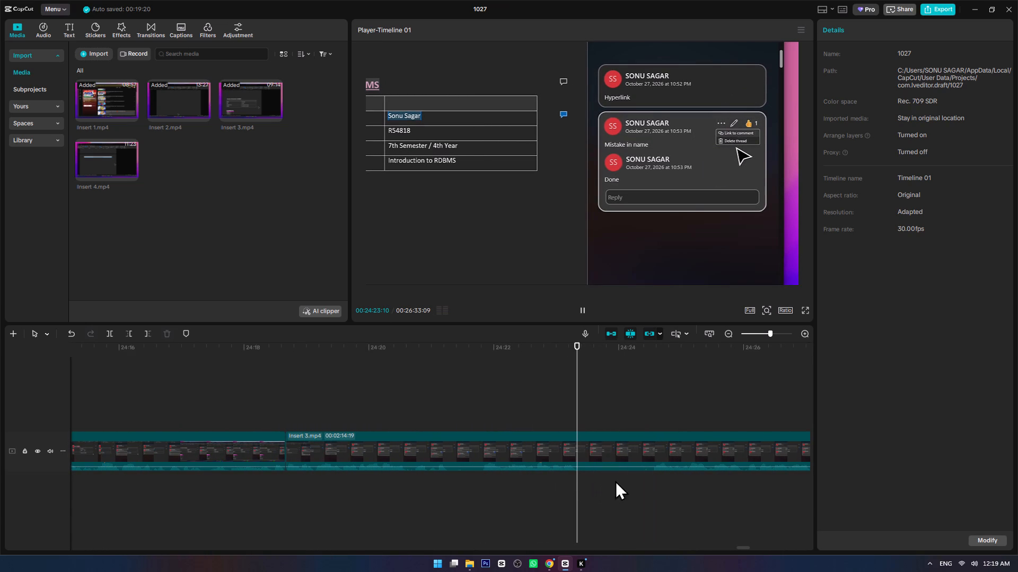
pyautogui.click(650, 473)
pyautogui.hotkey('ctrl', 'b')
pyautogui.keyDown('ctrl'); pyautogui.click(617, 450); pyautogui.keyUp('ctrl')
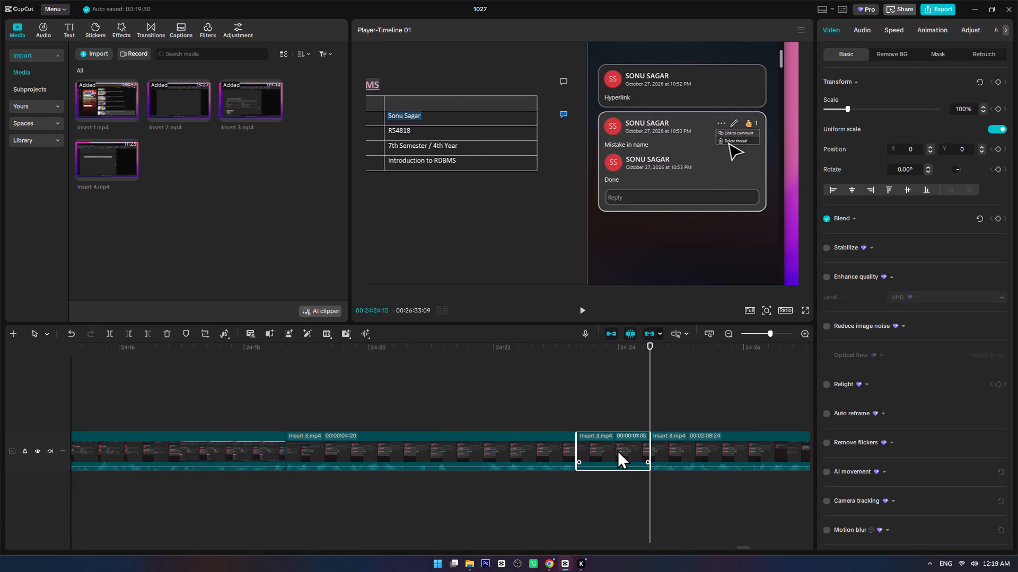
pyautogui.press('Delete')
pyautogui.click(529, 410)
pyautogui.press('space')
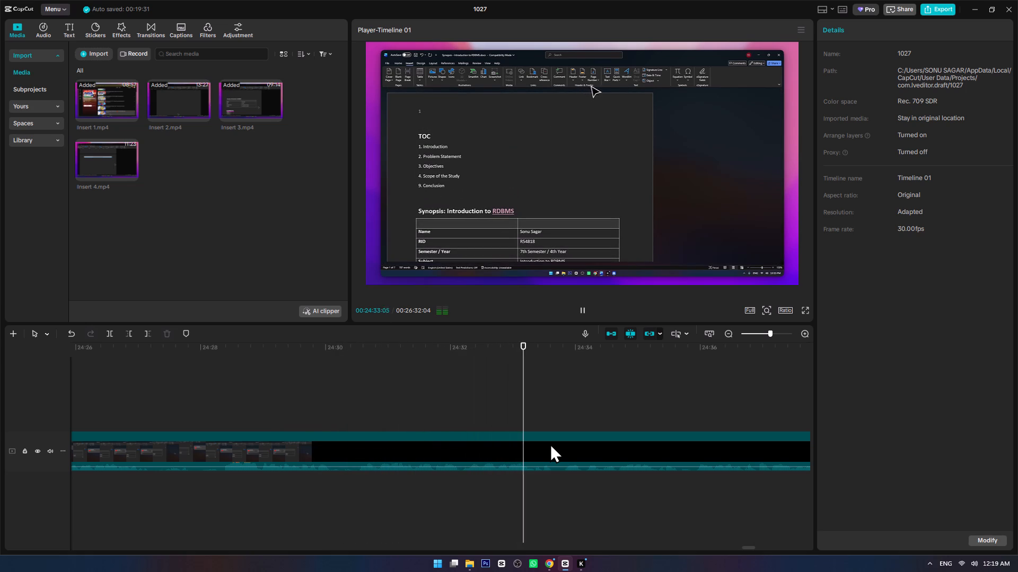
# Review Insert 3.mp4 up to about 00:24:37:23, after the comment demonstration, and pause on the TOC page.
pyautogui.keyDown('ctrl'); pyautogui.scroll(-18, 618, 488); pyautogui.keyUp('ctrl')
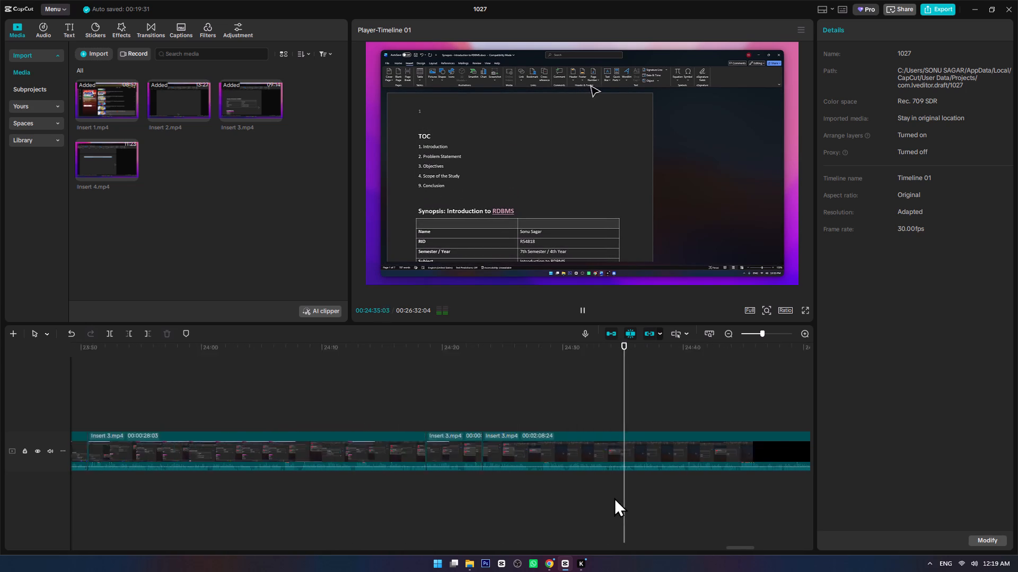
pyautogui.scroll(-7, 589, 489)
pyautogui.scroll(-3, 405, 487)
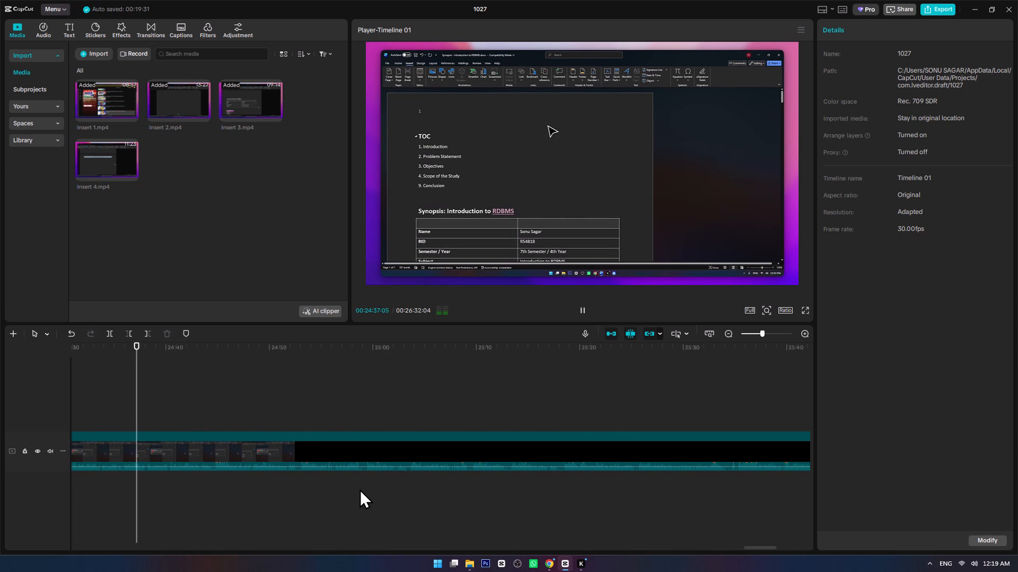
pyautogui.press('space')
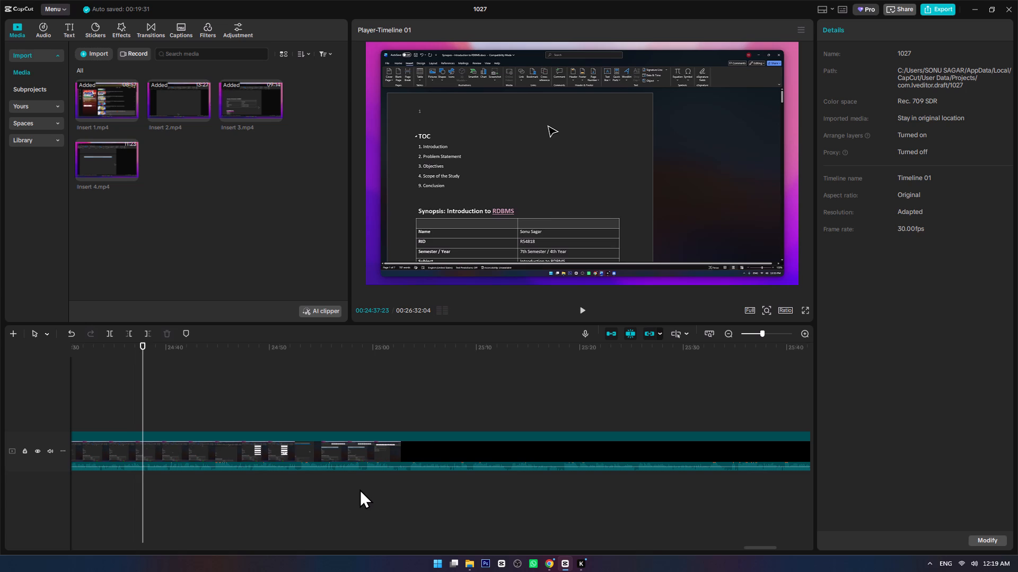
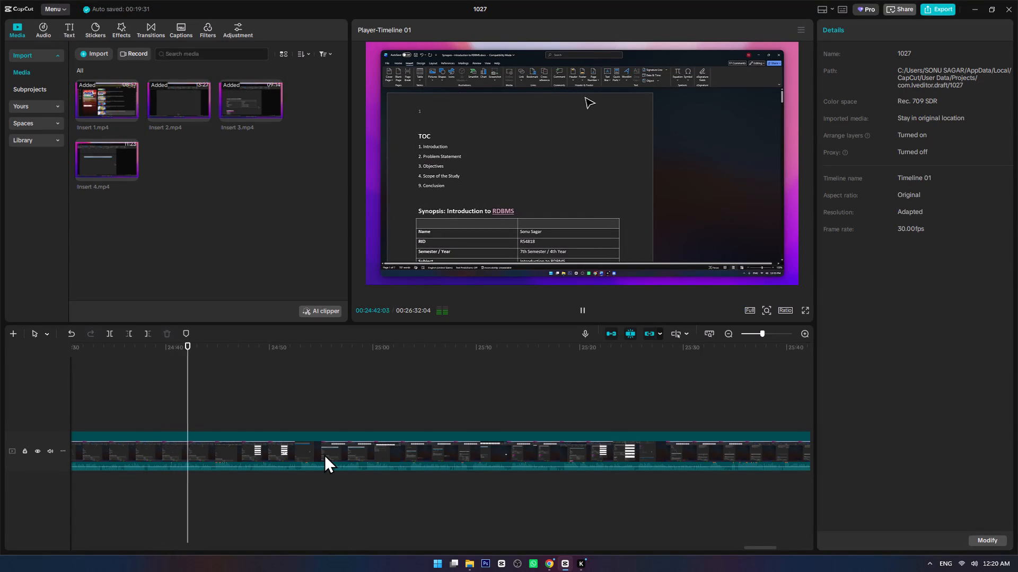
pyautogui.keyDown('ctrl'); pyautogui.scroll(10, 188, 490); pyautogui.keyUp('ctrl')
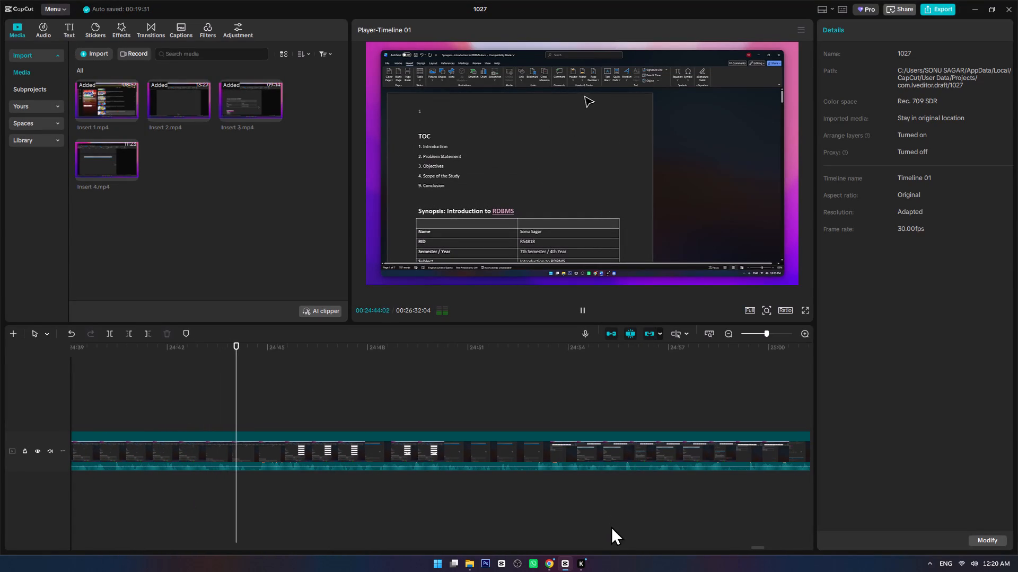
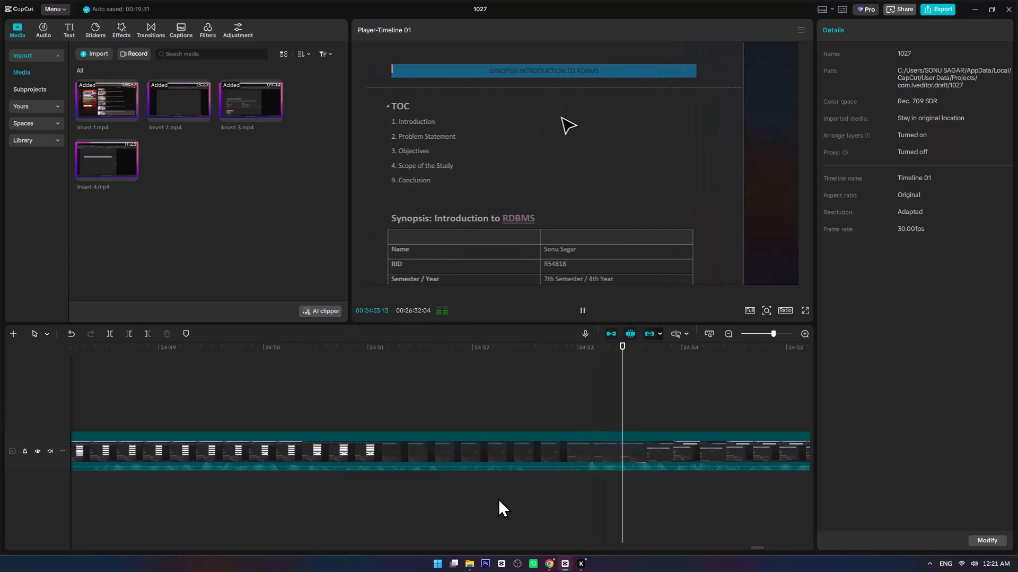
# Cut out the roughly half-second section of Insert 3.mp4 starting at 00:24:51:11, just after the banded header is applied.
pyautogui.press('space')
pyautogui.click(414, 476)
pyautogui.press('space')
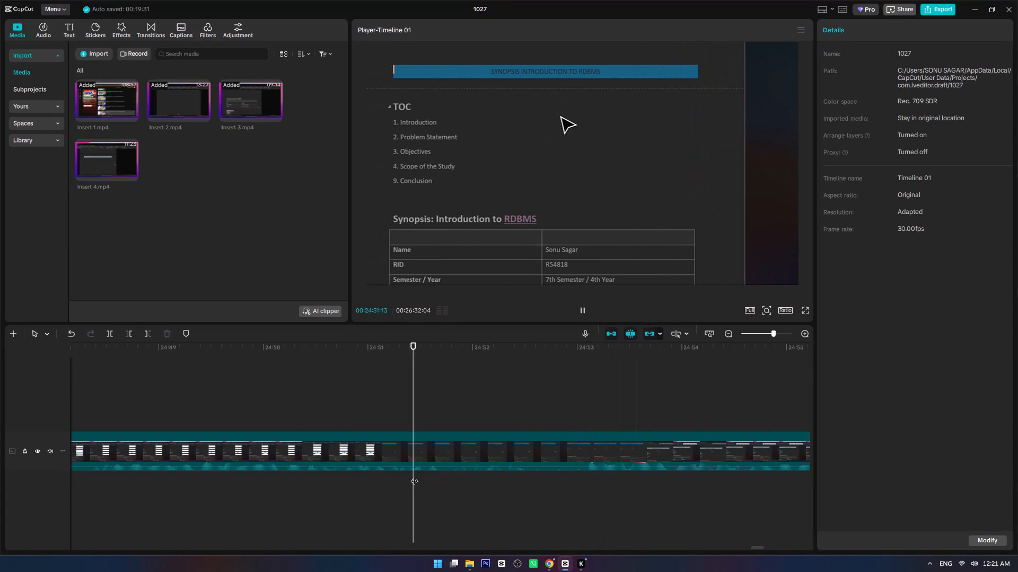
pyautogui.click(317, 475)
pyautogui.press('space')
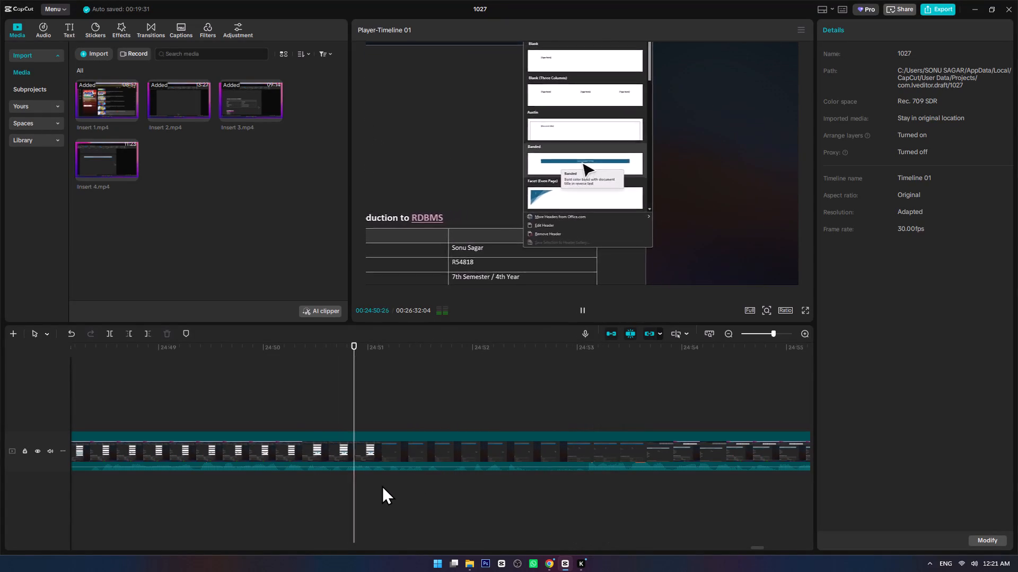
pyautogui.press('space')
pyautogui.click(388, 476)
pyautogui.press('space')
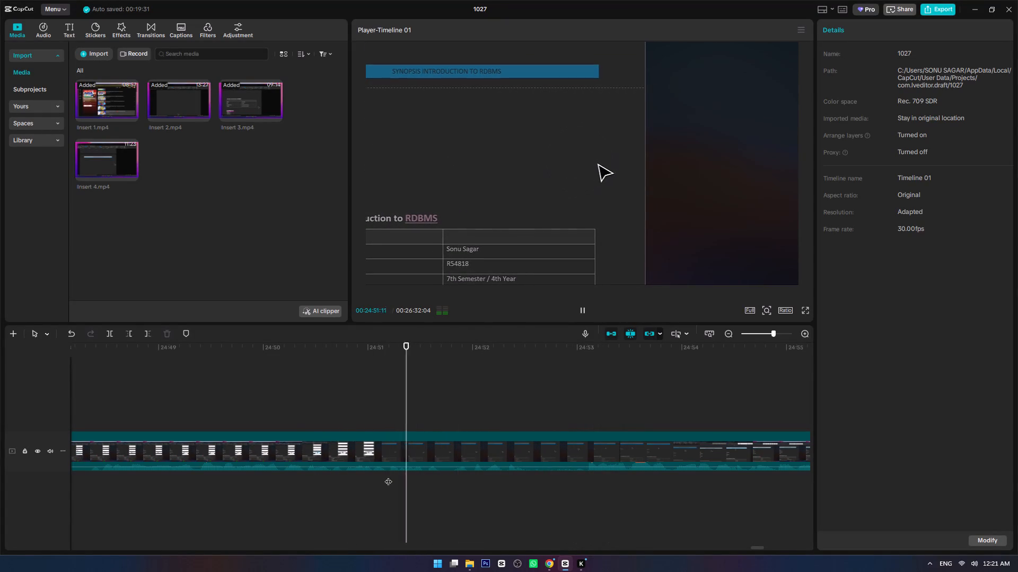
pyautogui.click(405, 476)
pyautogui.press('space')
pyautogui.click(405, 476)
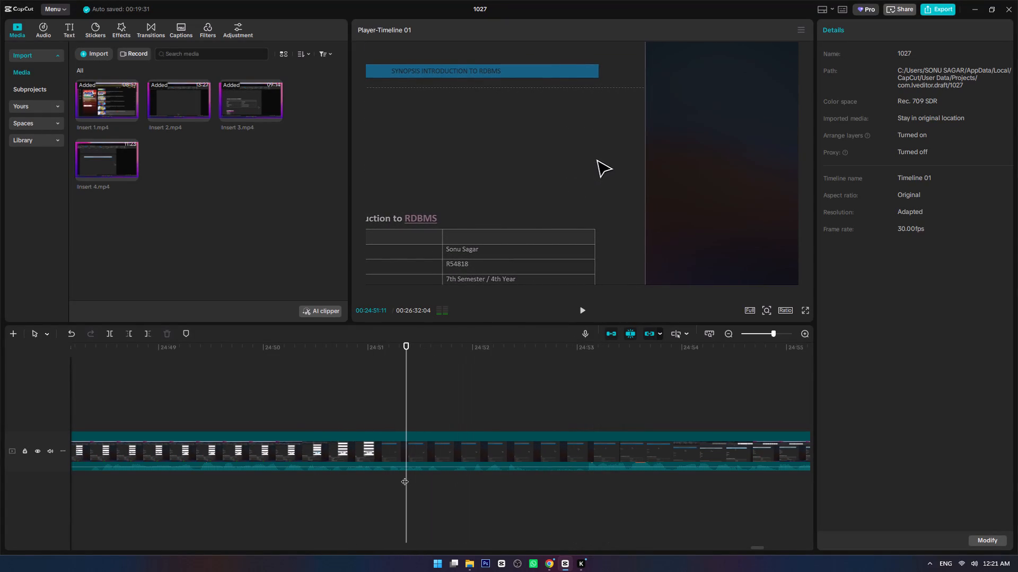
pyautogui.hotkey('ctrl', 'b')
pyautogui.press('space')
pyautogui.press('space')
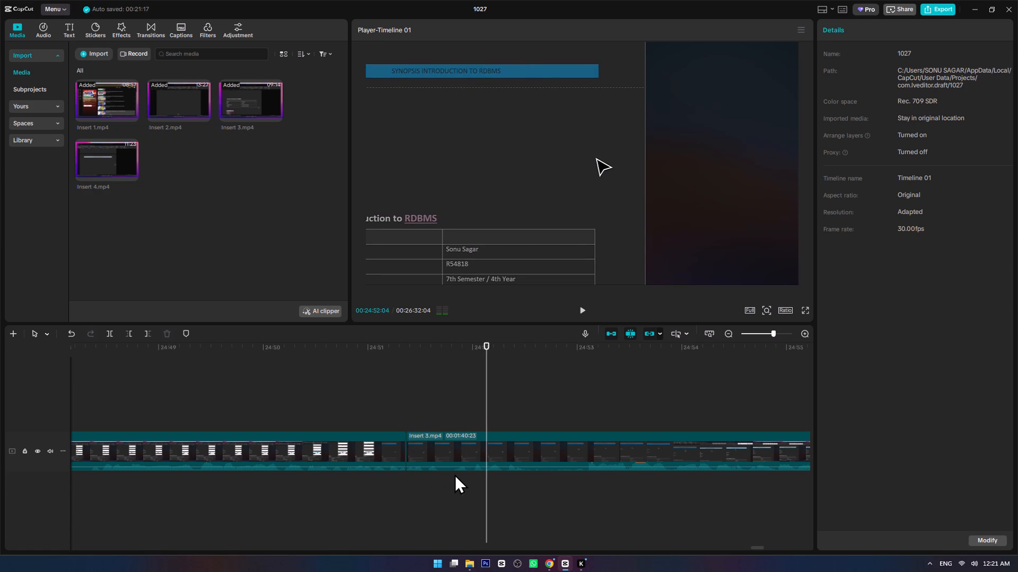
pyautogui.click(455, 474)
pyautogui.hotkey('ctrl', 'b')
pyautogui.click(434, 444)
pyautogui.press('Delete')
# Replay across the new cut and remove the section of Insert 3.mp4 from 00:24:52:05 to 00:24:52:18.
pyautogui.click(344, 403)
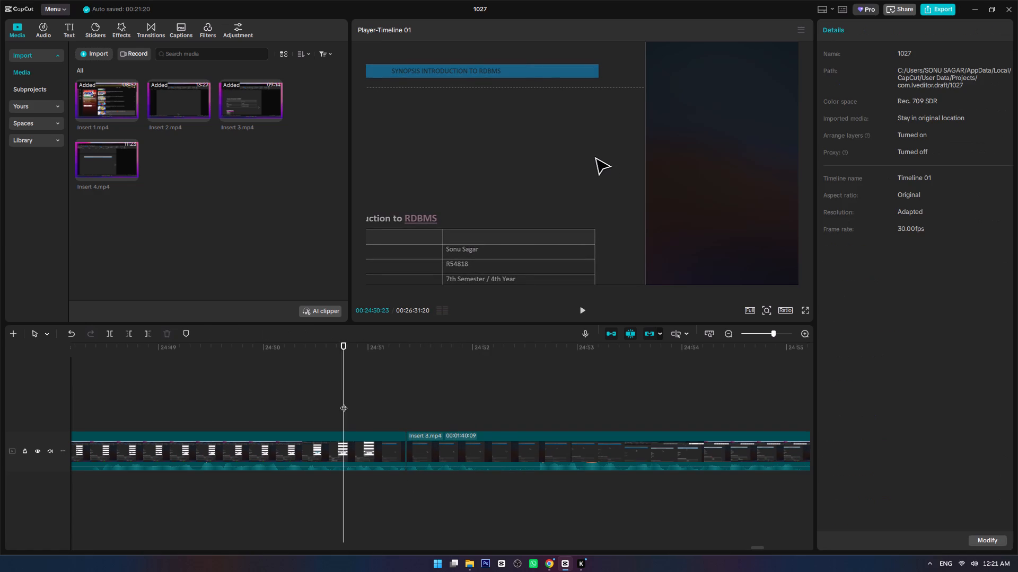
pyautogui.press('space')
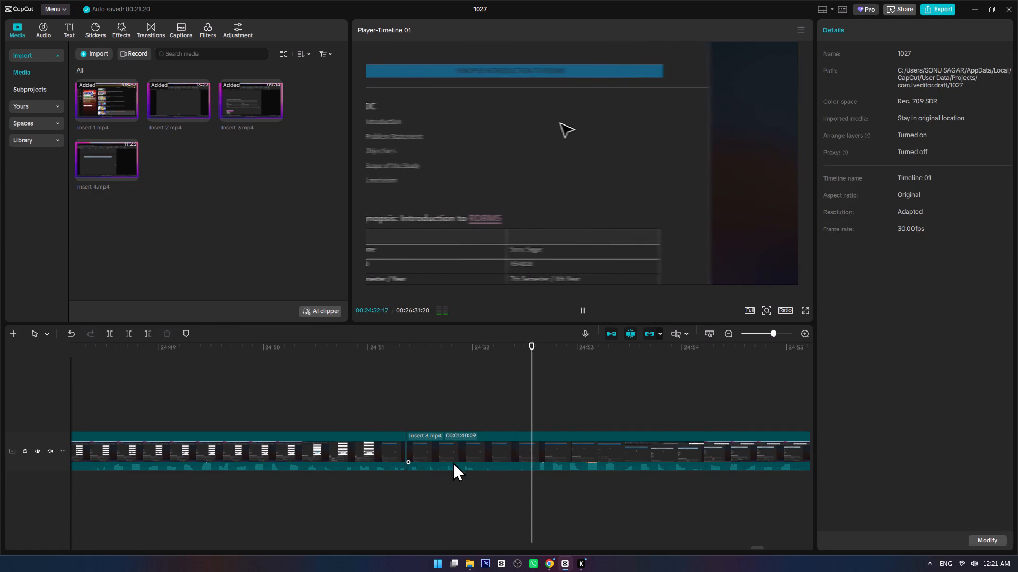
pyautogui.click(484, 475)
pyautogui.click(489, 475)
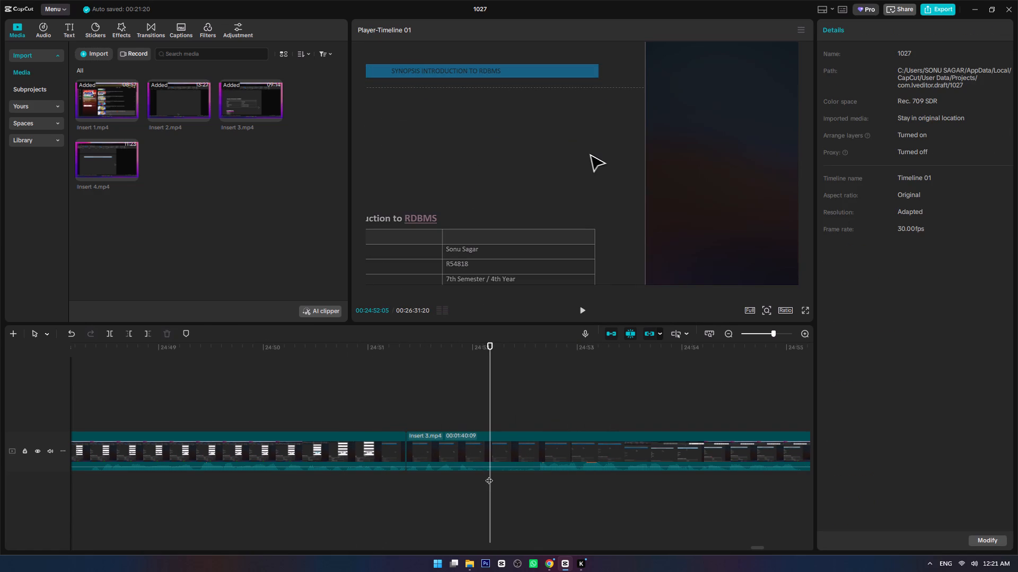
pyautogui.hotkey('ctrl', 'b')
pyautogui.click(535, 473)
pyautogui.hotkey('ctrl', 'b')
pyautogui.click(517, 452)
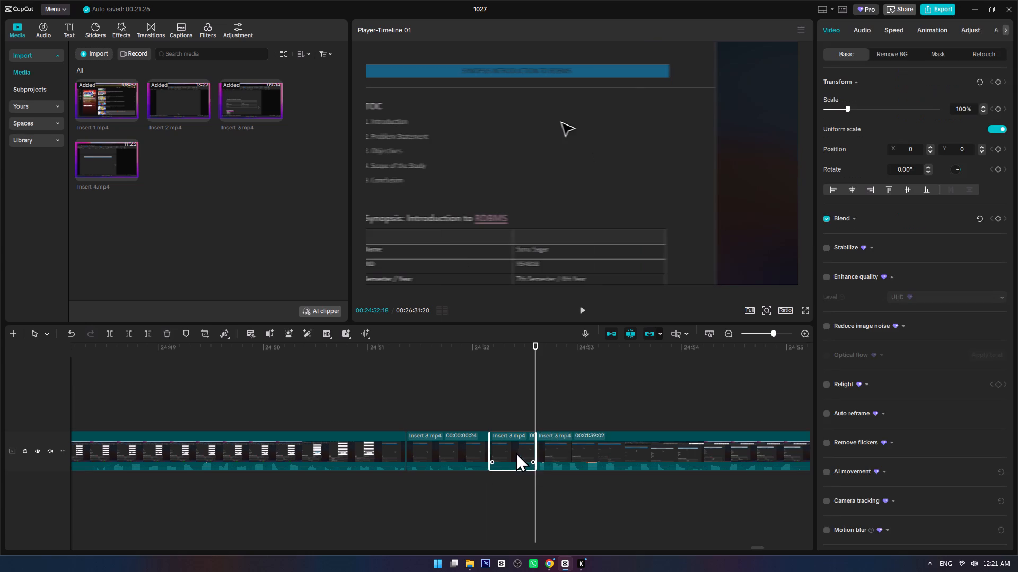
pyautogui.press('Delete')
# Play the header demonstration from the latest cut to about 00:25:34, watching for further pauses or mistakes.
pyautogui.click(415, 412)
pyautogui.press('space')
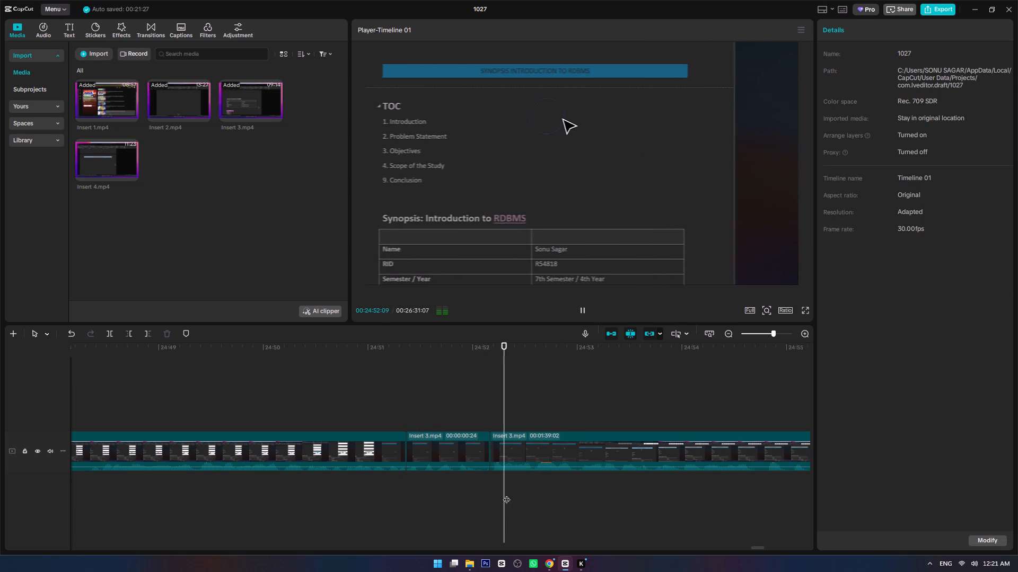
pyautogui.keyDown('ctrl'); pyautogui.scroll(-16, 507, 499); pyautogui.keyUp('ctrl')
pyautogui.keyDown('alt'); pyautogui.scroll(-5, 508, 501); pyautogui.keyUp('alt')
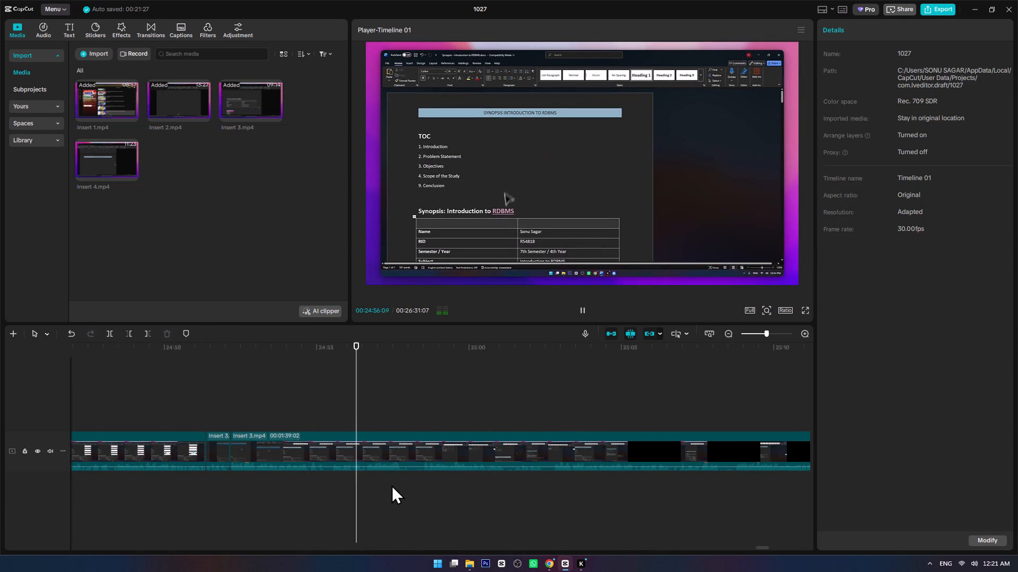
pyautogui.scroll(8, 391, 485)
pyautogui.keyDown('ctrl'); pyautogui.scroll(16, 391, 485); pyautogui.keyUp('ctrl')
pyautogui.keyDown('ctrl'); pyautogui.scroll(-20, 416, 483); pyautogui.keyUp('ctrl')
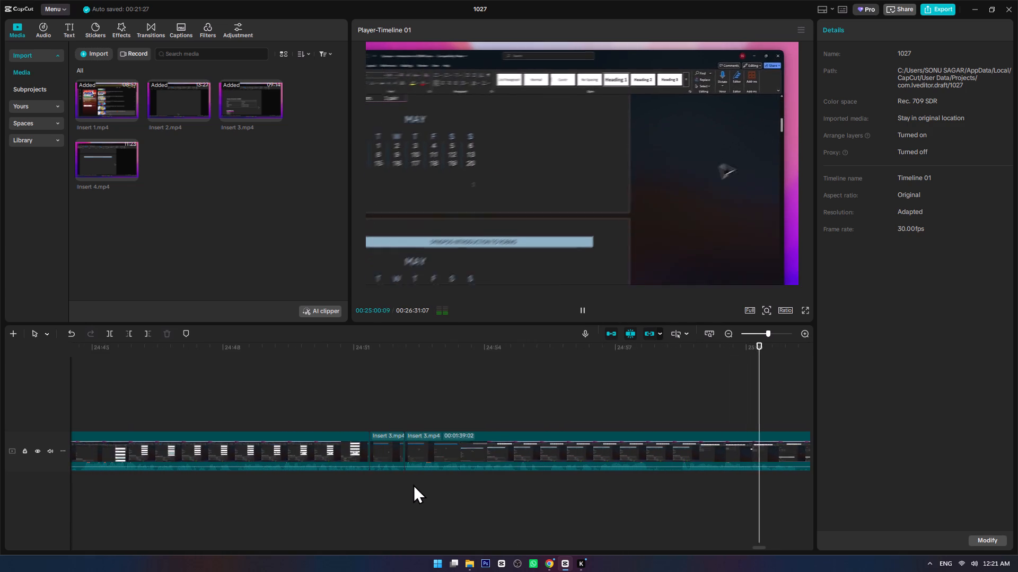
pyautogui.keyDown('ctrl'); pyautogui.scroll(-7, 413, 484); pyautogui.keyUp('ctrl')
pyautogui.keyDown('alt'); pyautogui.scroll(-7, 413, 484); pyautogui.keyUp('alt')
pyautogui.keyDown('alt'); pyautogui.scroll(-2, 364, 484); pyautogui.keyUp('alt')
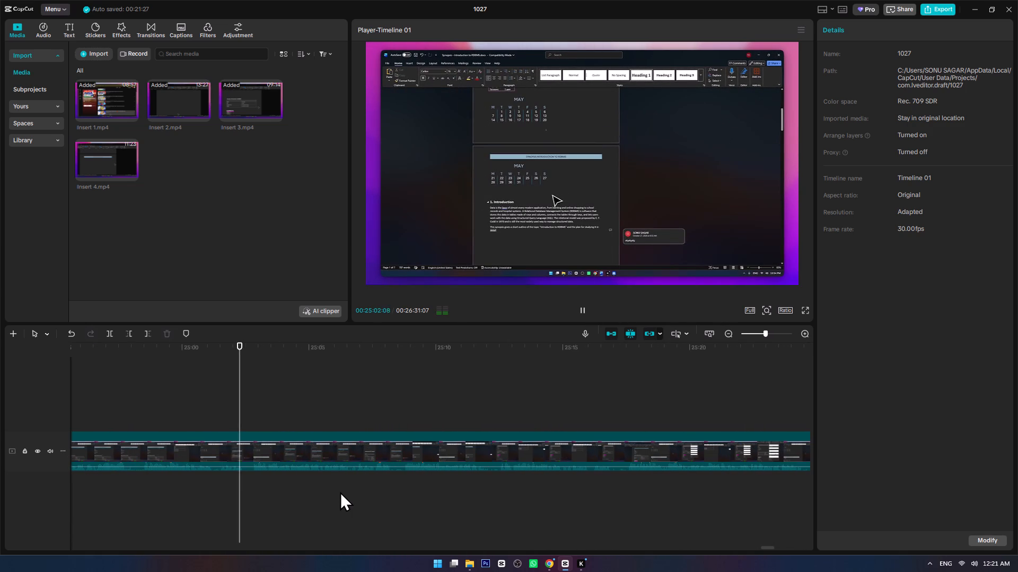
pyautogui.keyDown('alt'); pyautogui.scroll(4, 340, 491); pyautogui.keyUp('alt')
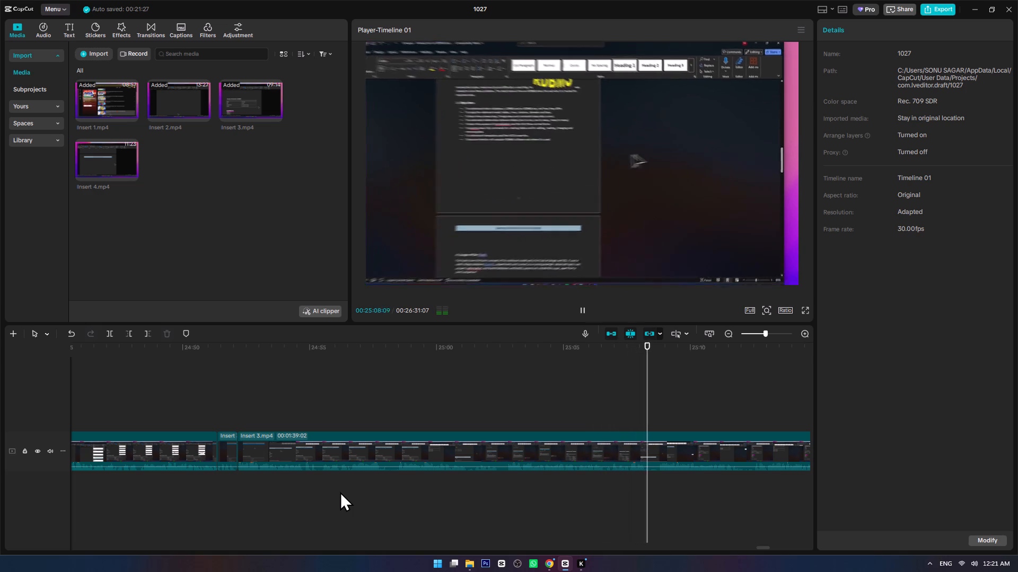
pyautogui.keyDown('alt'); pyautogui.scroll(-5, 572, 498); pyautogui.keyUp('alt')
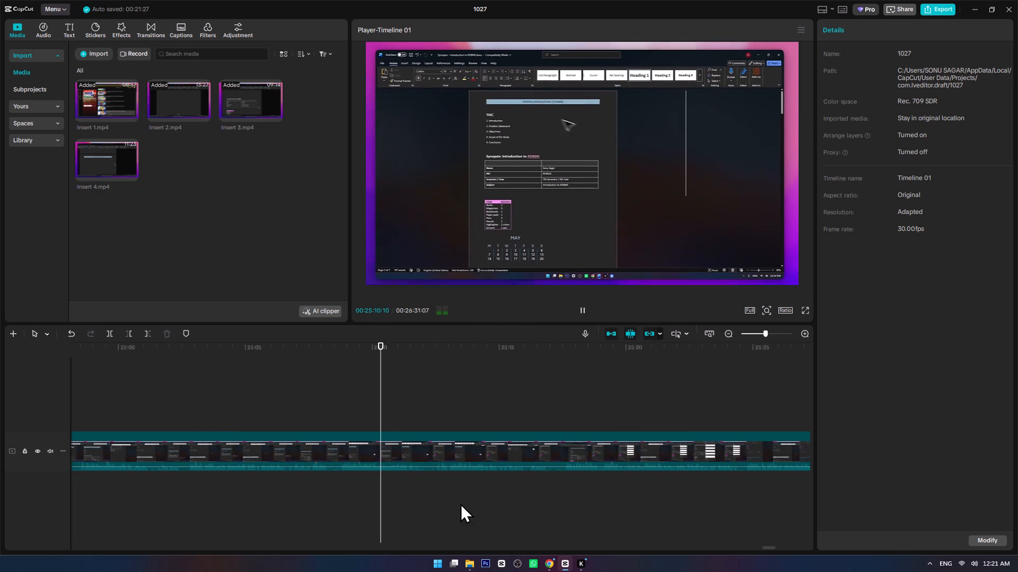
pyautogui.scroll(8, 445, 503)
pyautogui.keyDown('alt'); pyautogui.scroll(-4, 444, 503); pyautogui.keyUp('alt')
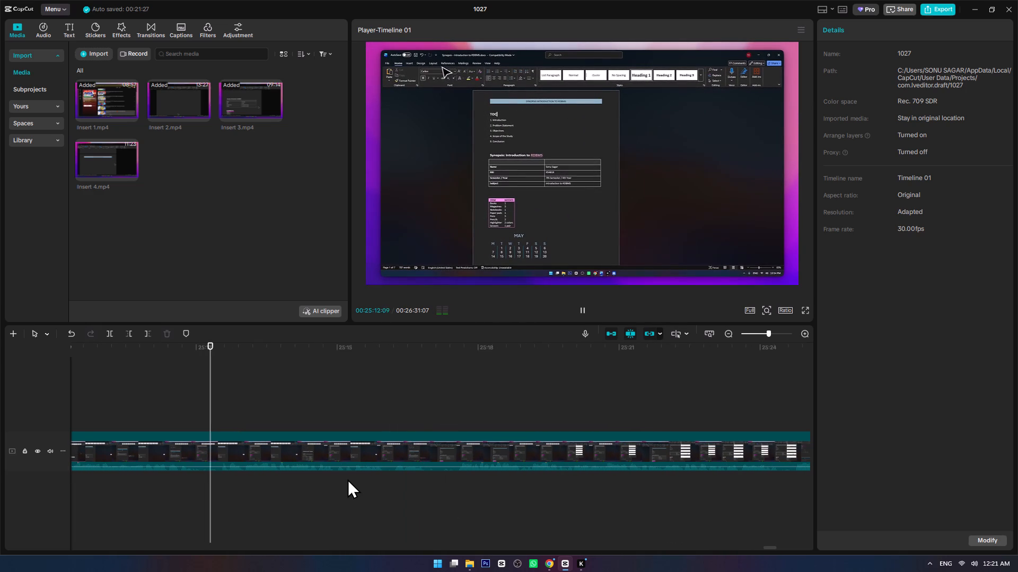
pyautogui.keyDown('ctrl'); pyautogui.scroll(3, 346, 479); pyautogui.keyUp('ctrl')
pyautogui.keyDown('alt'); pyautogui.scroll(1, 287, 489); pyautogui.keyUp('alt')
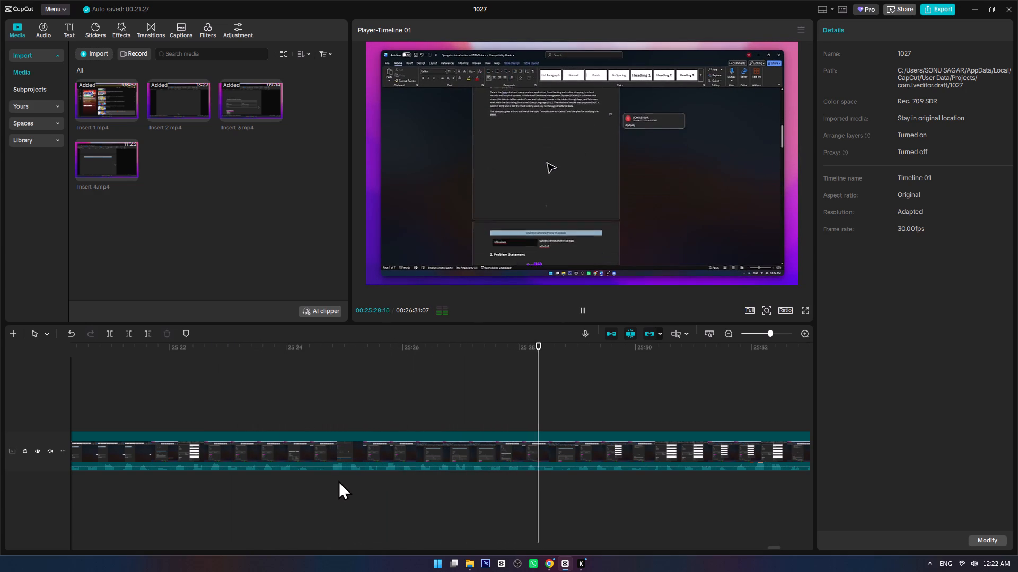
pyautogui.keyDown('ctrl'); pyautogui.scroll(5, 620, 521); pyautogui.keyUp('ctrl')
pyautogui.scroll(-7, 618, 515)
pyautogui.scroll(-6, 411, 513)
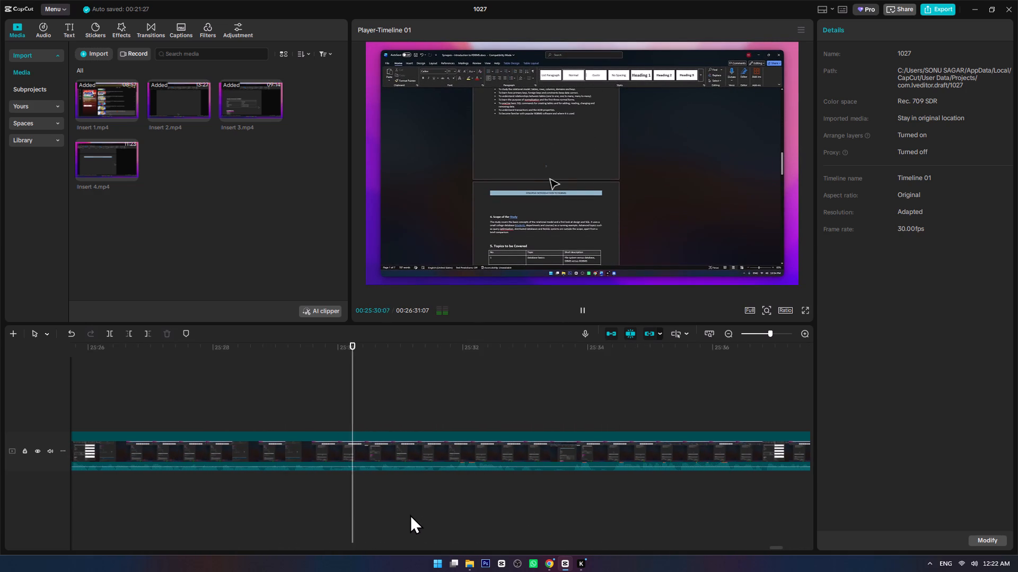
pyautogui.keyDown('ctrl'); pyautogui.scroll(-7, 410, 514); pyautogui.keyUp('ctrl')
pyautogui.keyDown('alt'); pyautogui.scroll(-3, 410, 514); pyautogui.keyUp('alt')
pyautogui.keyDown('ctrl'); pyautogui.scroll(10, 295, 505); pyautogui.keyUp('ctrl')
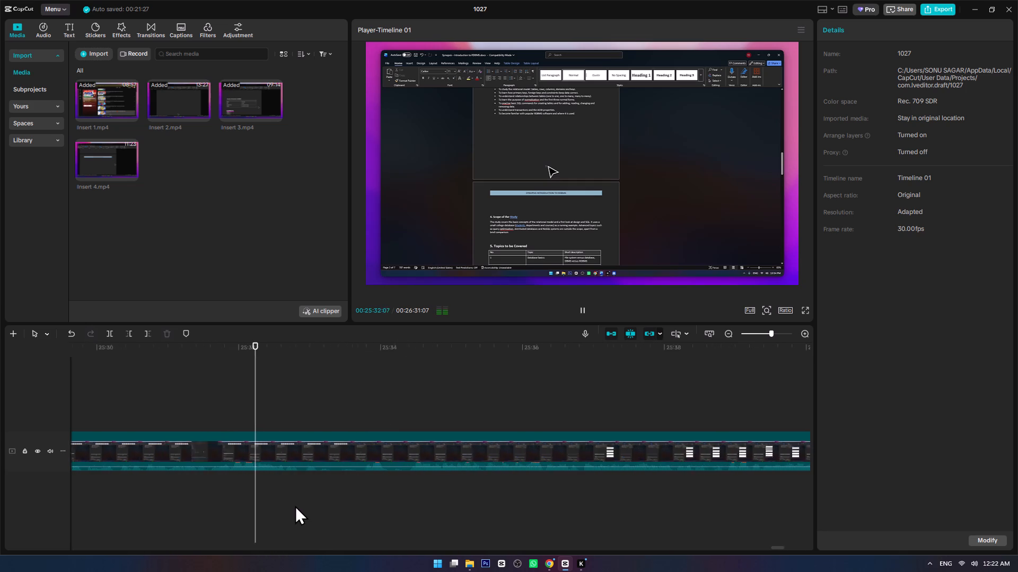
pyautogui.keyDown('ctrl'); pyautogui.scroll(3, 295, 505); pyautogui.keyUp('ctrl')
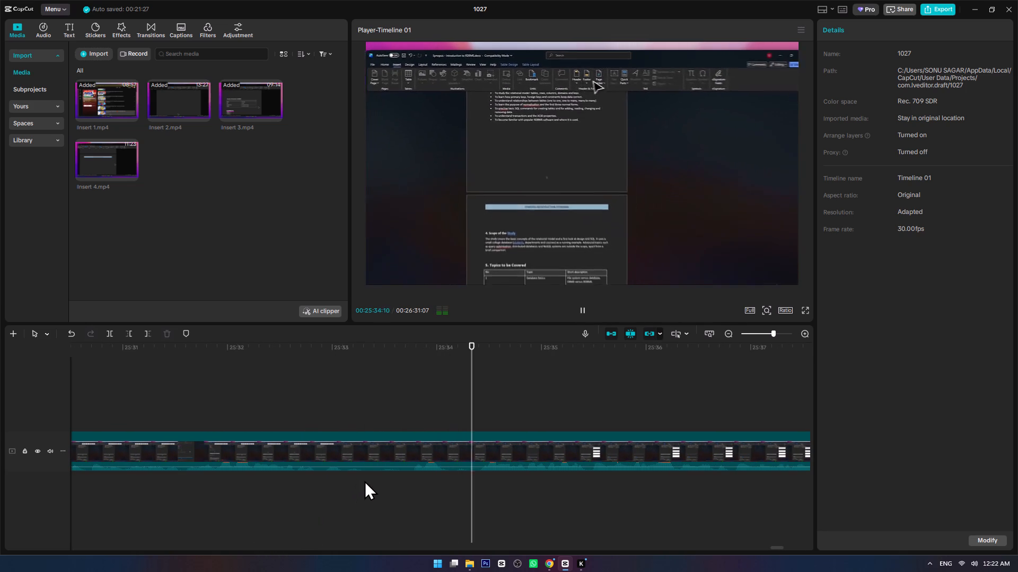
# Cut out the section from 00:25:33:09 to 00:25:34:12, where the pointer moves towards the Page Number command.
pyautogui.click(364, 480)
pyautogui.press('space')
pyautogui.click(364, 480)
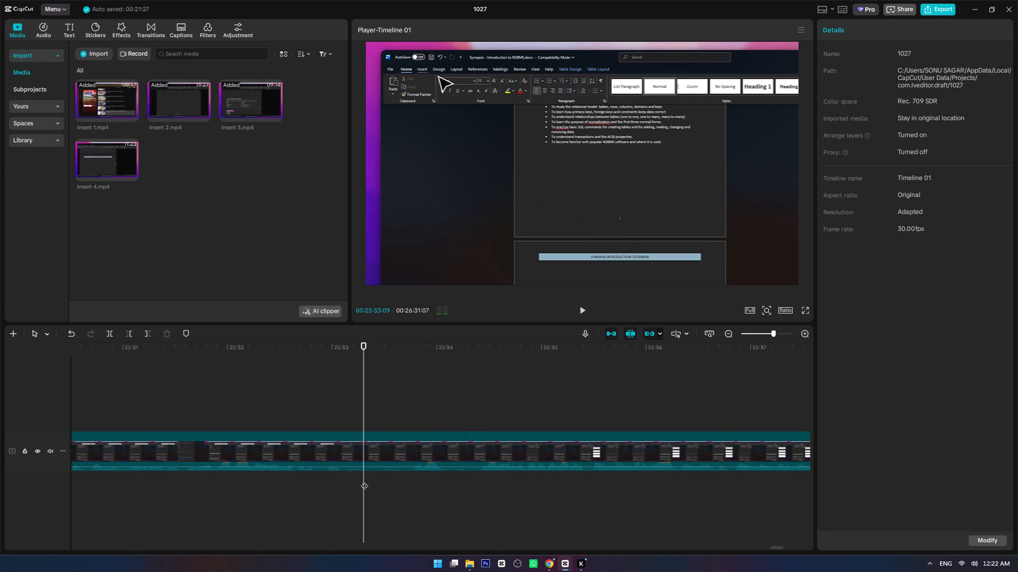
pyautogui.hotkey('ctrl', 'b')
pyautogui.click(478, 477)
pyautogui.hotkey('ctrl', 'b')
pyautogui.click(452, 450)
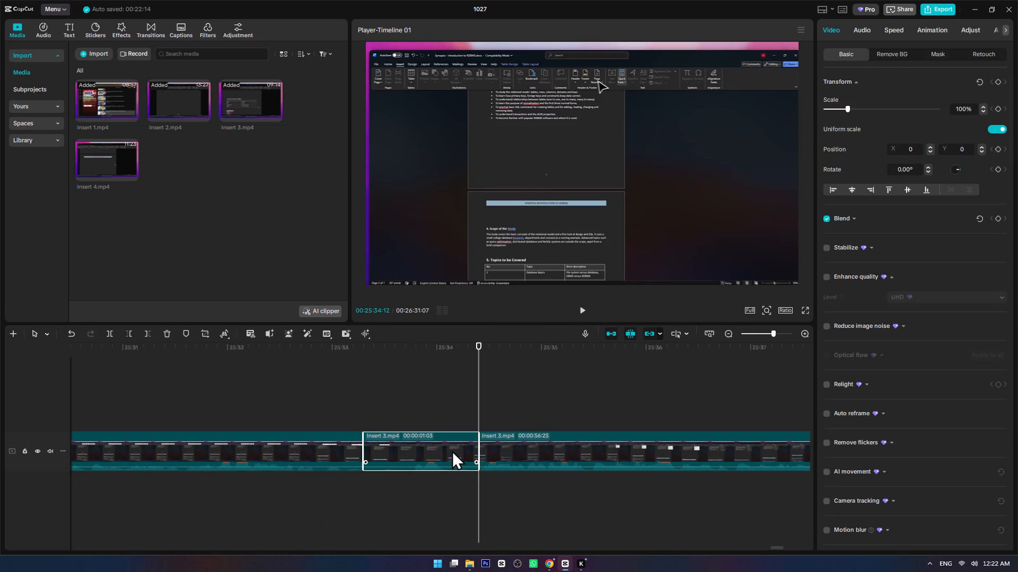
pyautogui.press('Delete')
# Play the page number demonstration from just before the latest cut to about 00:25:49, checking for unwanted sections.
pyautogui.click(311, 391)
pyautogui.press('space')
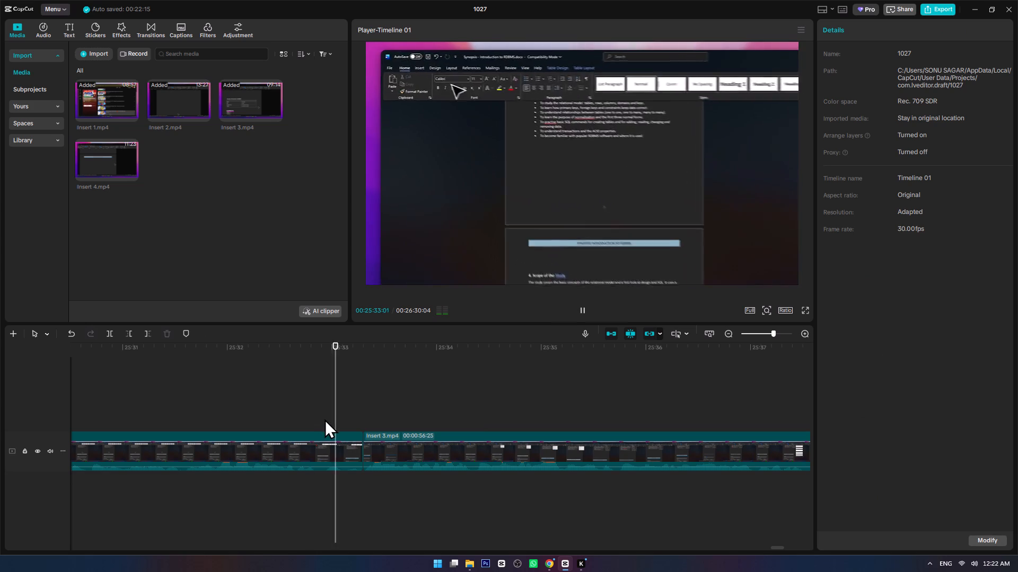
pyautogui.keyDown('alt'); pyautogui.scroll(-4, 531, 465); pyautogui.keyUp('alt')
pyautogui.scroll(-2, 345, 491)
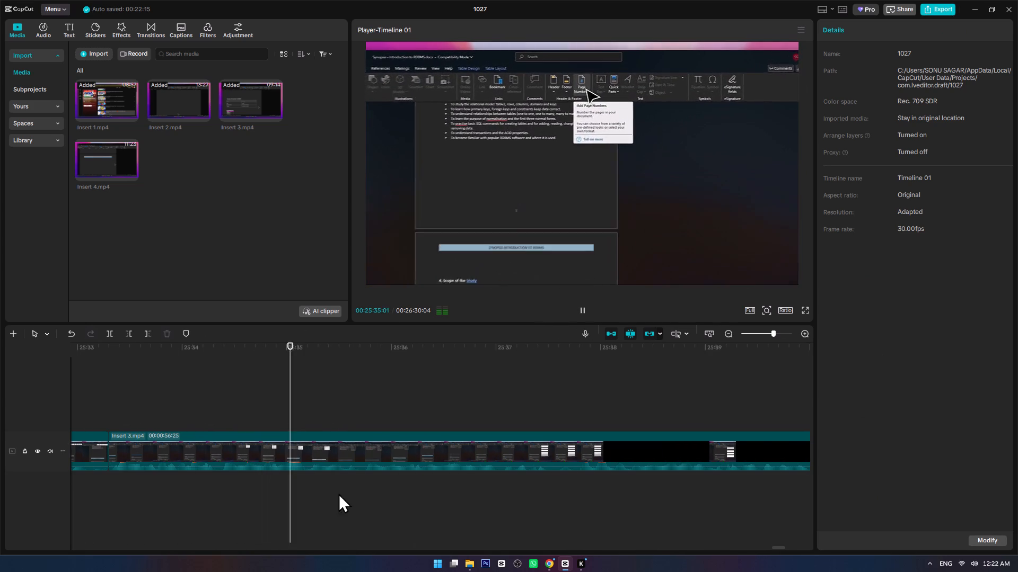
pyautogui.scroll(-4, 338, 493)
pyautogui.keyDown('ctrl'); pyautogui.scroll(-5, 332, 496); pyautogui.keyUp('ctrl')
pyautogui.keyDown('alt'); pyautogui.scroll(2, 332, 496); pyautogui.keyUp('alt')
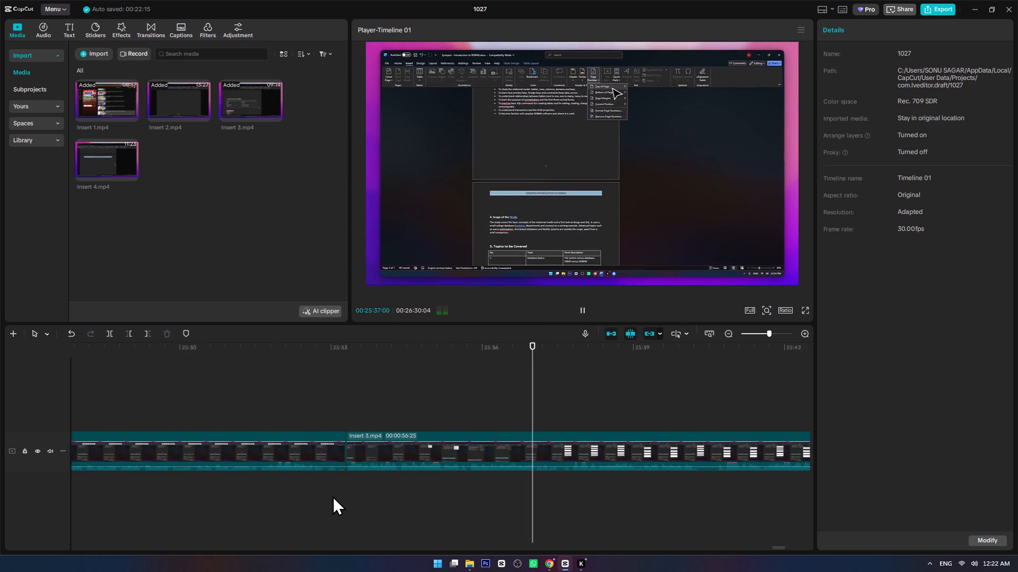
pyautogui.keyDown('ctrl'); pyautogui.scroll(-5, 332, 496); pyautogui.keyUp('ctrl')
pyautogui.keyDown('alt'); pyautogui.scroll(-4, 332, 496); pyautogui.keyUp('alt')
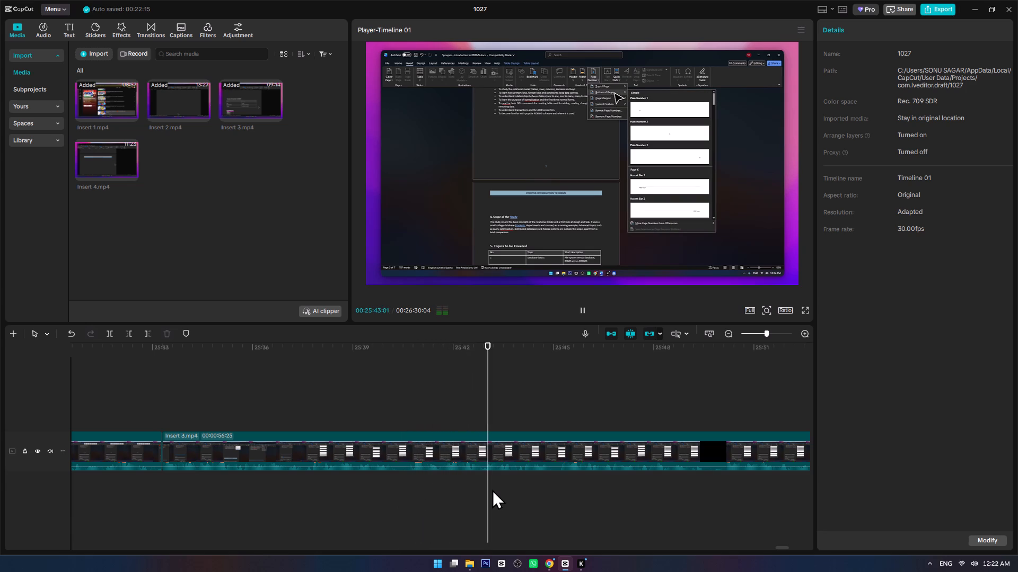
pyautogui.keyDown('ctrl'); pyautogui.scroll(6, 529, 487); pyautogui.keyUp('ctrl')
pyautogui.keyDown('alt'); pyautogui.scroll(-4, 529, 487); pyautogui.keyUp('alt')
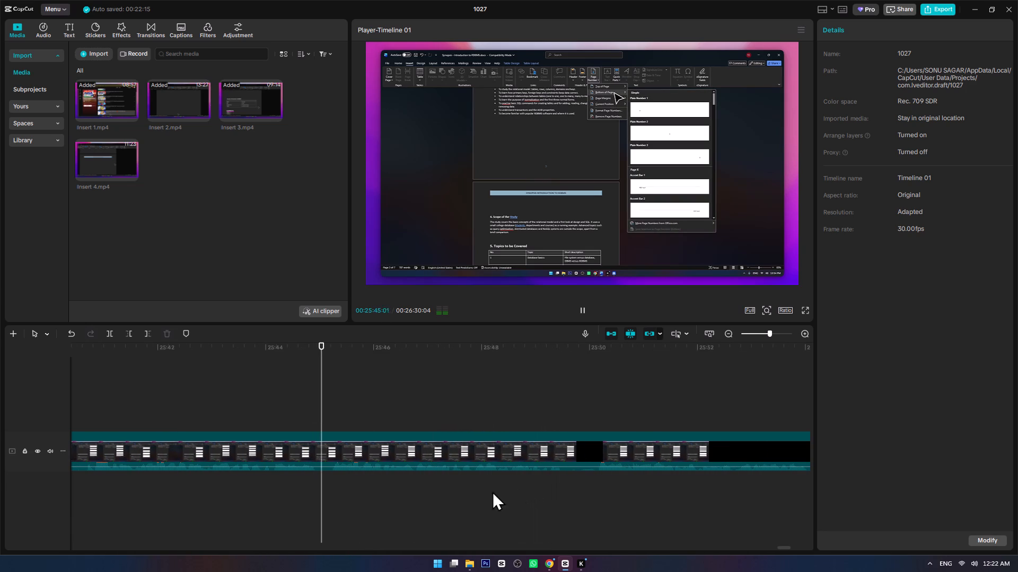
pyautogui.keyDown('alt'); pyautogui.scroll(-3, 417, 493); pyautogui.keyUp('alt')
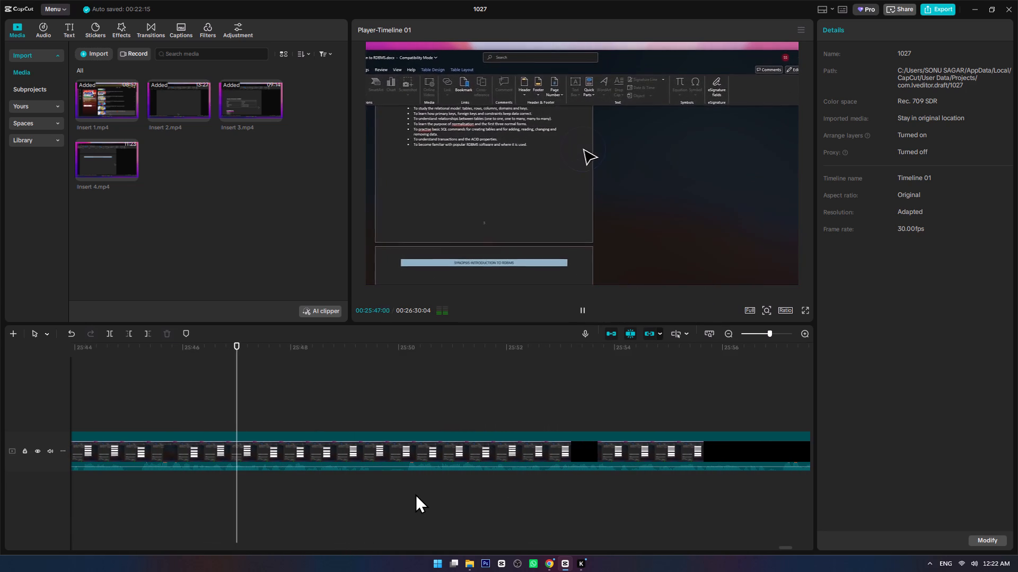
pyautogui.keyDown('ctrl'); pyautogui.scroll(6, 368, 494); pyautogui.keyUp('ctrl')
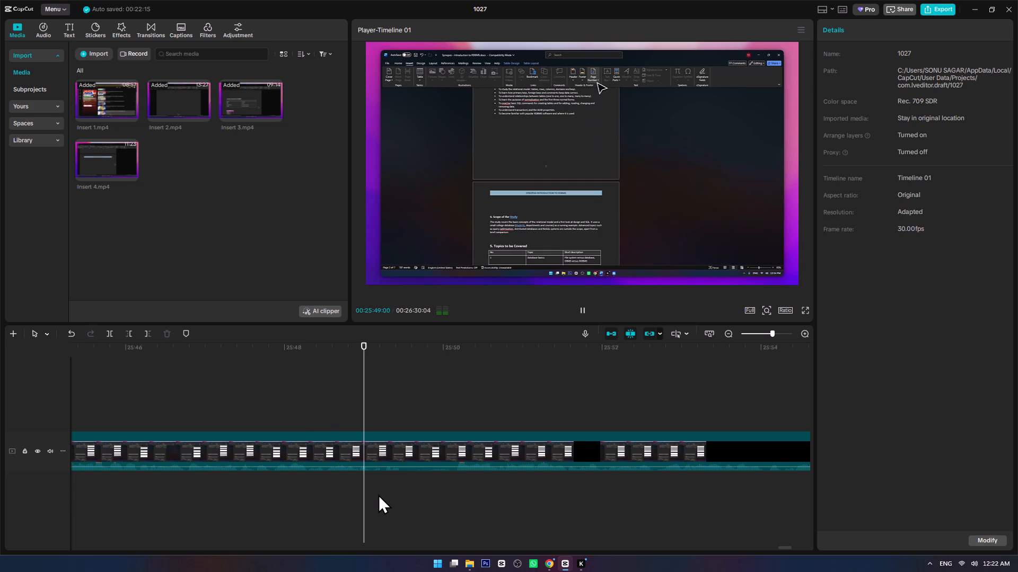
# Cut out the section of Insert 3.mp4 from 00:25:49:14 to 00:25:50:04, before the Page Number options are reopened.
pyautogui.click(402, 475)
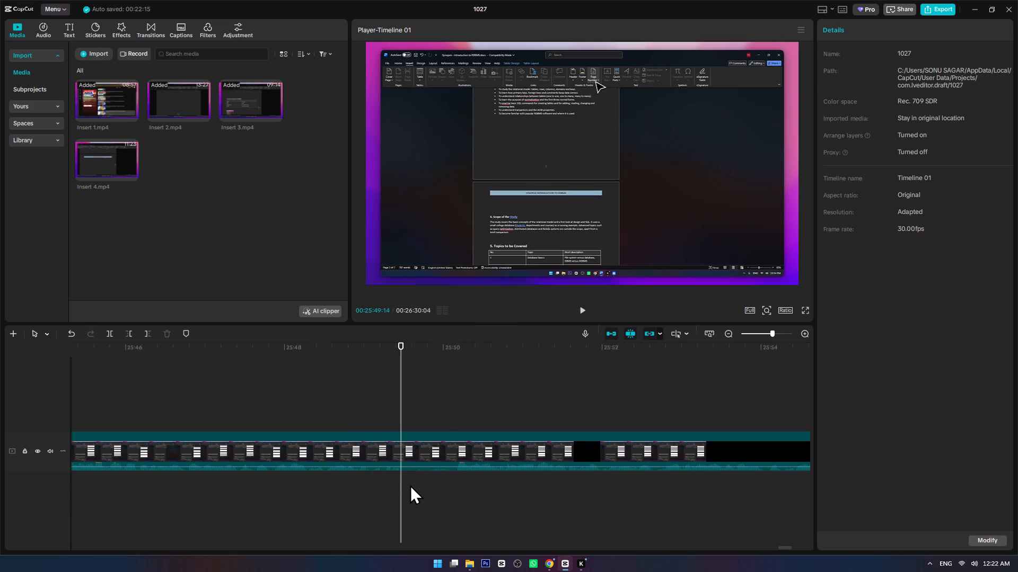
pyautogui.hotkey('ctrl', 'b')
pyautogui.click(454, 473)
pyautogui.hotkey('ctrl', 'b')
pyautogui.click(428, 450)
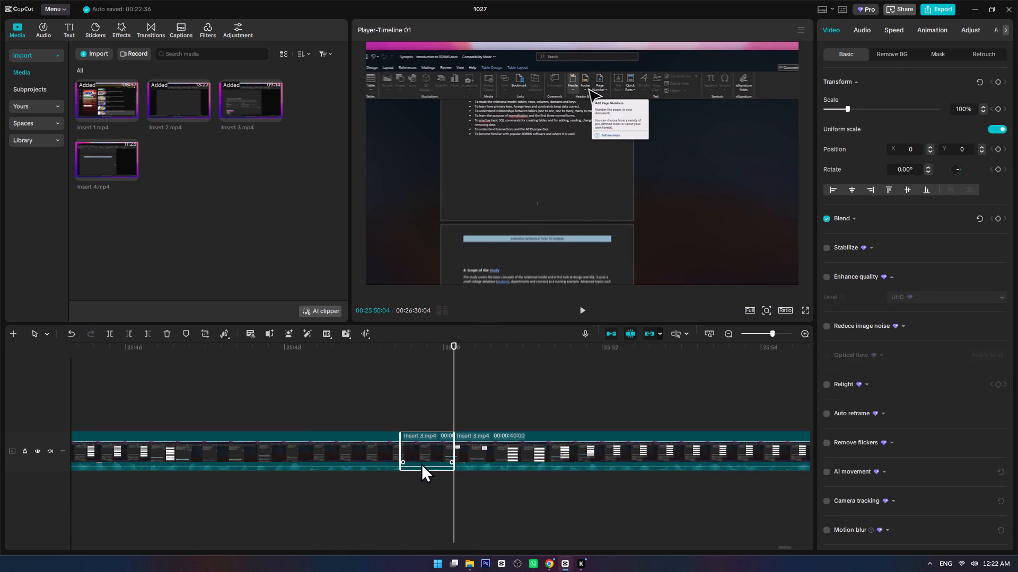
pyautogui.press('Delete')
# Play the page number demonstration from just before the latest cut to about 00:26:07, checking where Insert 3.mp4 should end.
pyautogui.click(342, 404)
pyautogui.press('space')
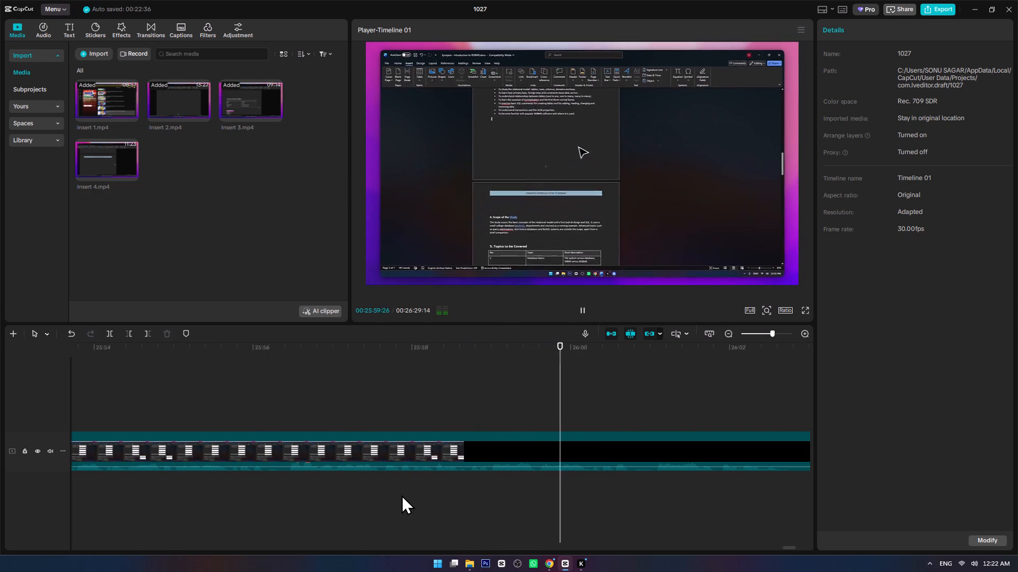
pyautogui.keyDown('alt'); pyautogui.scroll(-4, 503, 496); pyautogui.keyUp('alt')
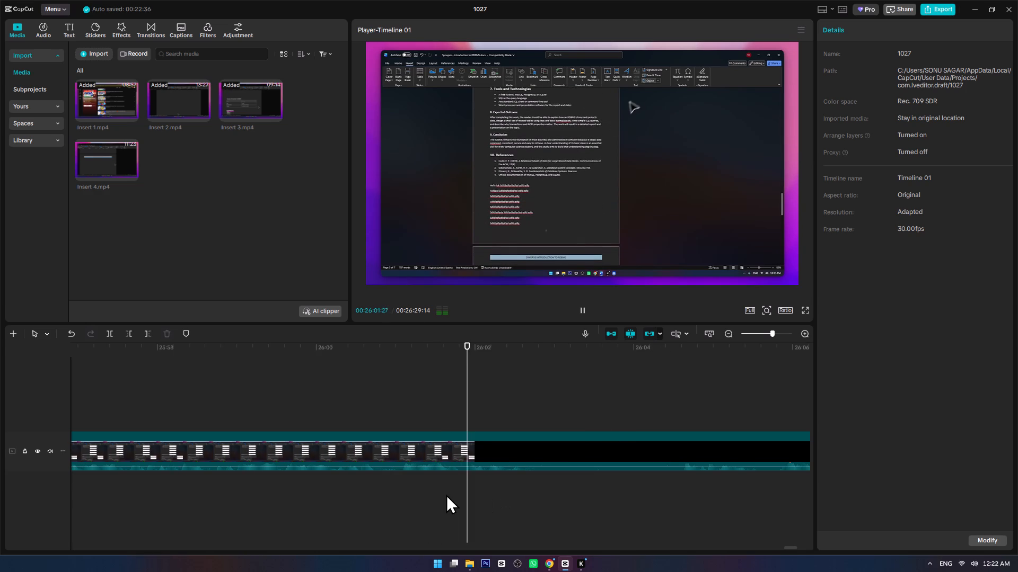
pyautogui.keyDown('ctrl'); pyautogui.scroll(6, 446, 494); pyautogui.keyUp('ctrl')
pyautogui.keyDown('ctrl'); pyautogui.scroll(-19, 446, 494); pyautogui.keyUp('ctrl')
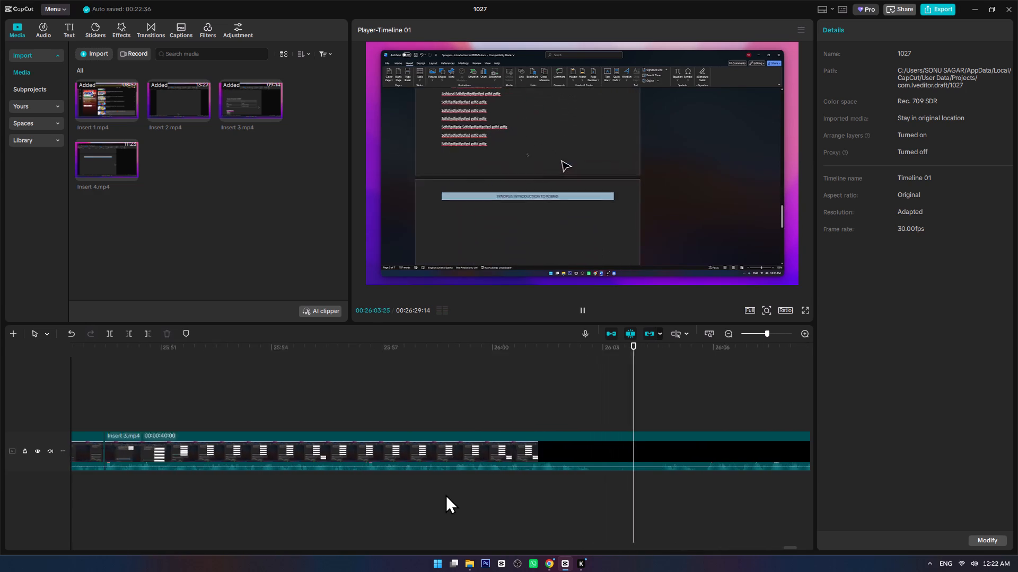
pyautogui.keyDown('ctrl'); pyautogui.scroll(-1, 445, 494); pyautogui.keyUp('ctrl')
pyautogui.keyDown('alt'); pyautogui.scroll(-7, 445, 494); pyautogui.keyUp('alt')
pyautogui.keyDown('ctrl'); pyautogui.scroll(-7, 445, 494); pyautogui.keyUp('ctrl')
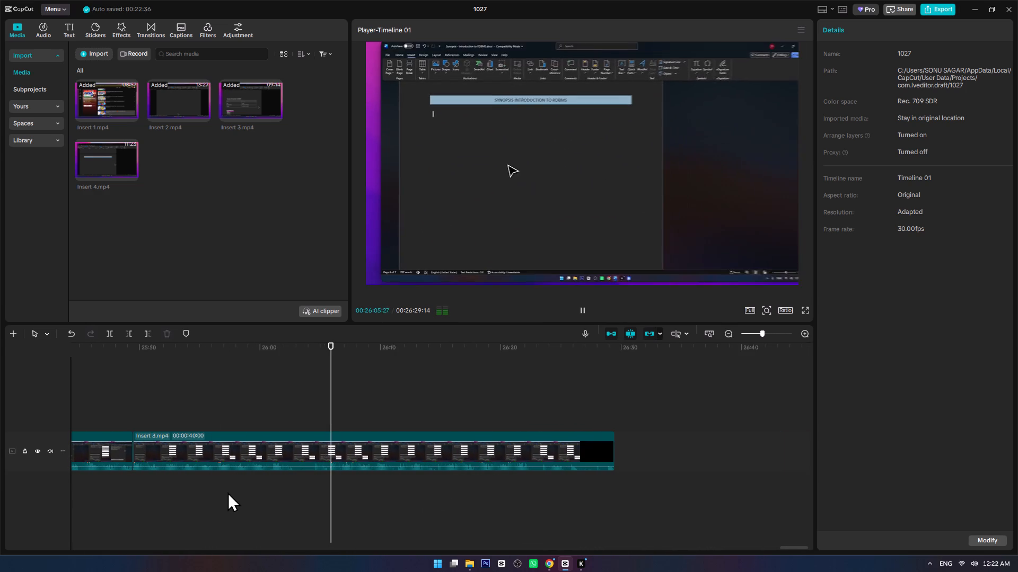
# Split Insert 3.mp4 at 00:26:02:25, after the scroll to the references page, and delete the rest of the clip.
pyautogui.keyDown('ctrl'); pyautogui.scroll(2, 274, 483); pyautogui.keyUp('ctrl')
pyautogui.click(268, 475)
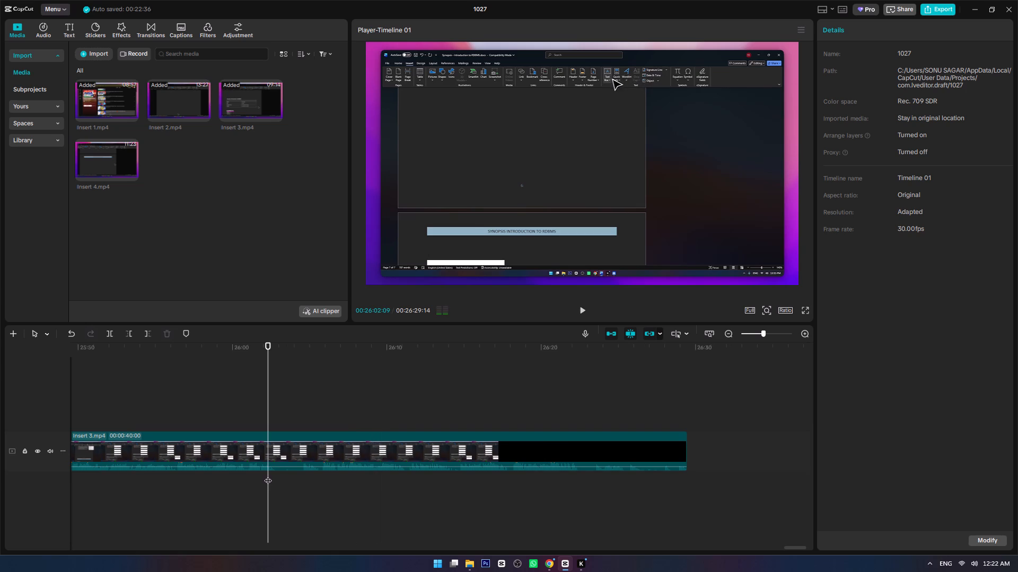
pyautogui.press('space')
pyautogui.keyDown('ctrl'); pyautogui.scroll(12, 294, 481); pyautogui.keyUp('ctrl')
pyautogui.click(185, 482)
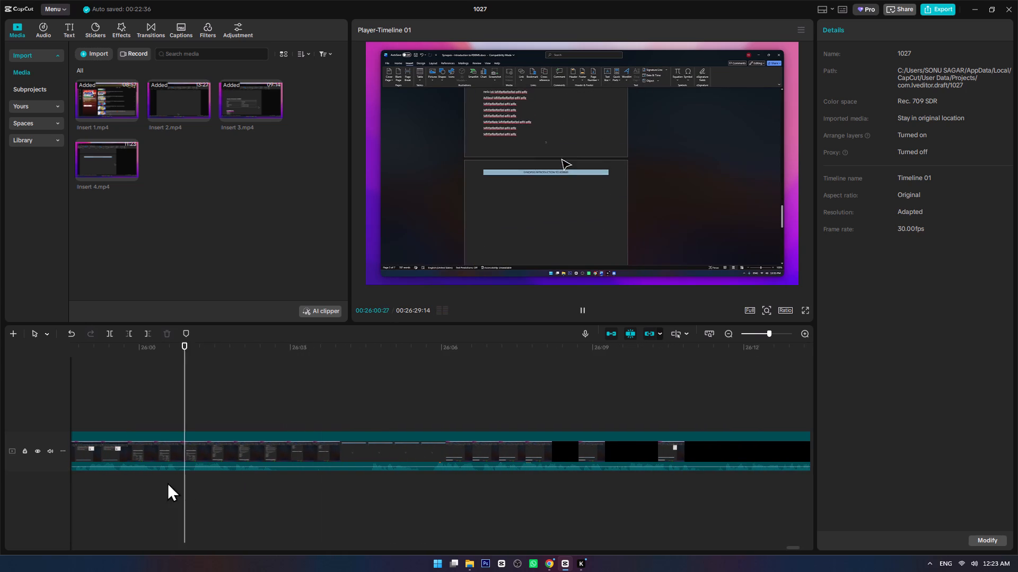
pyautogui.click(153, 479)
pyautogui.press('space')
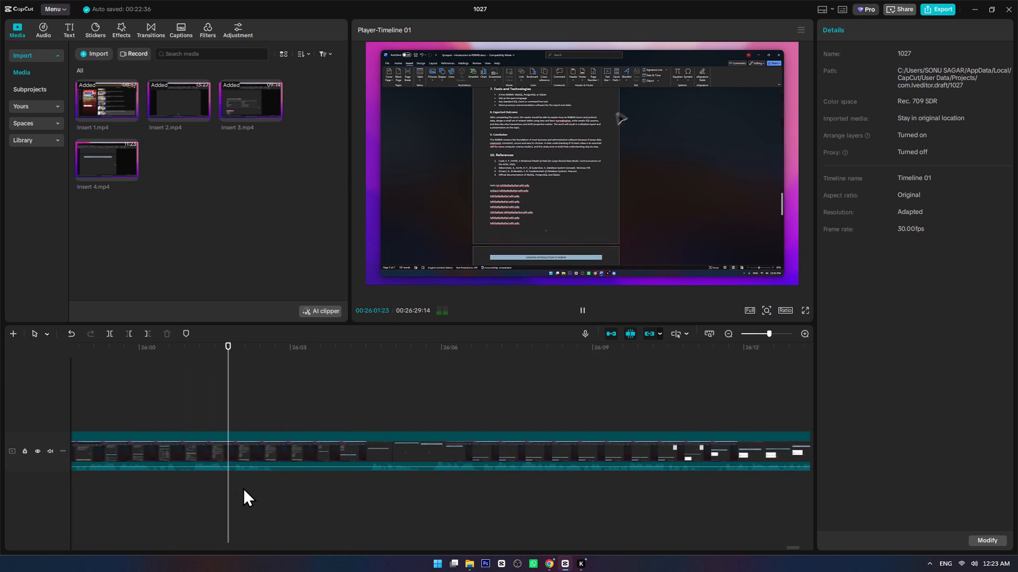
pyautogui.press('space')
pyautogui.click(108, 476)
pyautogui.press('space')
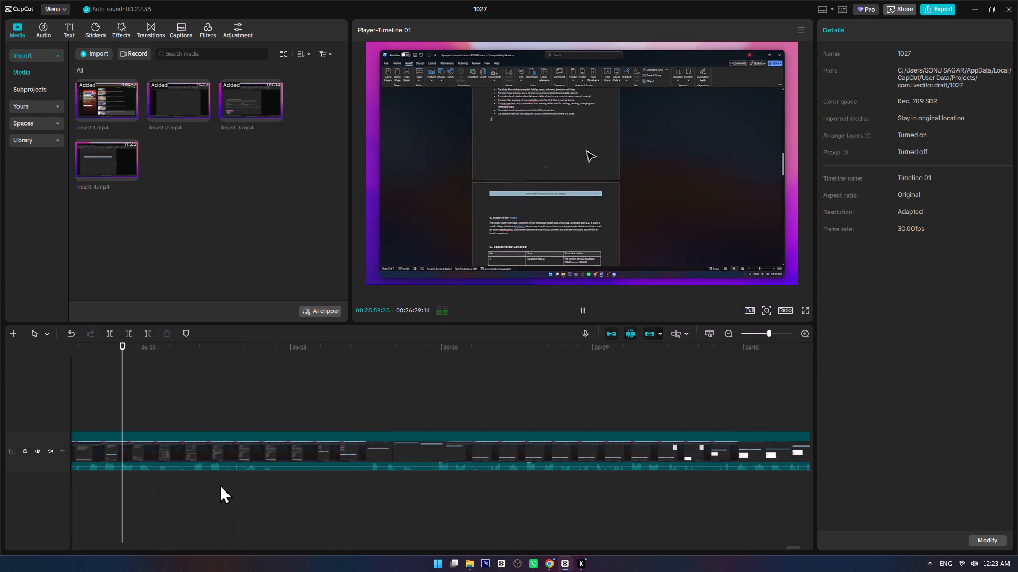
pyautogui.click(238, 479)
pyautogui.press('space')
pyautogui.press('space')
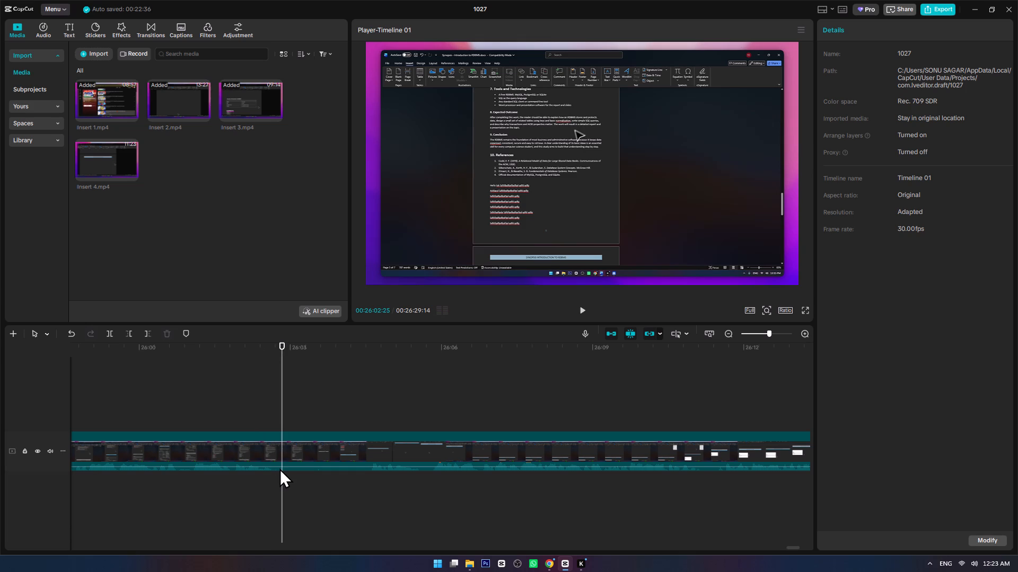
pyautogui.click(283, 466)
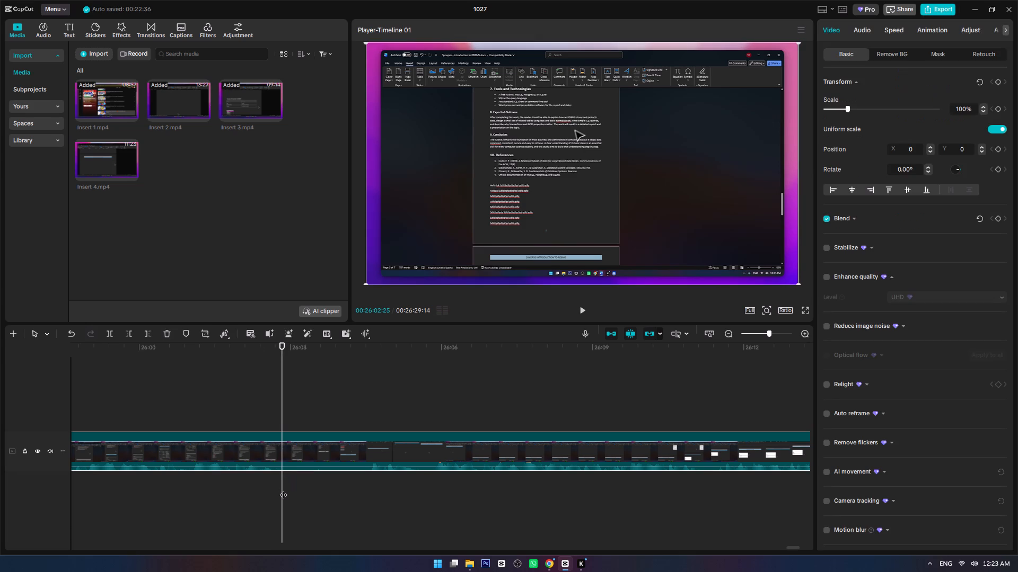
pyautogui.hotkey('ctrl', 'b')
pyautogui.press('Delete')
# Add Insert 4.mp4 to the end of the timeline, directly after Insert 3.mp4.
pyautogui.moveTo(99, 157); pyautogui.dragTo(235, 221)
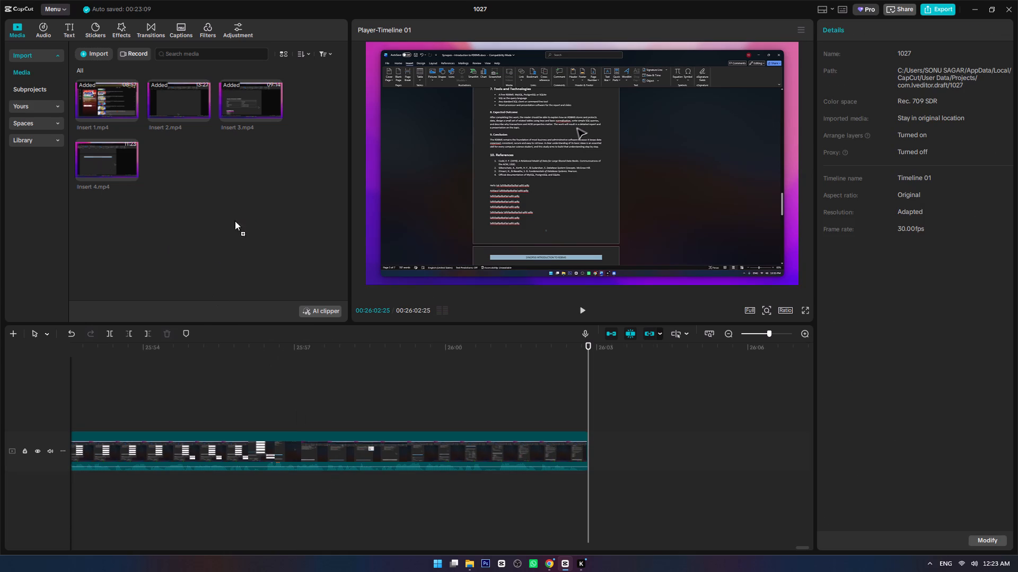
pyautogui.moveTo(235, 221); pyautogui.dragTo(633, 454)
# Cut out the opening of Insert 4.mp4 from its start at 00:26:02:25 to 00:26:07:13.
pyautogui.click(574, 395)
pyautogui.press('space')
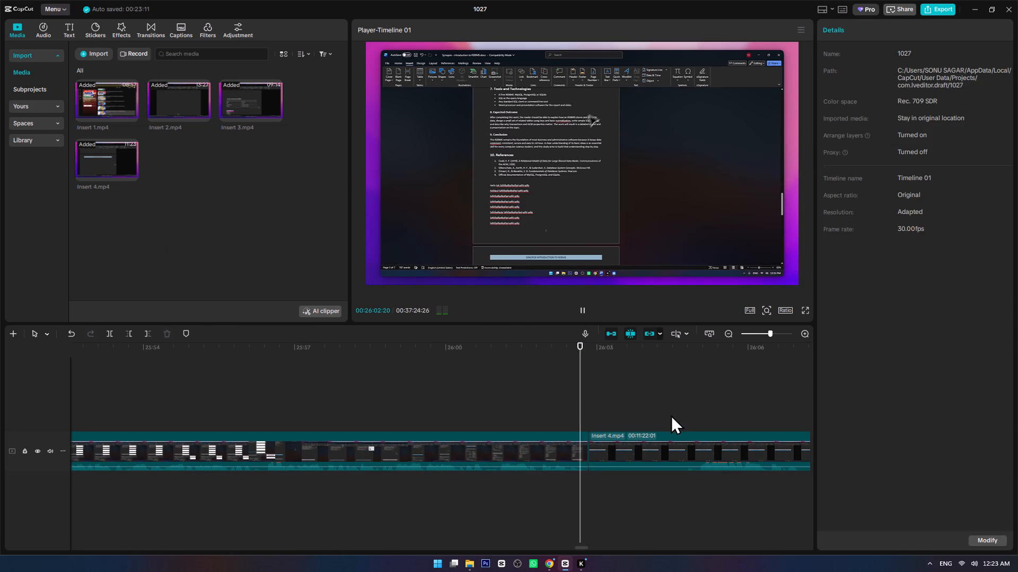
pyautogui.click(687, 399)
pyautogui.press('space')
pyautogui.keyDown('alt'); pyautogui.scroll(-4, 682, 467); pyautogui.keyUp('alt')
pyautogui.keyDown('ctrl'); pyautogui.scroll(6, 482, 488); pyautogui.keyUp('ctrl')
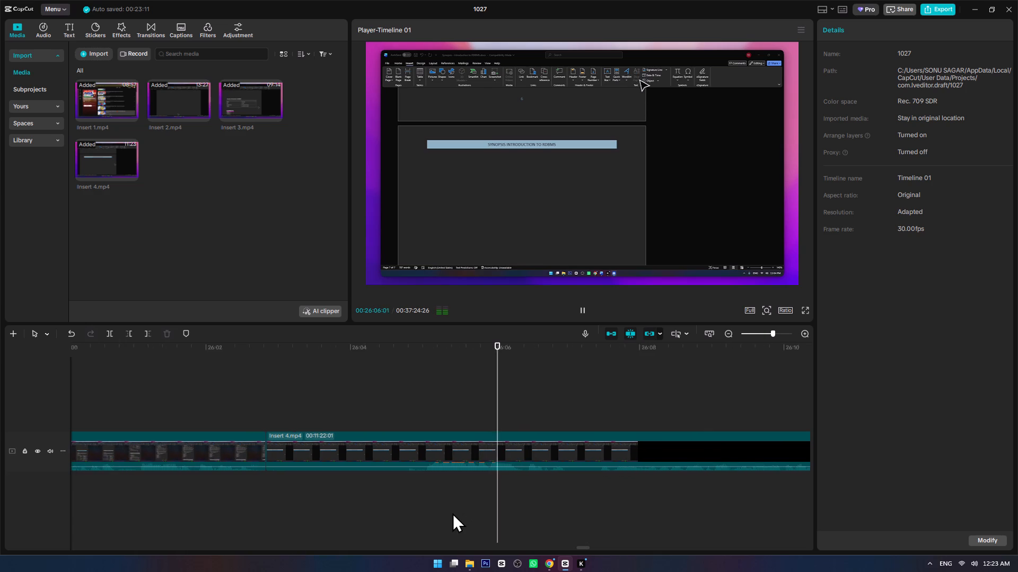
pyautogui.keyDown('ctrl'); pyautogui.scroll(-7, 452, 513); pyautogui.keyUp('ctrl')
pyautogui.keyDown('ctrl'); pyautogui.scroll(4, 451, 514); pyautogui.keyUp('ctrl')
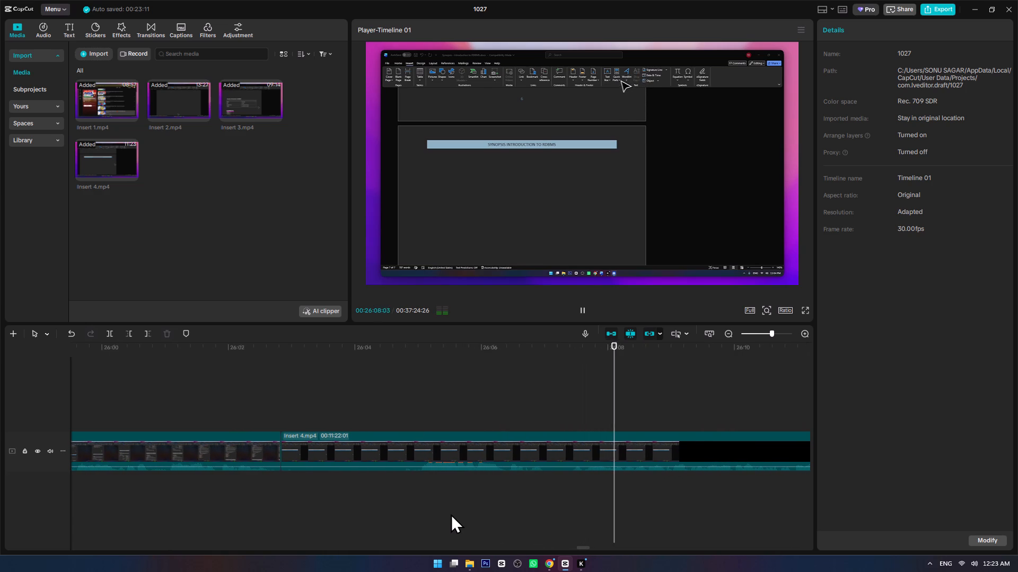
pyautogui.press('space')
pyautogui.click(572, 478)
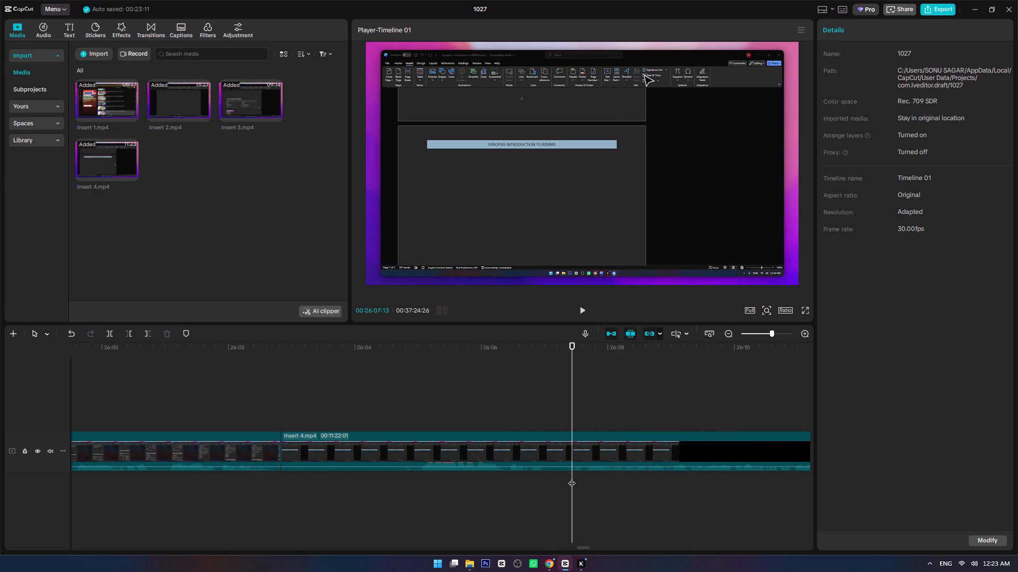
pyautogui.click(532, 449)
pyautogui.hotkey('ctrl', 'b')
pyautogui.click(508, 447)
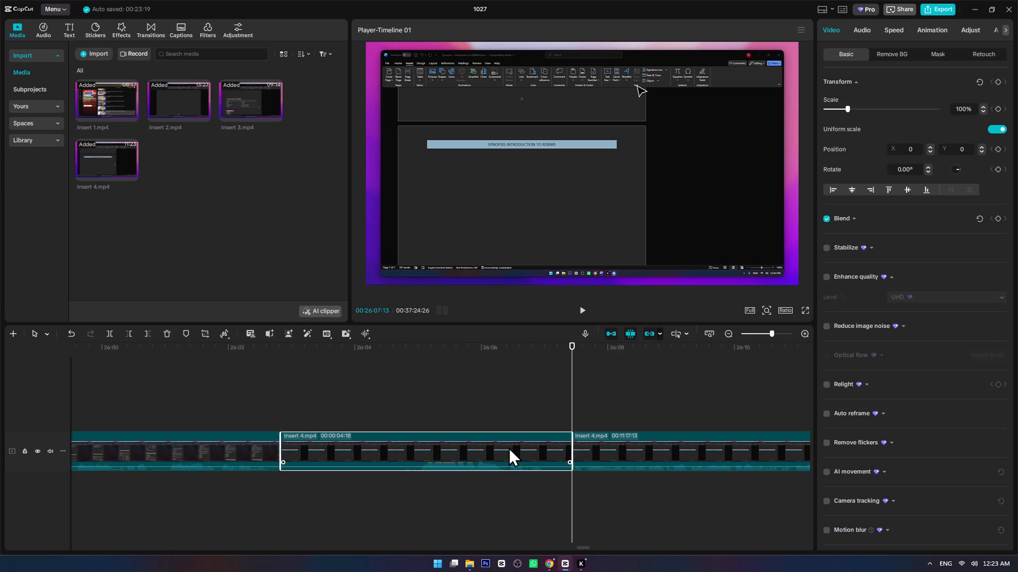
pyautogui.press('Delete')
# Play from before the join between Insert 3.mp4 and Insert 4.mp4 to about 00:26:09, checking the transition into the Text Box demonstration.
pyautogui.click(261, 414)
pyautogui.click(206, 405)
pyautogui.press('space')
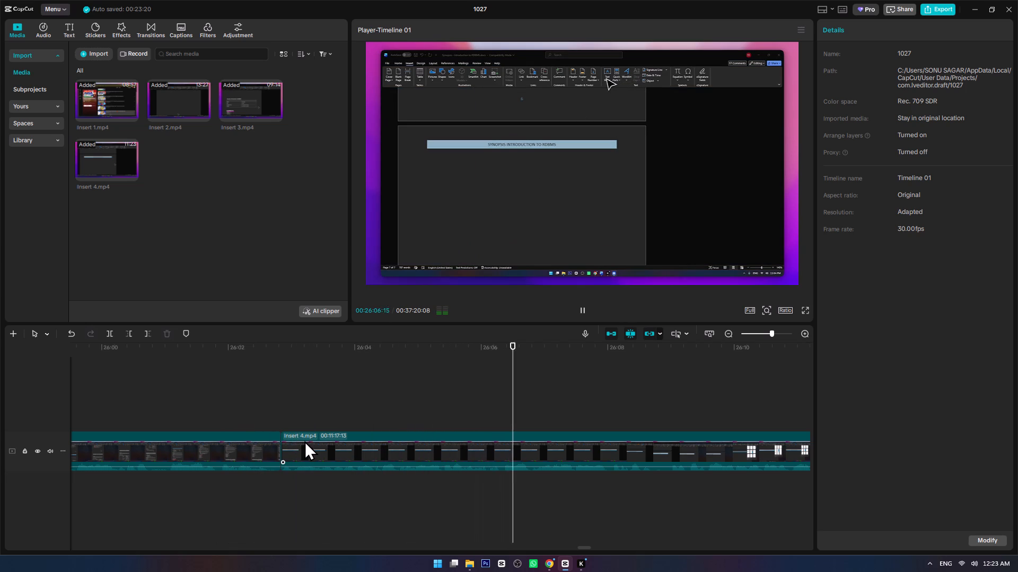
pyautogui.keyDown('ctrl'); pyautogui.scroll(-9, 370, 442); pyautogui.keyUp('ctrl')
pyautogui.keyDown('alt'); pyautogui.scroll(-4, 465, 475); pyautogui.keyUp('alt')
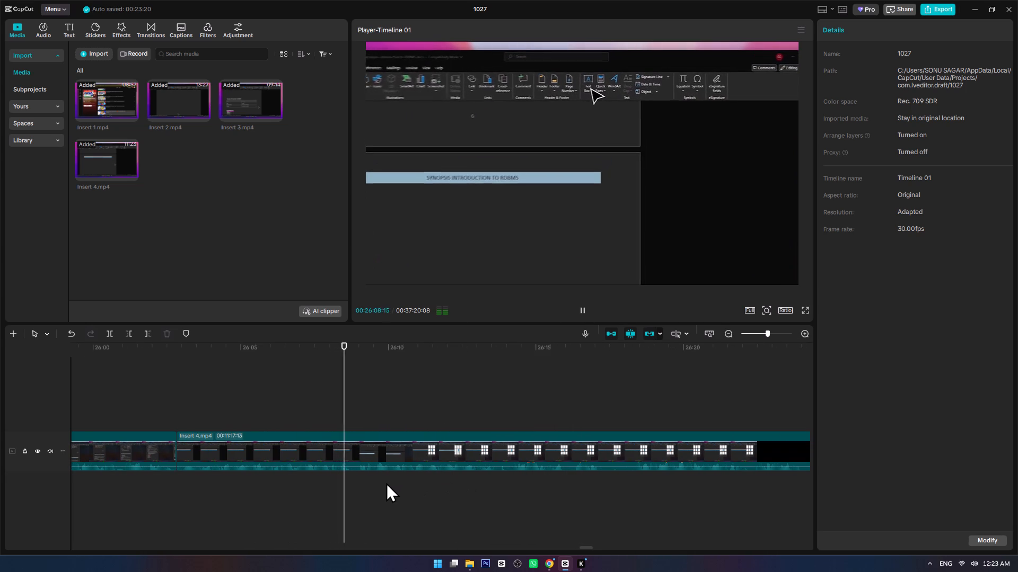
pyautogui.press('space')
# Save the project.
pyautogui.hotkey('ctrl', 's')
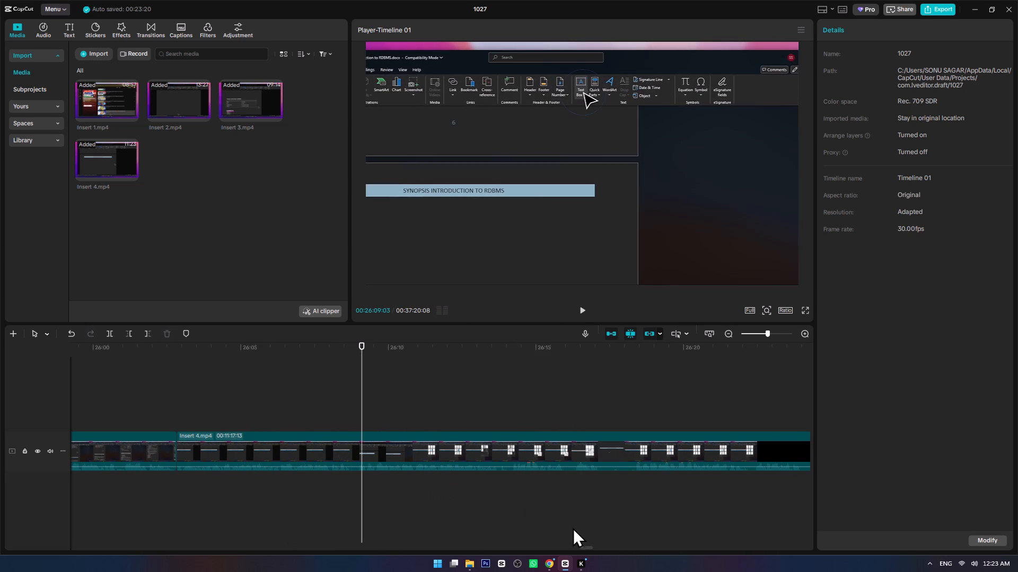
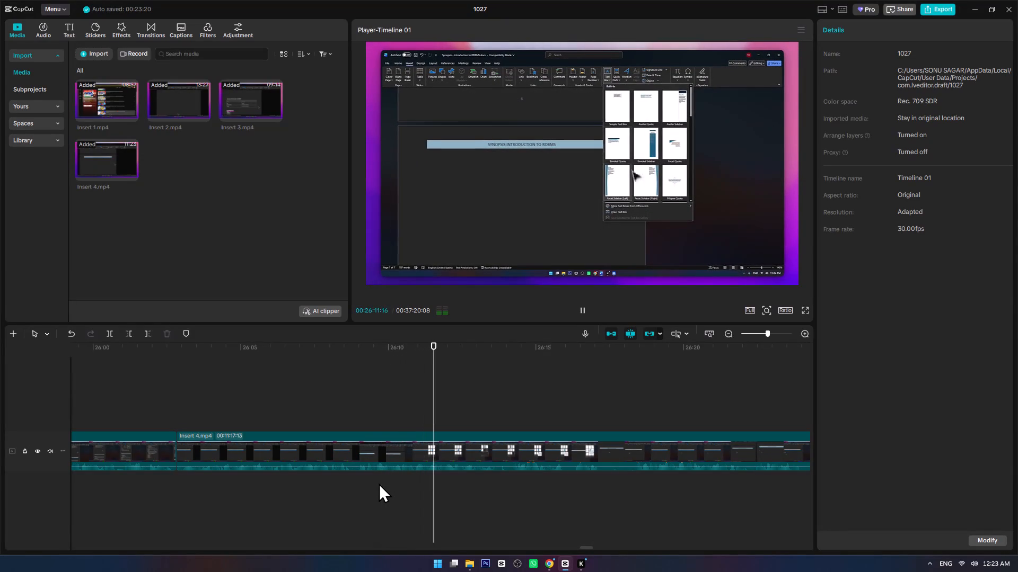
# Cut out the short section of Insert 4.mp4 from 00:26:13:21 to 00:26:14:06 in the Text Box gallery demonstration.
pyautogui.keyDown('ctrl'); pyautogui.scroll(6, 379, 483); pyautogui.keyUp('ctrl')
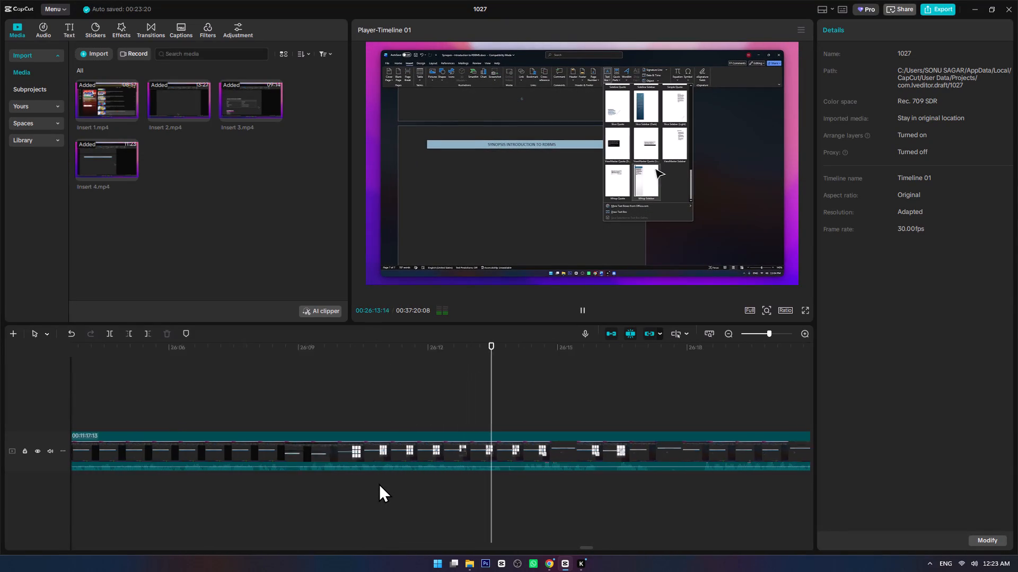
pyautogui.keyDown('ctrl'); pyautogui.scroll(4, 379, 483); pyautogui.keyUp('ctrl')
pyautogui.keyDown('alt'); pyautogui.scroll(-2, 465, 494); pyautogui.keyUp('alt')
pyautogui.keyDown('ctrl'); pyautogui.scroll(6, 429, 493); pyautogui.keyUp('ctrl')
pyautogui.press('space')
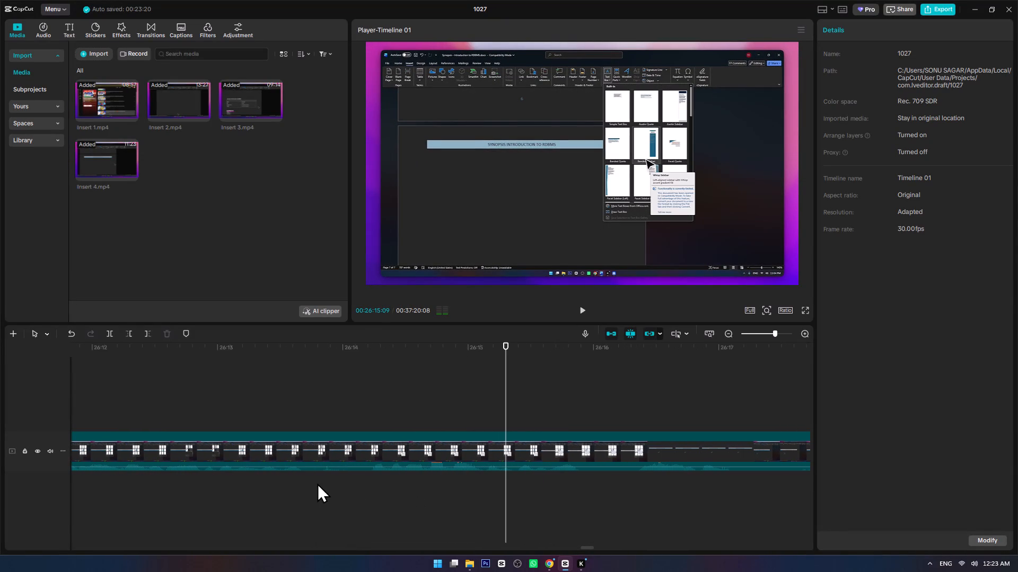
pyautogui.click(306, 481)
pyautogui.hotkey('ctrl', 'b')
pyautogui.click(370, 470)
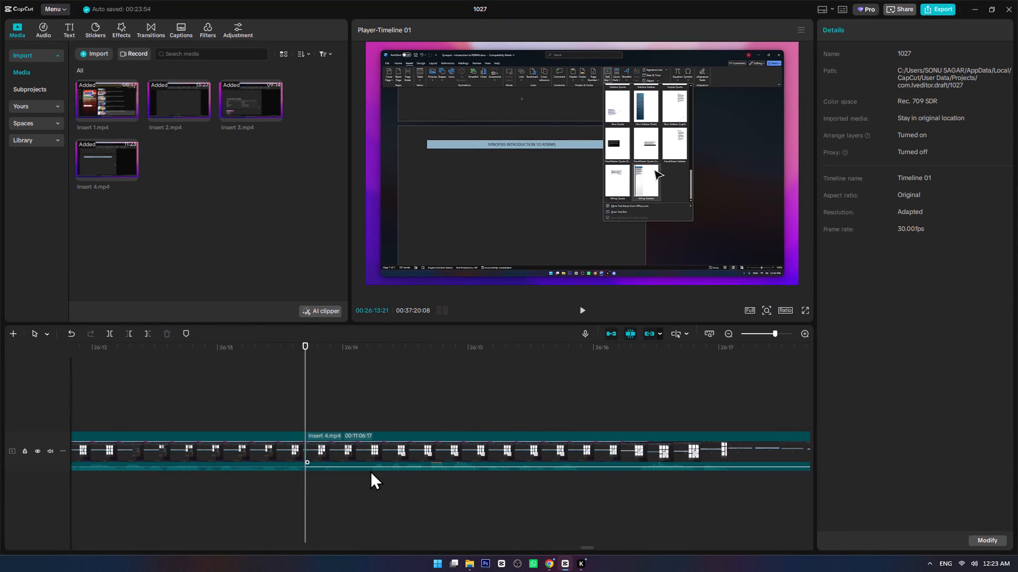
pyautogui.click(367, 480)
pyautogui.hotkey('ctrl', 'b')
pyautogui.click(340, 452)
pyautogui.press('Delete')
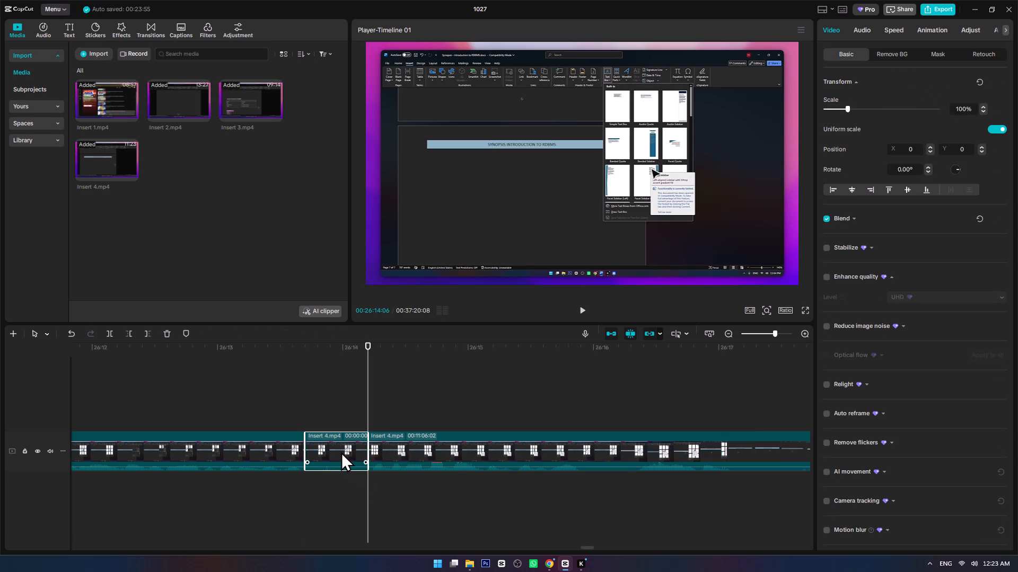
# Play past the new join and cut out the section of Insert 4.mp4 from 00:26:15:12 to 00:26:15:25.
pyautogui.press('space')
pyautogui.keyDown('ctrl'); pyautogui.scroll(-15, 400, 469); pyautogui.keyUp('ctrl')
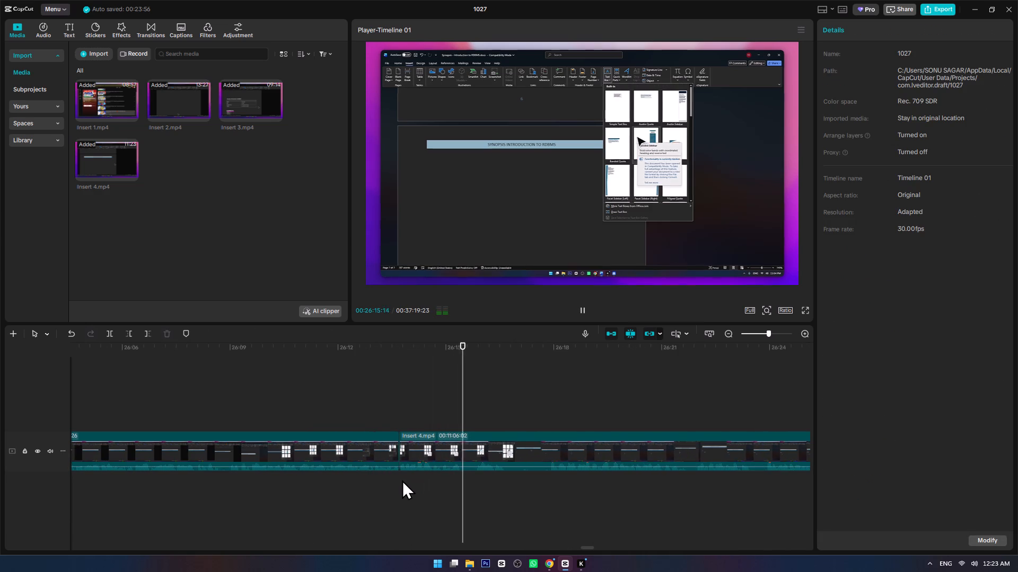
pyautogui.keyDown('ctrl'); pyautogui.scroll(-4, 402, 480); pyautogui.keyUp('ctrl')
pyautogui.keyDown('ctrl'); pyautogui.scroll(10, 437, 480); pyautogui.keyUp('ctrl')
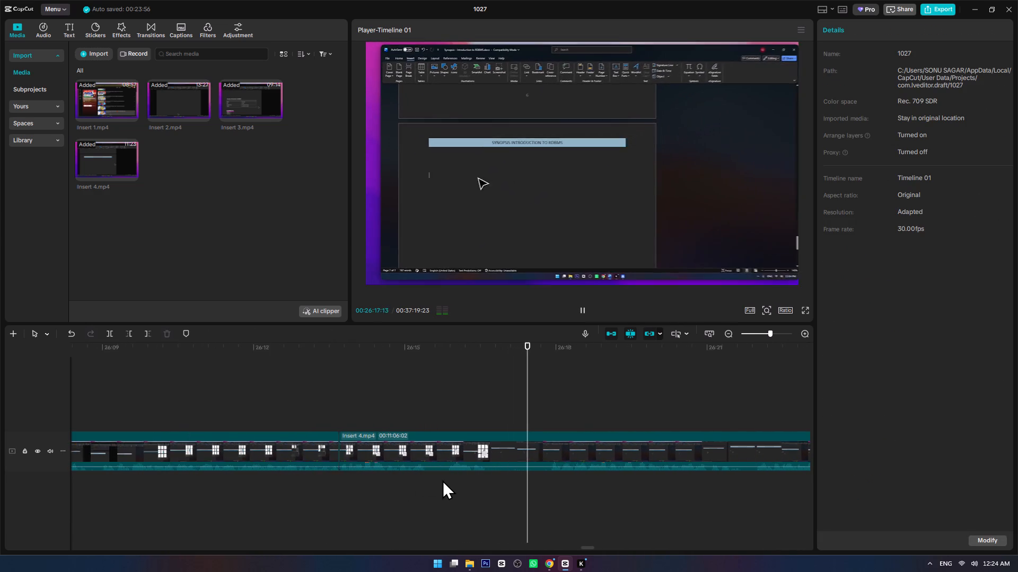
pyautogui.keyDown('ctrl'); pyautogui.scroll(2, 442, 480); pyautogui.keyUp('ctrl')
pyautogui.press('space')
pyautogui.click(390, 475)
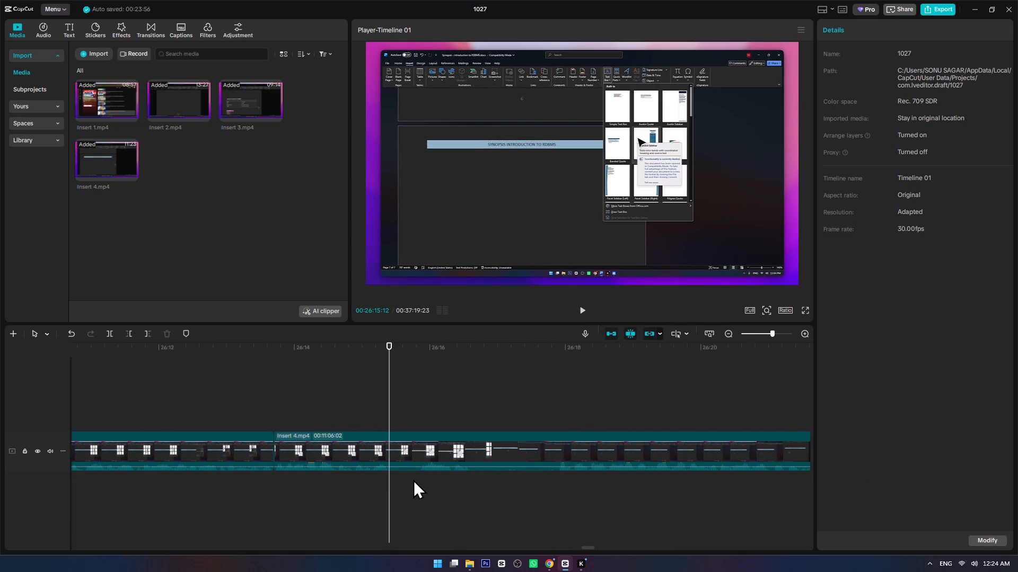
pyautogui.hotkey('ctrl', 'b')
pyautogui.click(418, 473)
pyautogui.hotkey('ctrl', 'b')
pyautogui.click(408, 450)
pyautogui.press('Delete')
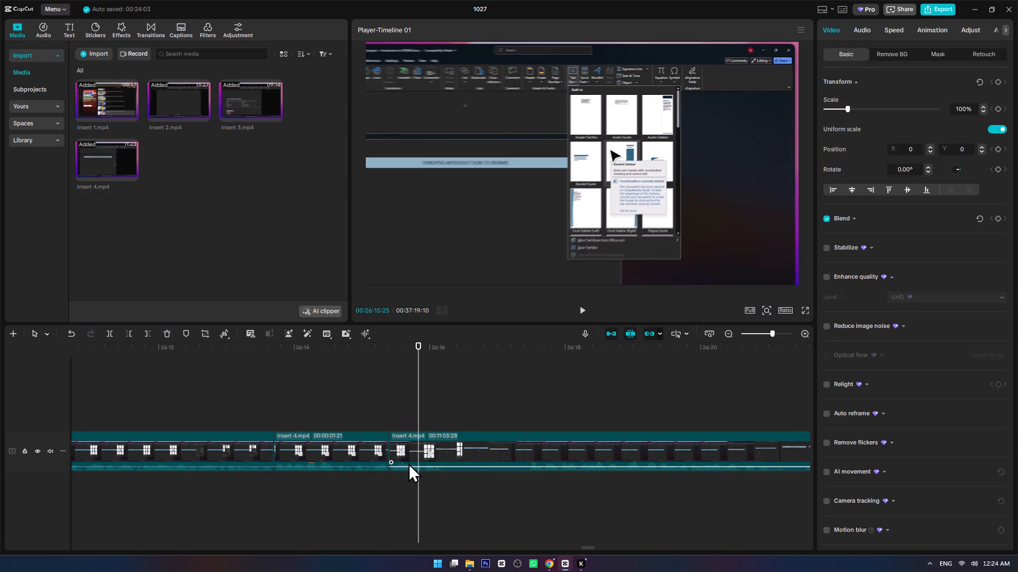
# Play over the latest join and split Insert 4.mp4 at 00:26:17:13, after the Text Box gallery closes.
pyautogui.press('space')
pyautogui.click(362, 480)
pyautogui.press('space')
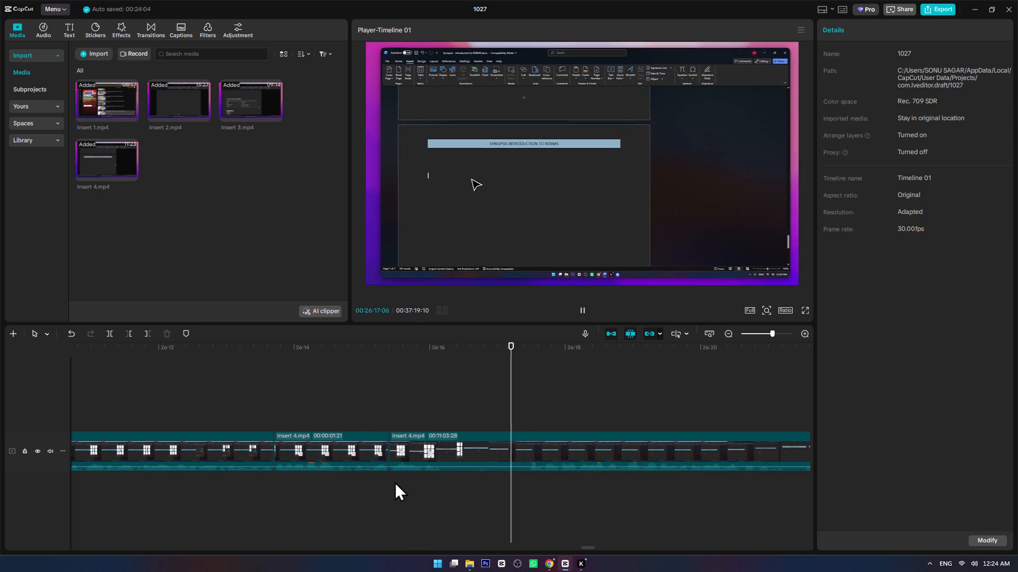
pyautogui.press('space')
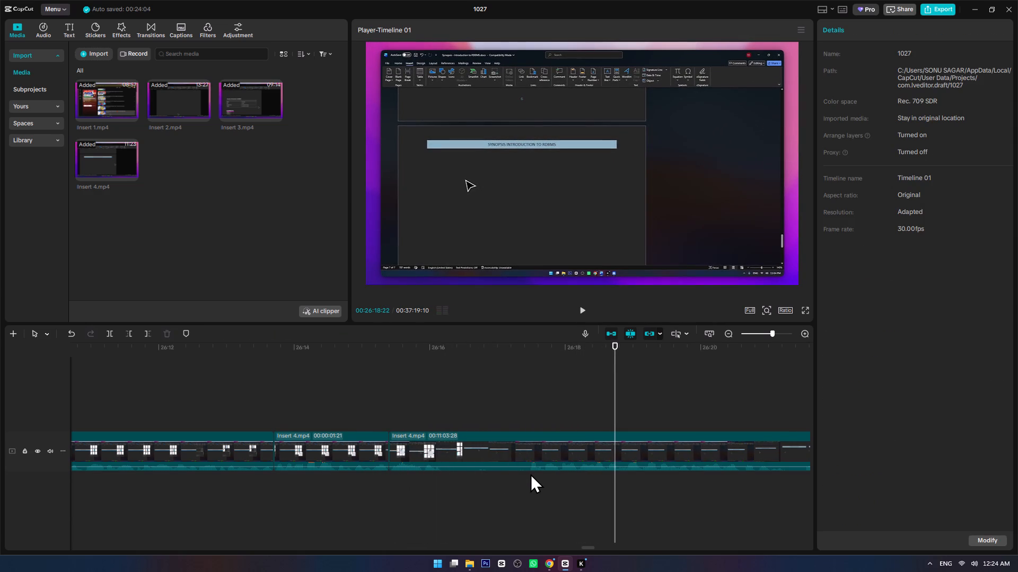
pyautogui.click(528, 473)
pyautogui.hotkey('ctrl', 'b')
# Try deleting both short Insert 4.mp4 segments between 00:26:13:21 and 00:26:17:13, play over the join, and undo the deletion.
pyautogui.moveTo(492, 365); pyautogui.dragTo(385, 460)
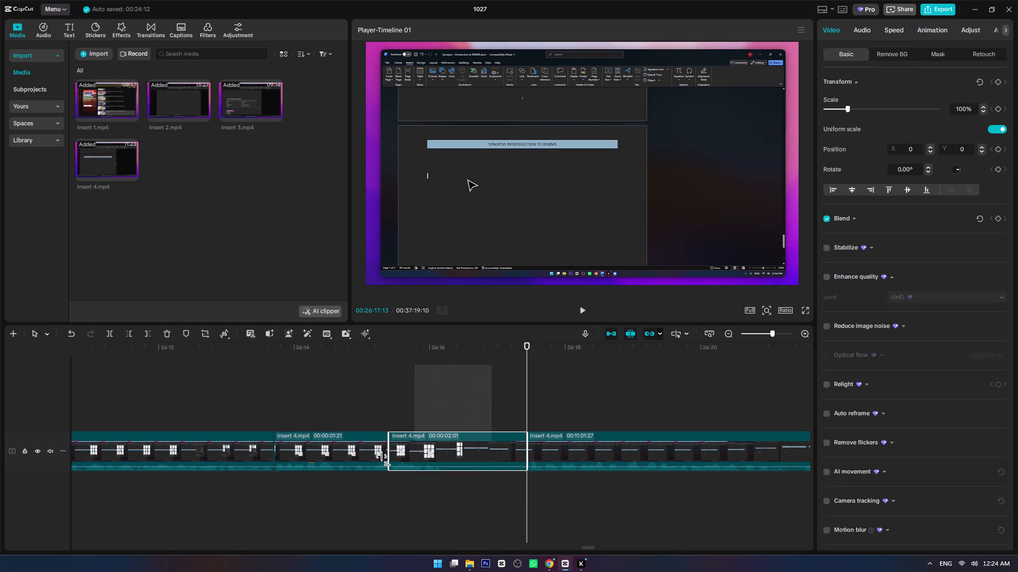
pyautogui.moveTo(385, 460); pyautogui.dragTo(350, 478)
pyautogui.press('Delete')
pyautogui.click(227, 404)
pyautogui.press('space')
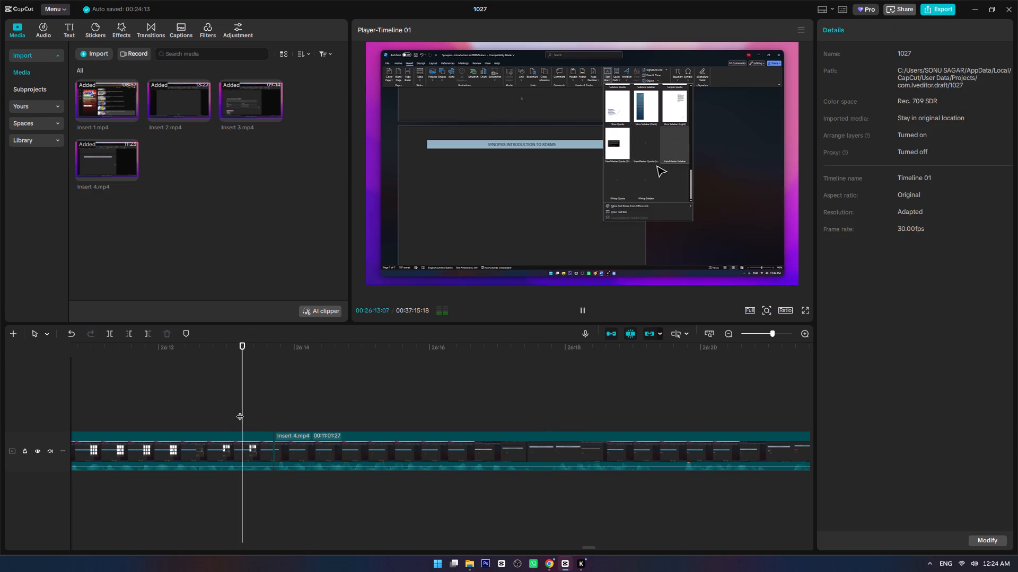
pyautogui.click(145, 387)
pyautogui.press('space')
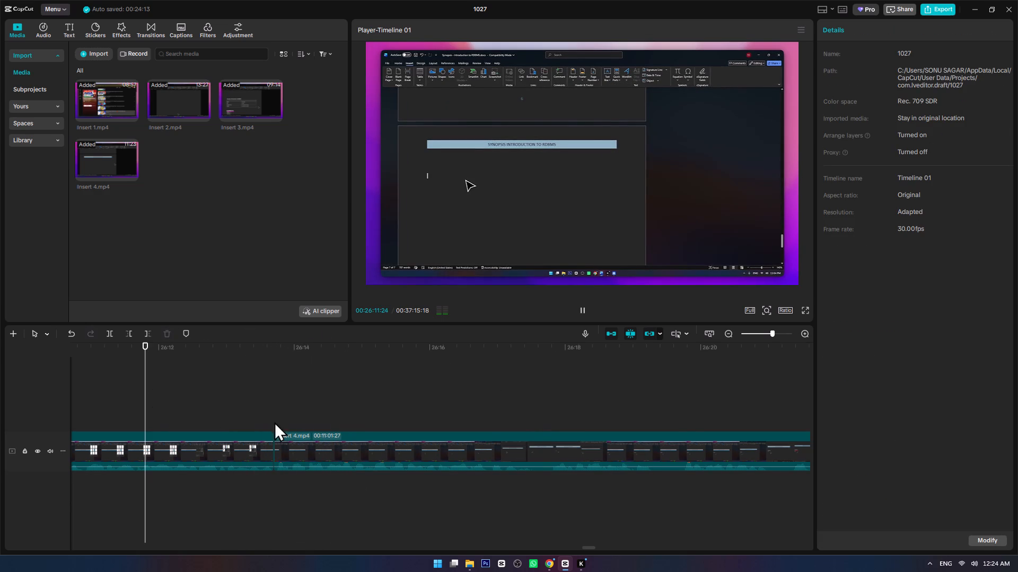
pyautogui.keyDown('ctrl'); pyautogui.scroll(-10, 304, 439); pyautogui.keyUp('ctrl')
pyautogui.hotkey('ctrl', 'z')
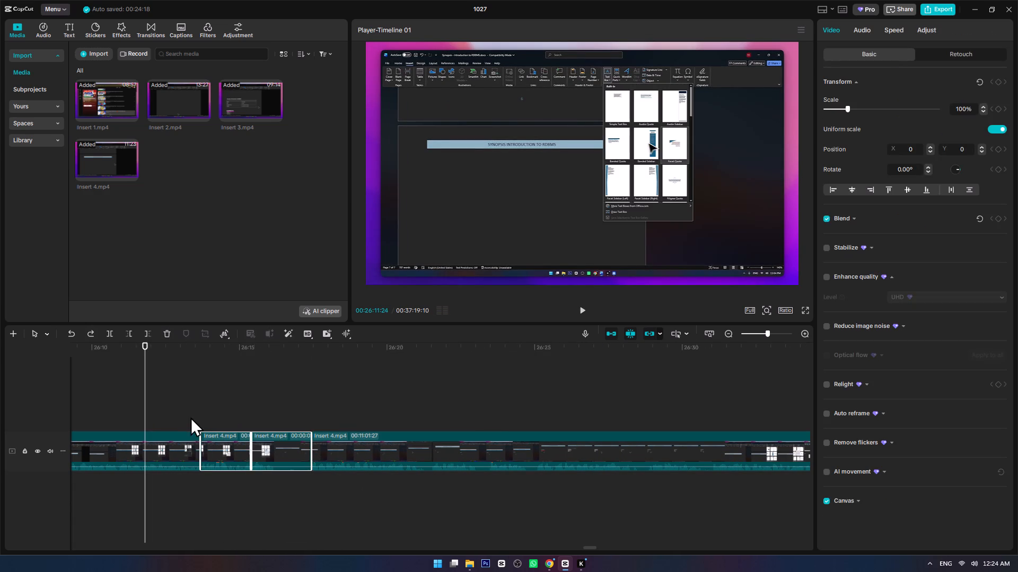
# Replay the short segments and cut out only the part of Insert 4.mp4 from 00:26:16:05 to 00:26:17:13.
pyautogui.click(180, 410)
pyautogui.press('space')
pyautogui.click(197, 409)
pyautogui.press('space')
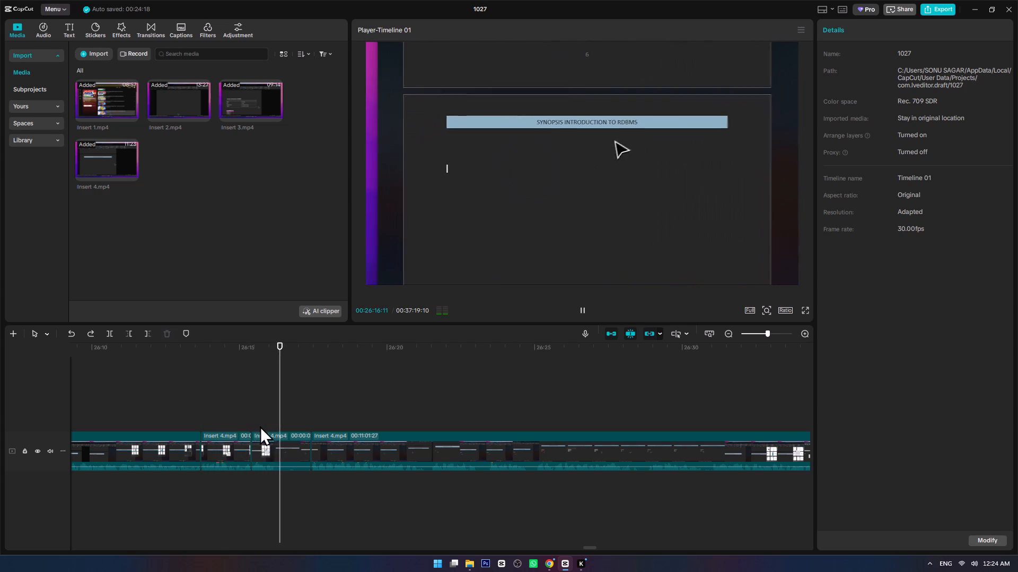
pyautogui.keyDown('ctrl'); pyautogui.scroll(12, 271, 446); pyautogui.keyUp('ctrl')
pyautogui.press('space')
pyautogui.click(242, 474)
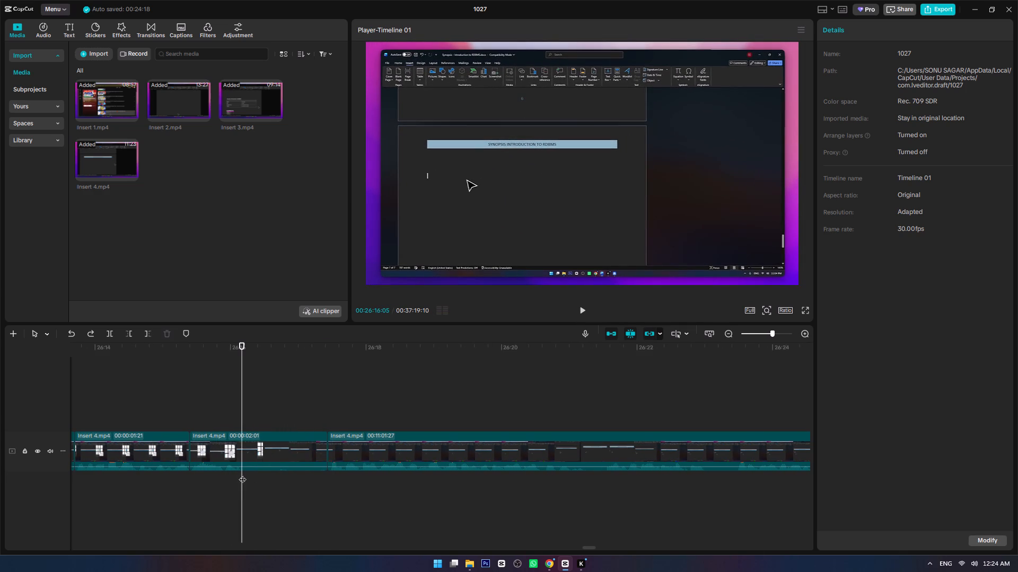
pyautogui.hotkey('ctrl', 'b')
pyautogui.click(274, 462)
pyautogui.press('Delete')
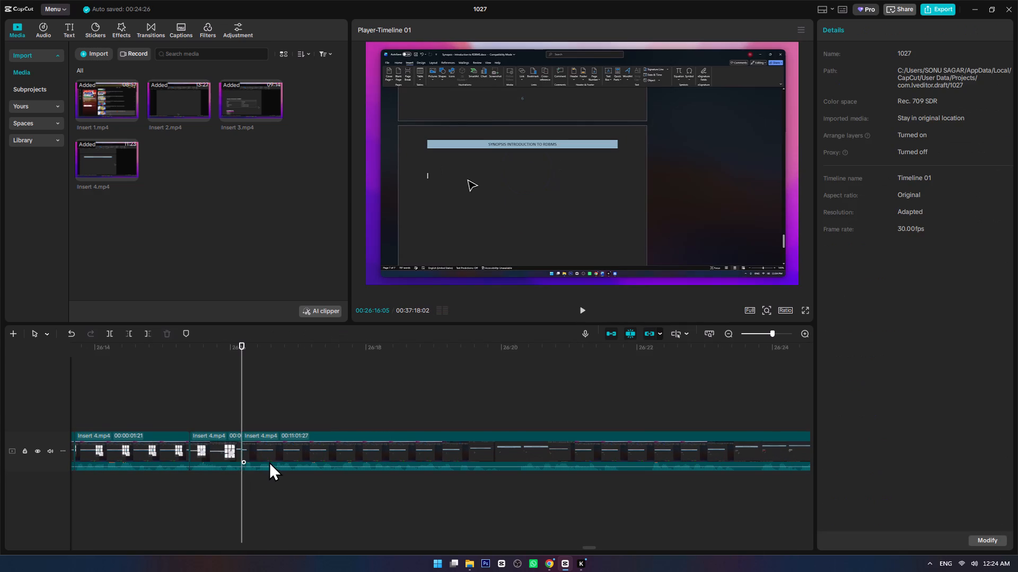
# Play from just before the join at 00:26:16:05 to about 00:26:19, checking the transition after the Text Box gallery.
pyautogui.click(212, 404)
pyautogui.press('space')
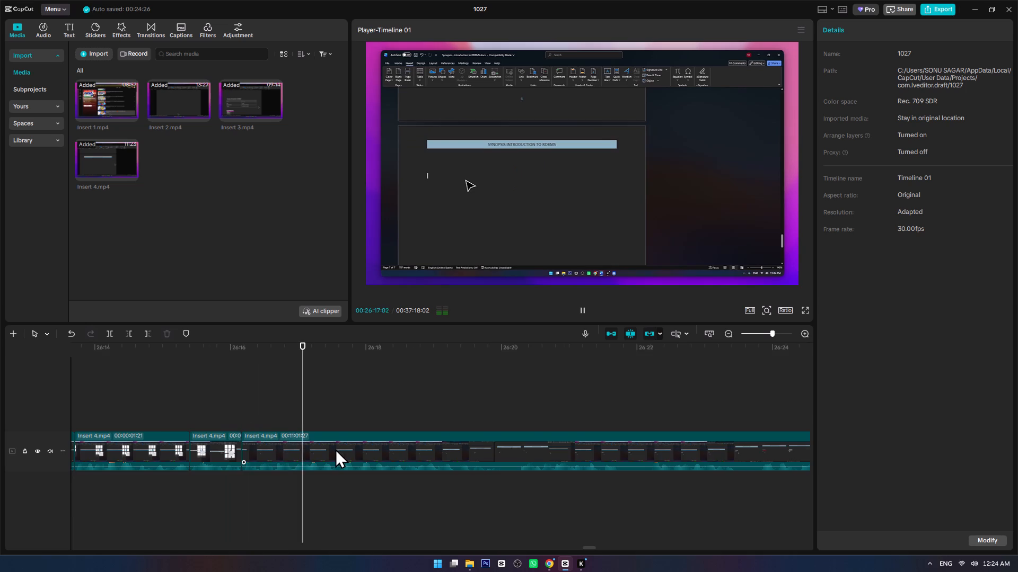
pyautogui.keyDown('ctrl'); pyautogui.scroll(-8, 335, 449); pyautogui.keyUp('ctrl')
pyautogui.keyDown('ctrl'); pyautogui.scroll(2, 335, 449); pyautogui.keyUp('ctrl')
pyautogui.keyDown('ctrl'); pyautogui.scroll(-1, 335, 449); pyautogui.keyUp('ctrl')
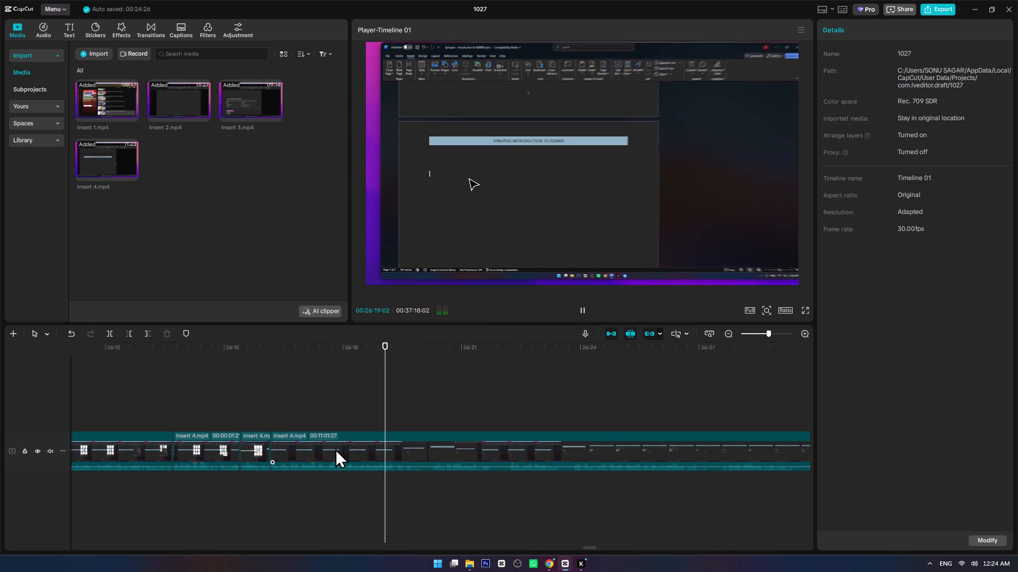
# Save the project and pause playback at 00:26:22:10.
pyautogui.hotkey('ctrl', 's')
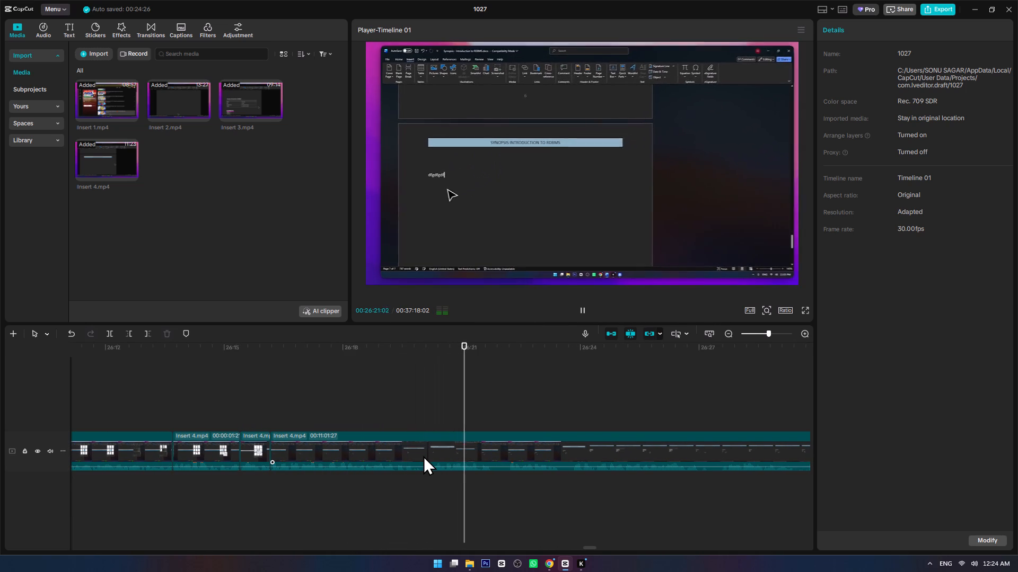
pyautogui.hotkey('ctrl', 's')
pyautogui.press('space')
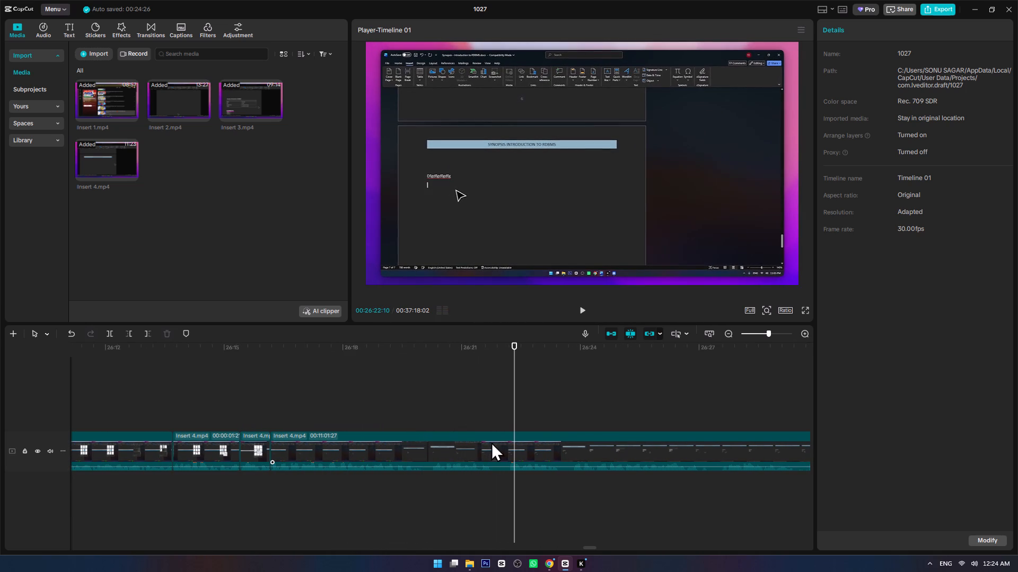
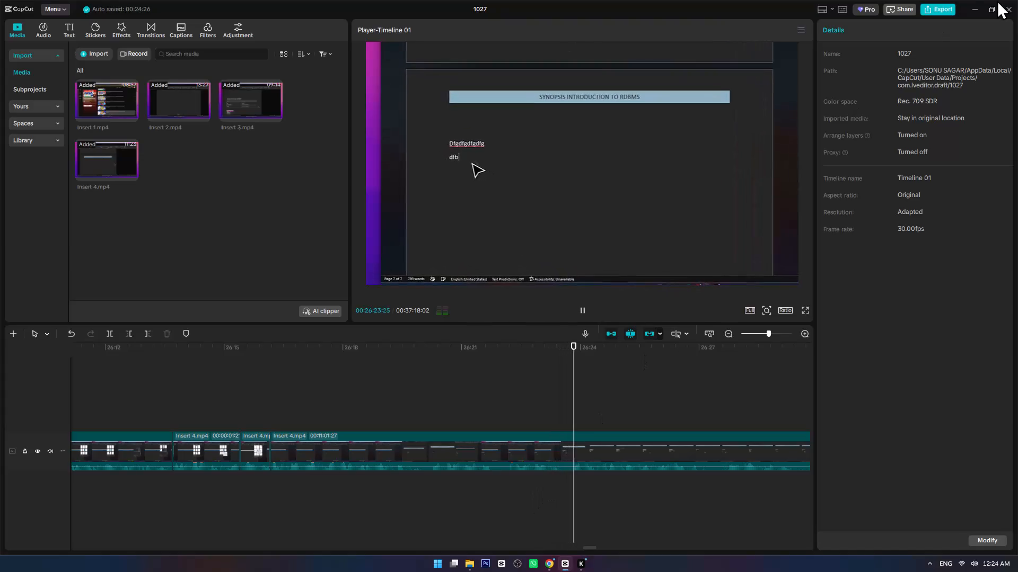
# Stop playback at 00:26:24:04 and close the 1027 project.
pyautogui.press('space')
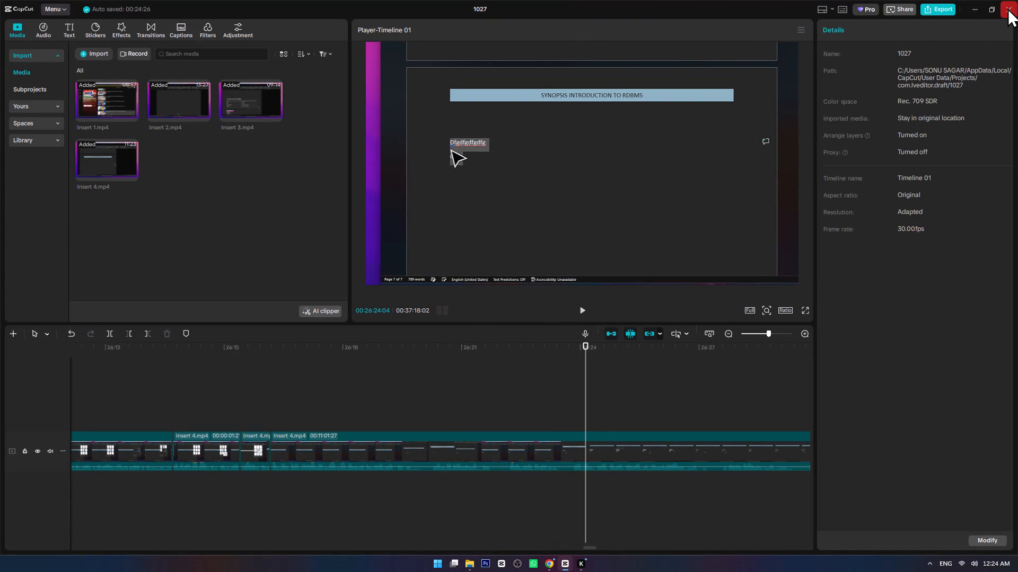
pyautogui.click(1007, 8)
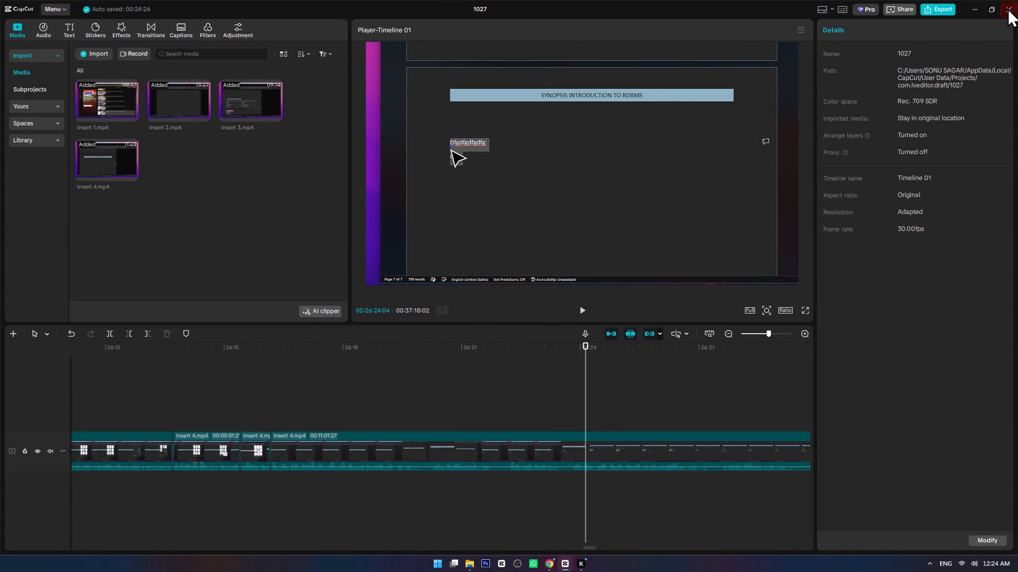
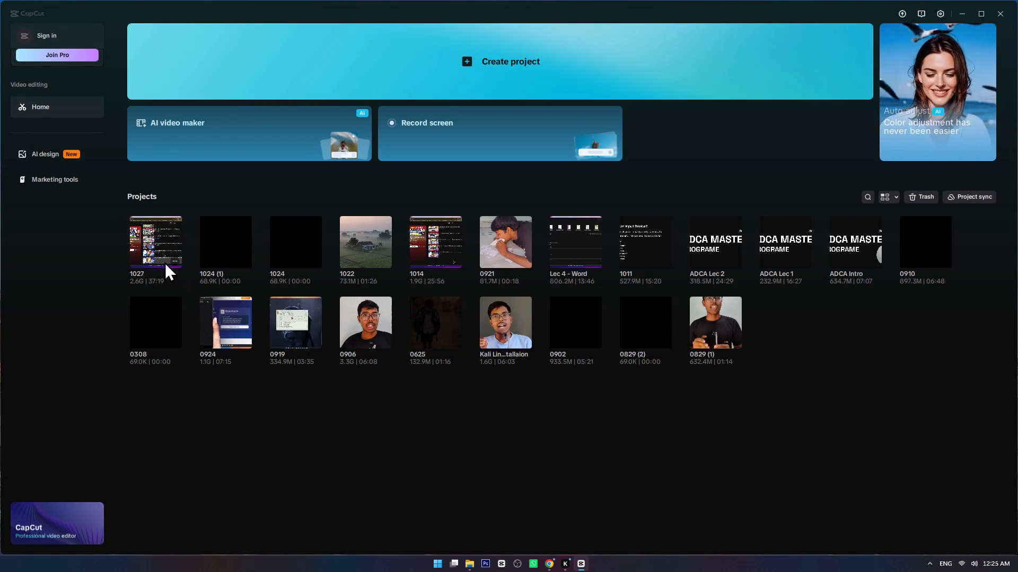
# Rename the 1027 project as "Insert Tab - ADCA".
pyautogui.click(173, 260)
pyautogui.click(201, 286)
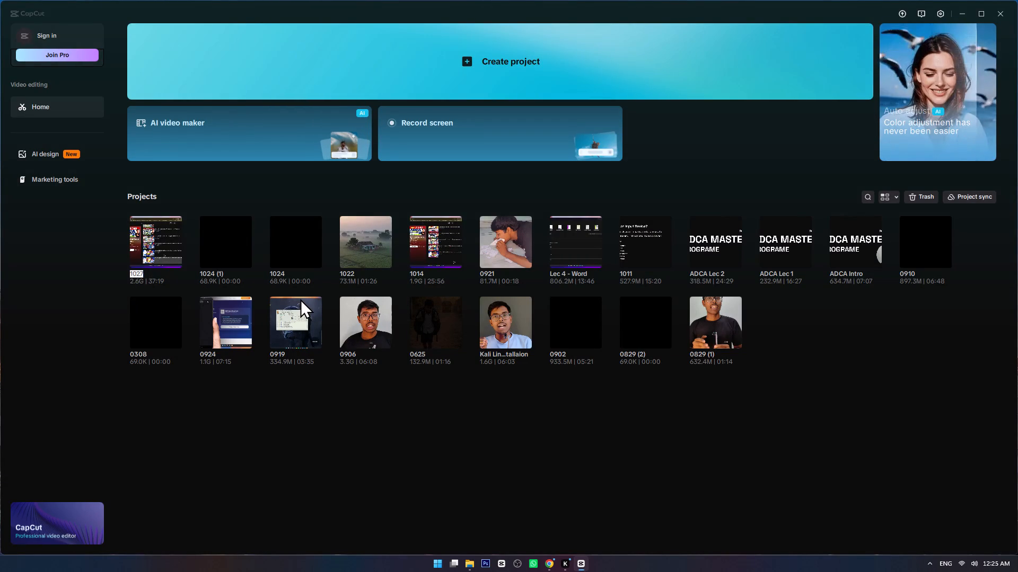
pyautogui.write('Insert Tab')
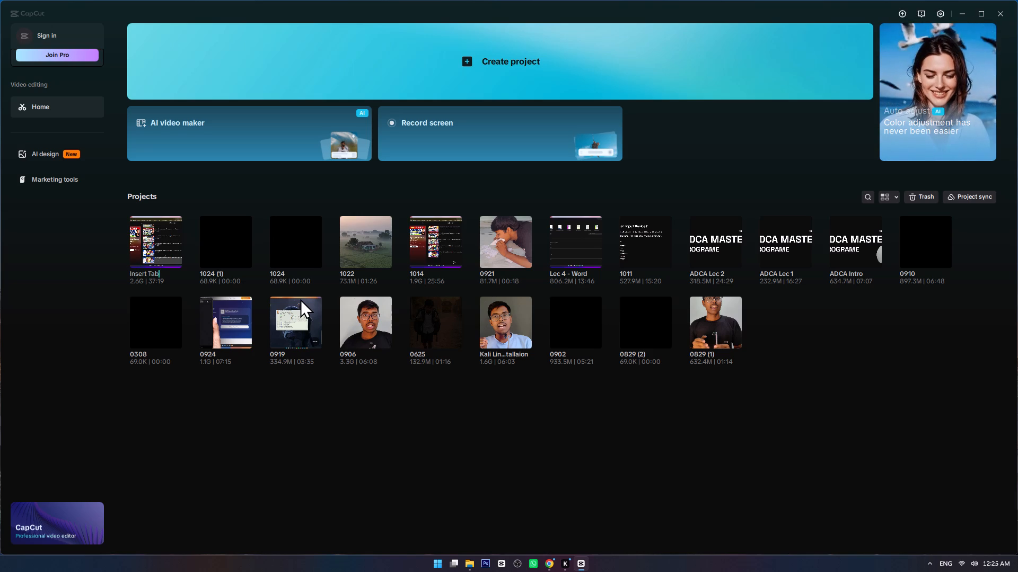
pyautogui.press('space')
pyautogui.write('- ADCA')
pyautogui.press('Return')
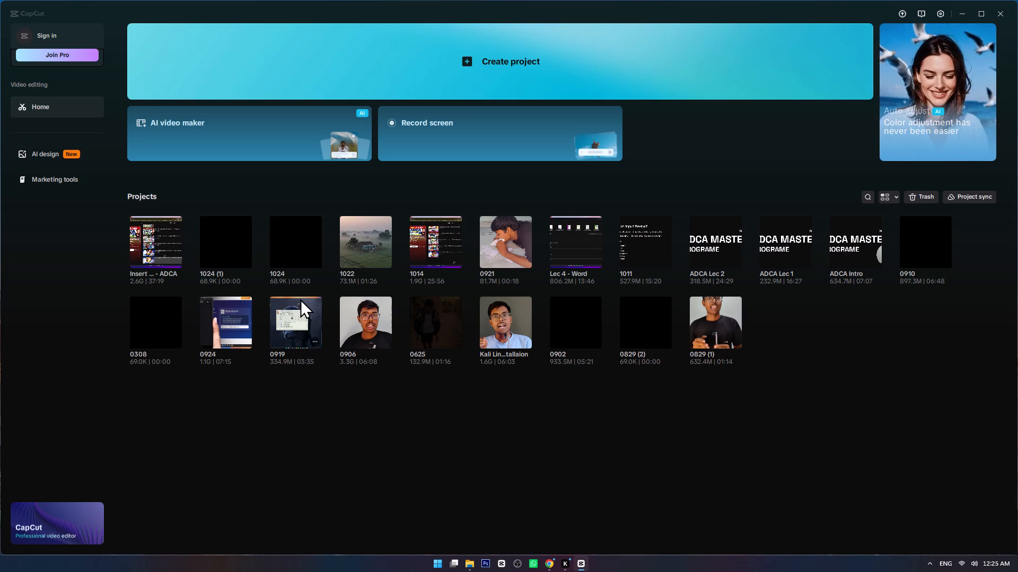
pyautogui.click(308, 424)
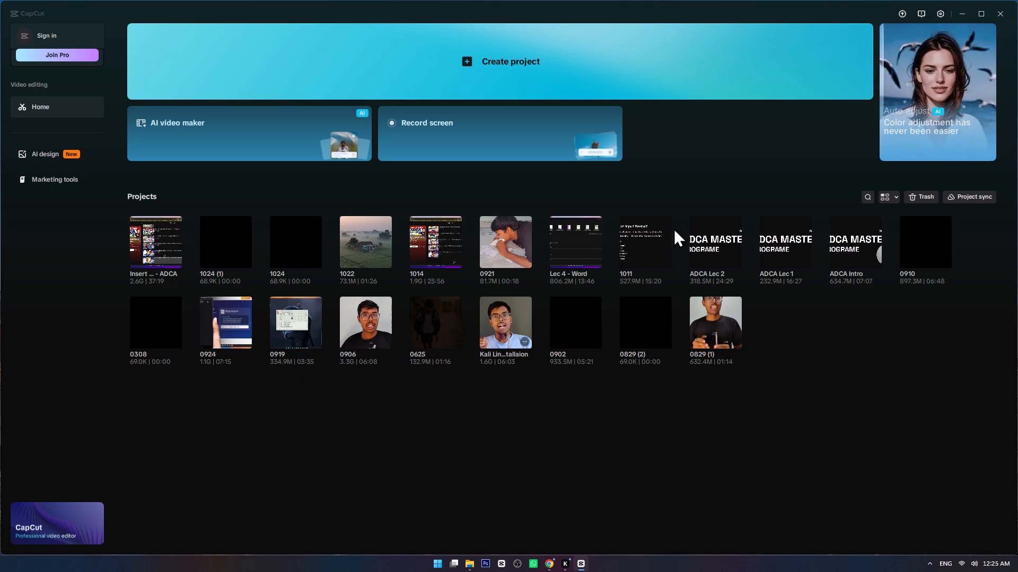